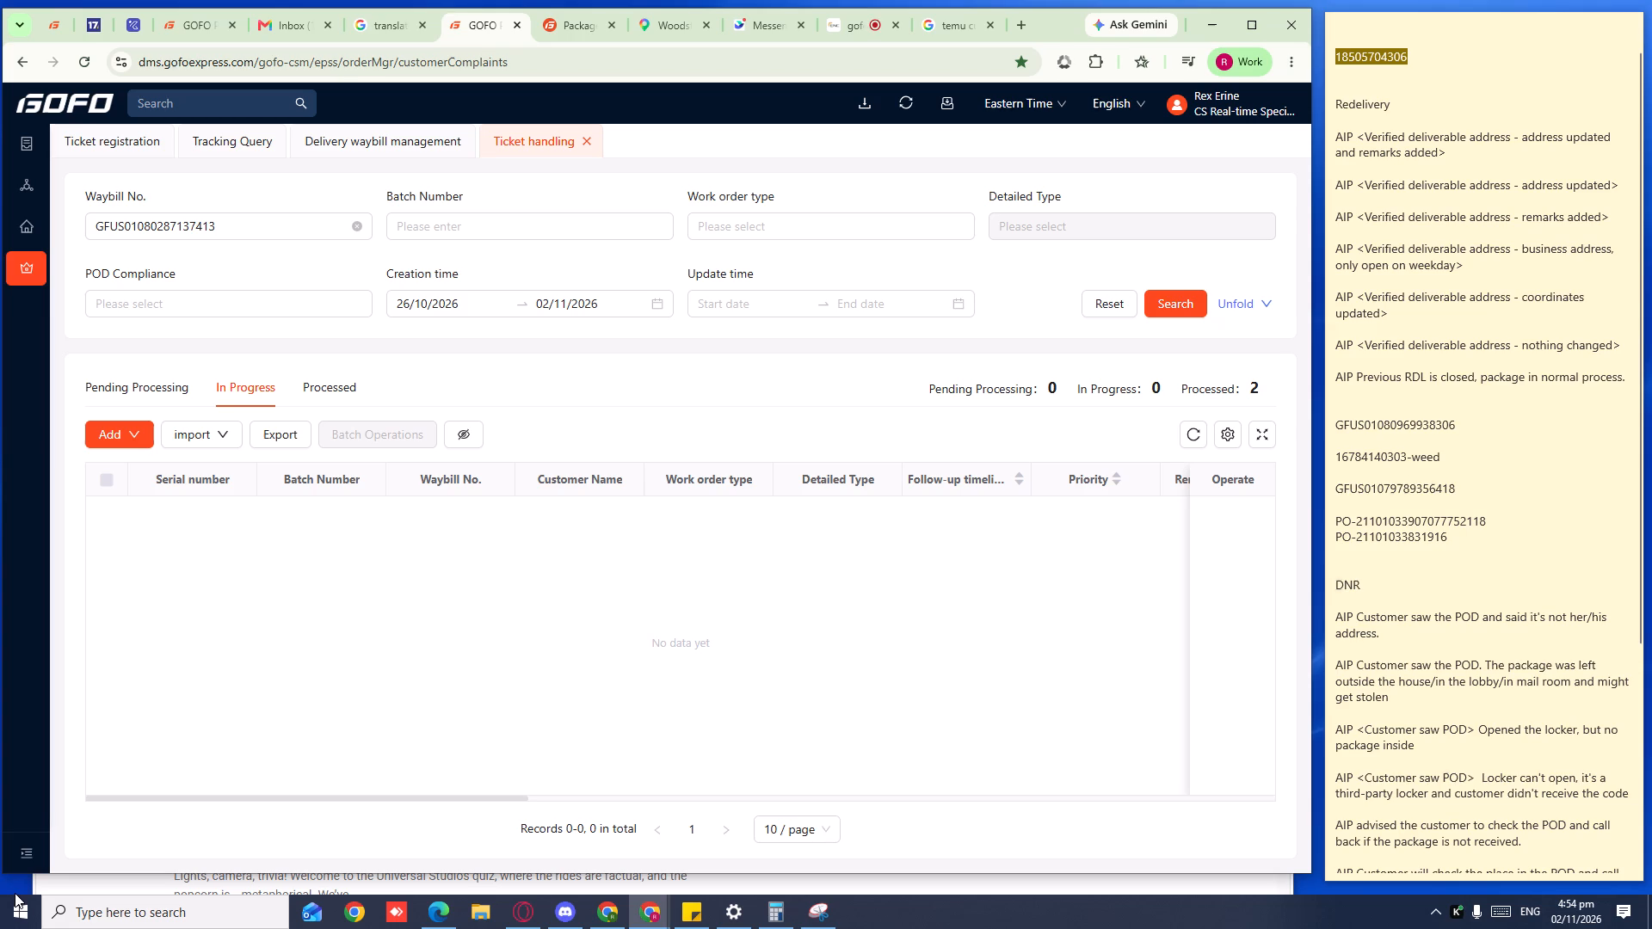
Replace the phone number at the top of the sticky note with the current caller's number, copied from the active call window.
triple_click(1405, 59)
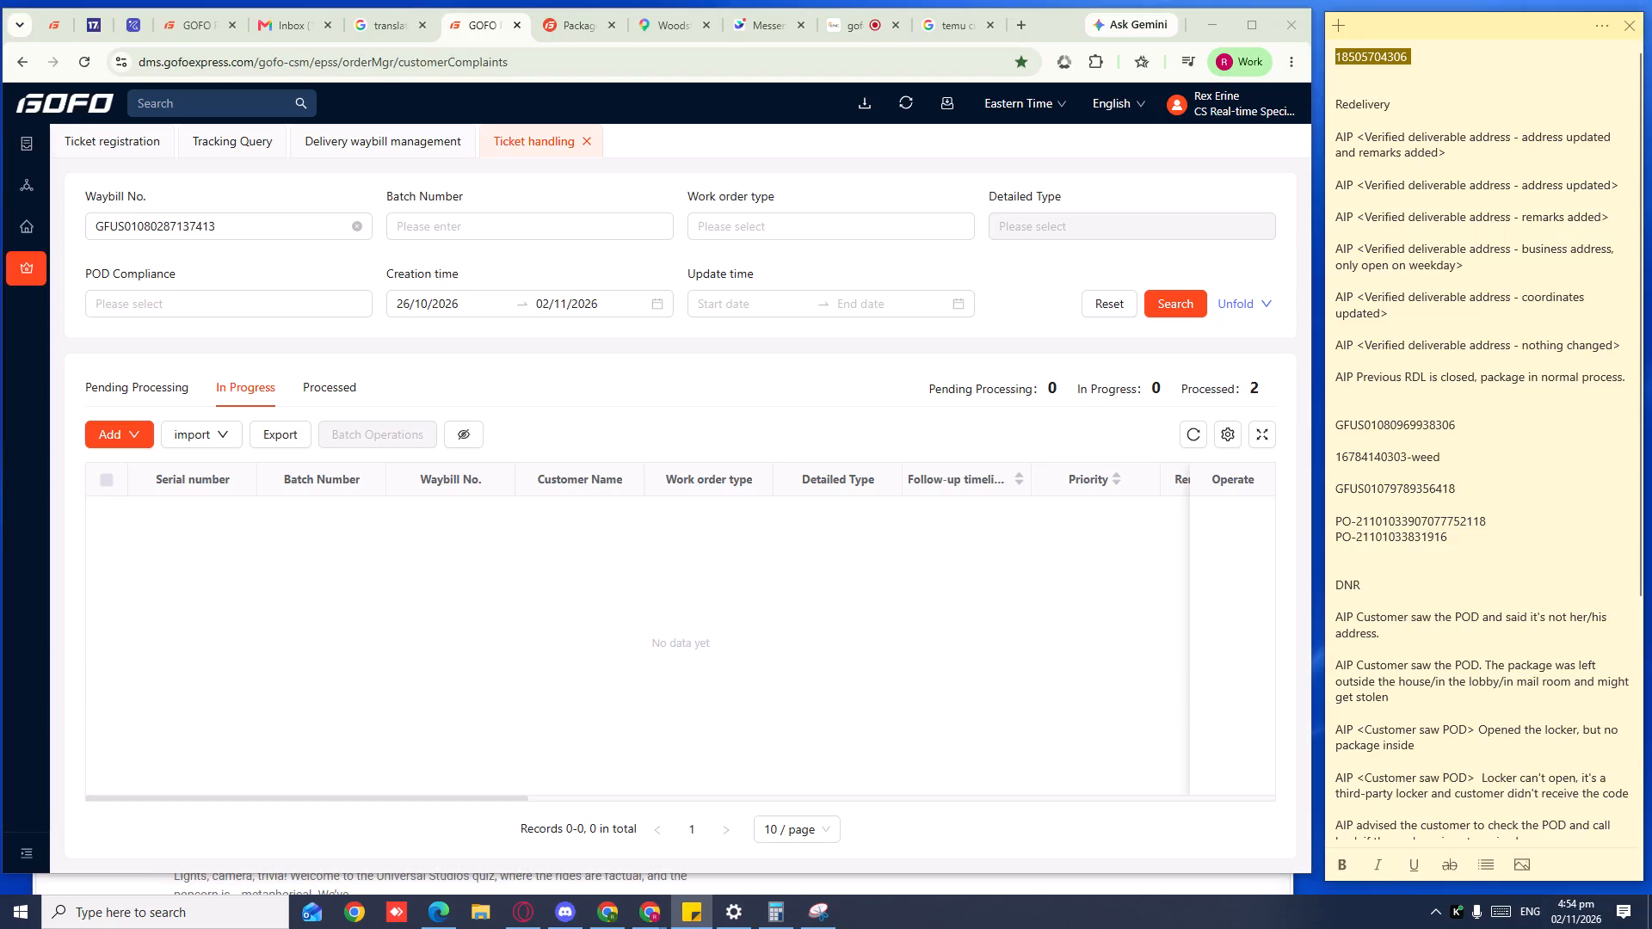
scroll(1375, 84, "up", 4)
key("Delete")
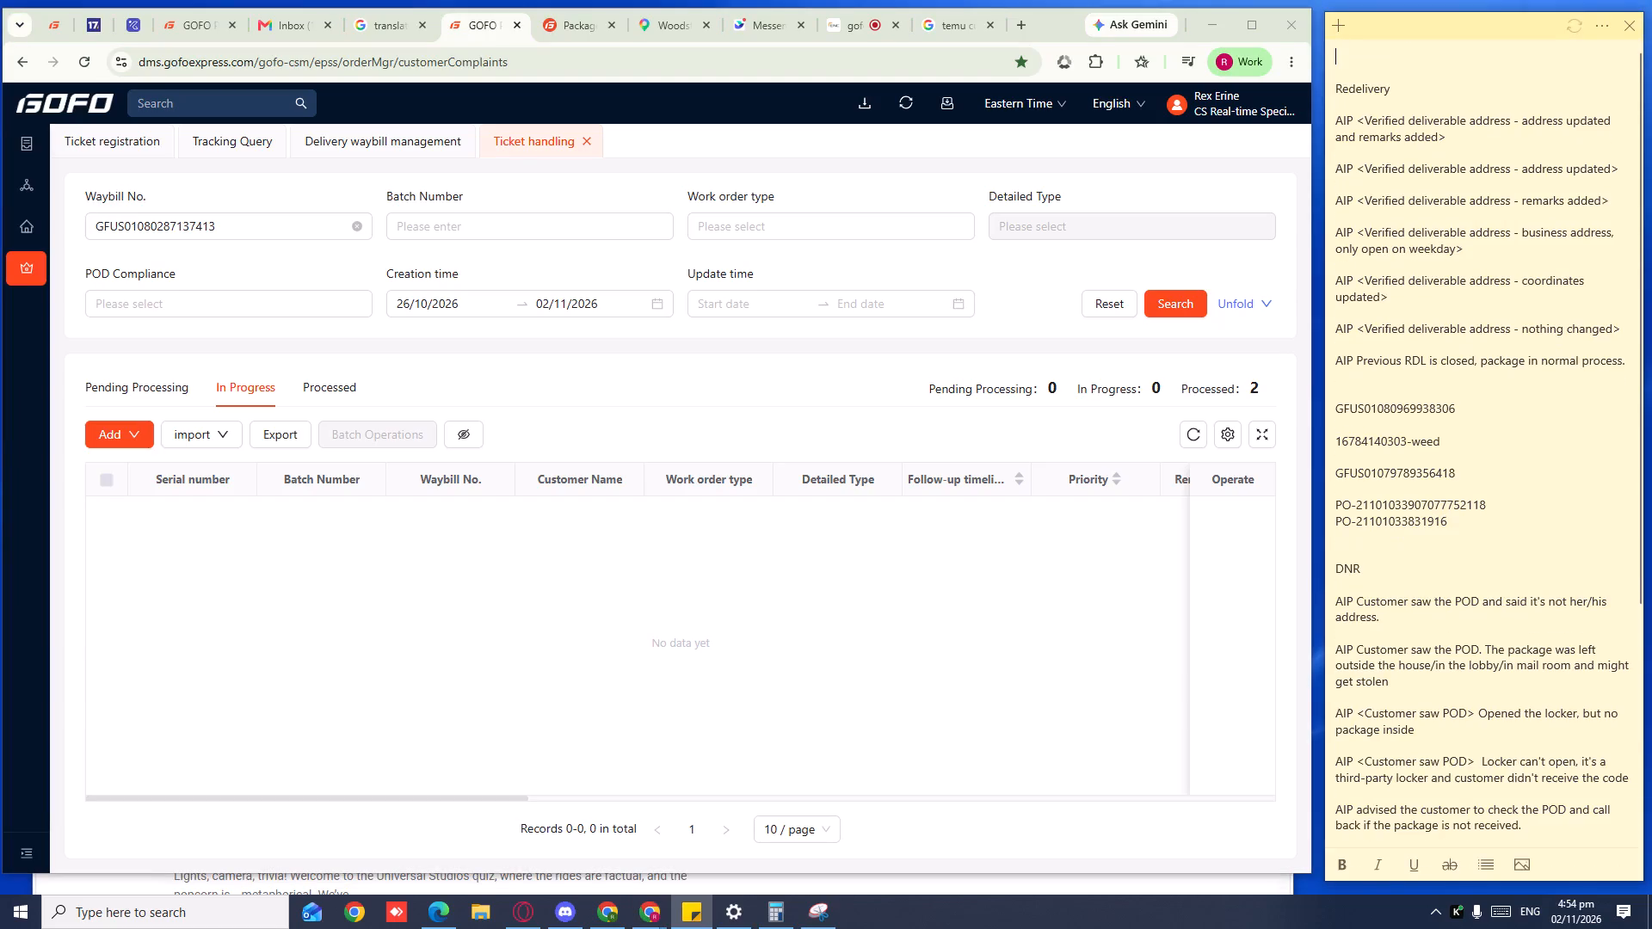
left_click(838, 27)
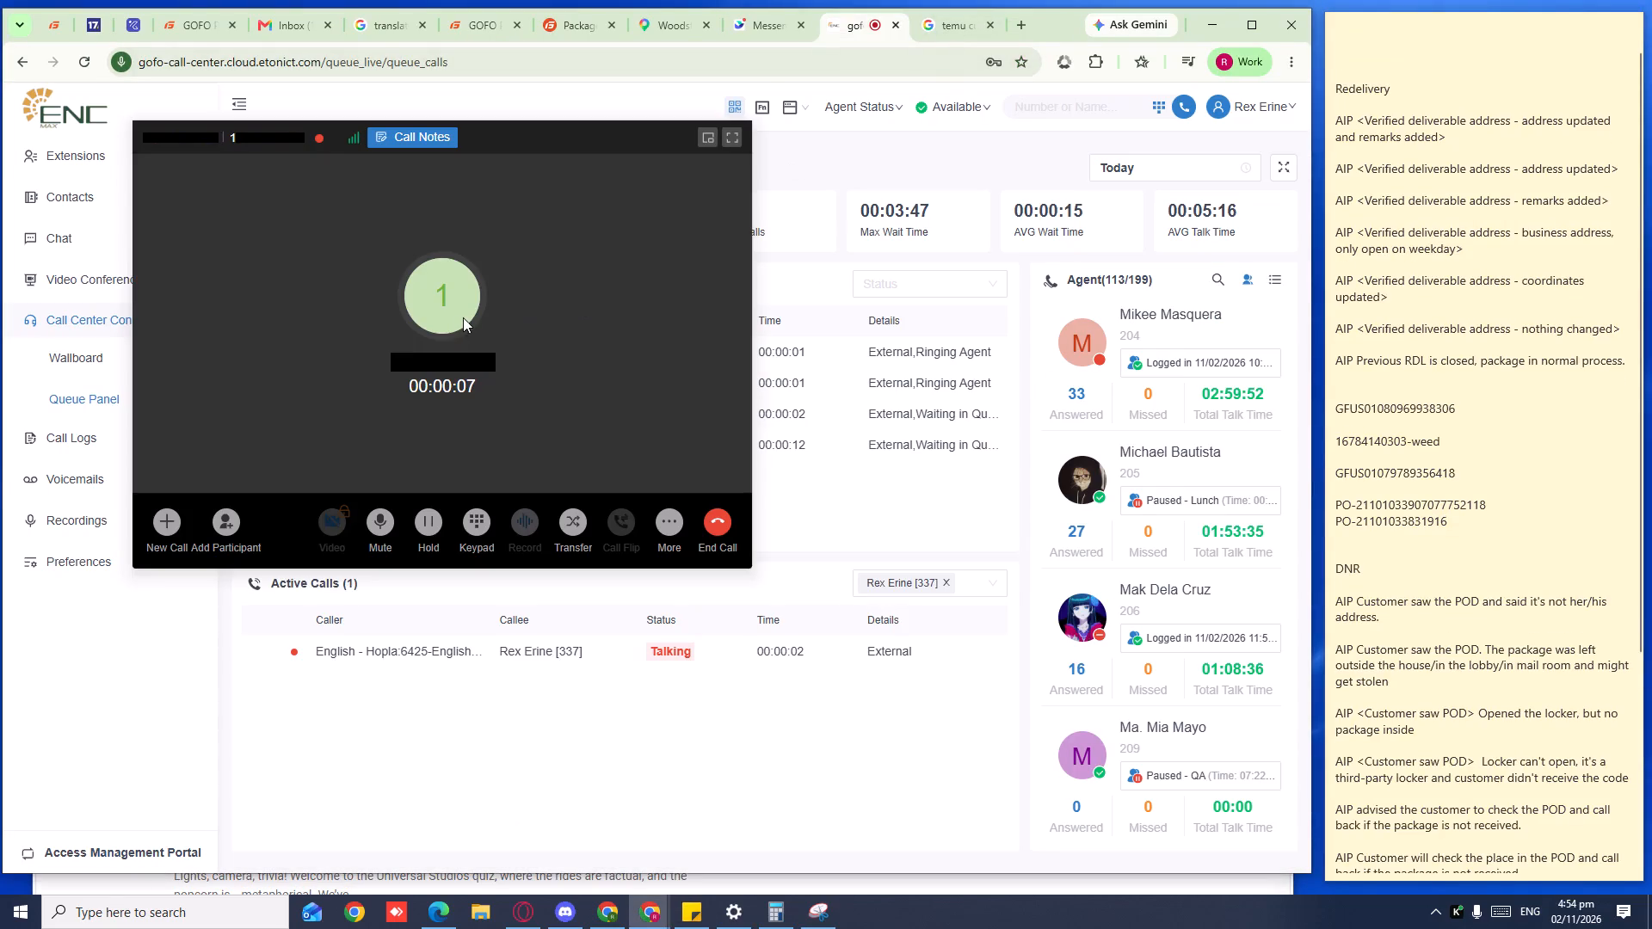
left_click(500, 357)
left_click(1367, 33)
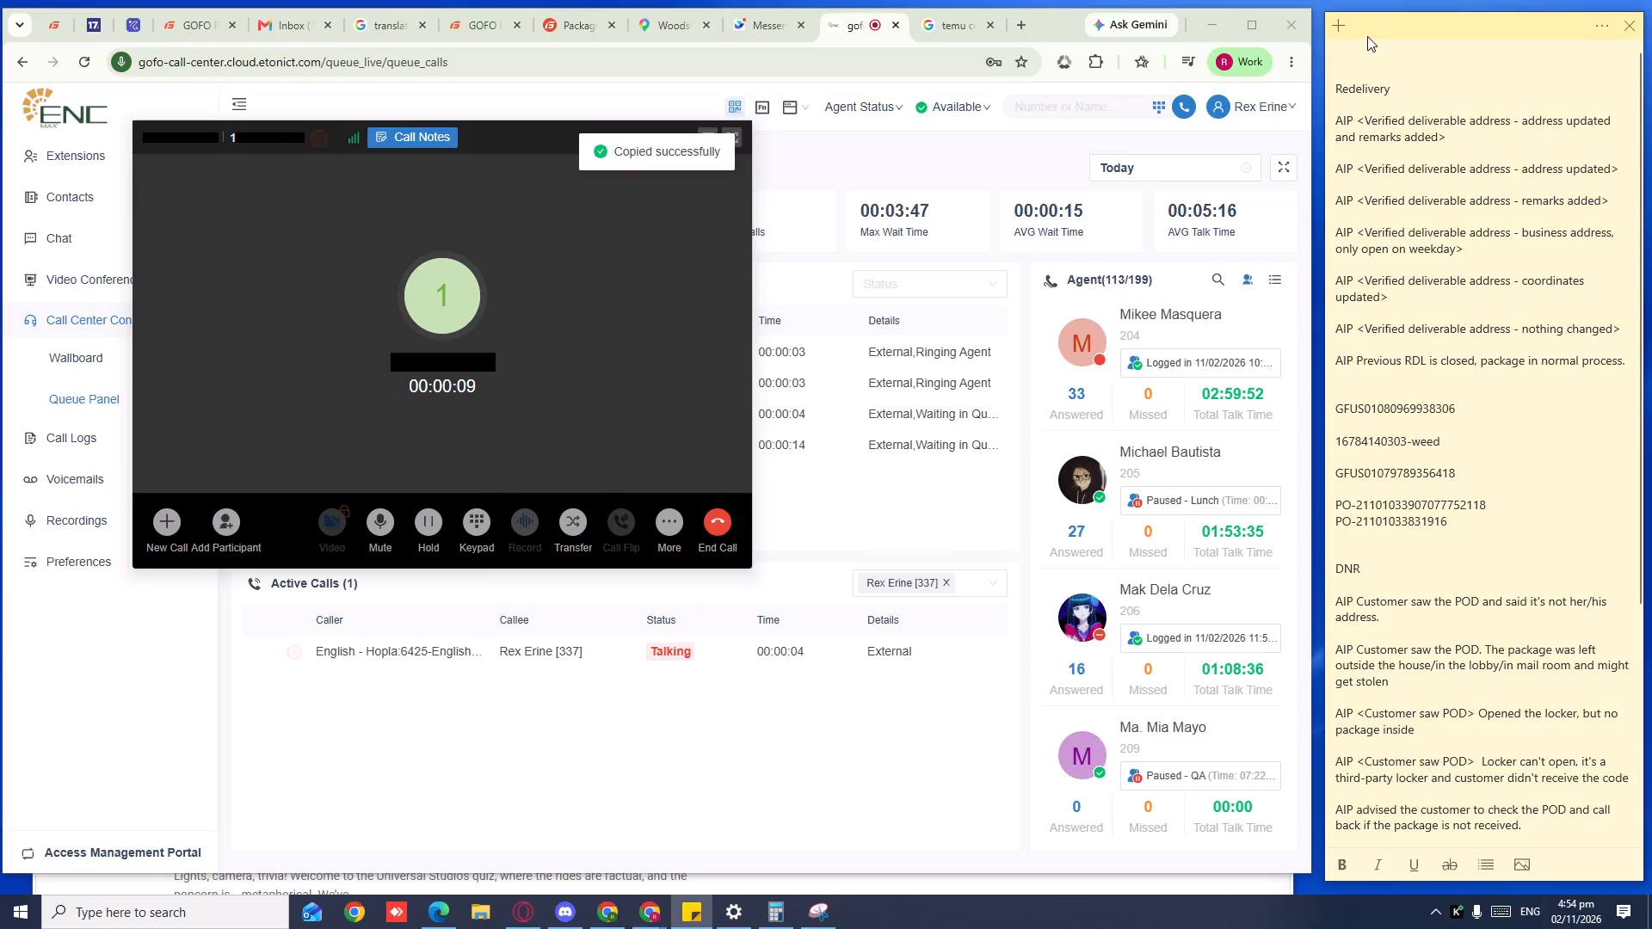
left_click(1353, 52)
key("ctrl+v")
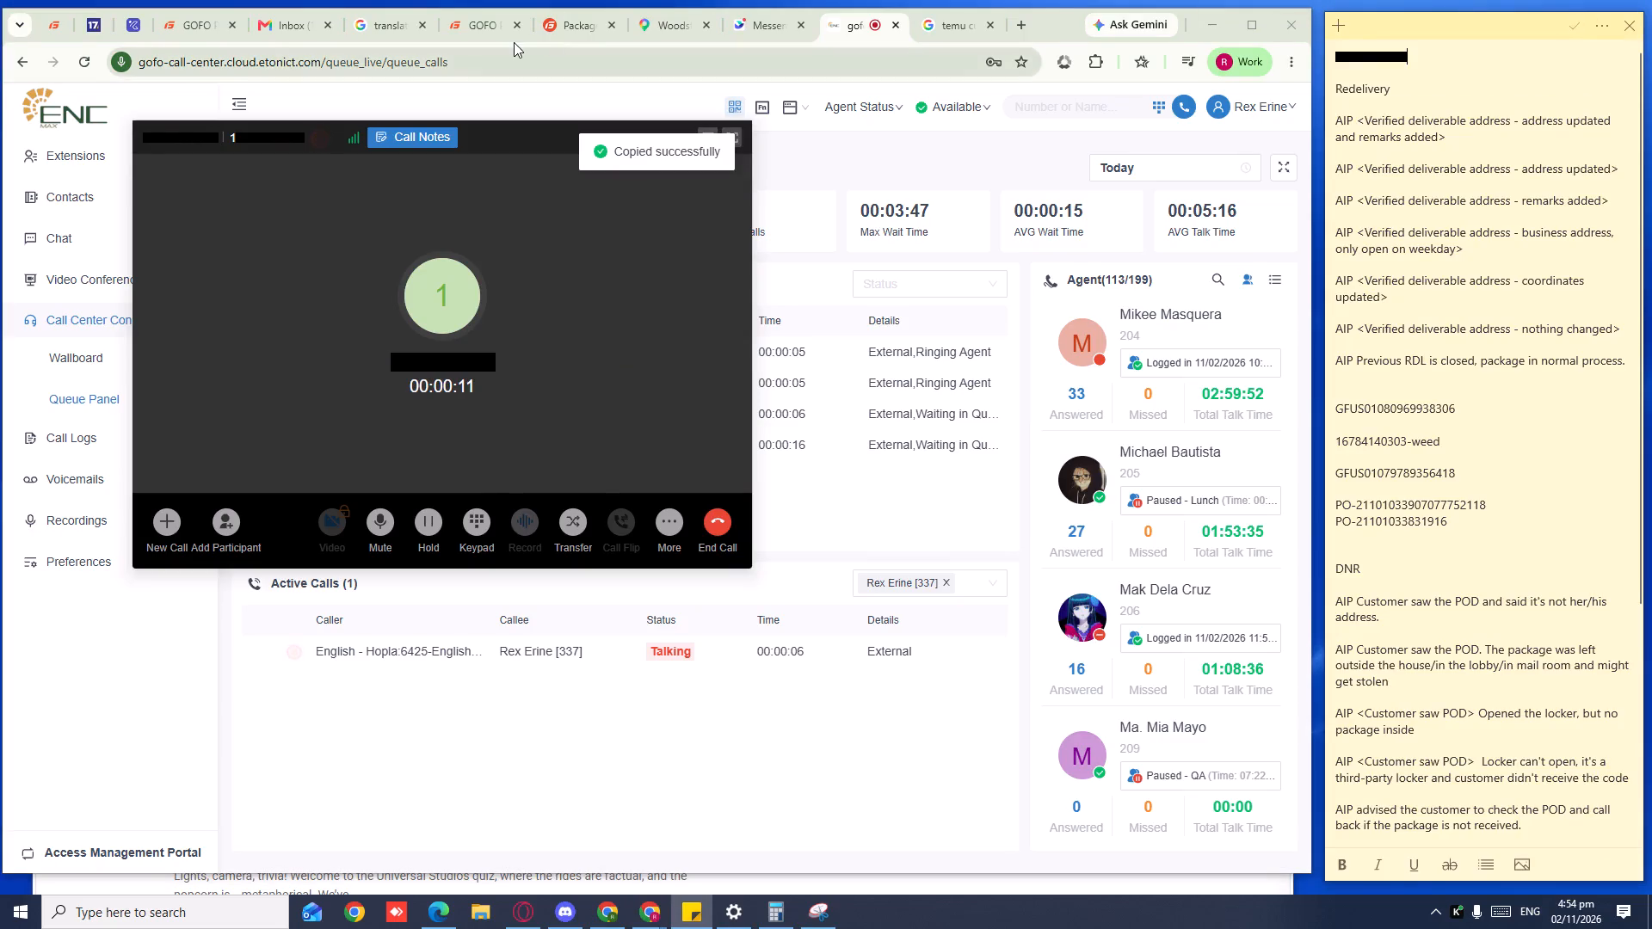
Clear the previous waybill number from the Ticket handling search filter.
left_click(468, 23)
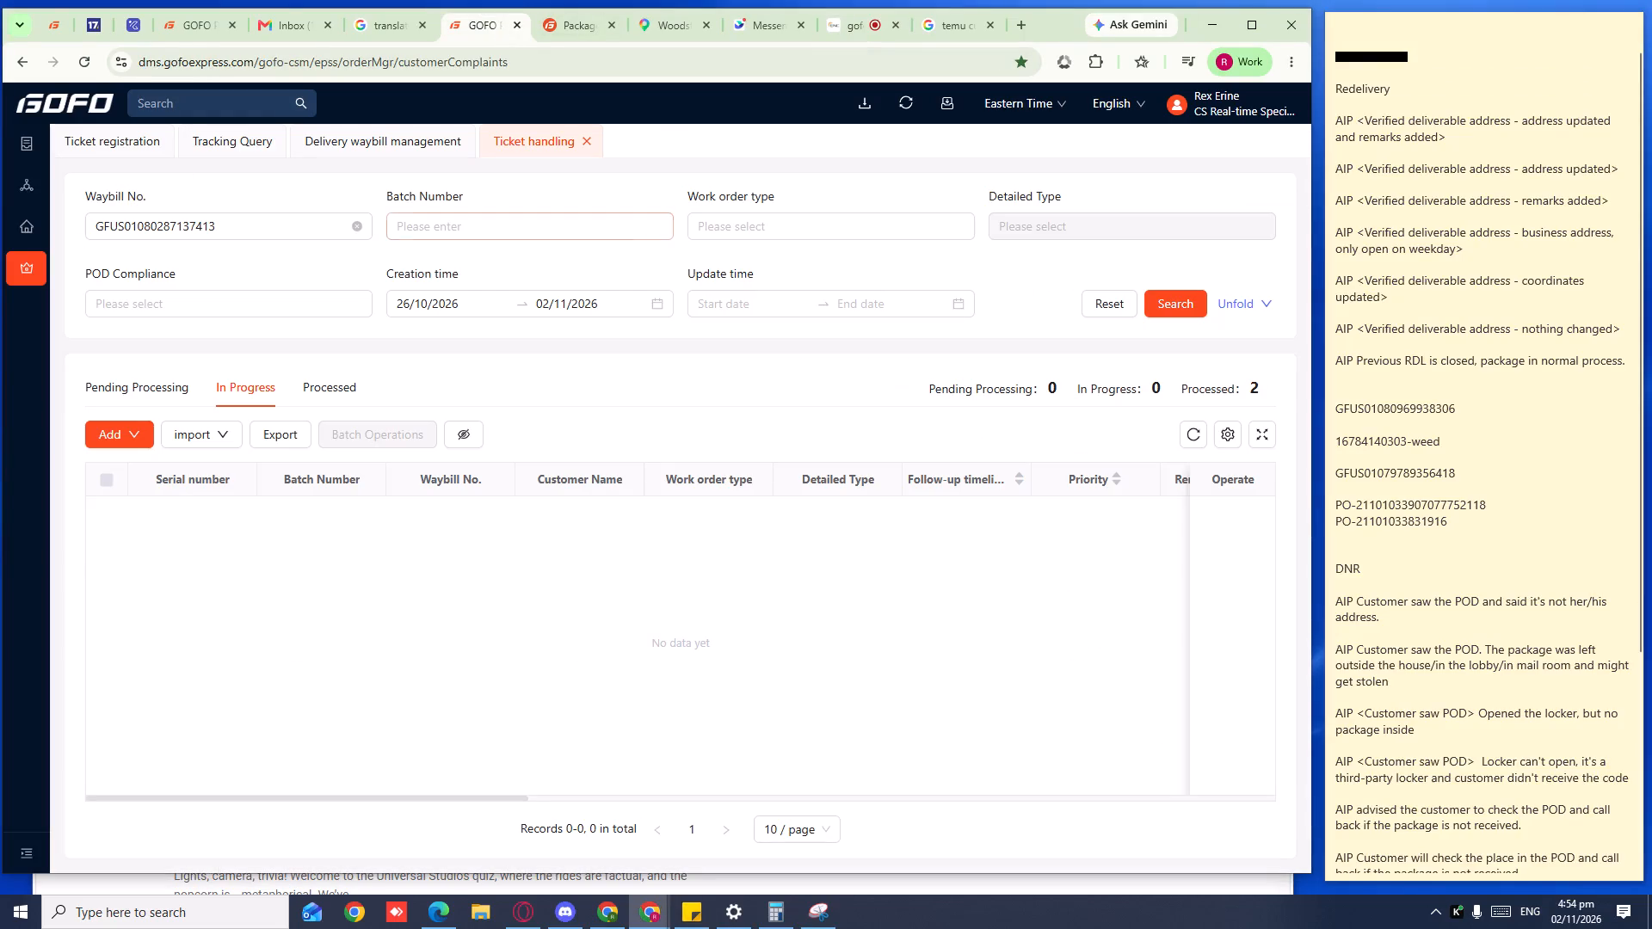
left_click(359, 229)
Look up the caller's phone number in Phone Record Lookup on Ticket registration and copy the waybill number from the call-in record.
left_click(129, 135)
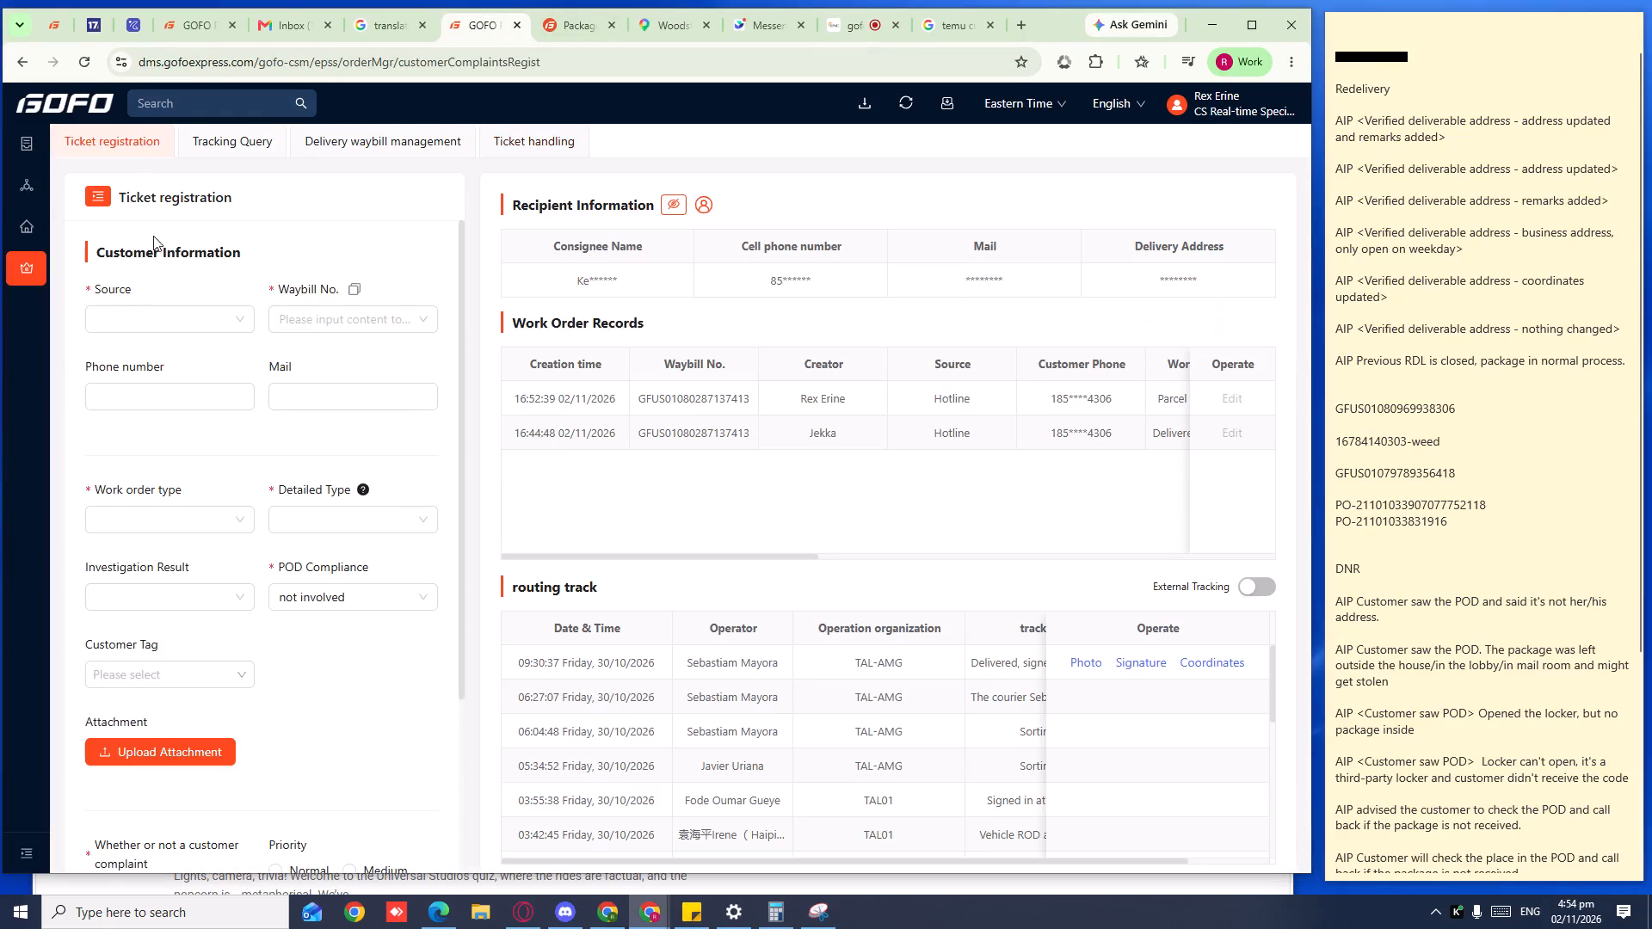
left_click(97, 189)
left_click(200, 264)
key("ctrl+v")
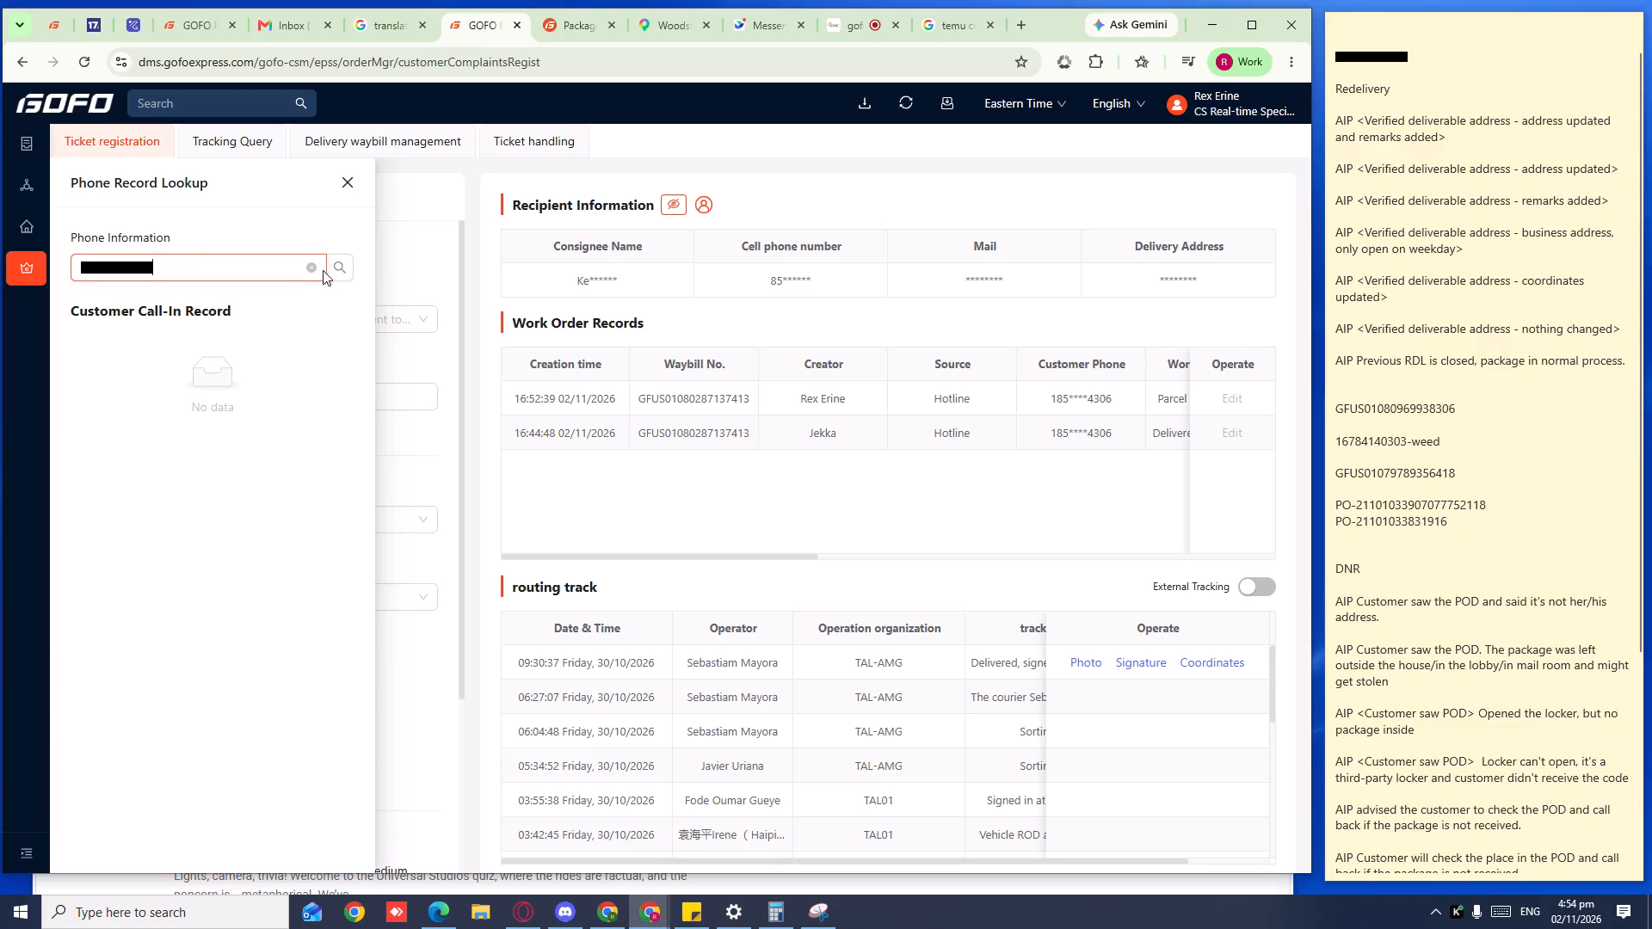
left_click(342, 266)
double_click(250, 361)
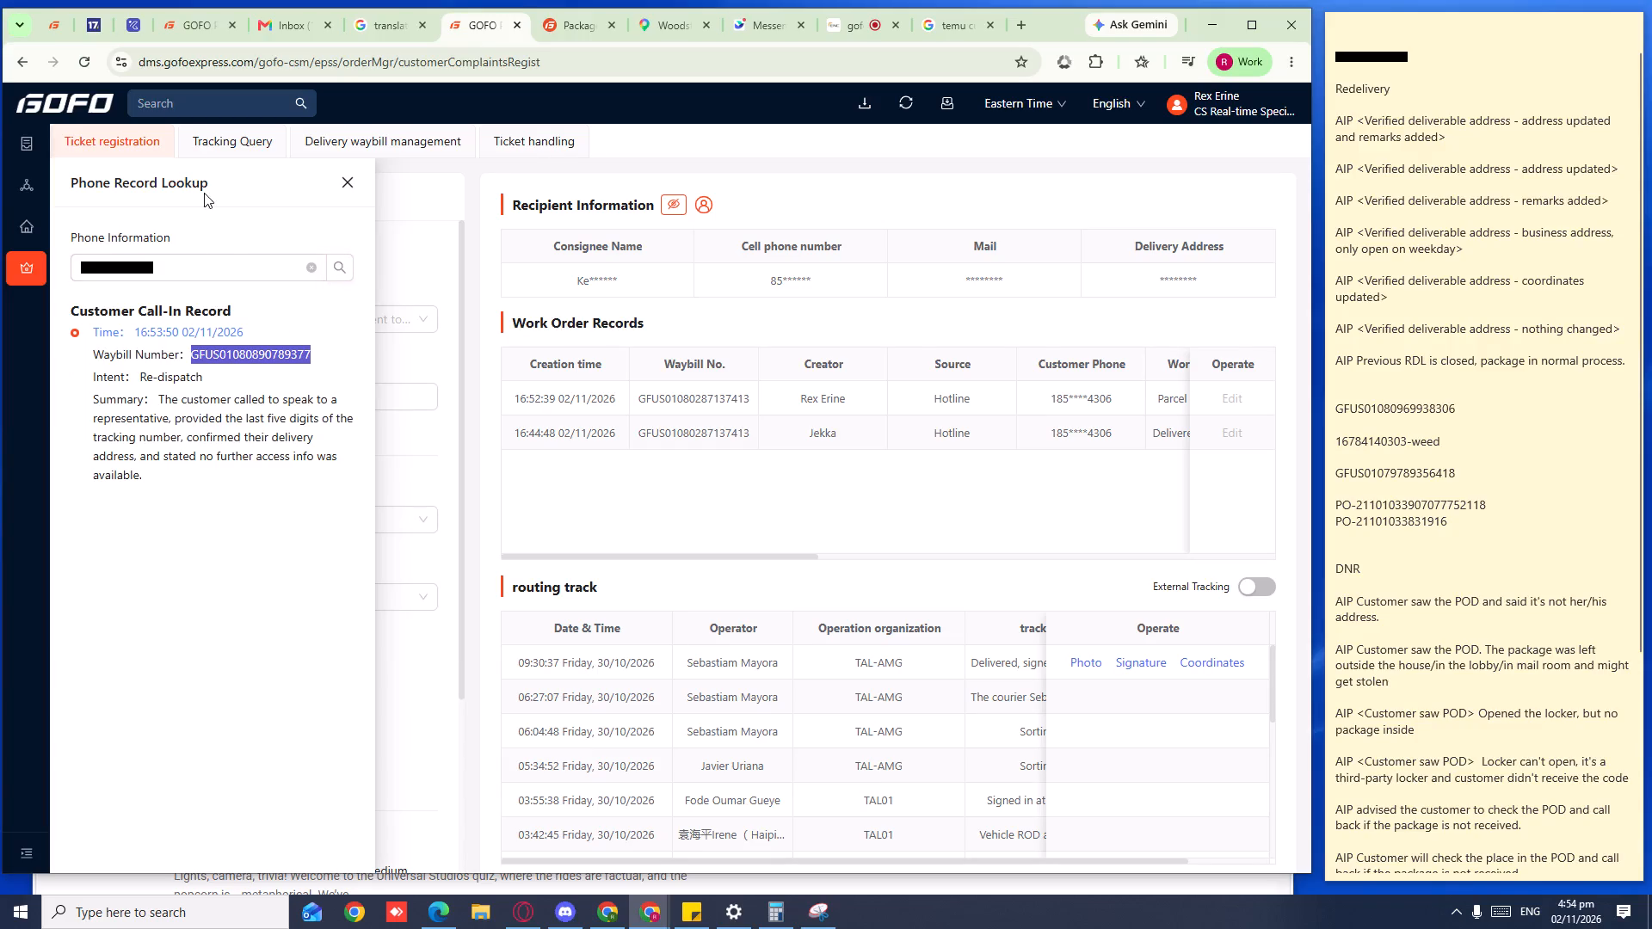
key("ctrl+c")
key("ctrl+c")
left_click(222, 127)
double_click(198, 249)
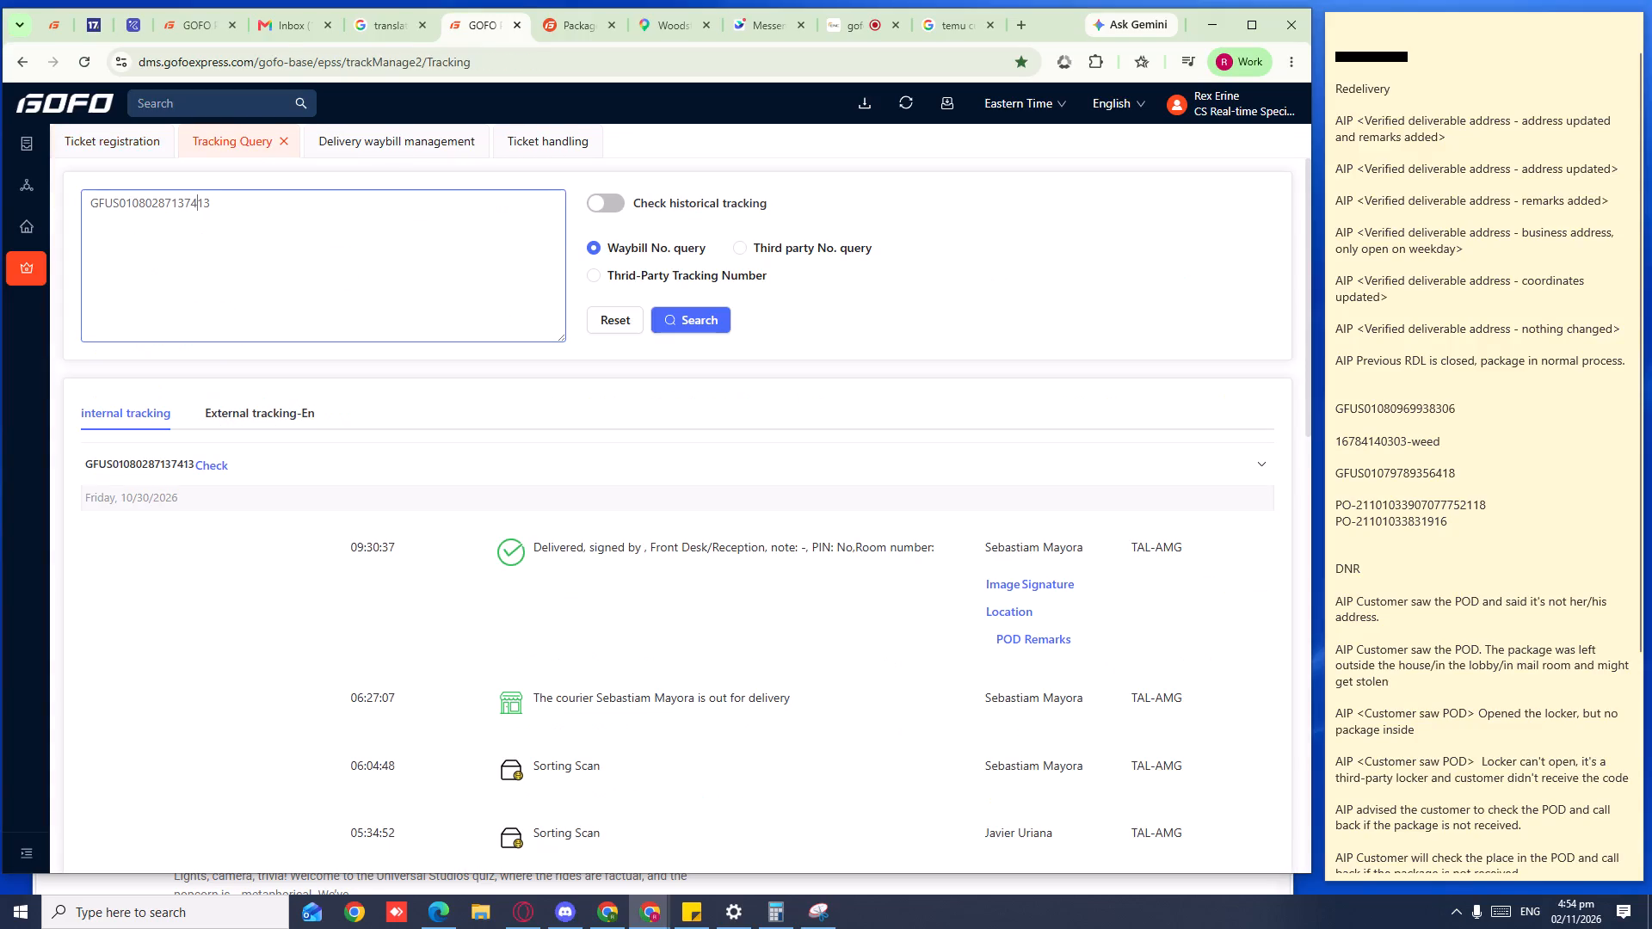
key("Delete")
key("ctrl+v")
left_click(679, 326)
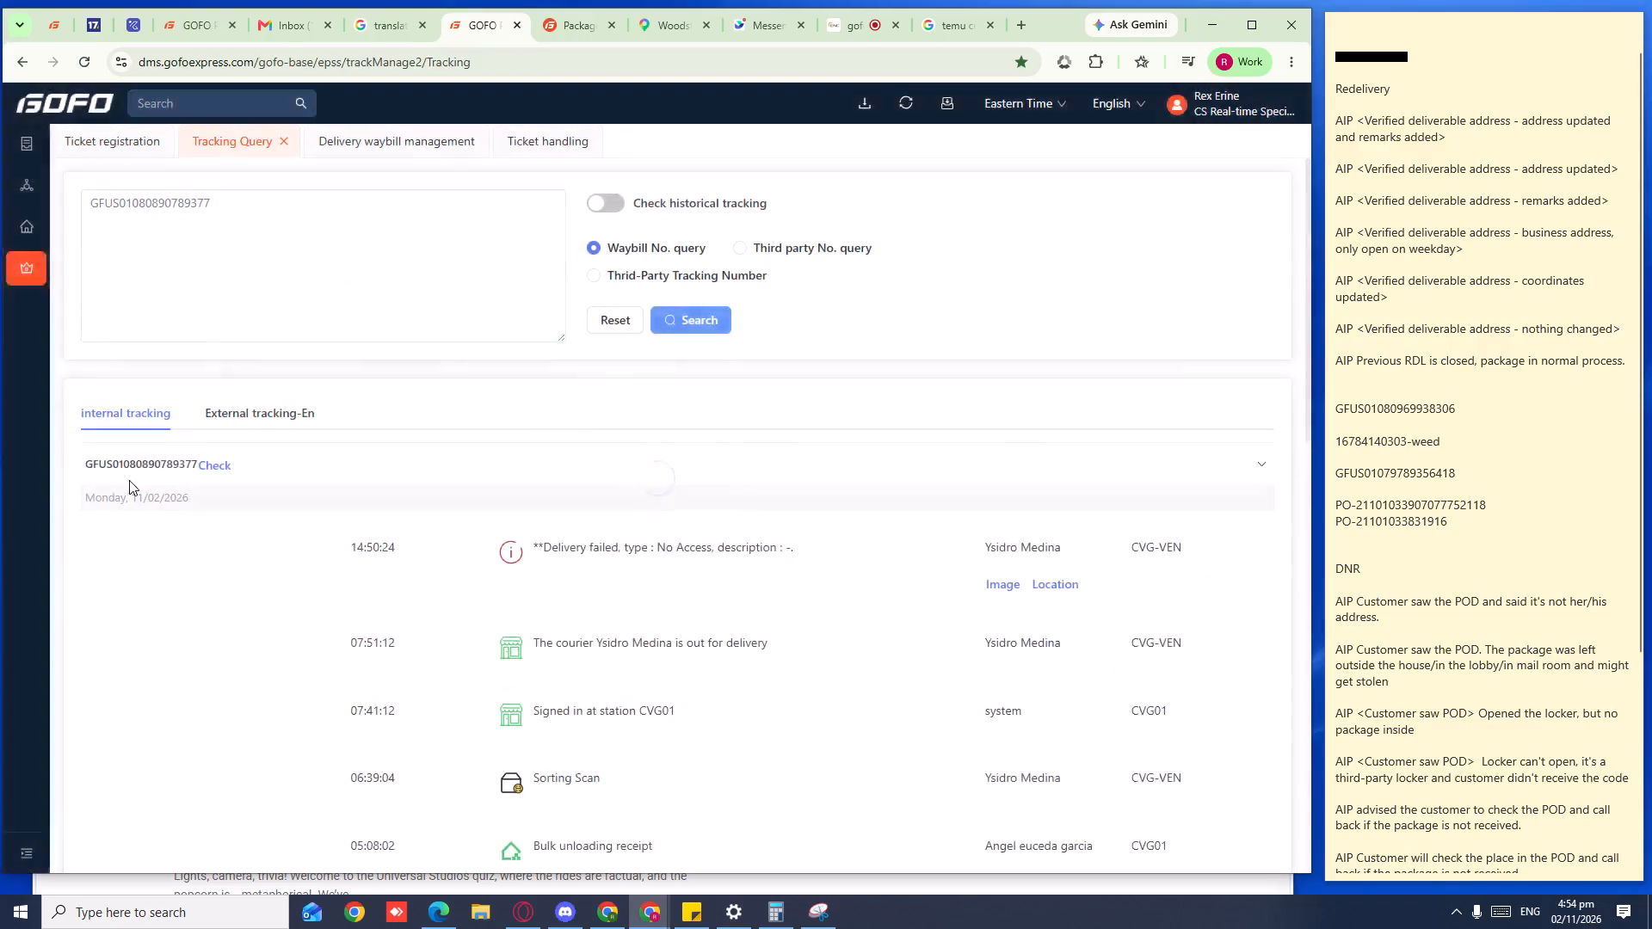
Check the receiver information of the tracked waybill, closing the waybill details when finished.
left_click(218, 472)
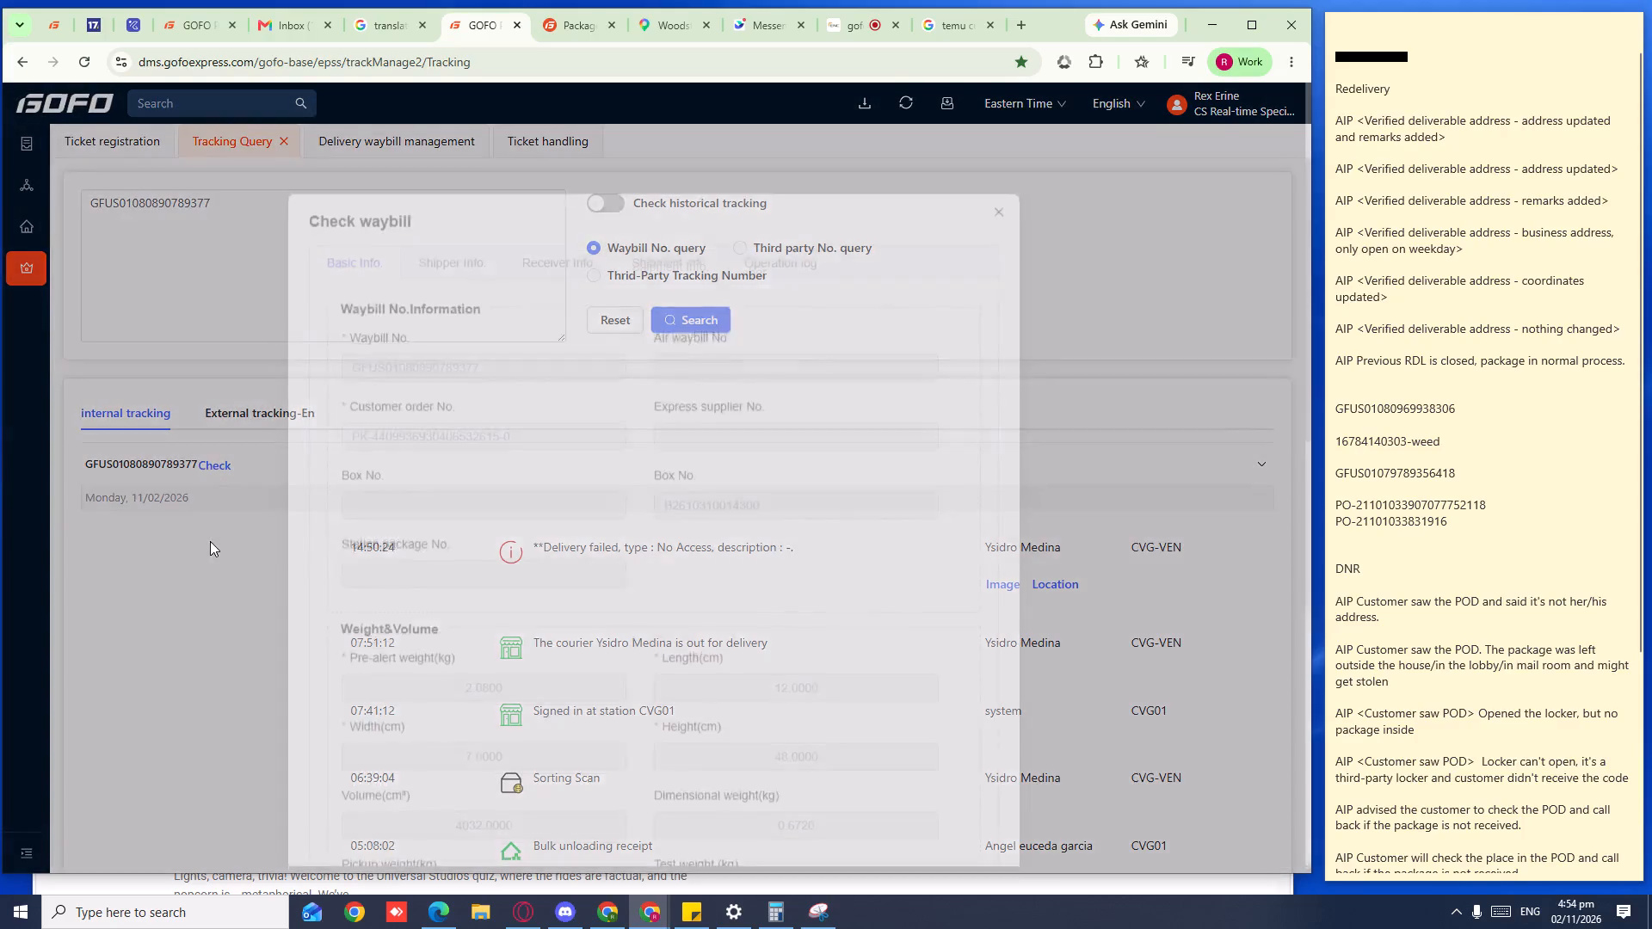
left_click(573, 263)
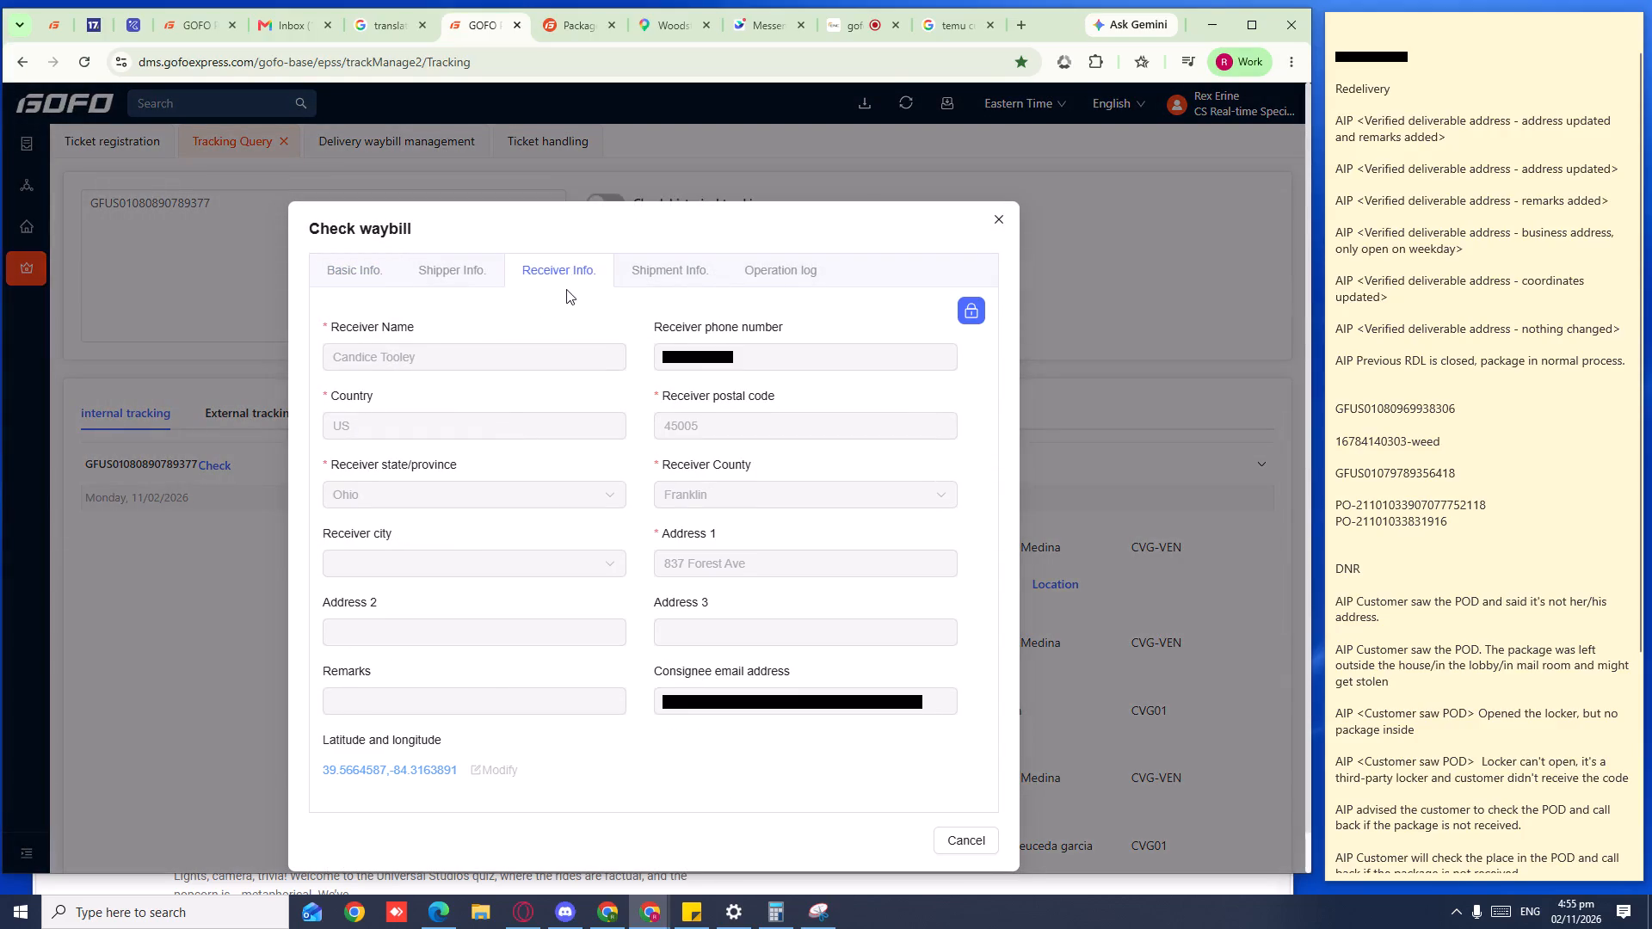
left_click(998, 217)
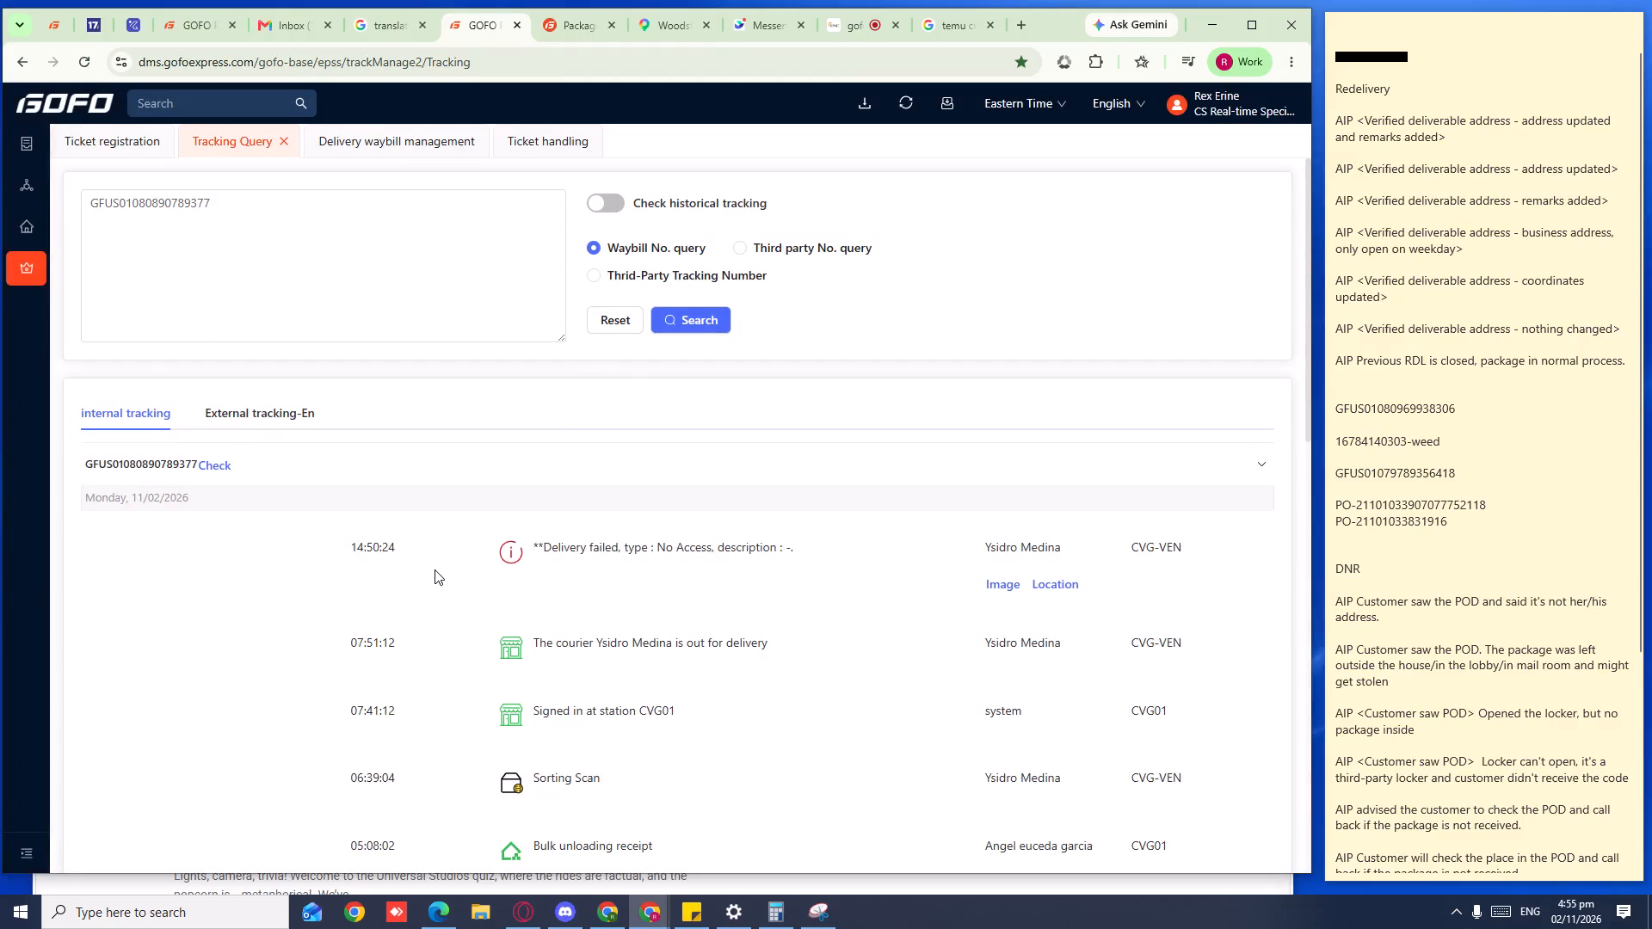
Review the internal tracking history of the waybill, from the most recent event to the first.
scroll(467, 569, "down", 5)
scroll(388, 266, "down", 4)
scroll(409, 385, "down", 6)
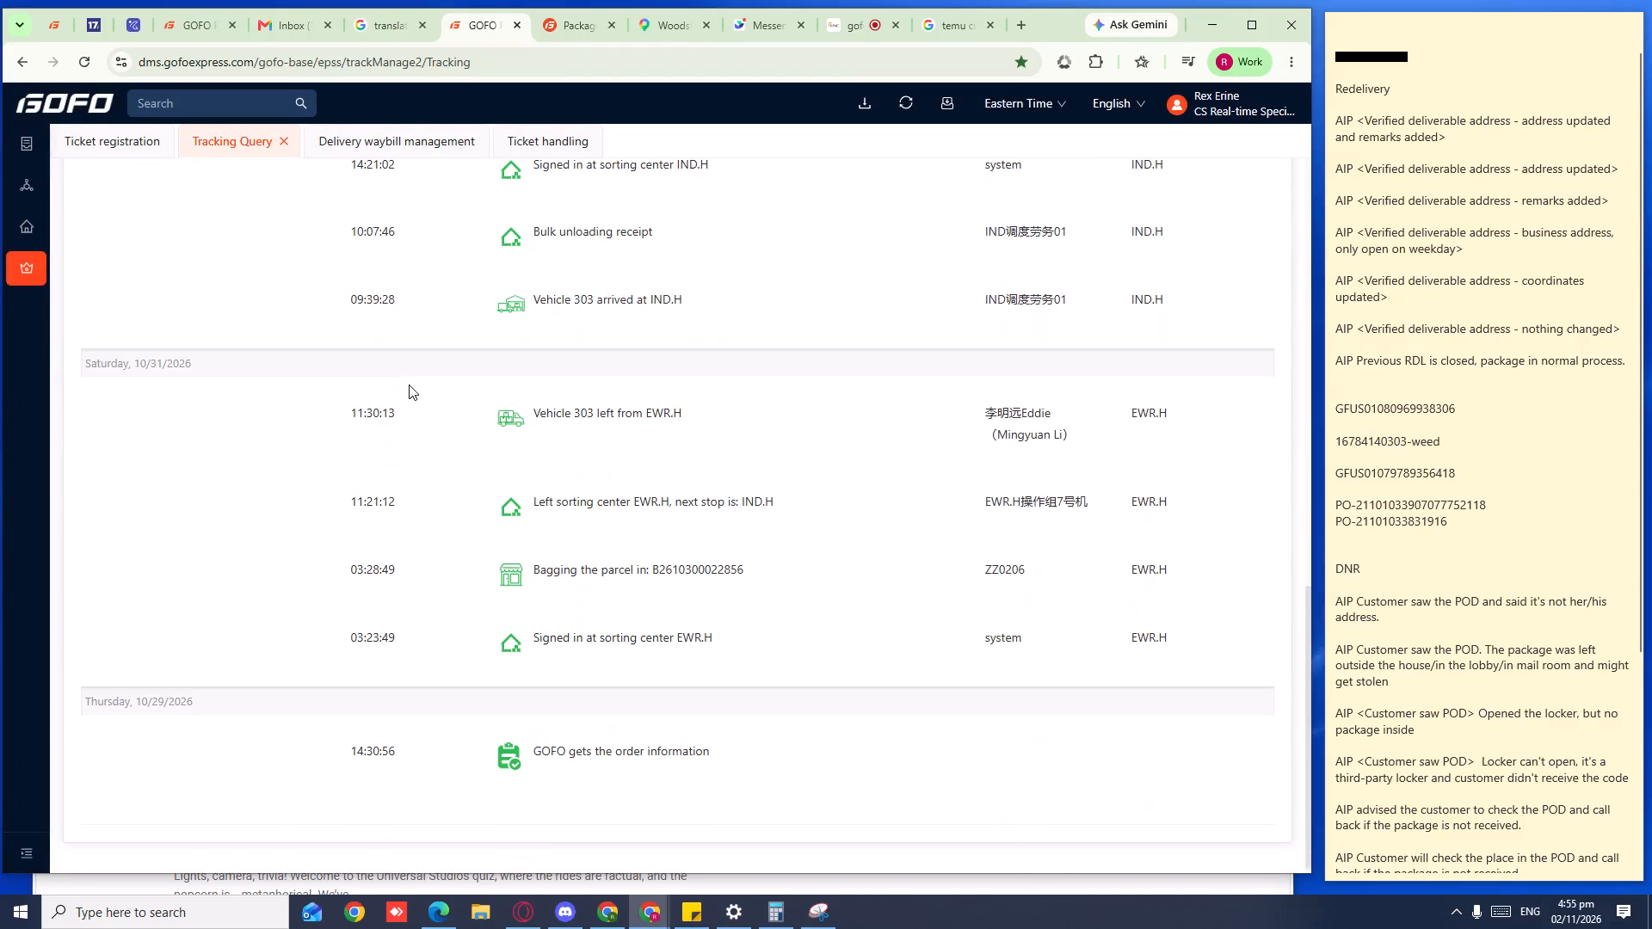
scroll(414, 380, "down", 5)
scroll(415, 379, "up", 12)
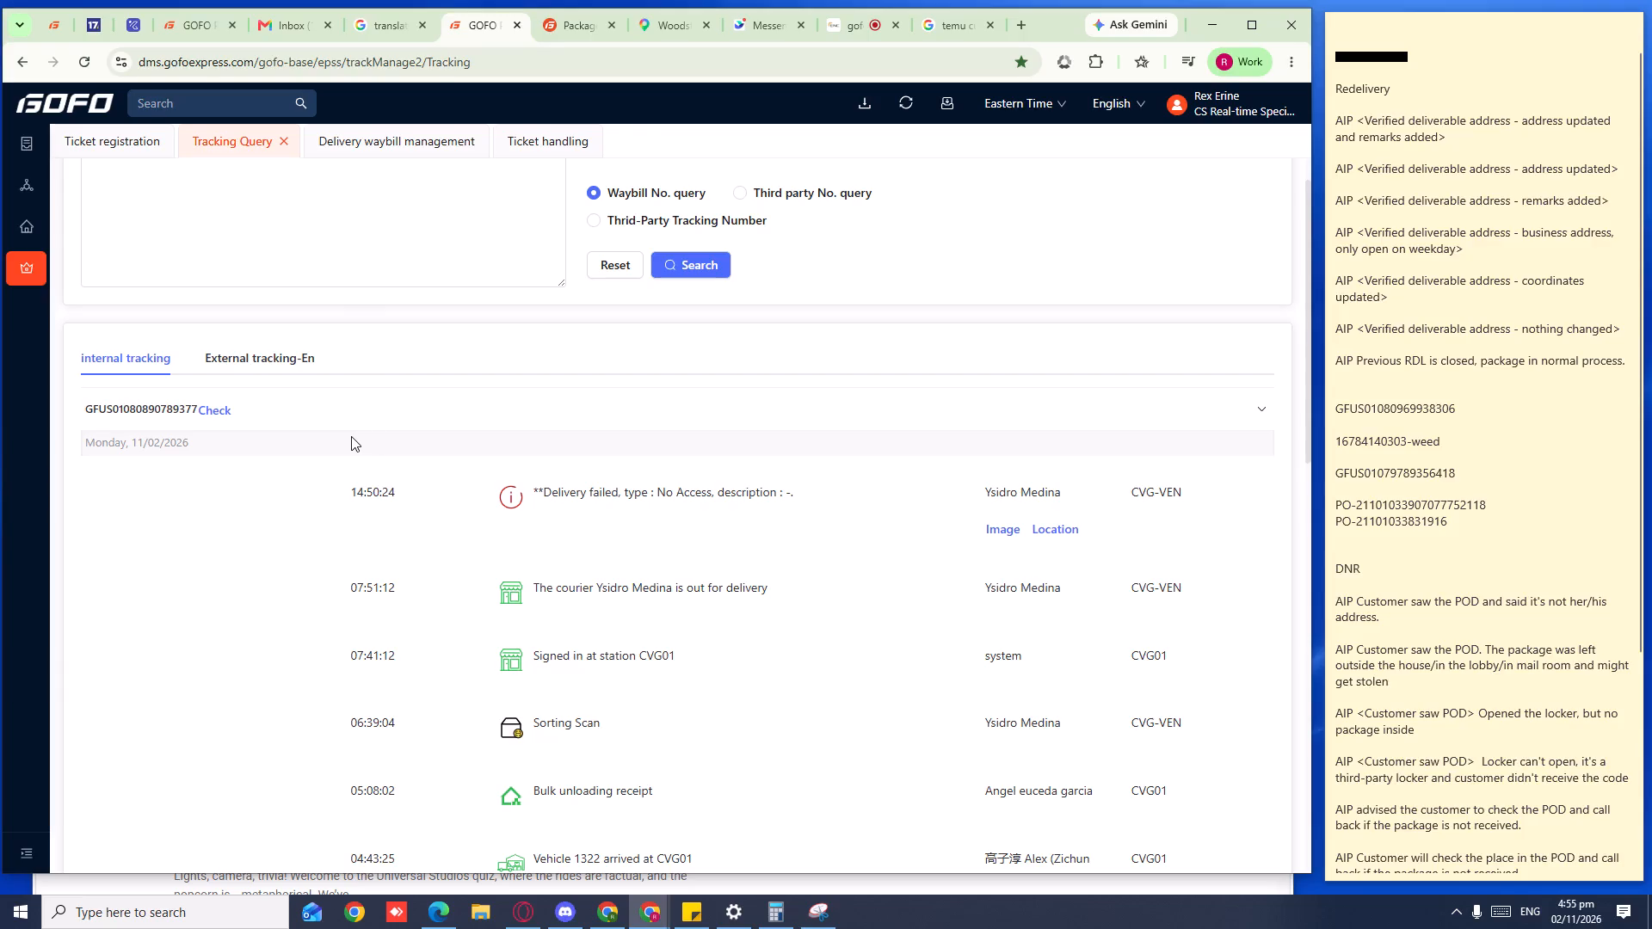
scroll(215, 244, "up", 4)
double_click(265, 204)
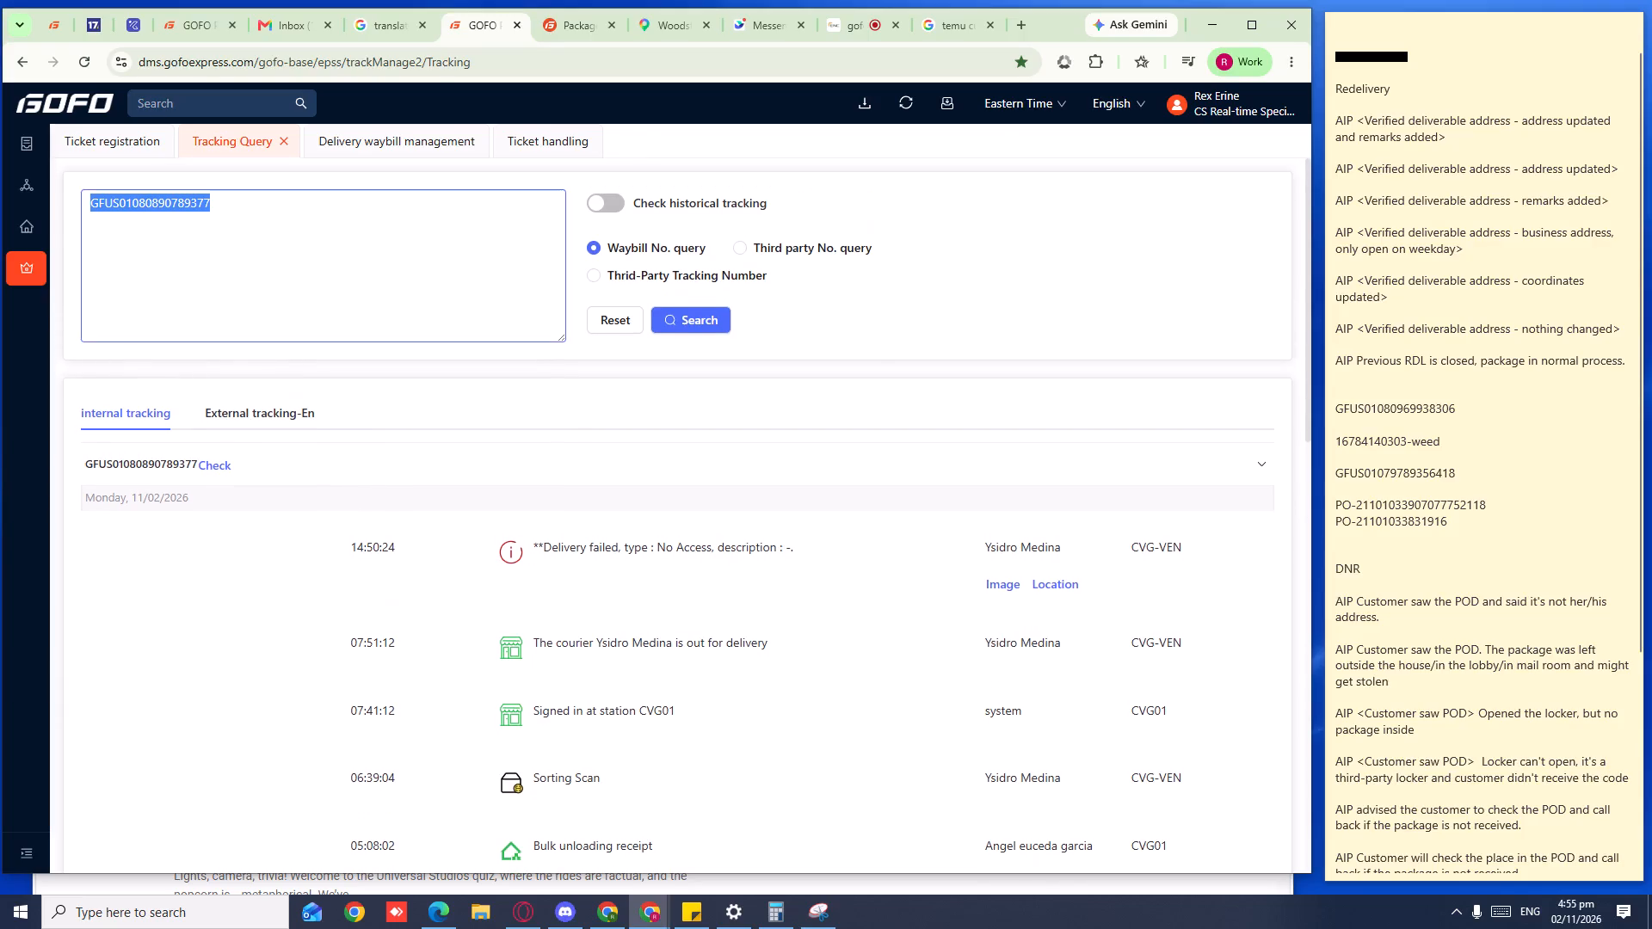
key("ctrl+c")
key("ctrl+c")
left_click(342, 138)
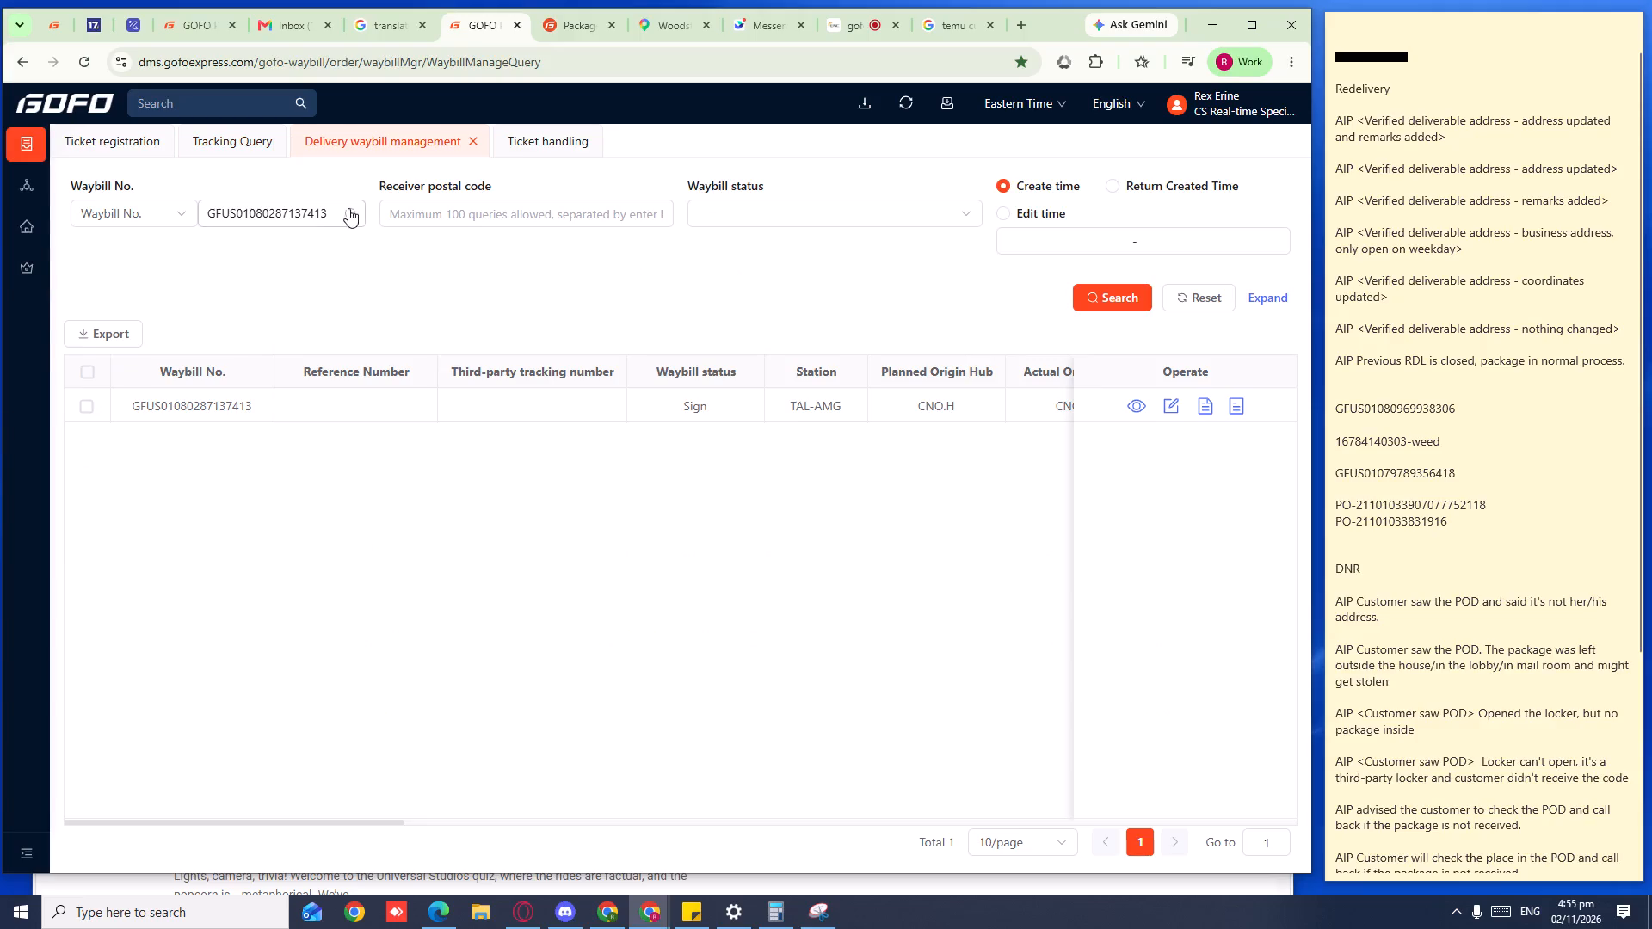
left_click(349, 206)
left_click(350, 210)
key("ctrl+v")
left_click(1118, 306)
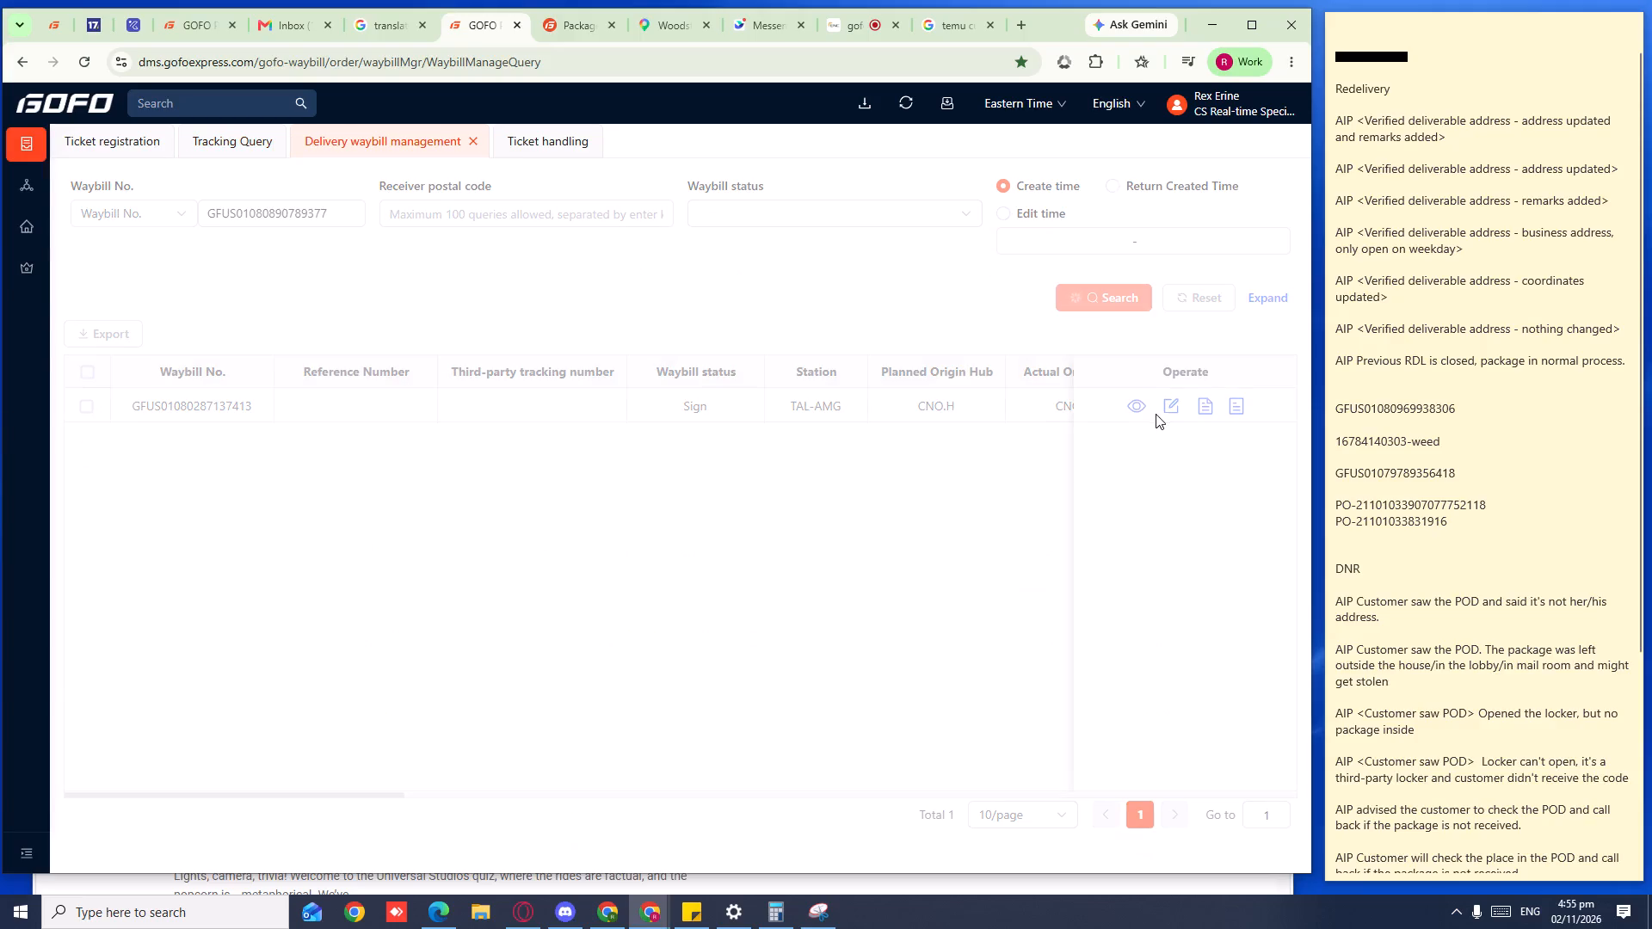
left_click(1163, 410)
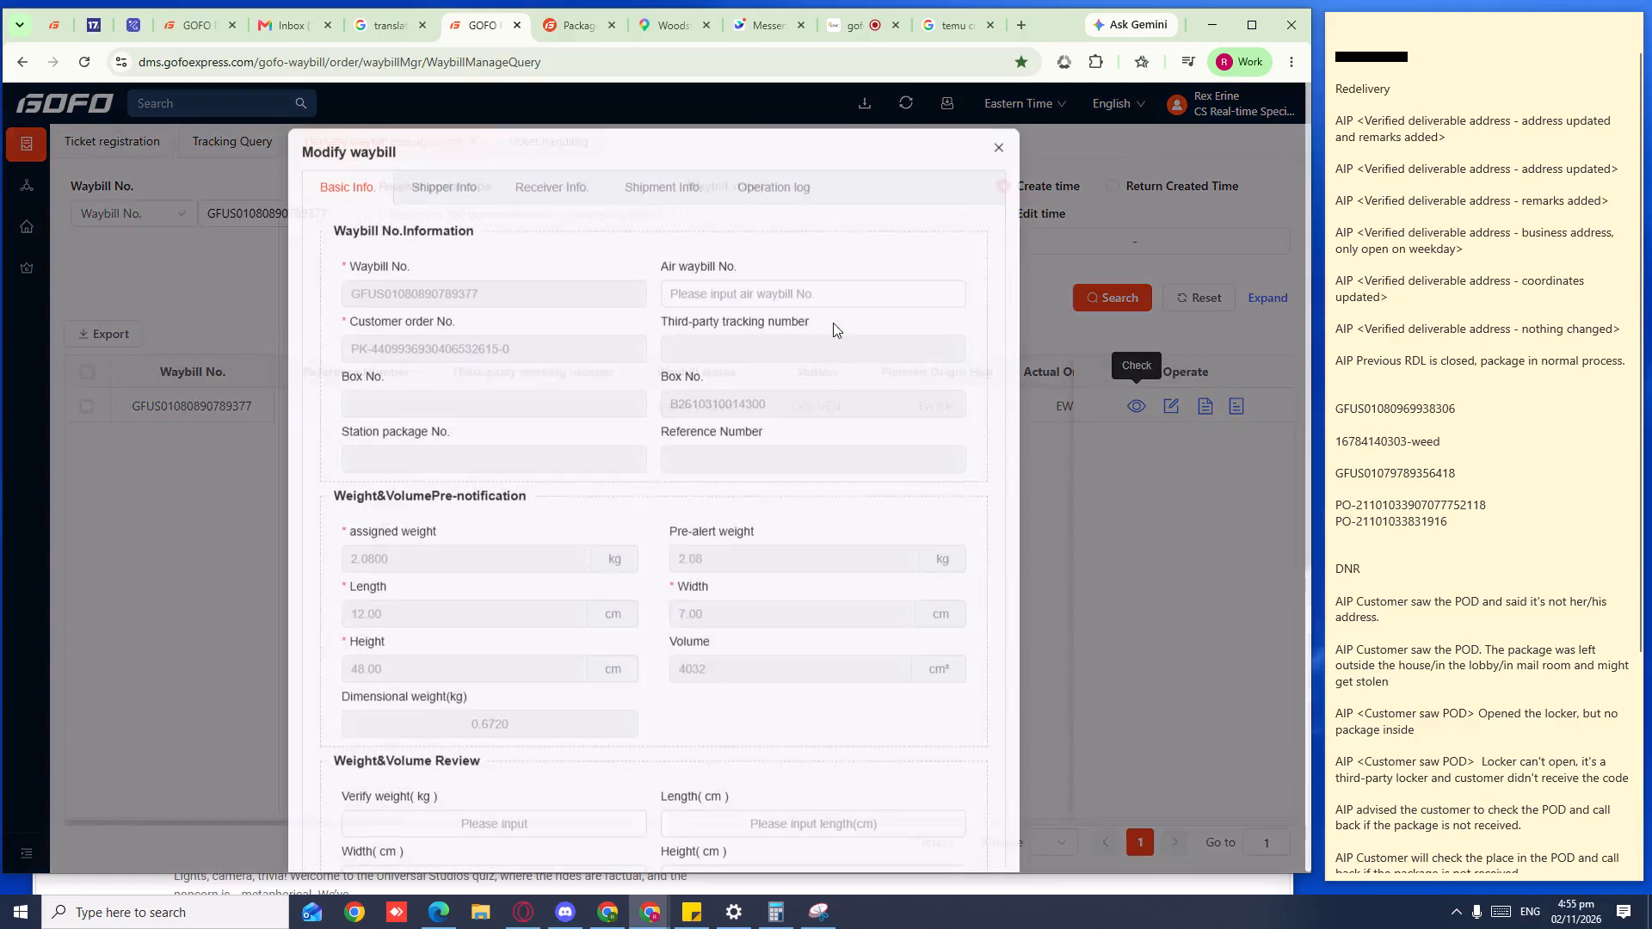
left_click(552, 174)
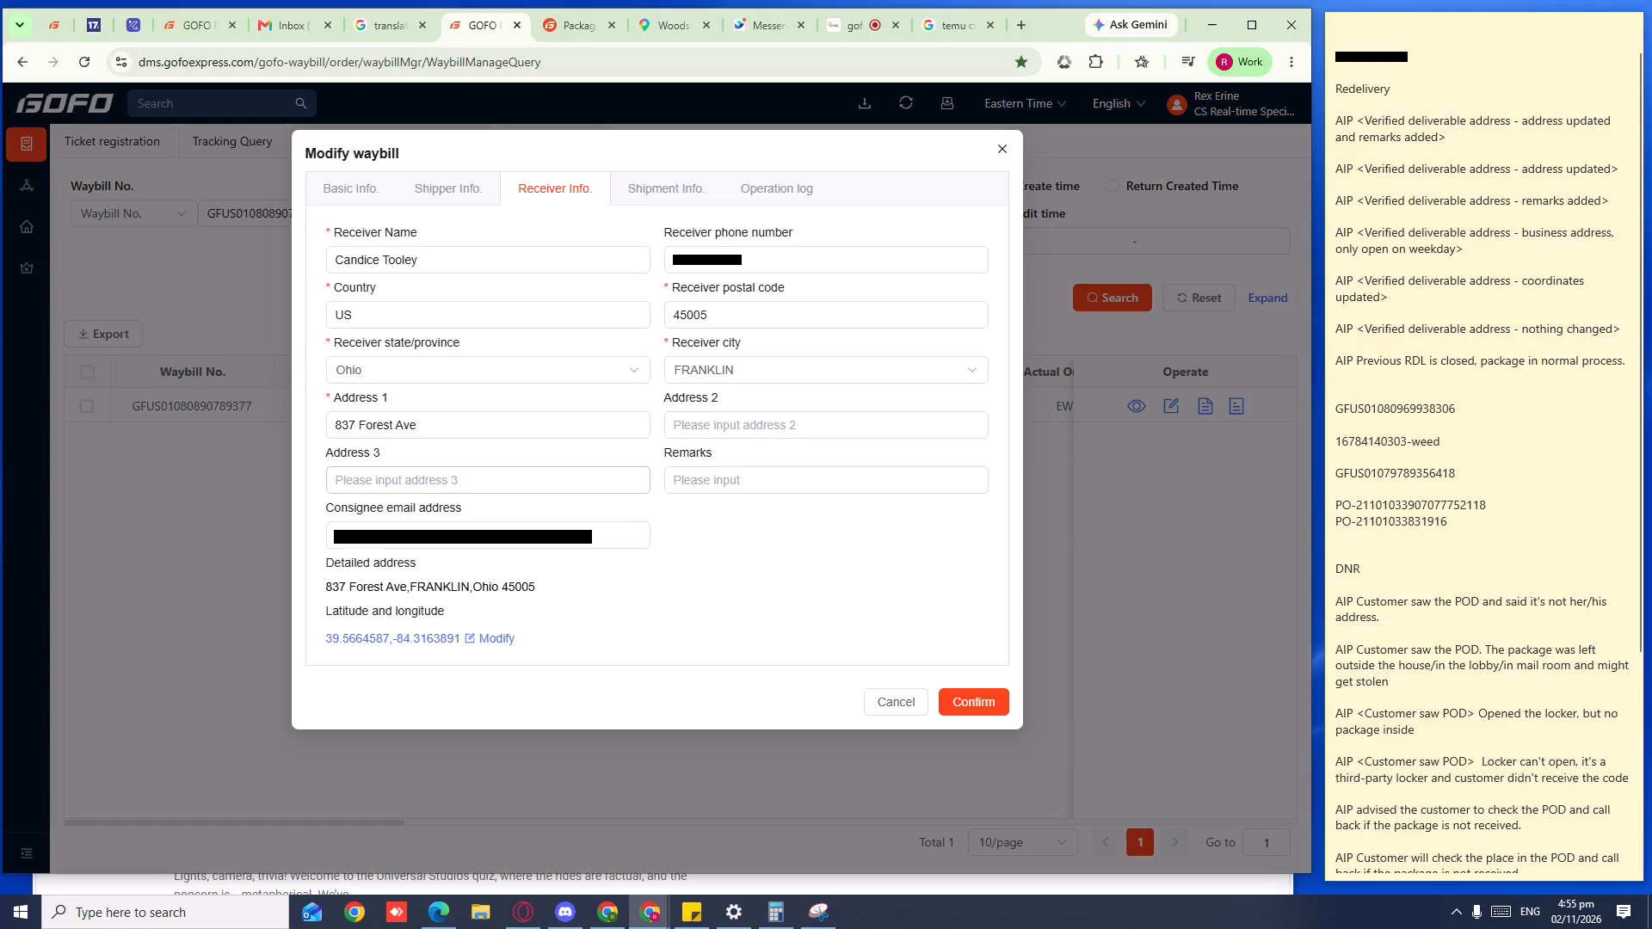
Copy the receiver's detailed address from the waybill and search for it in Google Maps.
left_click(518, 596)
key("ctrl+c")
key("ctrl+c")
key("ctrl+c")
key("ctrl+c")
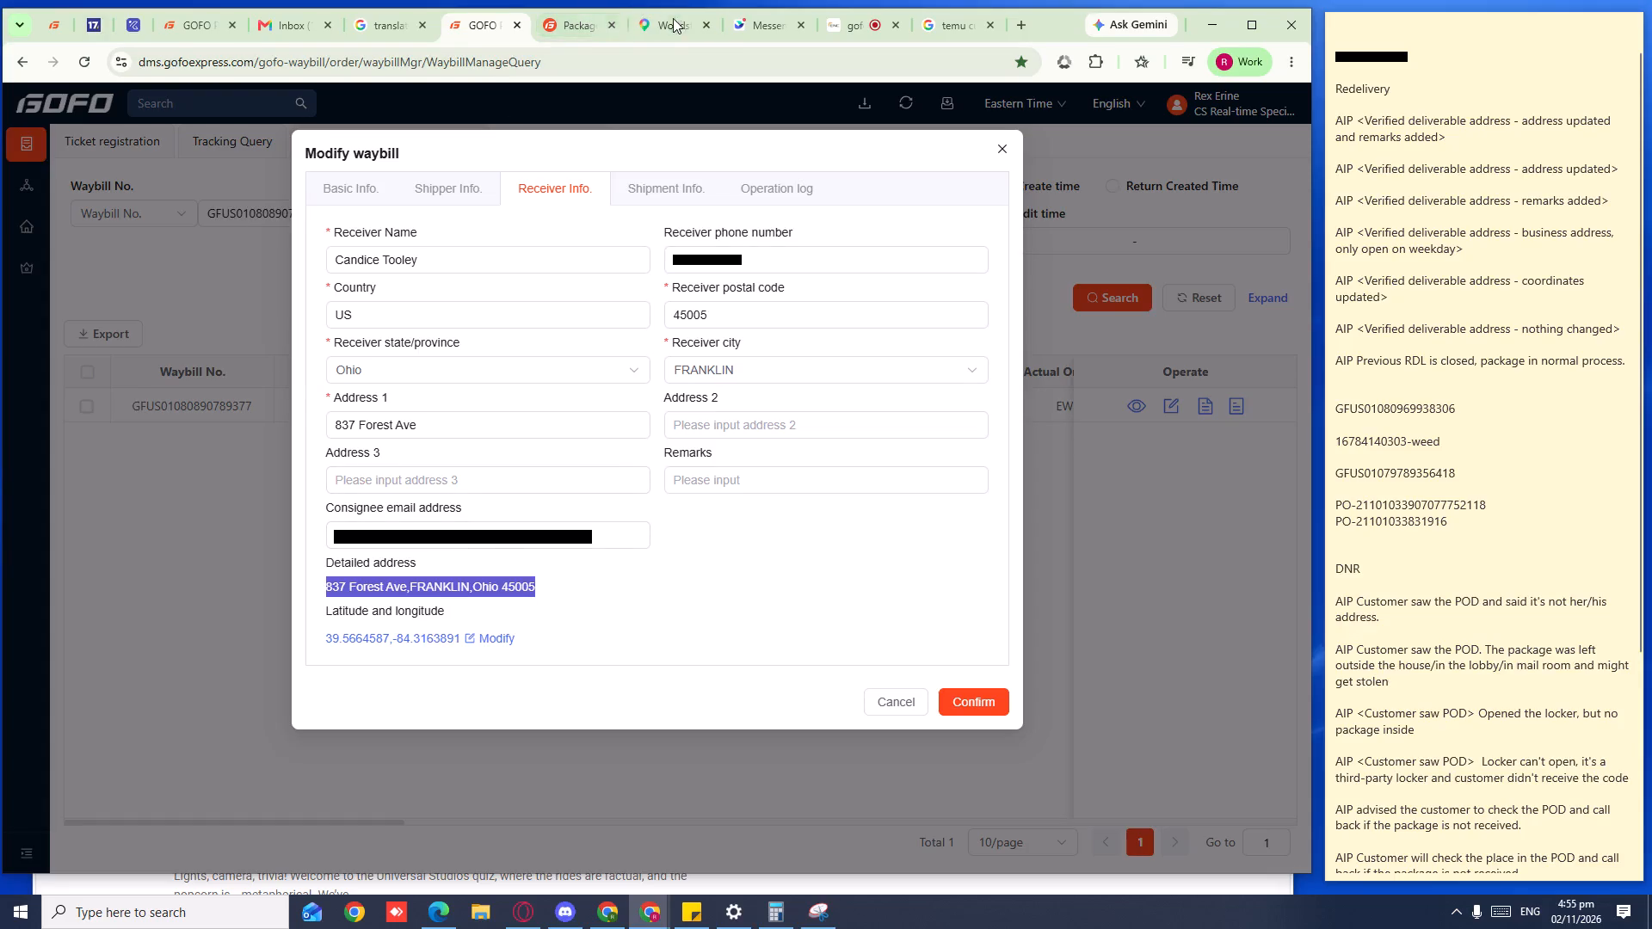
left_click(663, 32)
left_click(313, 112)
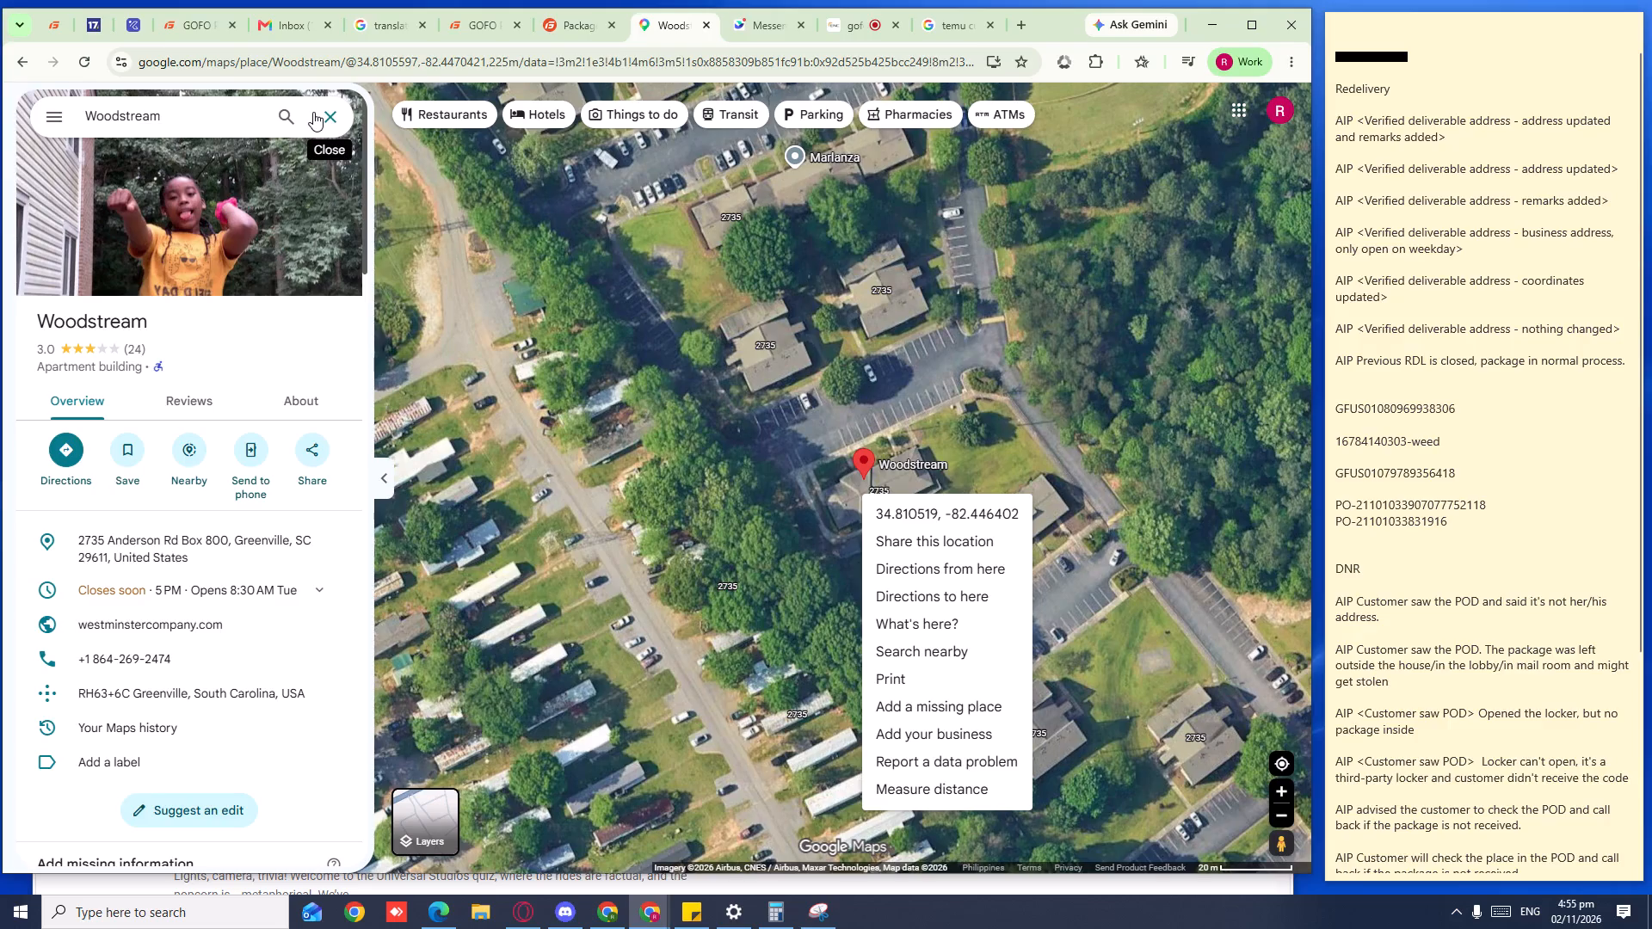
key("ctrl+v")
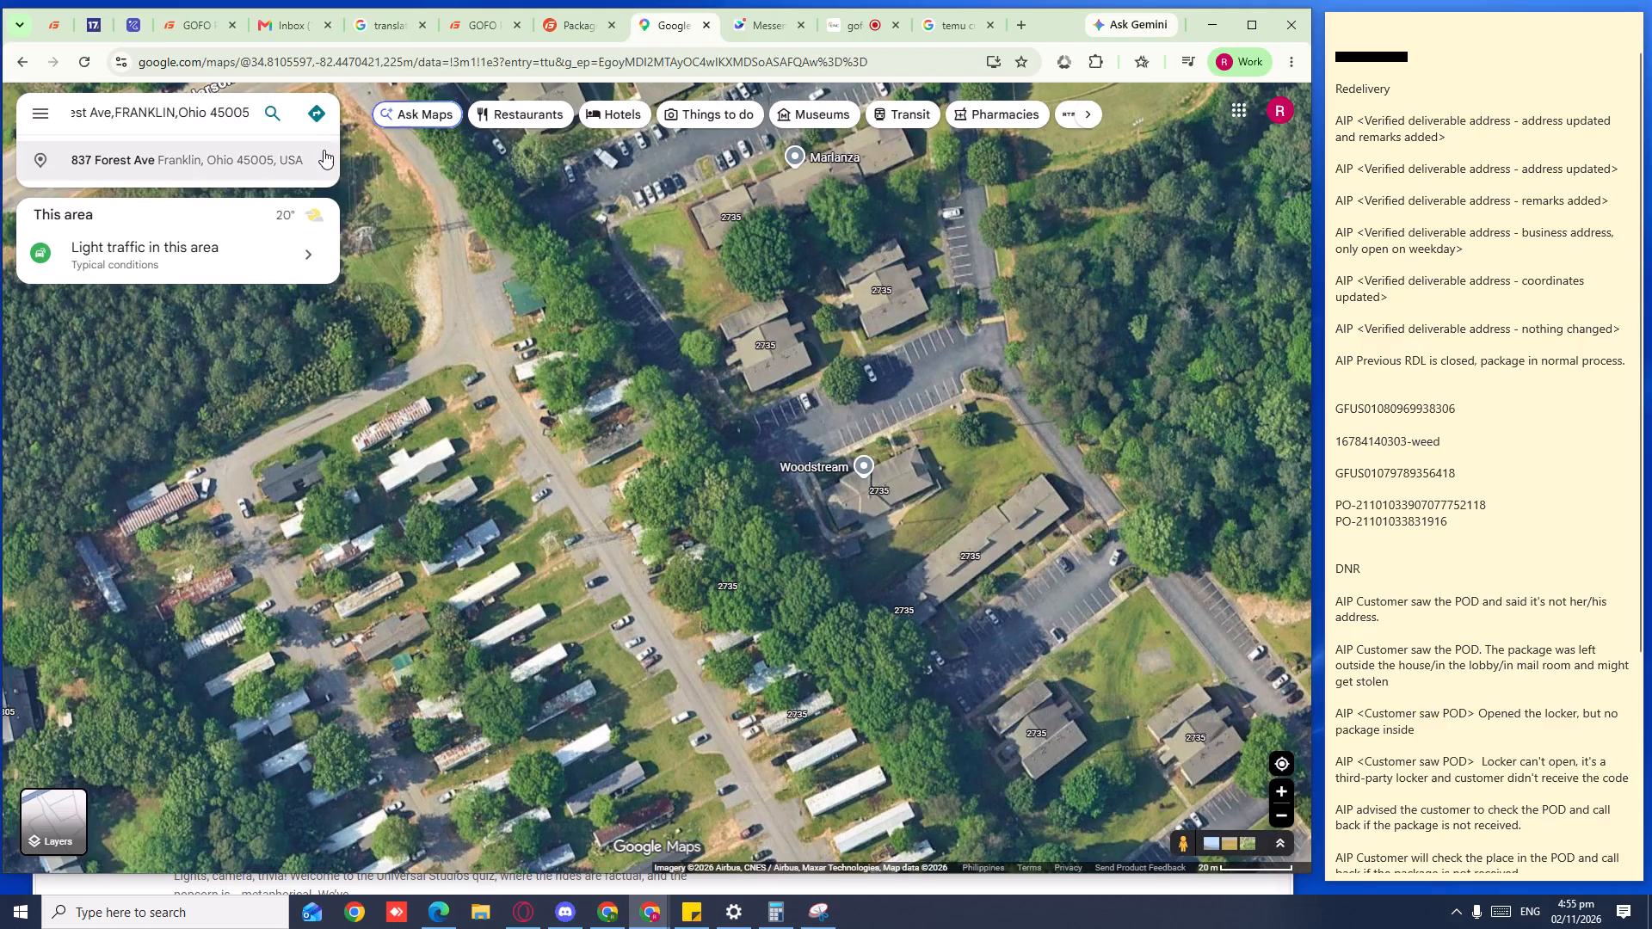
left_click(266, 104)
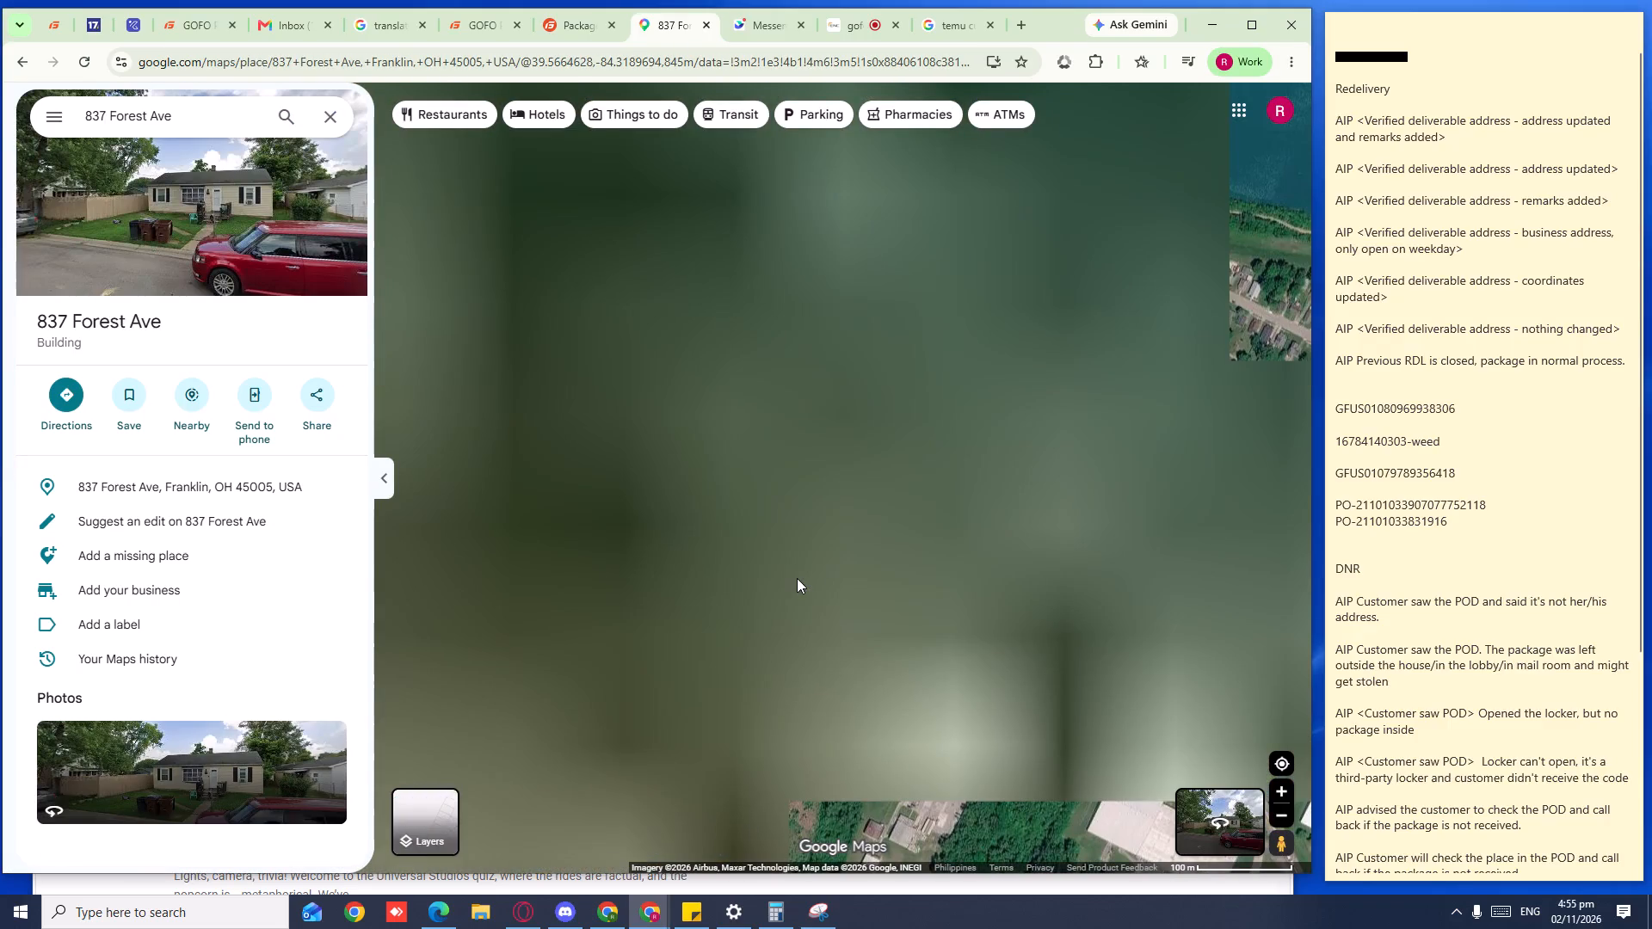
Examine the house at the receiver's address in satellite view and in Street View, including its front entrance.
scroll(869, 491, "up", 2, "ctrl")
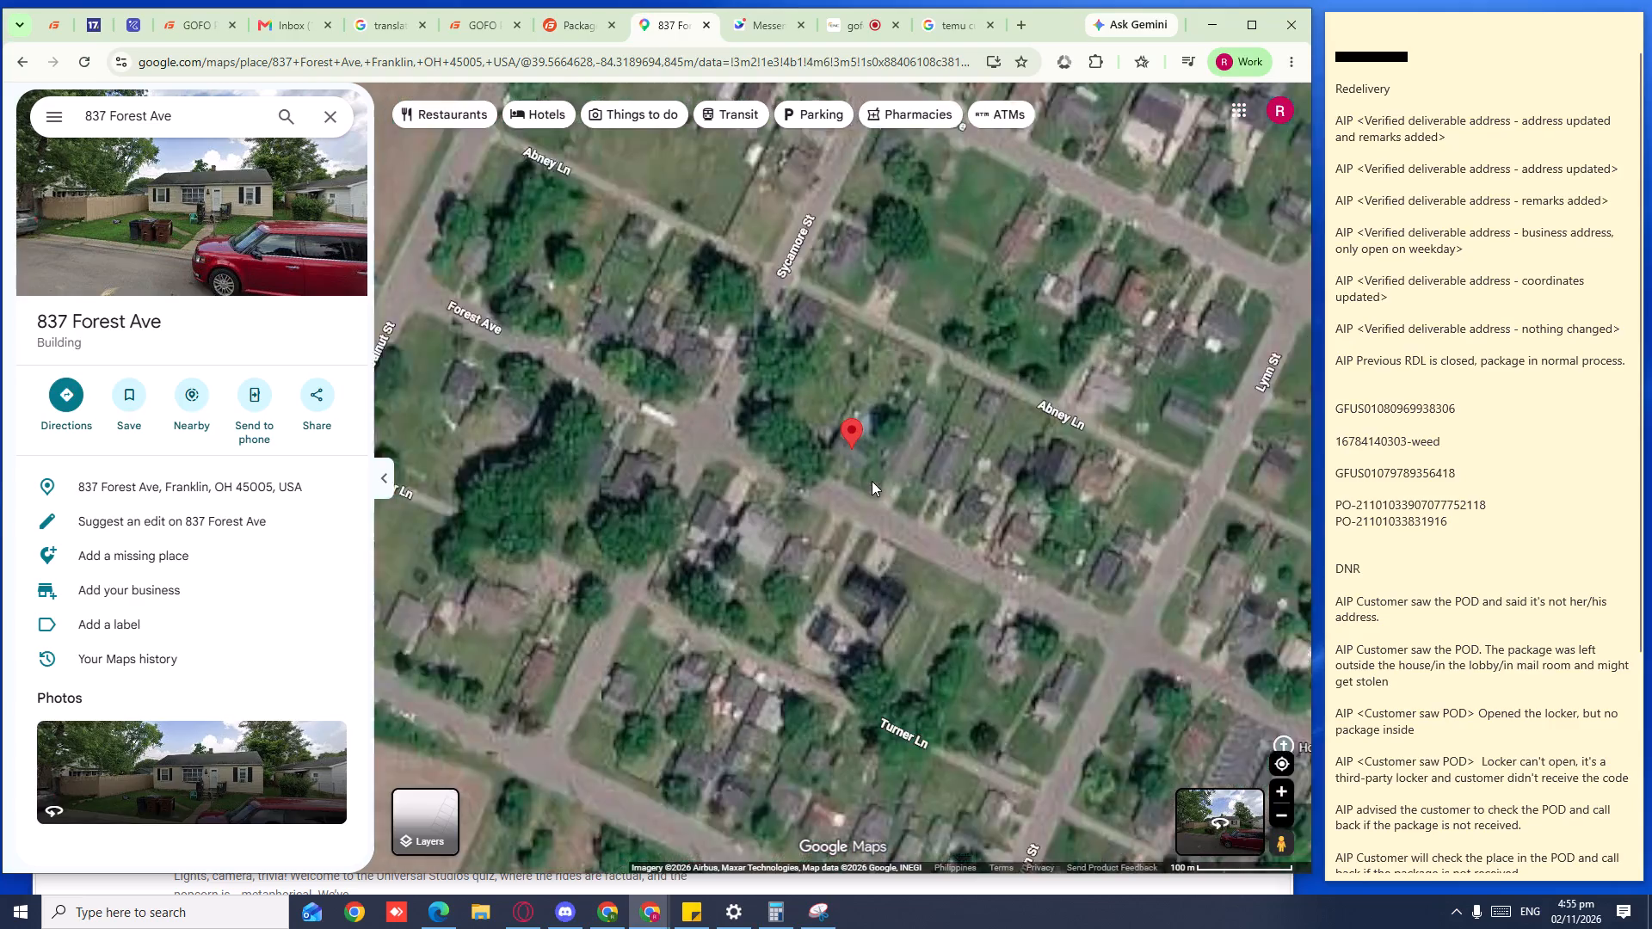
scroll(842, 478, "up", 3, "ctrl")
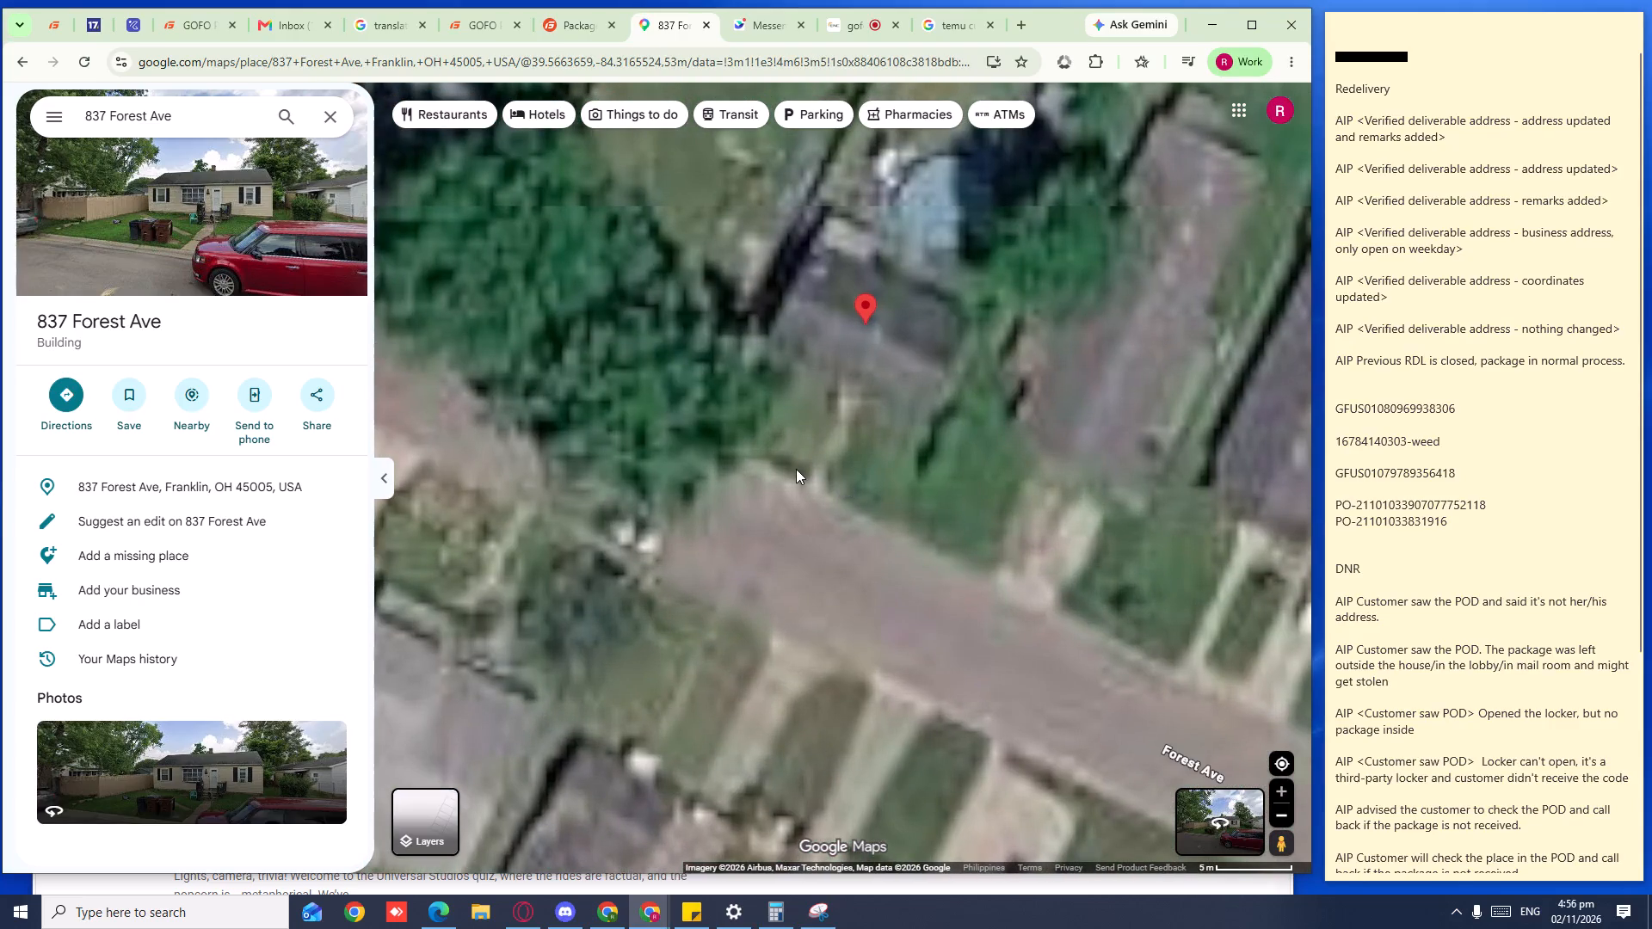
left_click_drag(788, 466, 840, 403)
left_click_drag(809, 389, 885, 605)
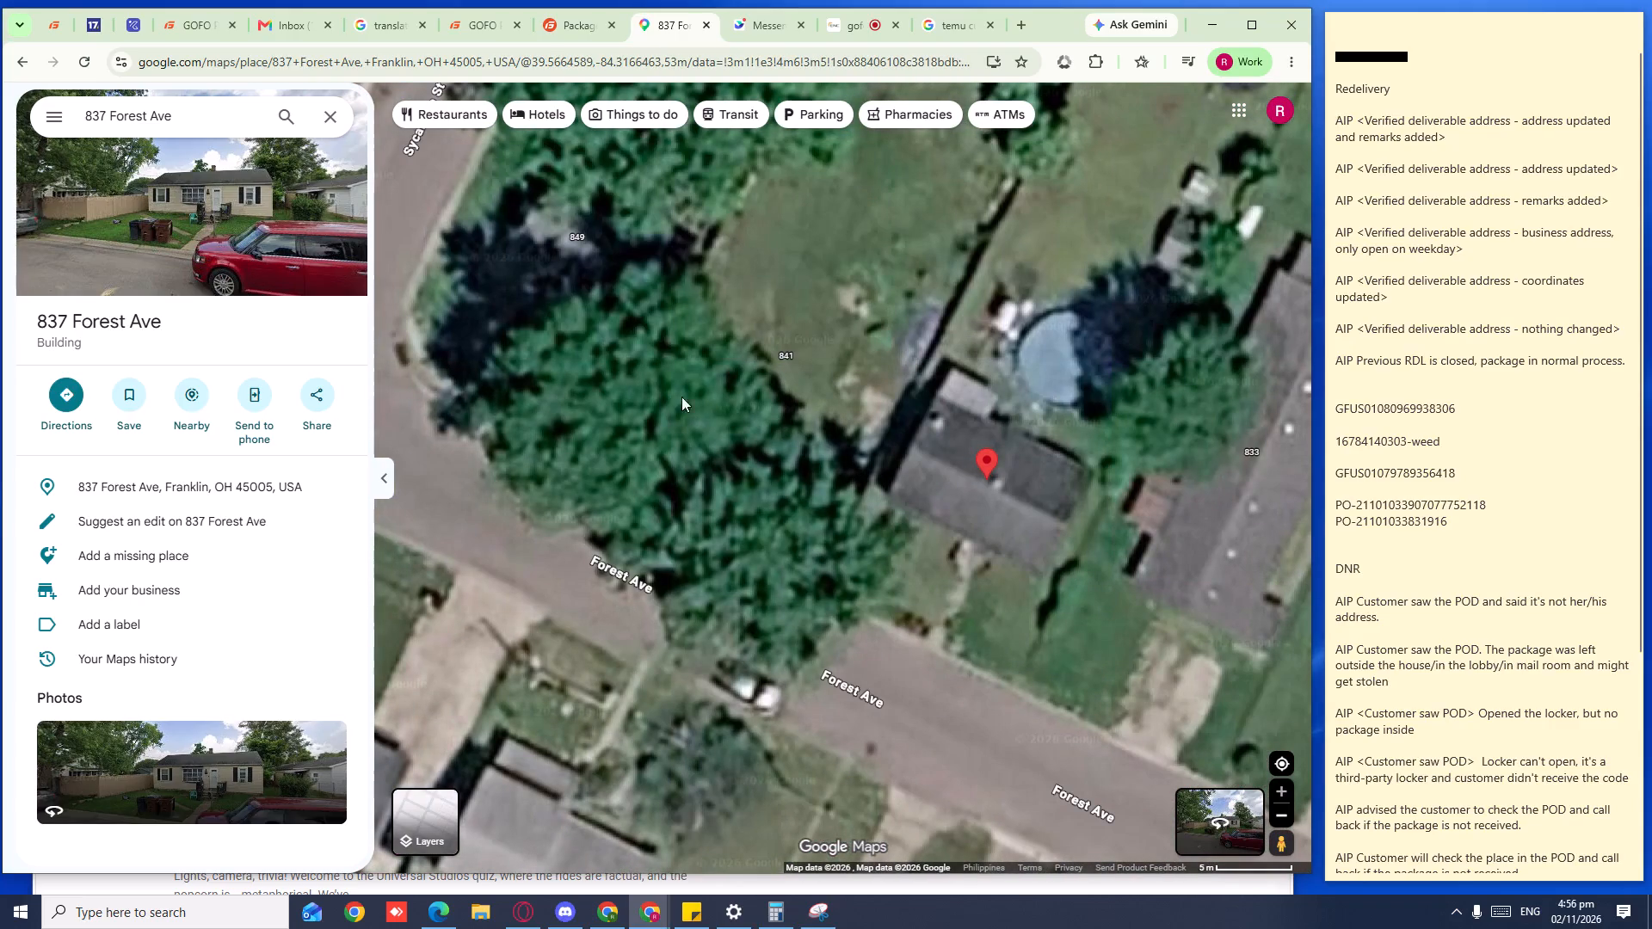
left_click_drag(939, 537, 870, 527)
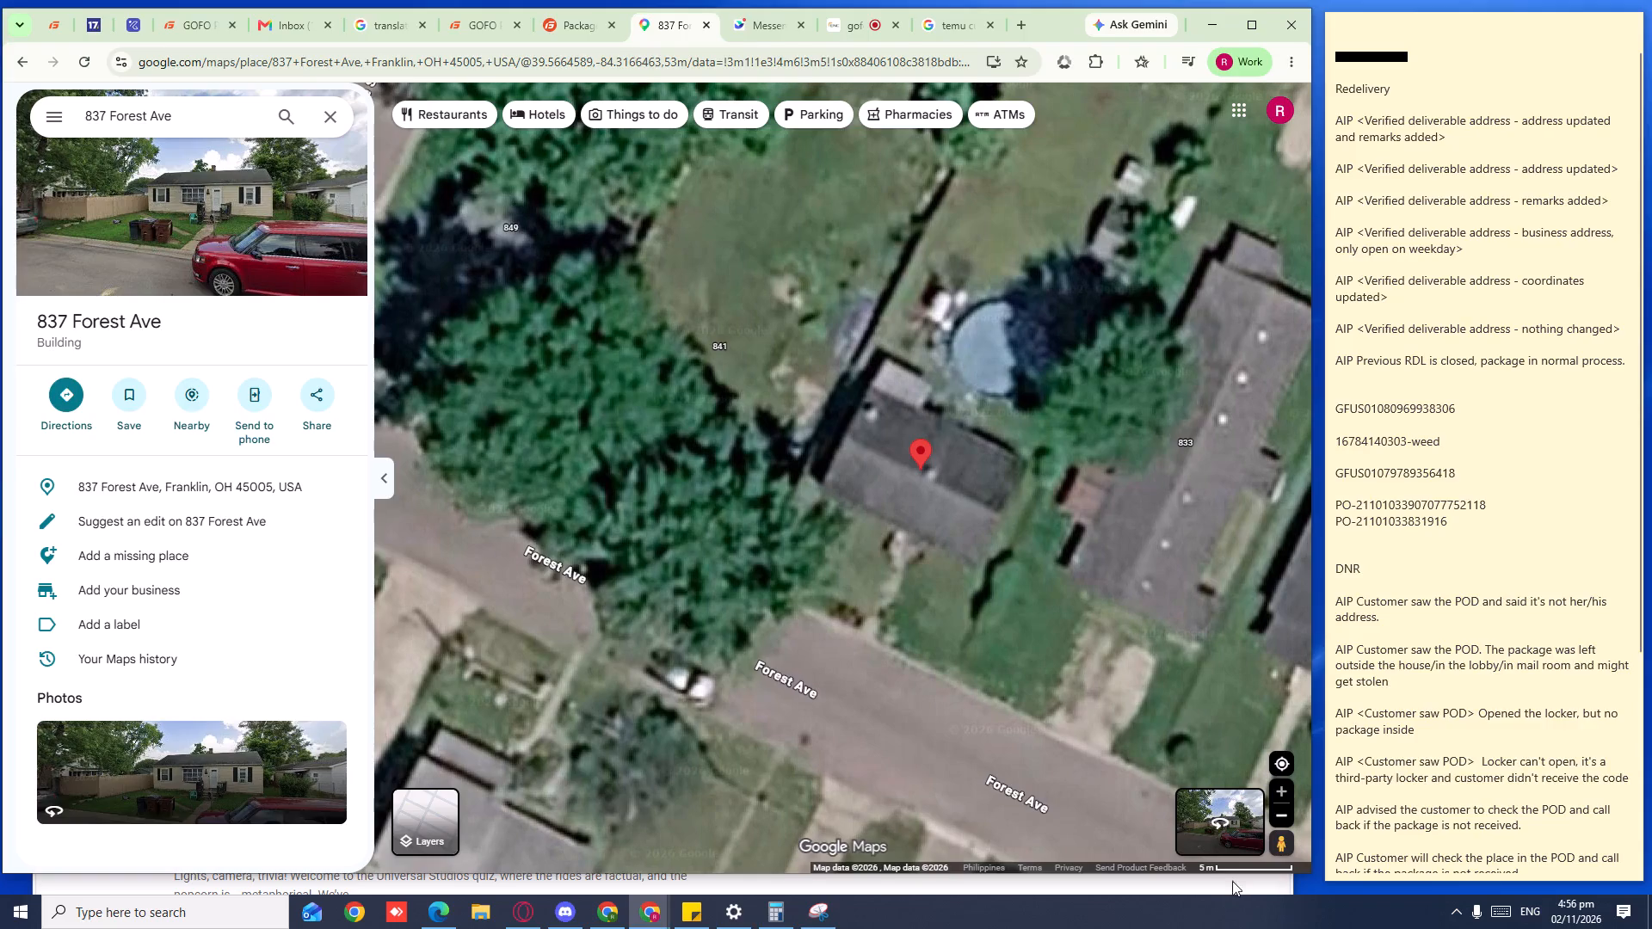
left_click_drag(1275, 840, 864, 660)
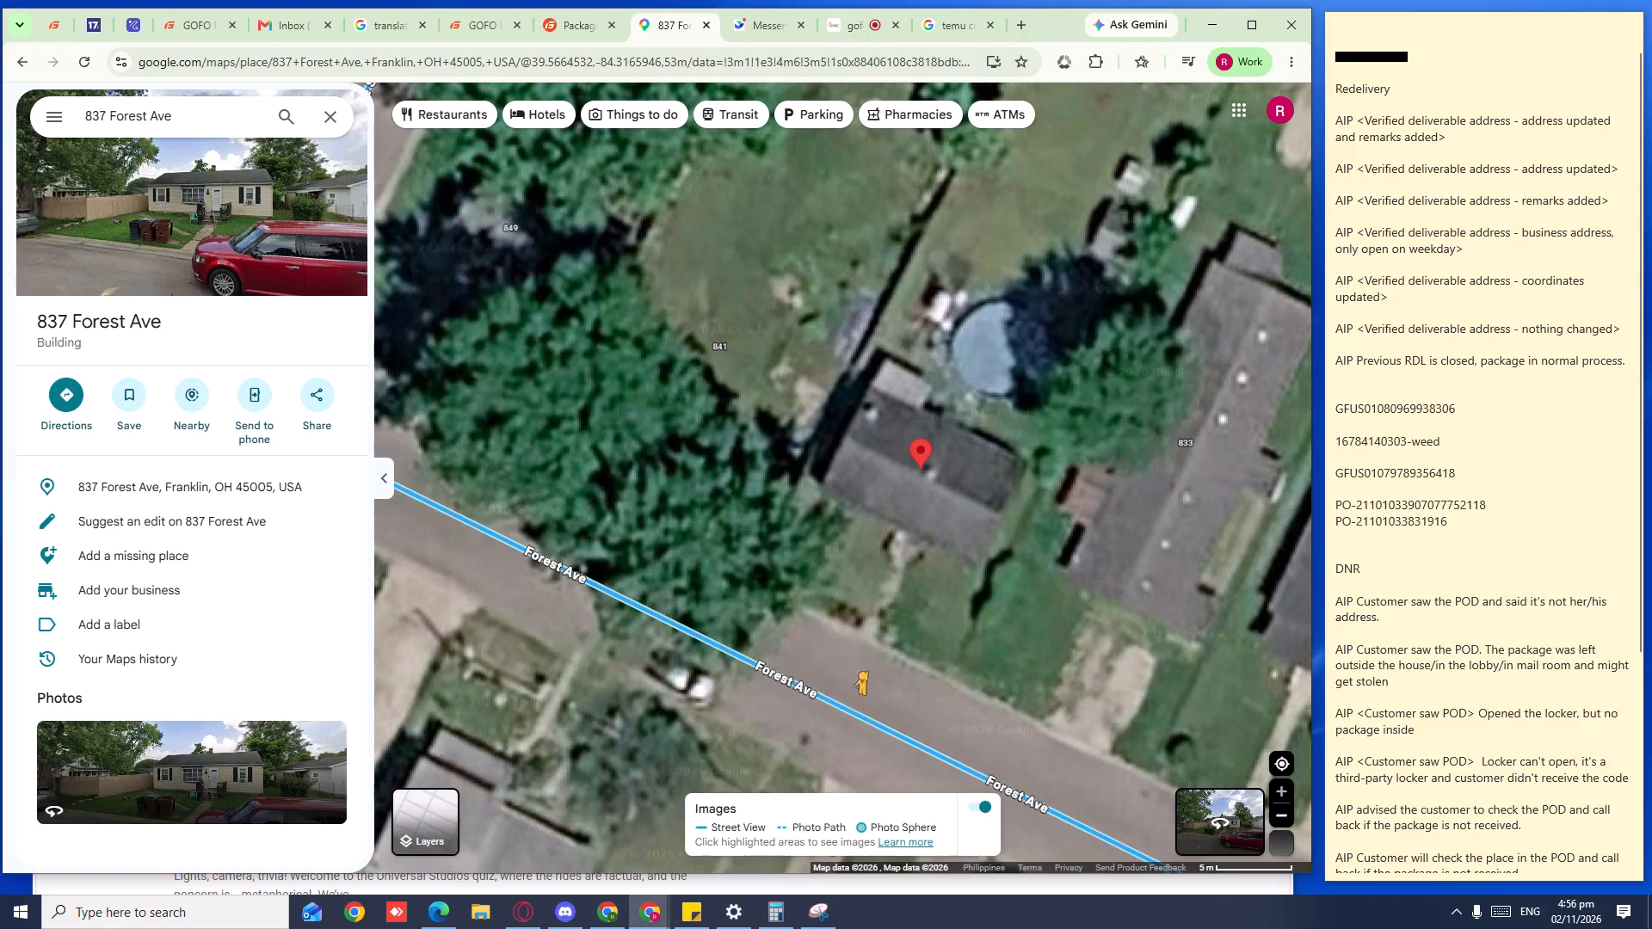
left_click_drag(1121, 564, 674, 561)
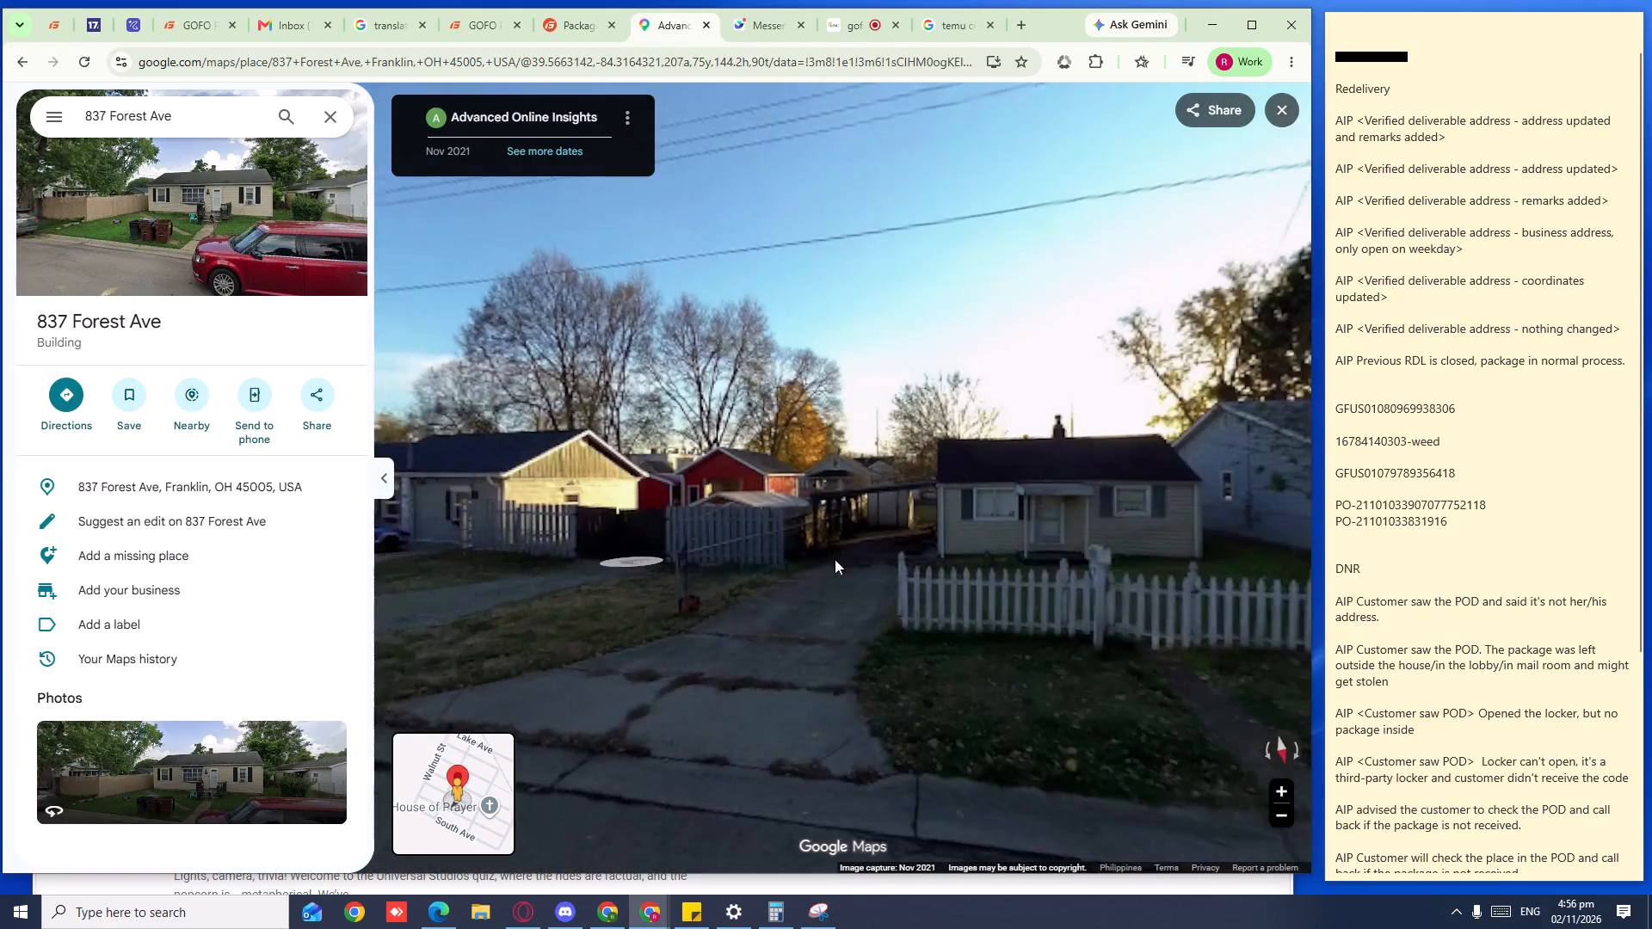
left_click_drag(1067, 559, 516, 483)
left_click_drag(1217, 548, 424, 471)
left_click_drag(770, 351, 507, 486)
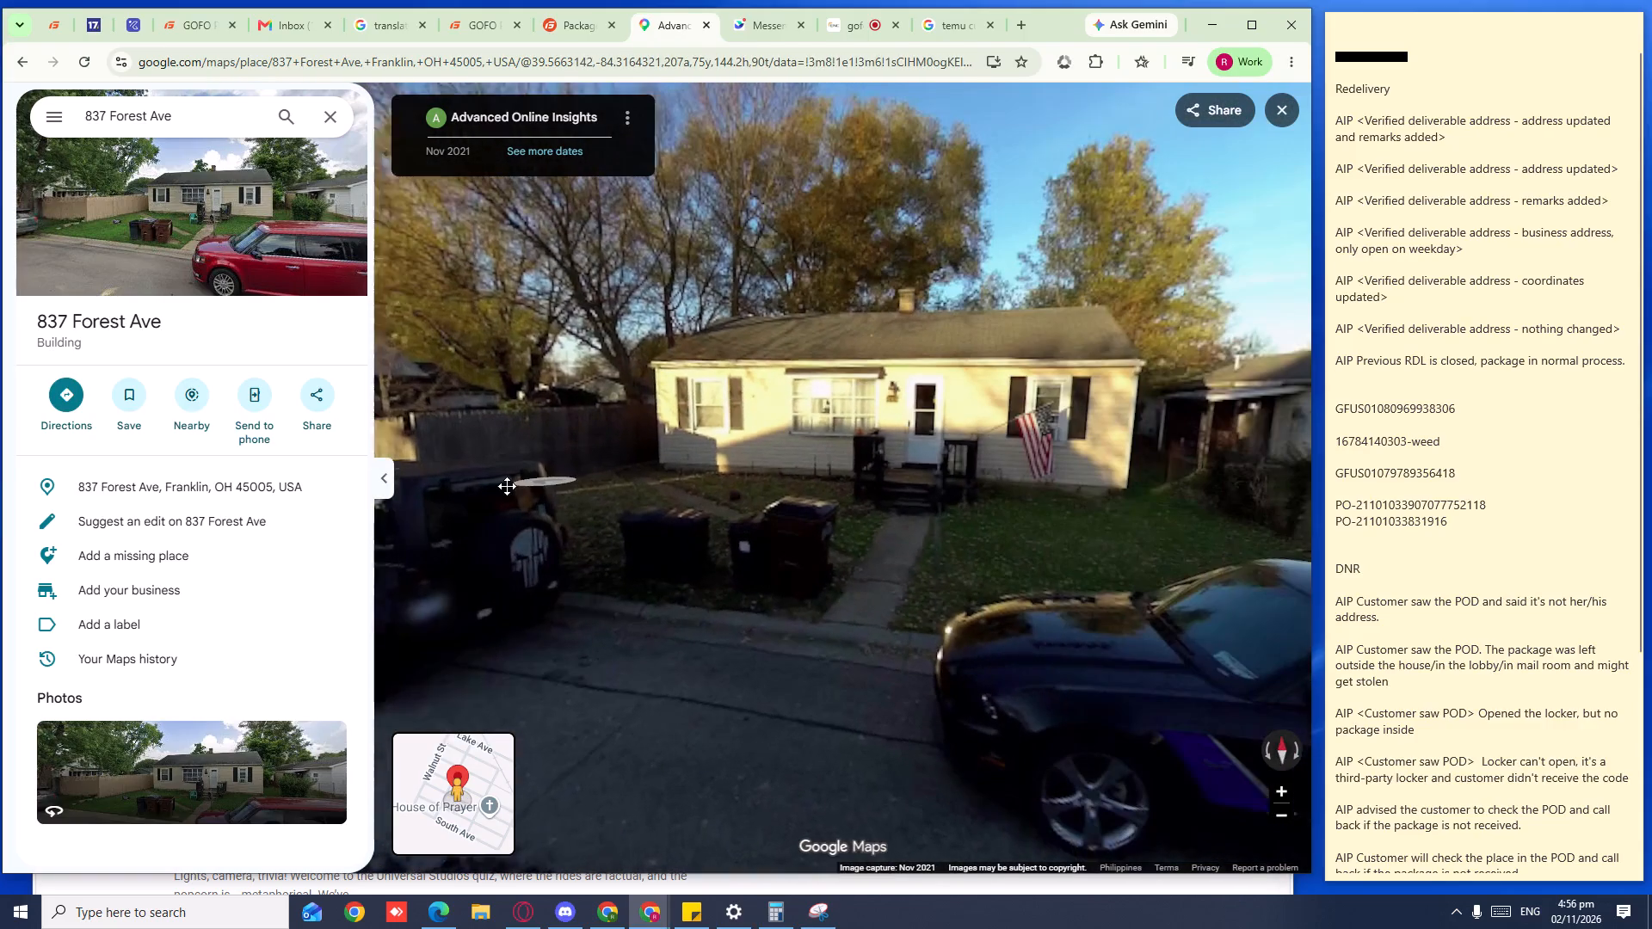
left_click_drag(507, 486, 507, 487)
left_click_drag(942, 494, 893, 535)
scroll(864, 459, "up", 4, "ctrl")
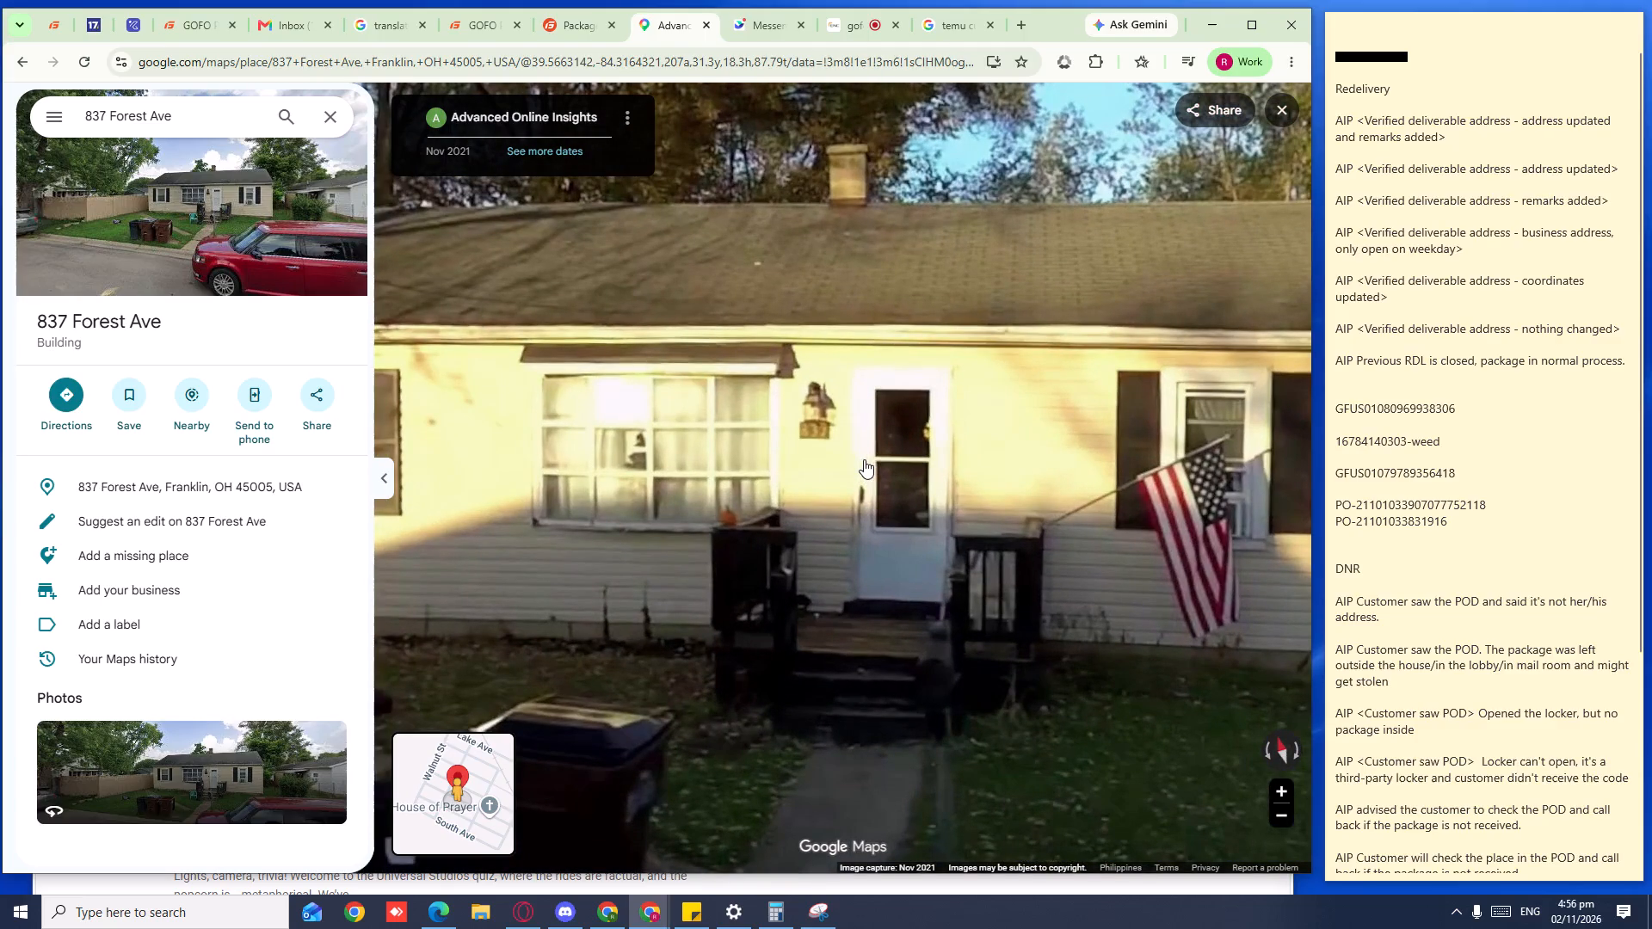
scroll(864, 459, "down", 2, "ctrl")
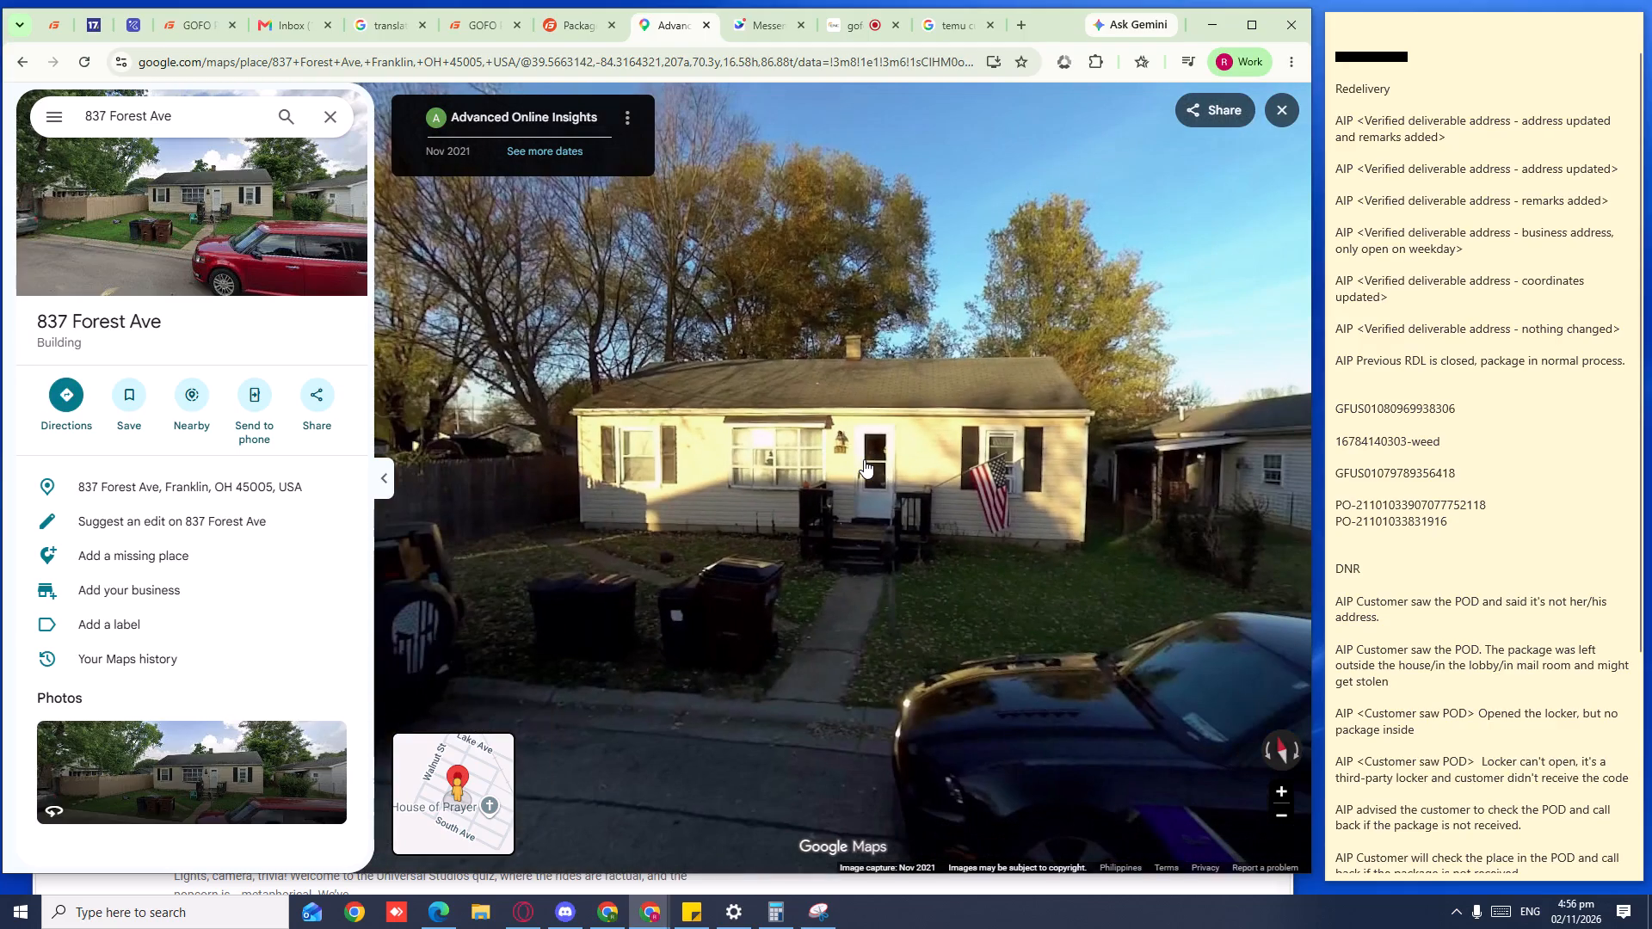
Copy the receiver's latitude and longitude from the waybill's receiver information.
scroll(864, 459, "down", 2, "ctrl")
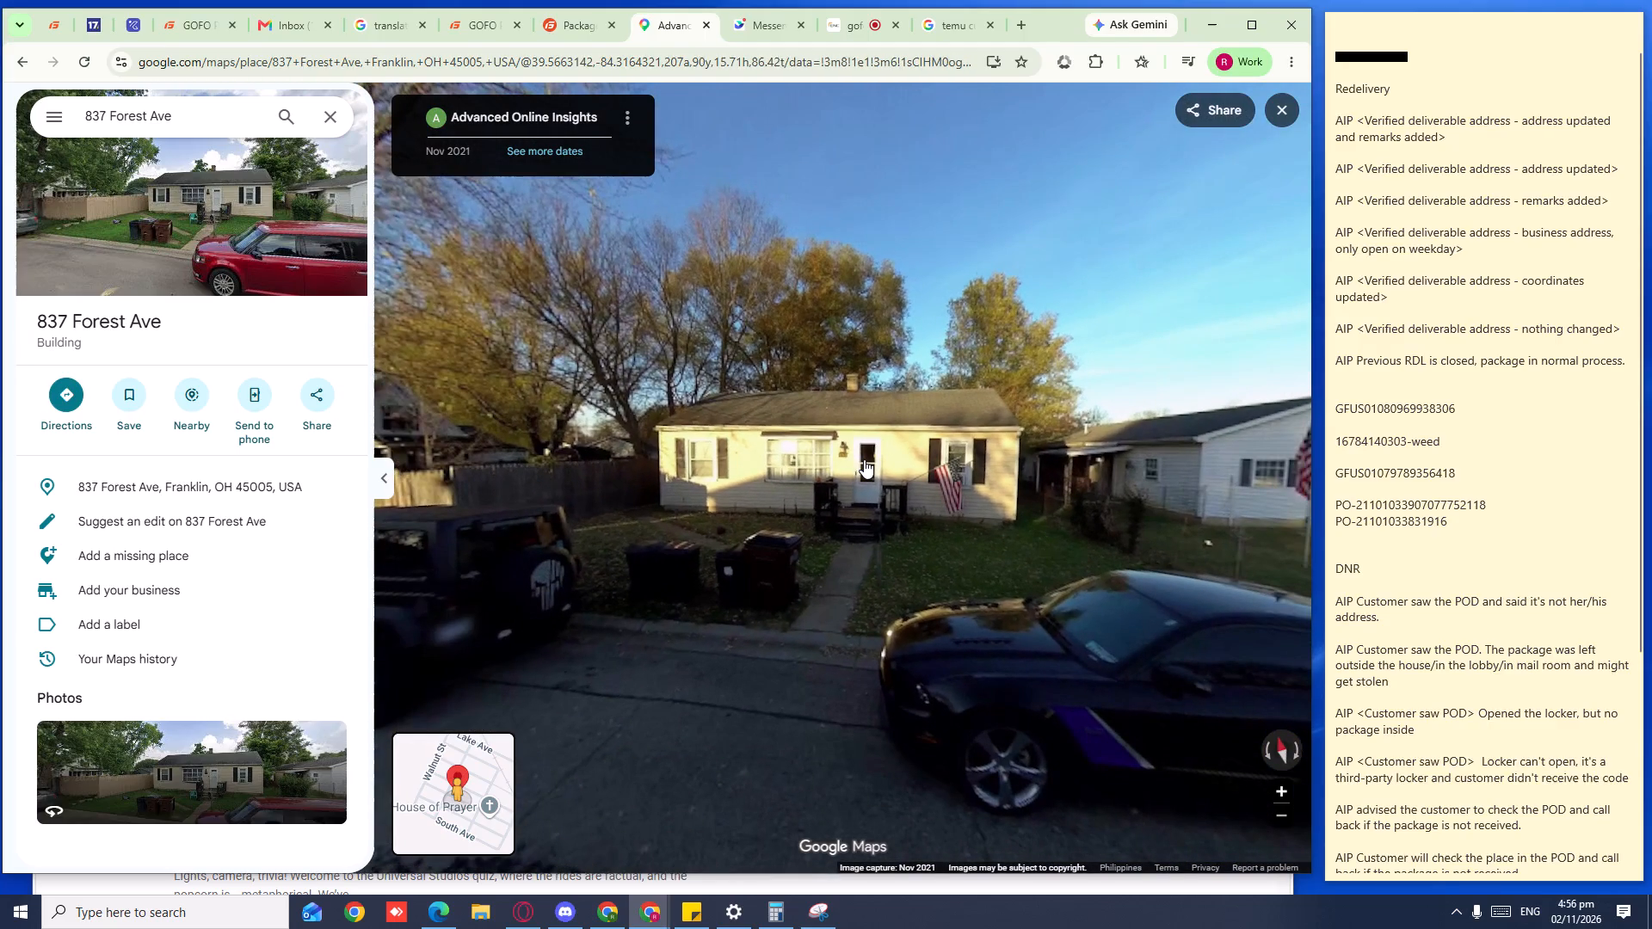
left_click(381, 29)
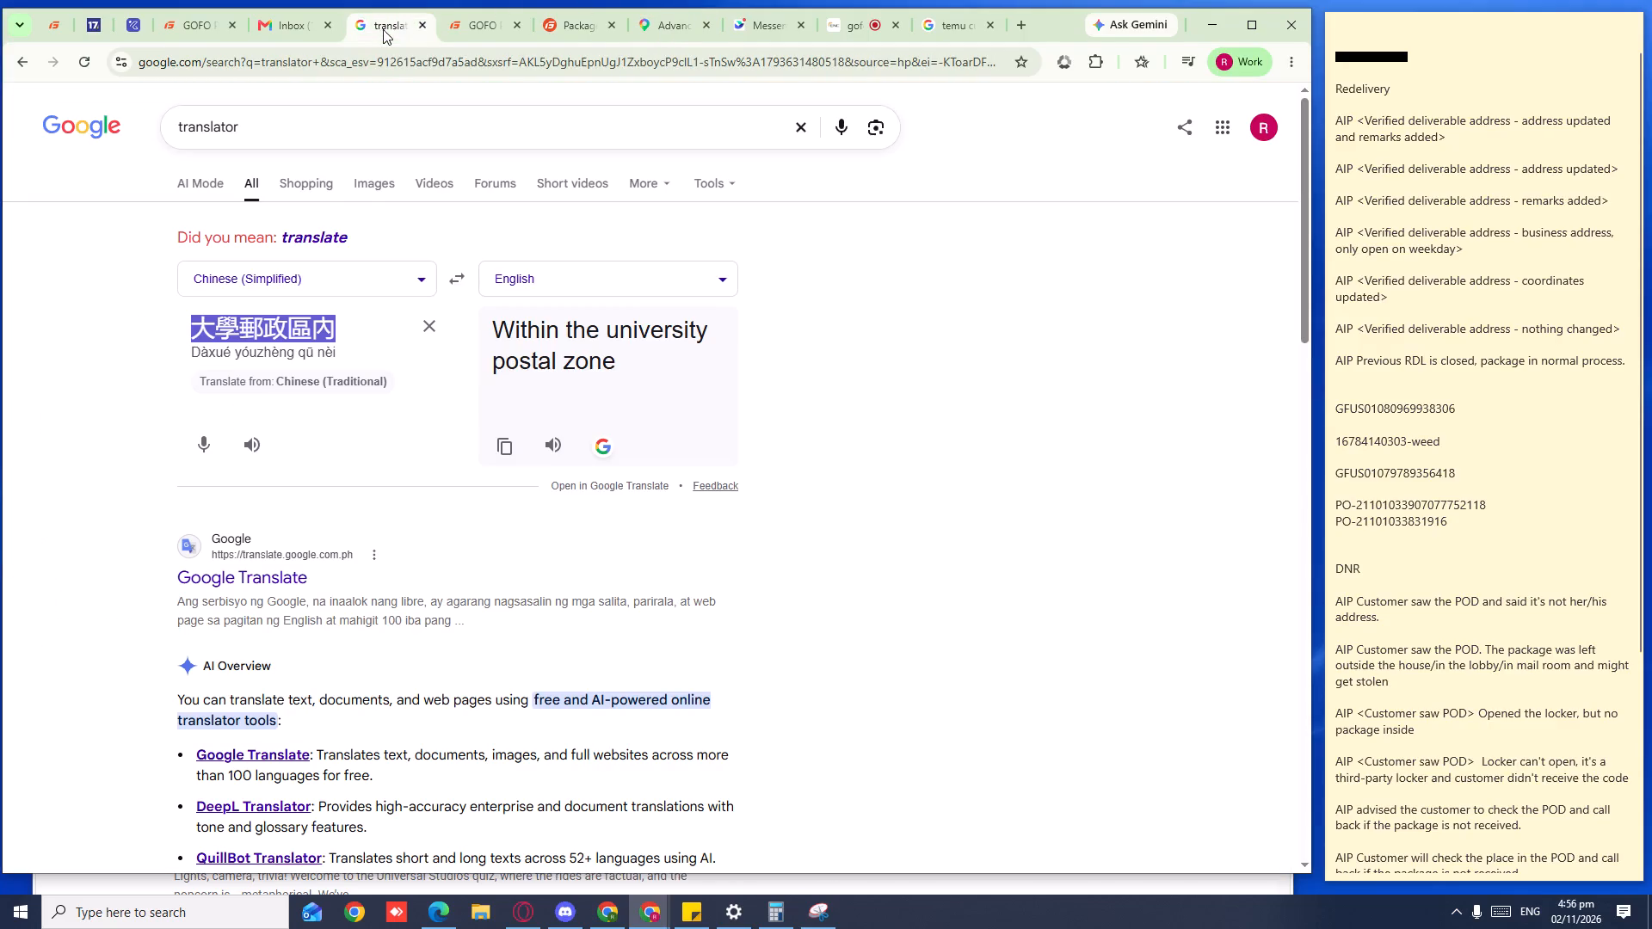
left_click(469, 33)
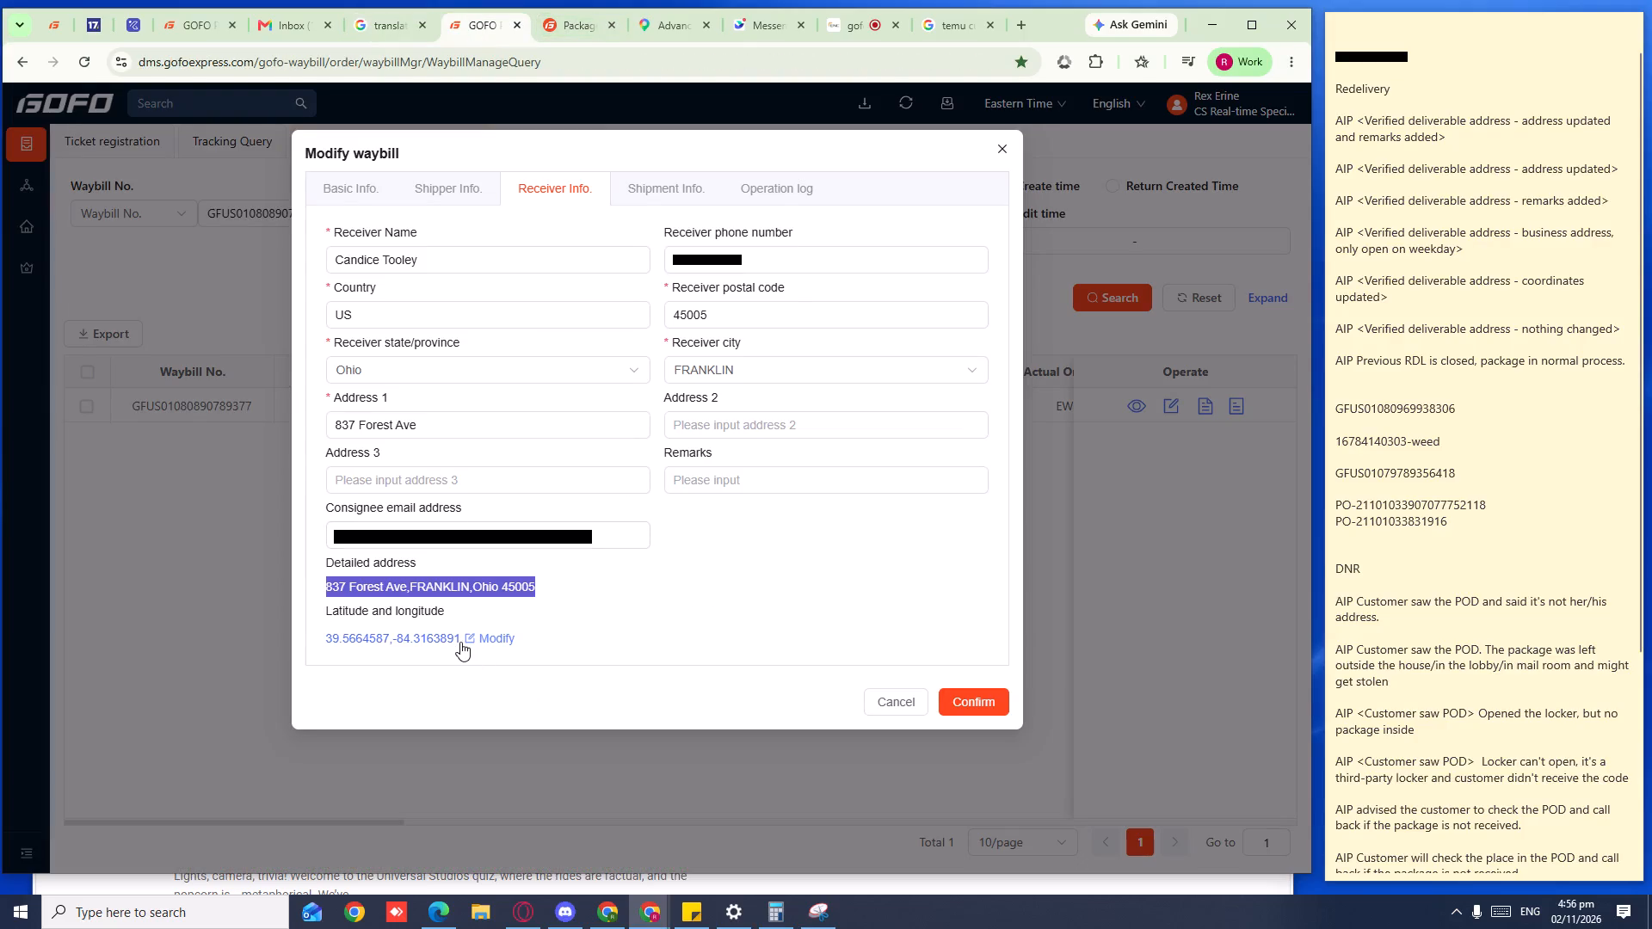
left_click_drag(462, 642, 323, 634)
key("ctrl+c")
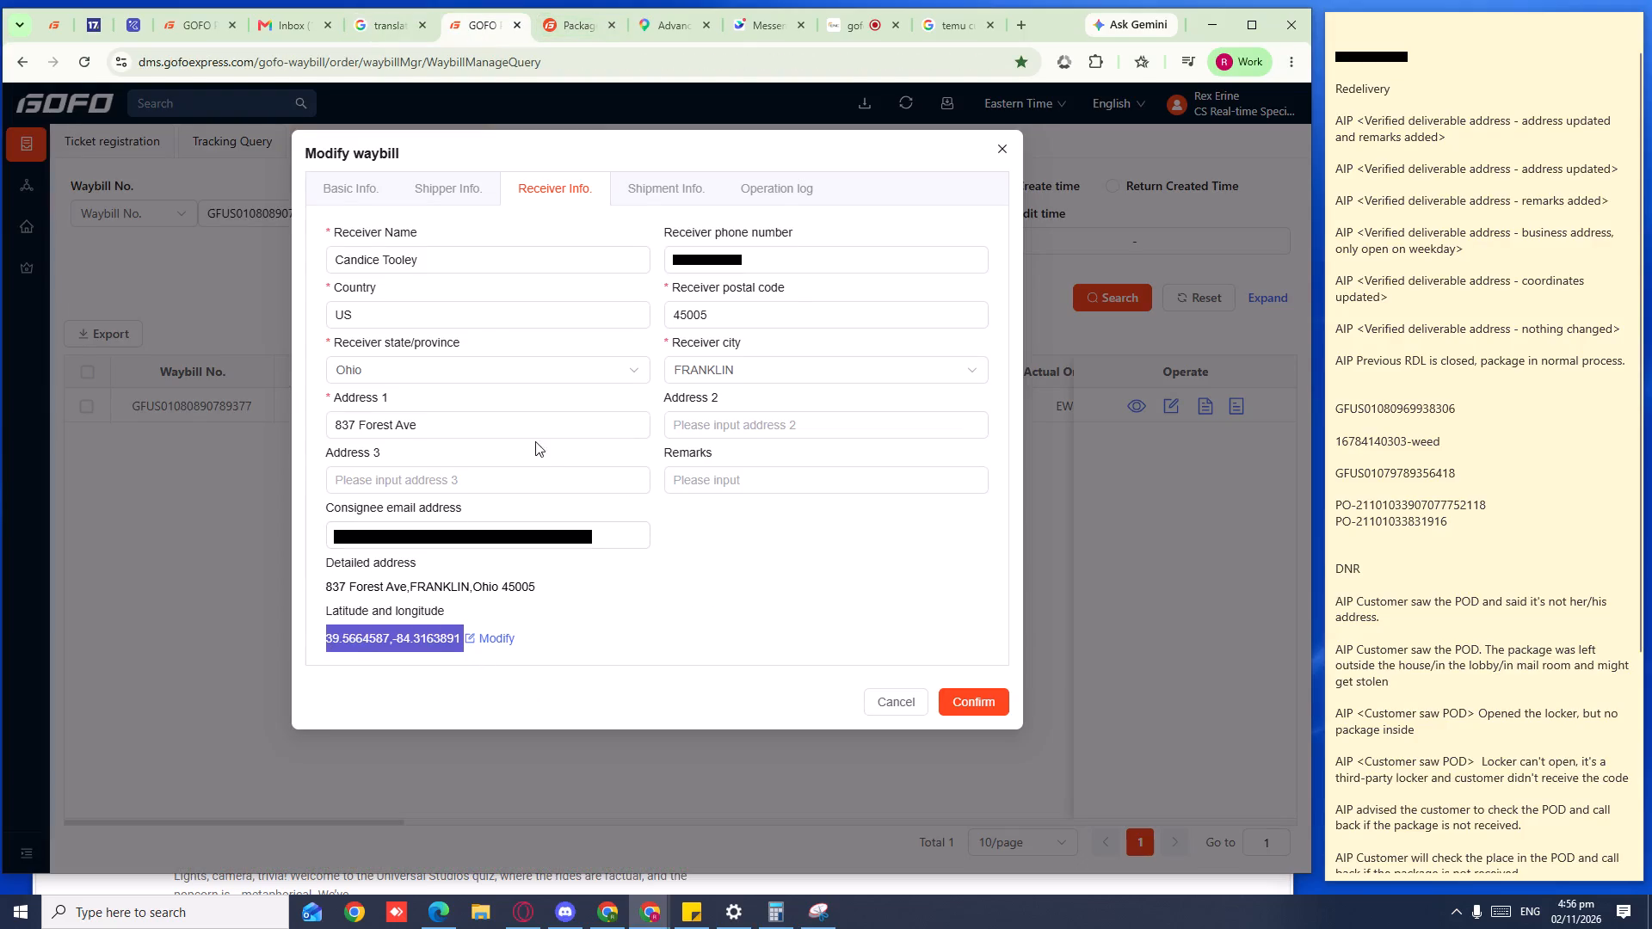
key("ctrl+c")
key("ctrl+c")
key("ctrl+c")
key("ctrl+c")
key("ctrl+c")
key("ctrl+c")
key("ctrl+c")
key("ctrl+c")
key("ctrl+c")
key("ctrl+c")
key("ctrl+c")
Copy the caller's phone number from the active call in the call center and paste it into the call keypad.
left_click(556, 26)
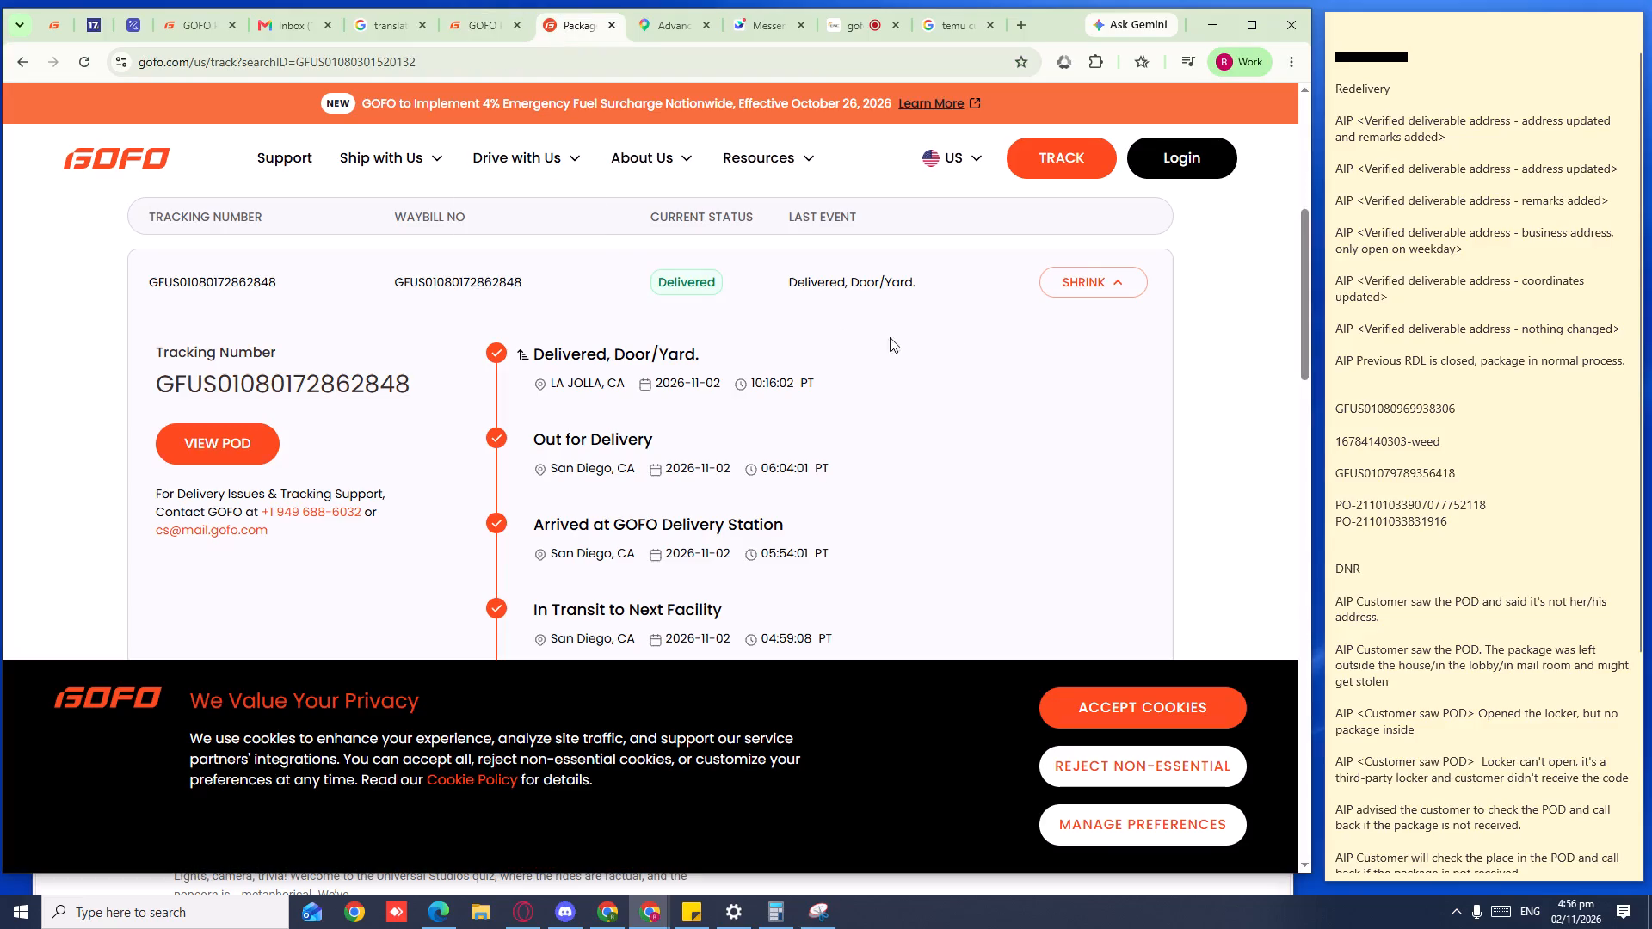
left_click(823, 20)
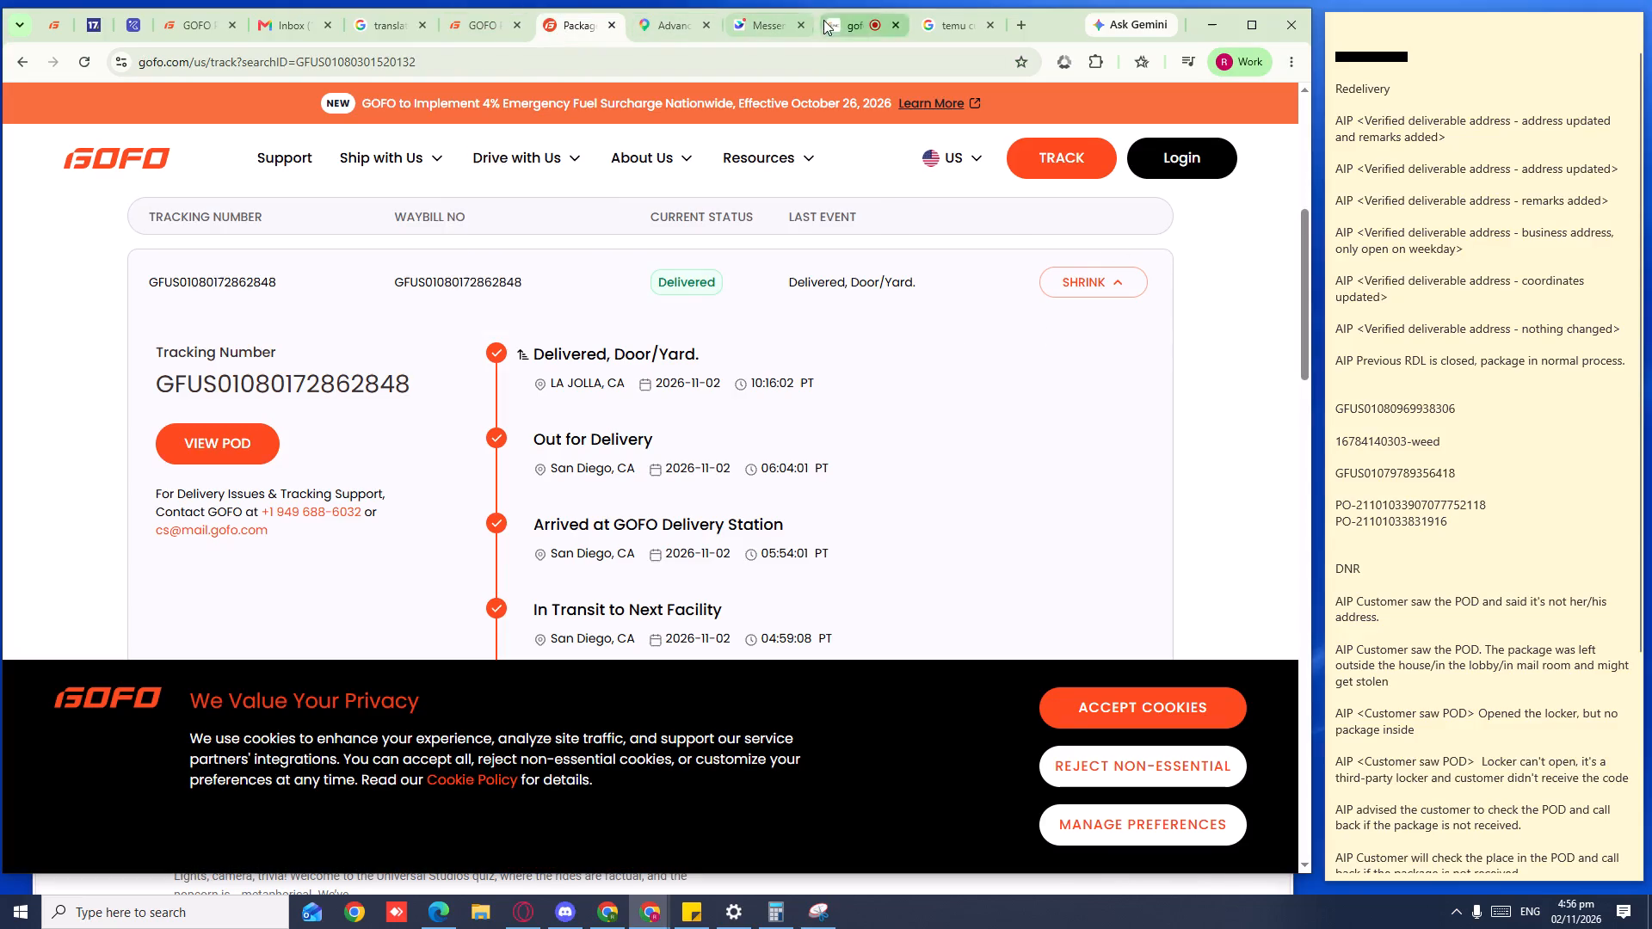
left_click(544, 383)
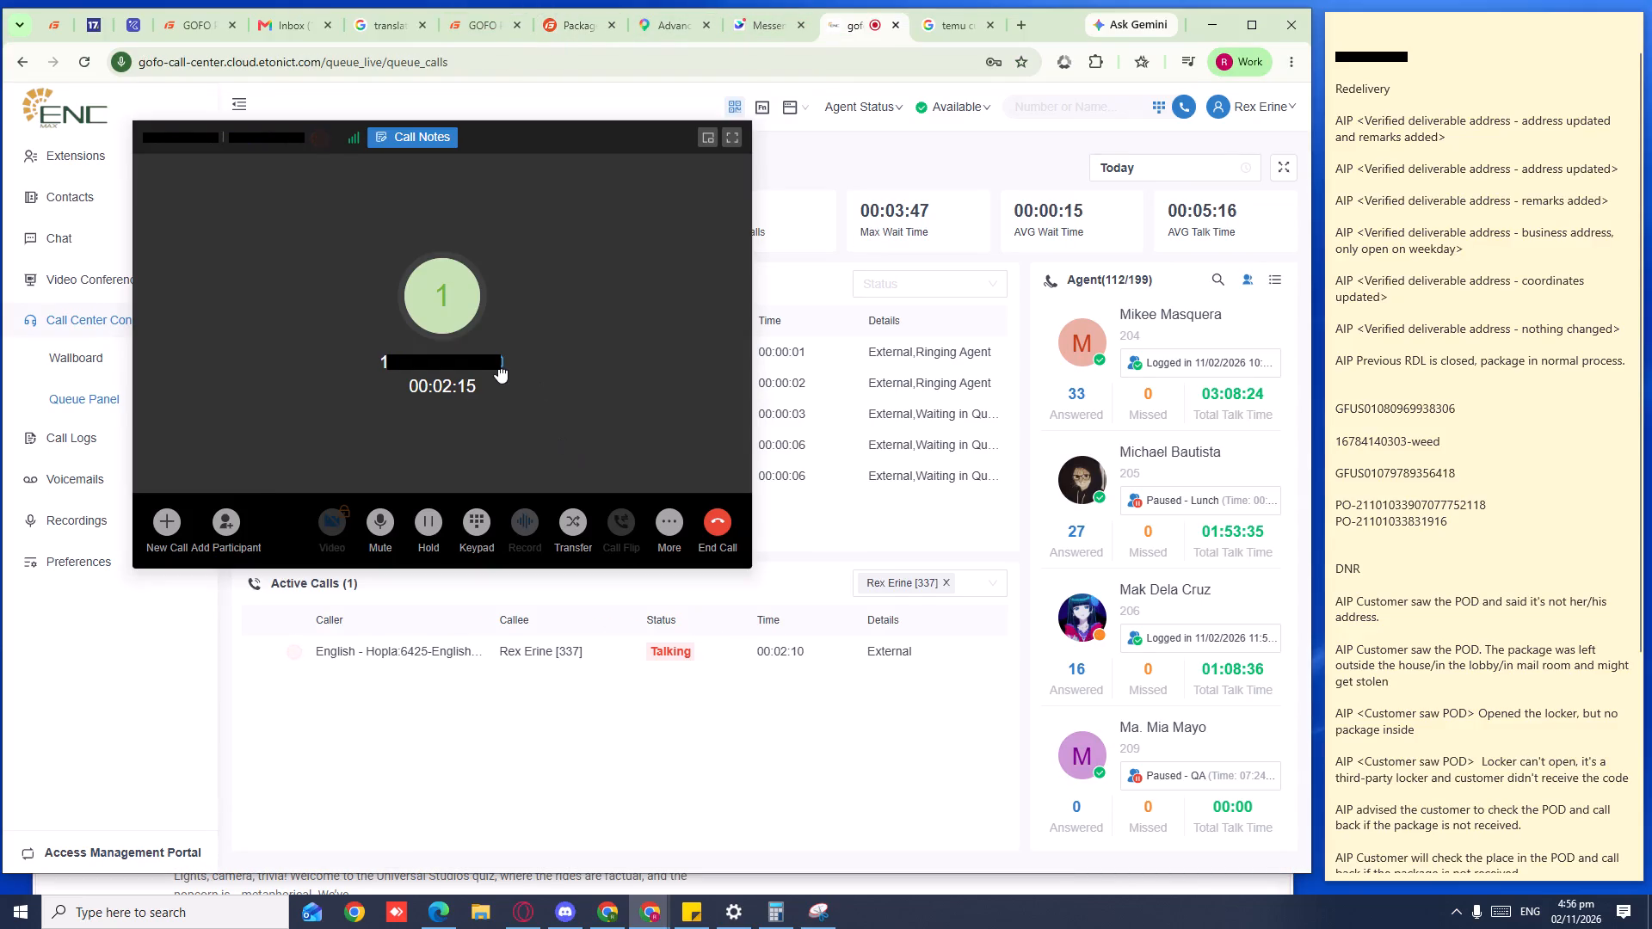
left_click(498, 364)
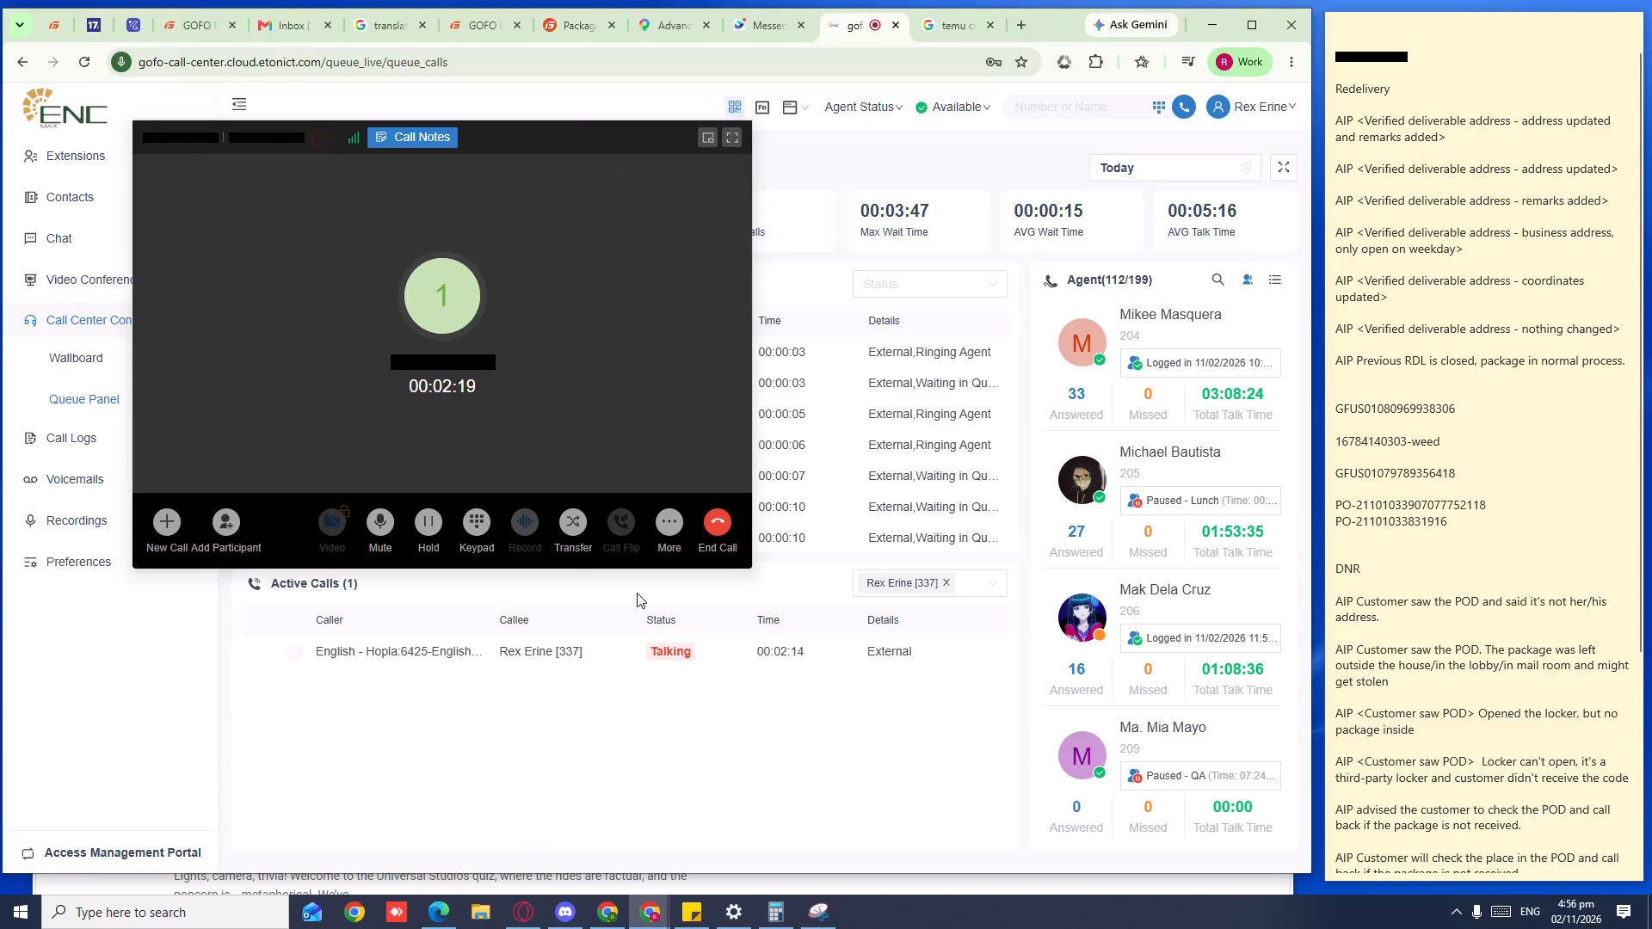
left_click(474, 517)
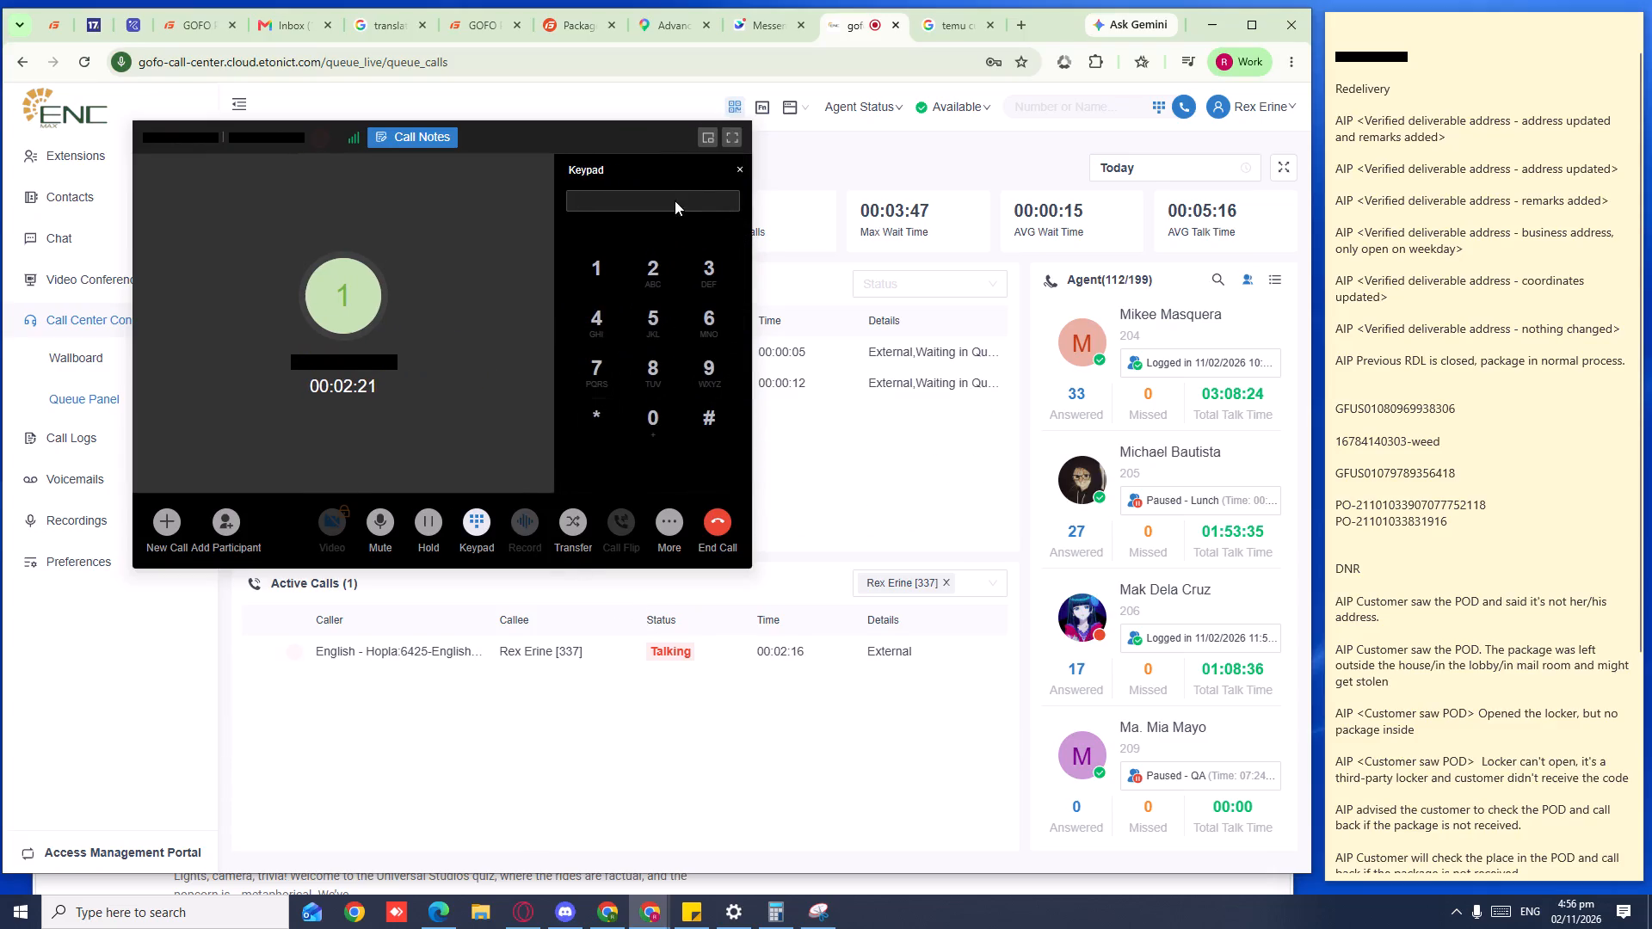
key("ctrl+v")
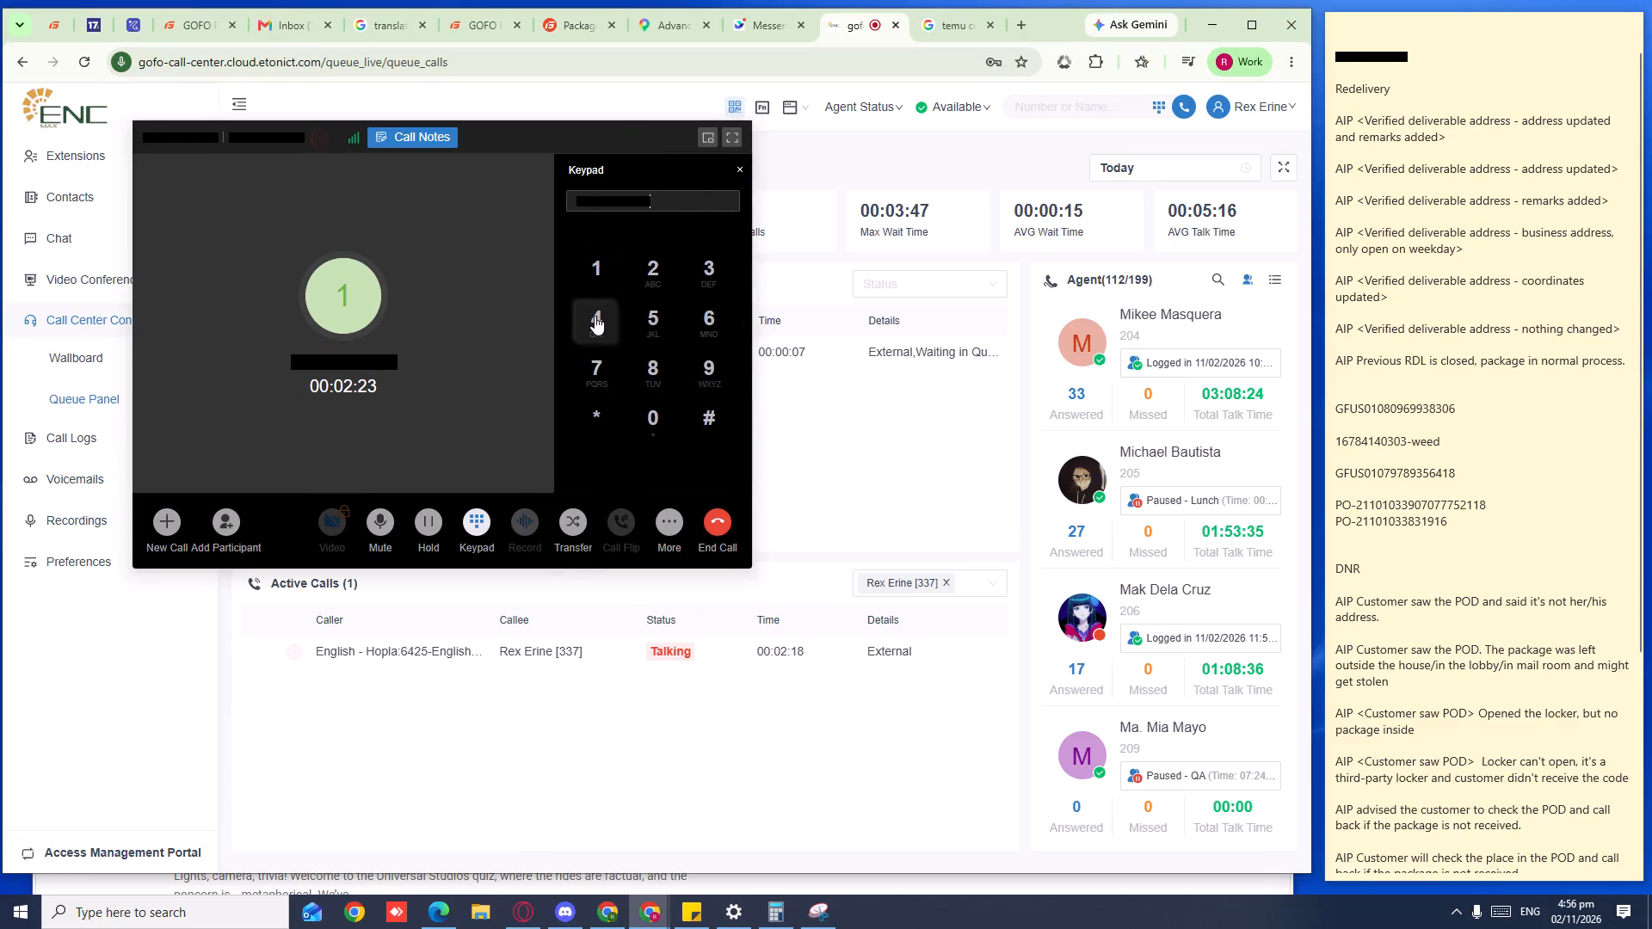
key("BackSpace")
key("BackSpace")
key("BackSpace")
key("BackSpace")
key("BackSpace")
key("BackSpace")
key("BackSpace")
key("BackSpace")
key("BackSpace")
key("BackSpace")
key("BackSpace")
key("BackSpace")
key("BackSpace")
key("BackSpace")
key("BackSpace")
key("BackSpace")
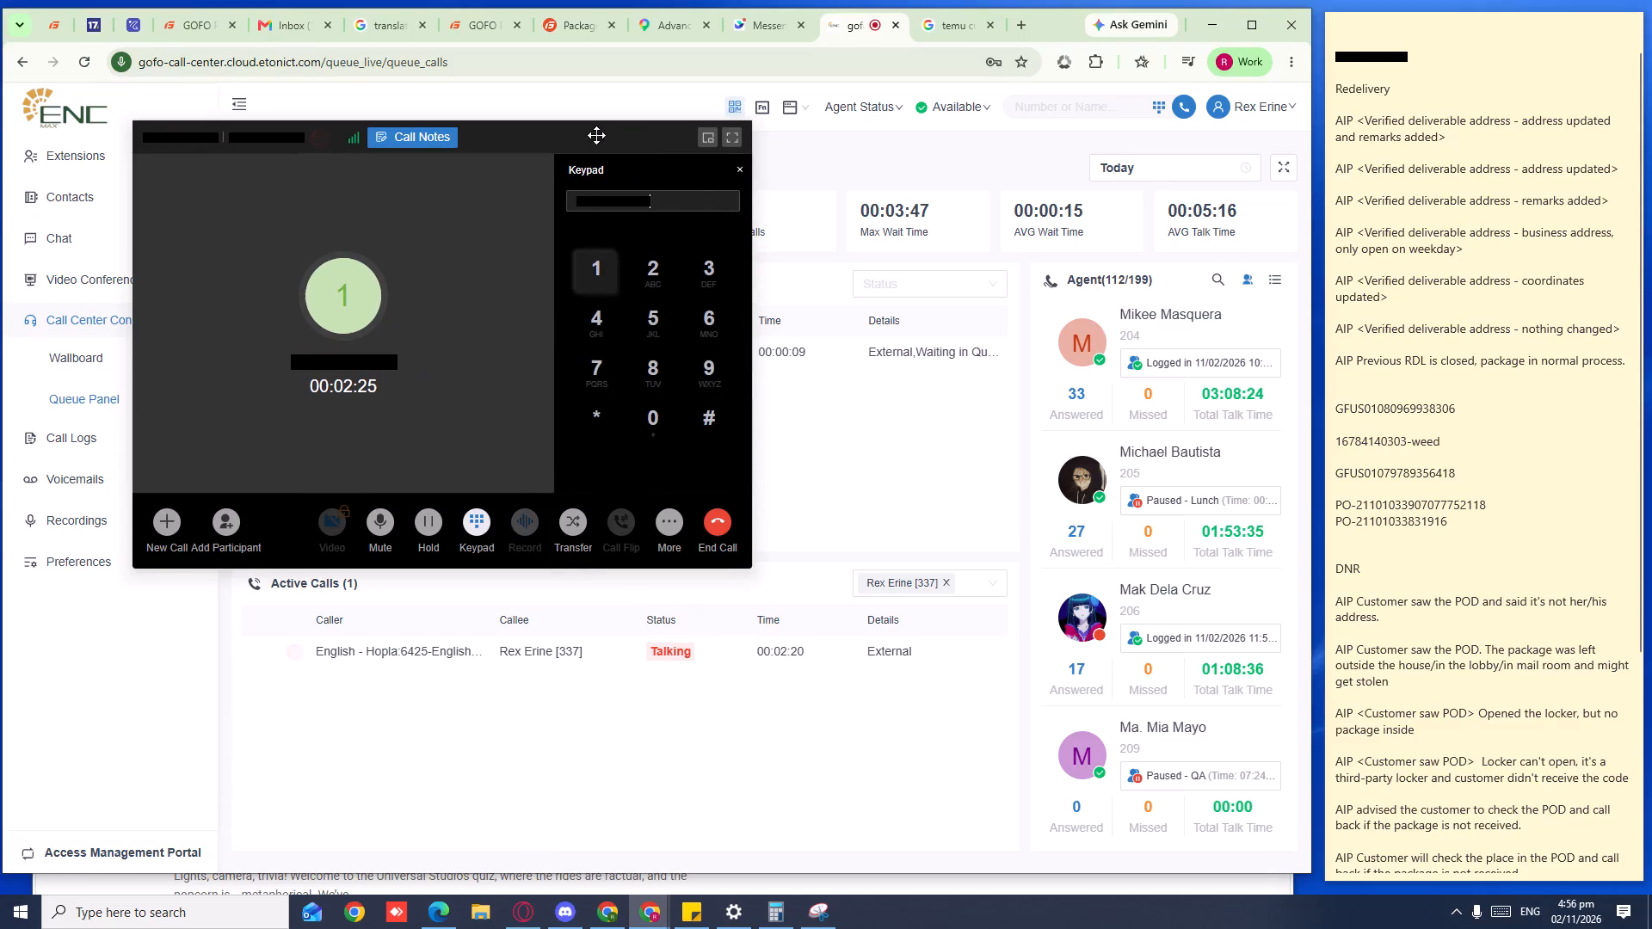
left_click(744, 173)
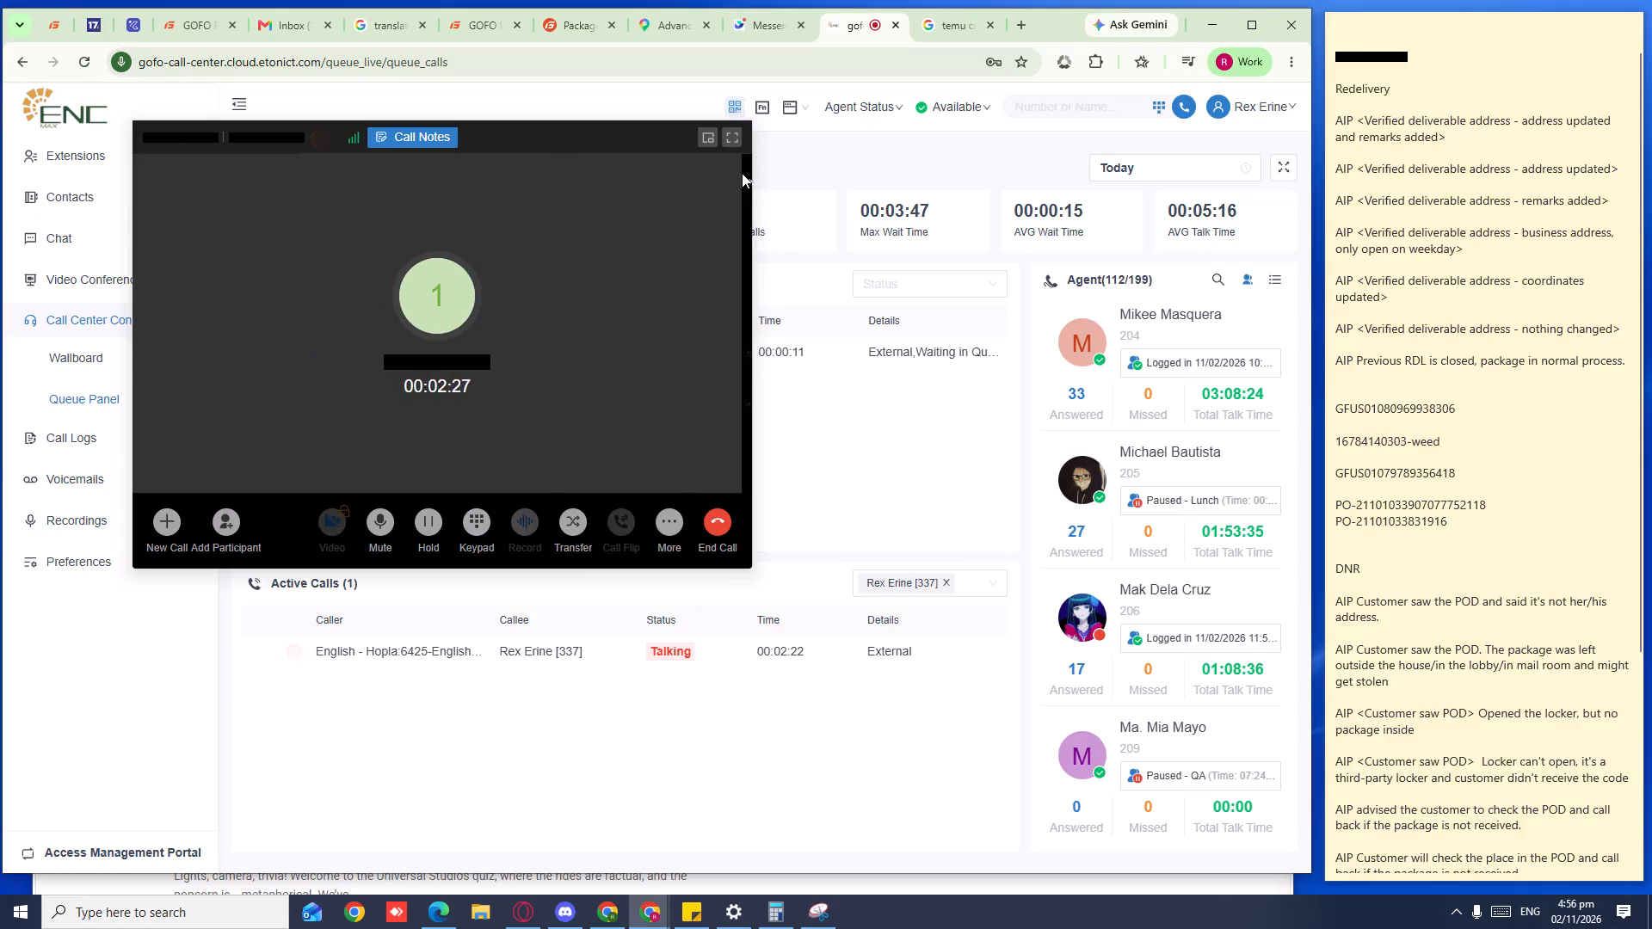
Copy the latitude and longitude from the waybill's receiver information and search for them in Google Maps.
left_click(404, 27)
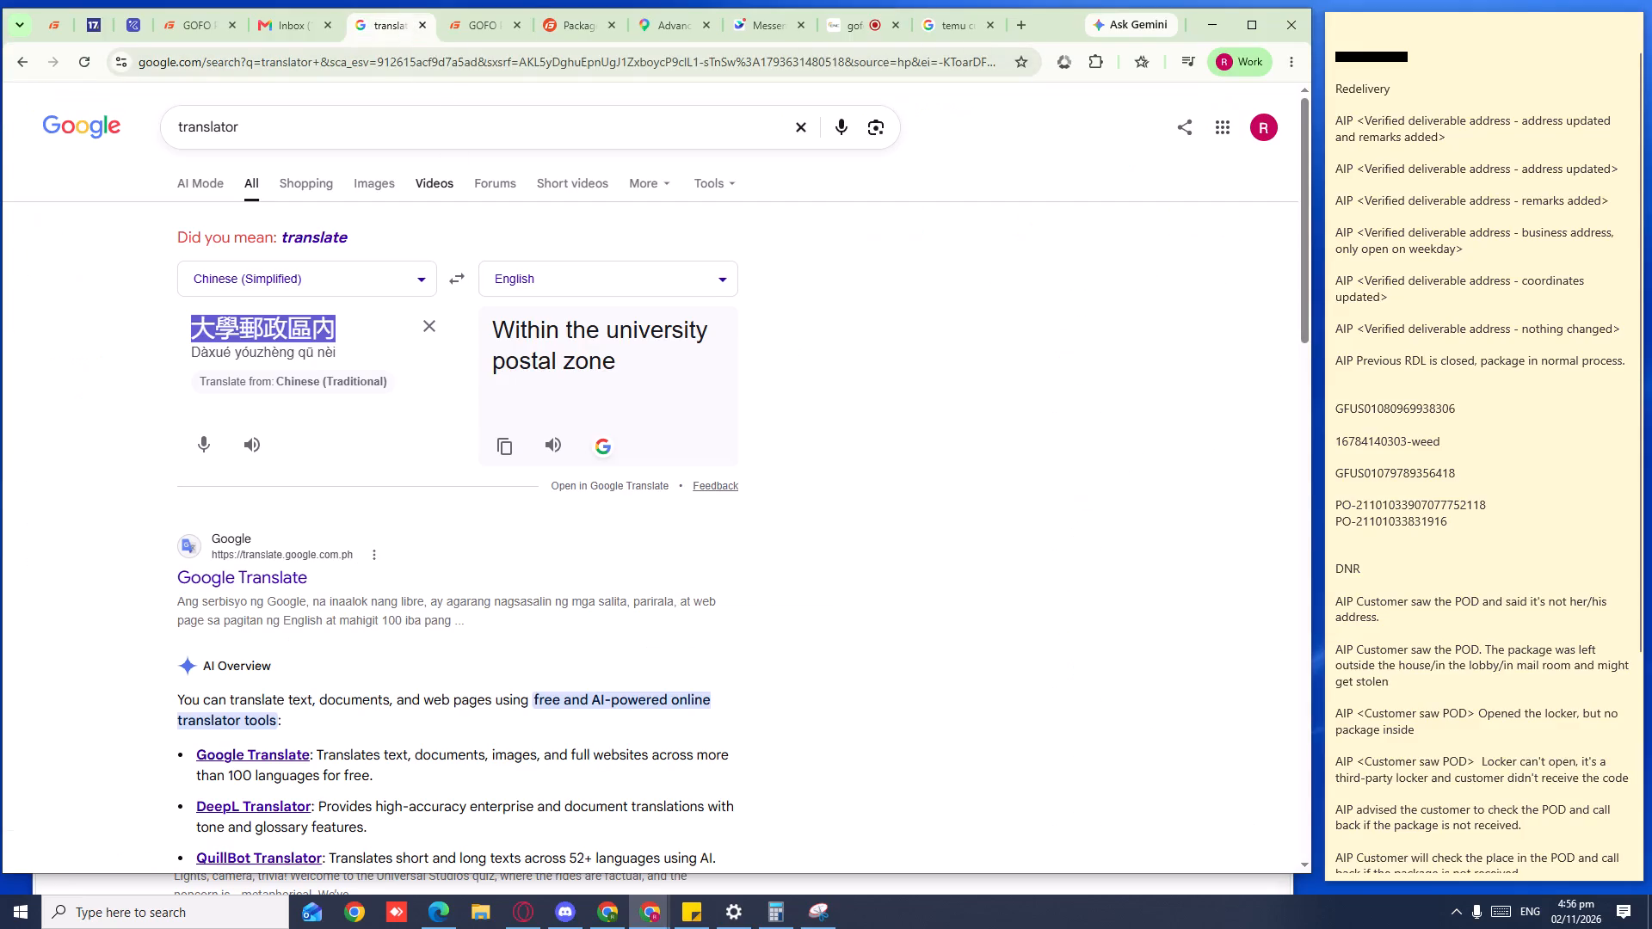
left_click(473, 34)
left_click(391, 646)
triple_click(393, 636)
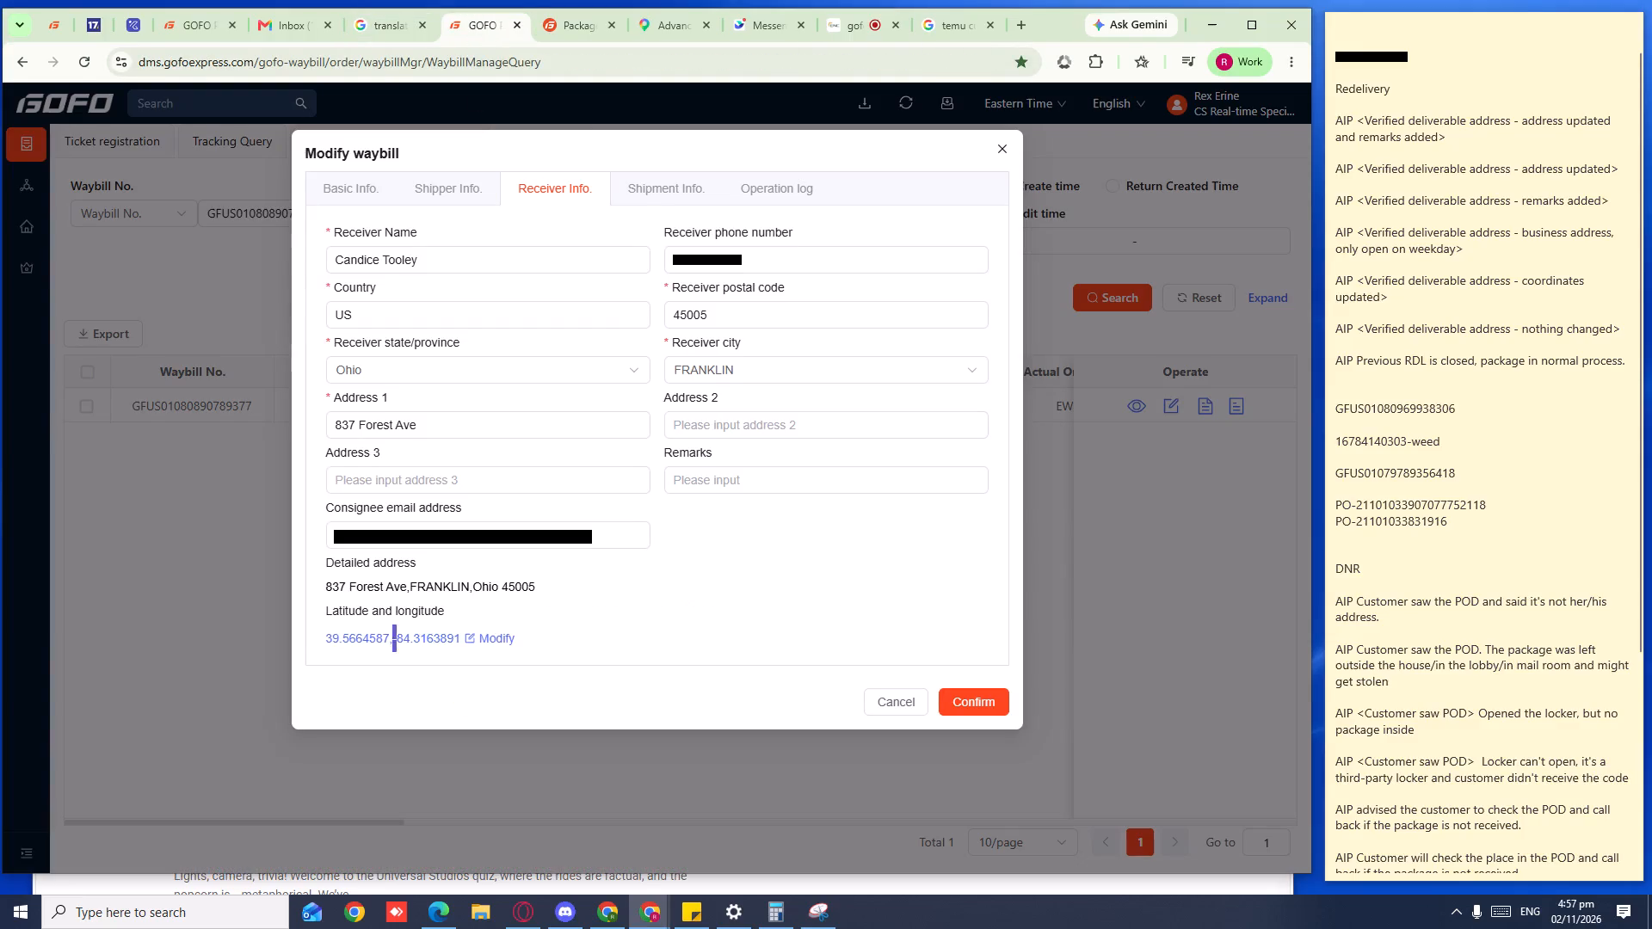
left_click(393, 637)
key("ctrl+c")
key("ctrl+c")
key("ctrl+c")
key("ctrl+c")
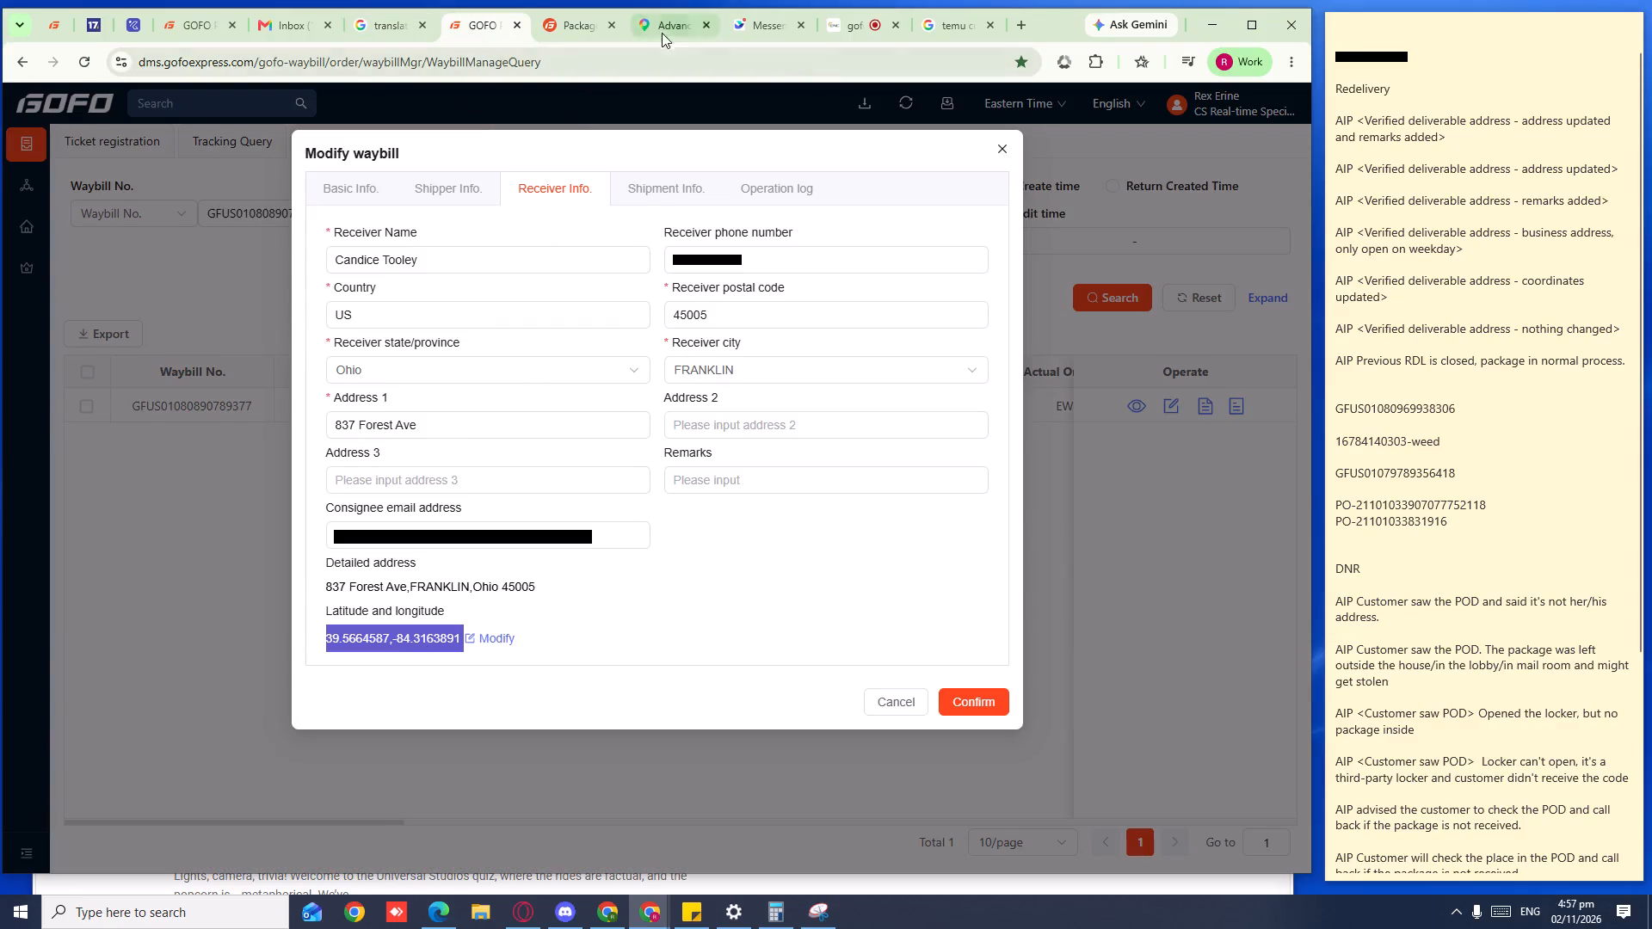
left_click(663, 29)
left_click(340, 111)
key("ctrl+v")
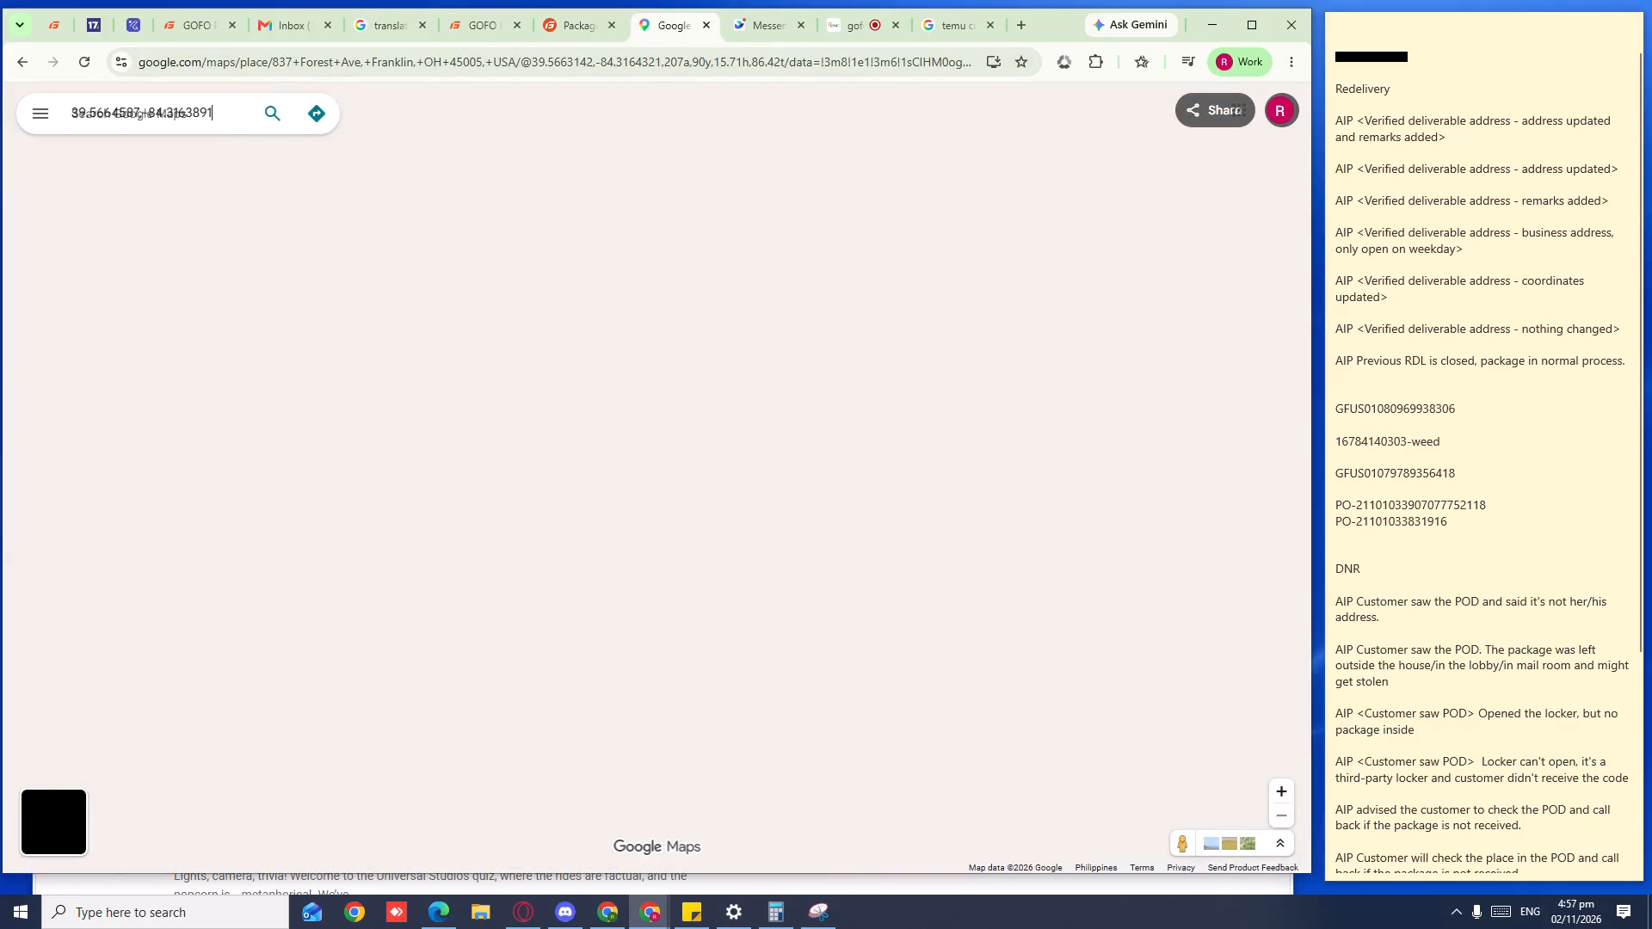
Locate the waybill's receiver coordinates on the map and examine the pinned house and its surroundings in satellite view.
left_click(278, 113)
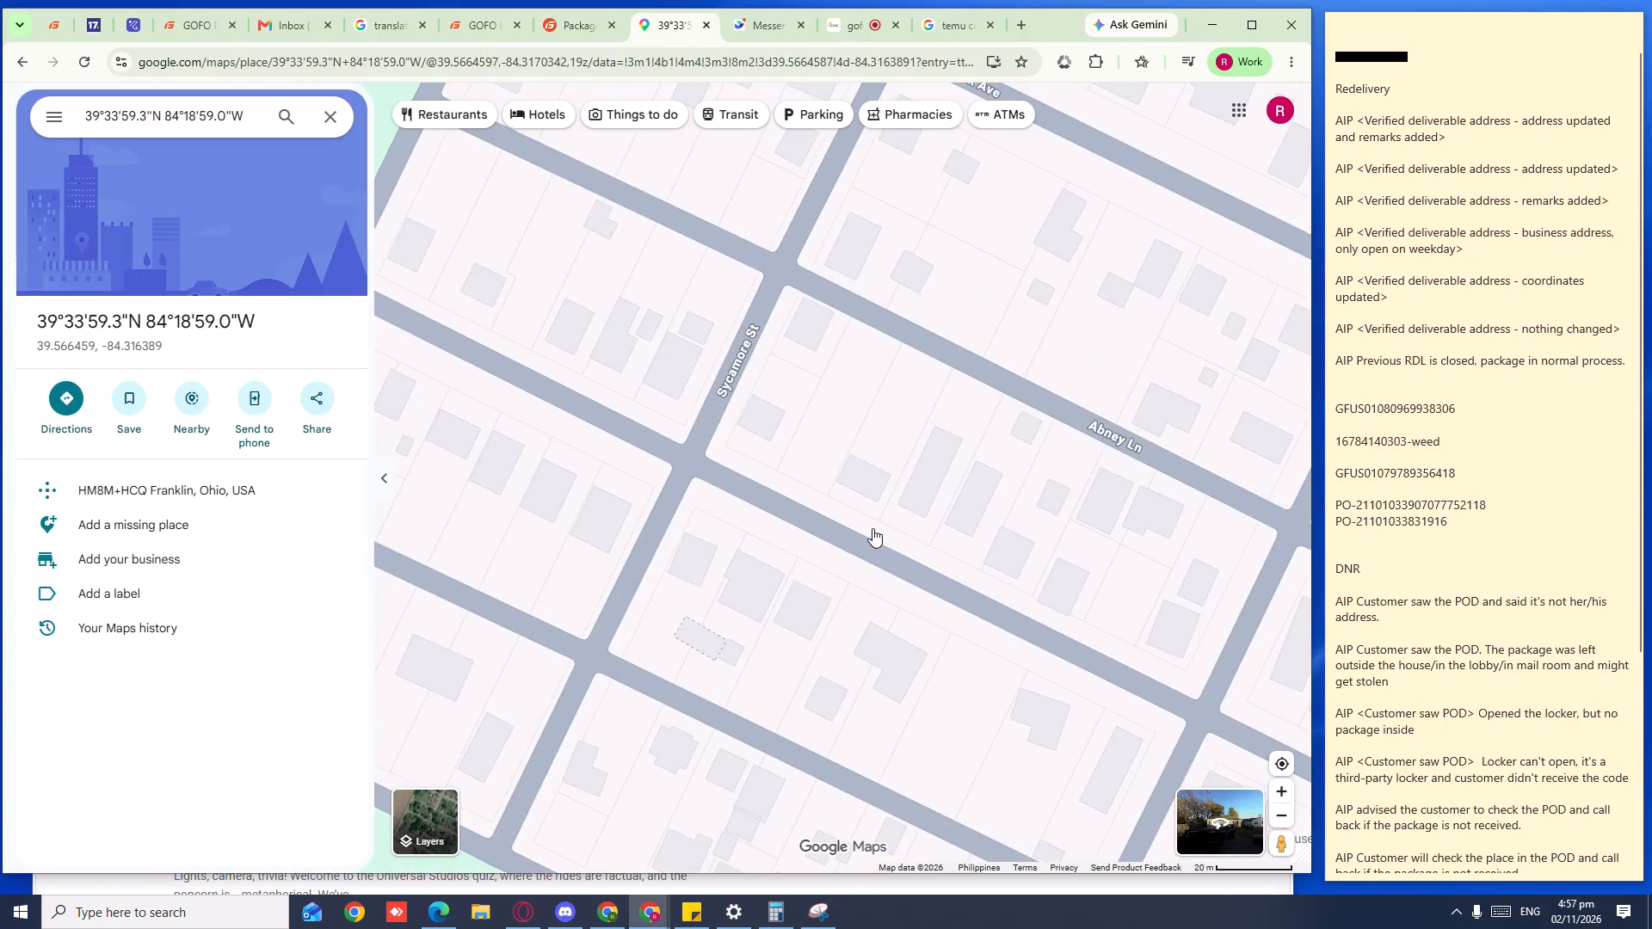
scroll(844, 510, "up", 2, "ctrl")
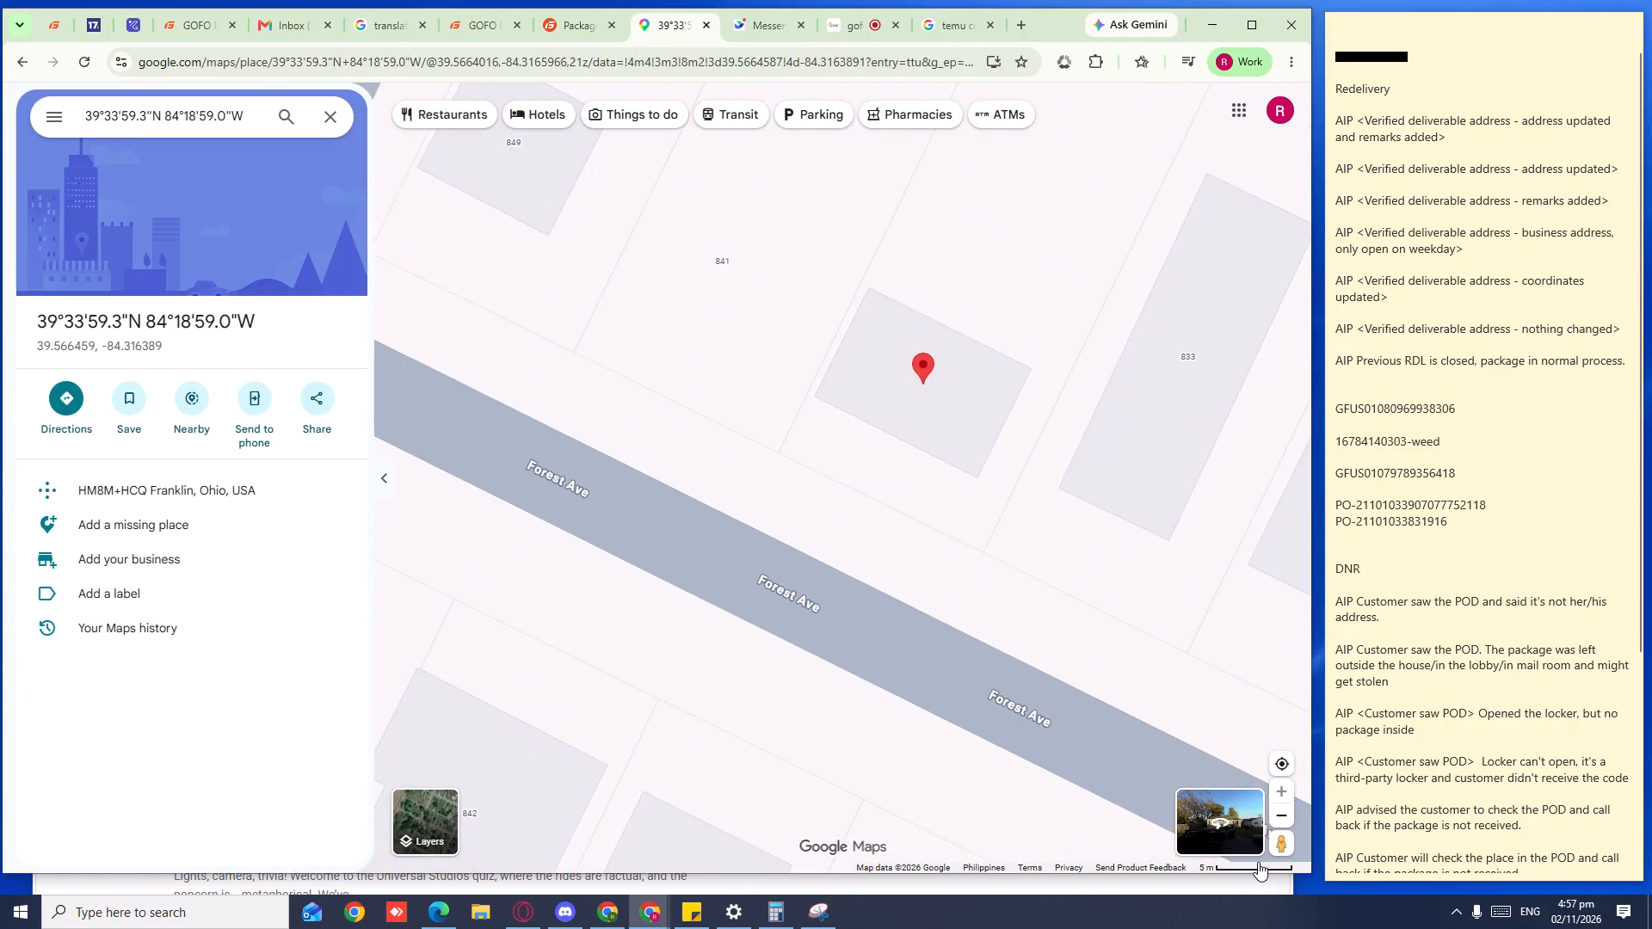
left_click(447, 806)
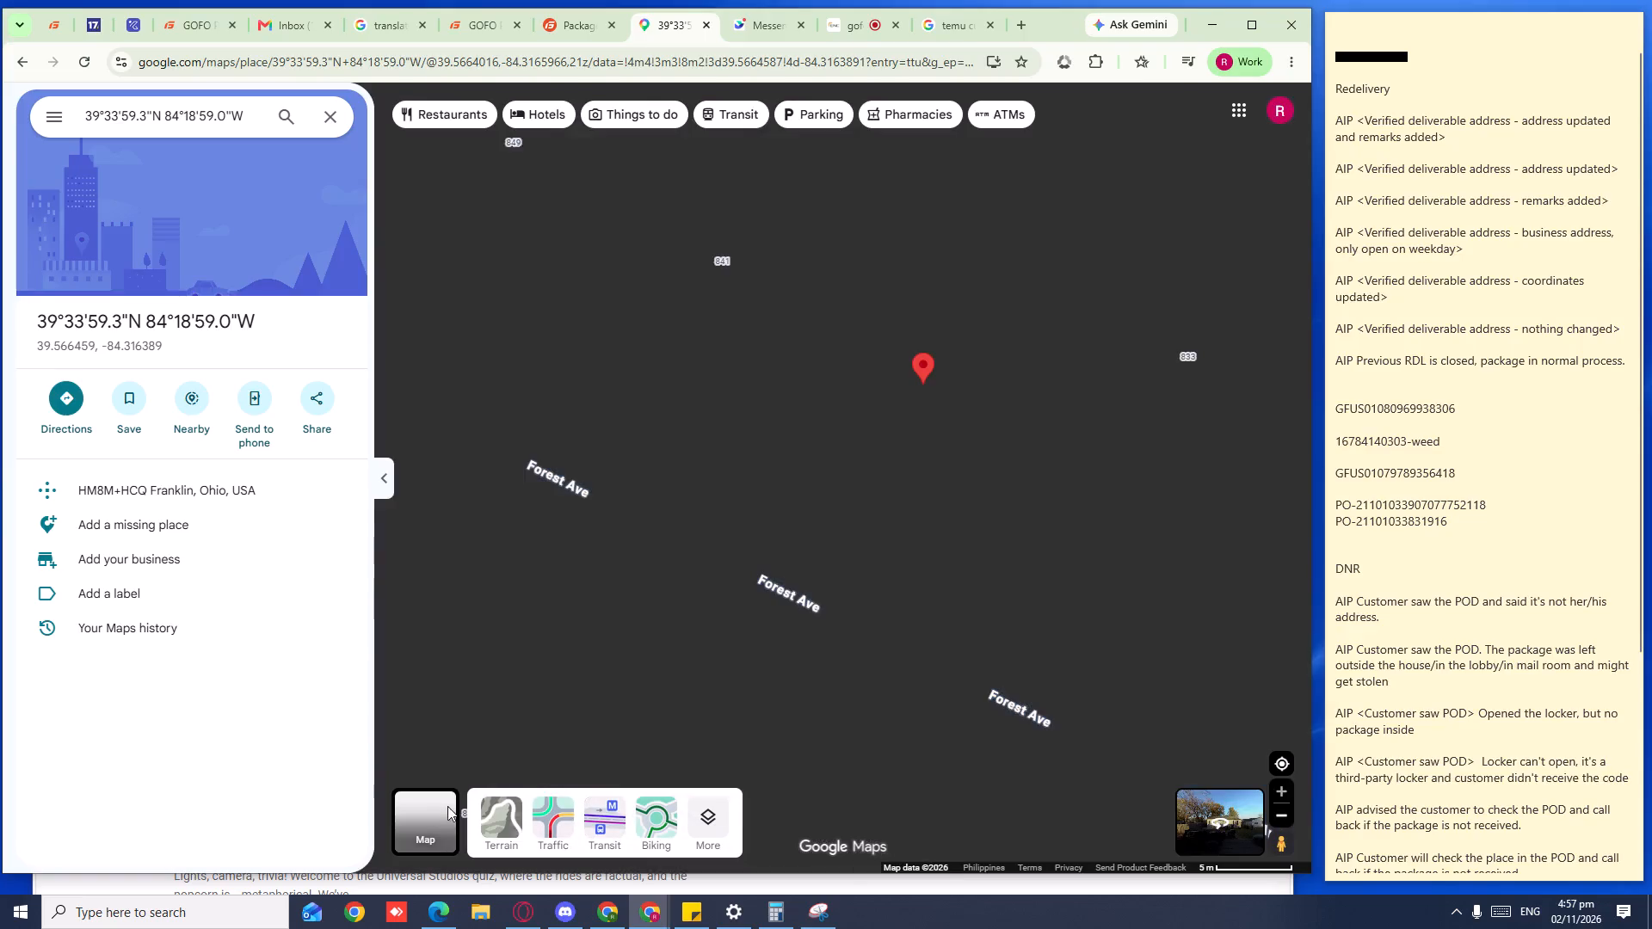
left_click_drag(1020, 637, 939, 709)
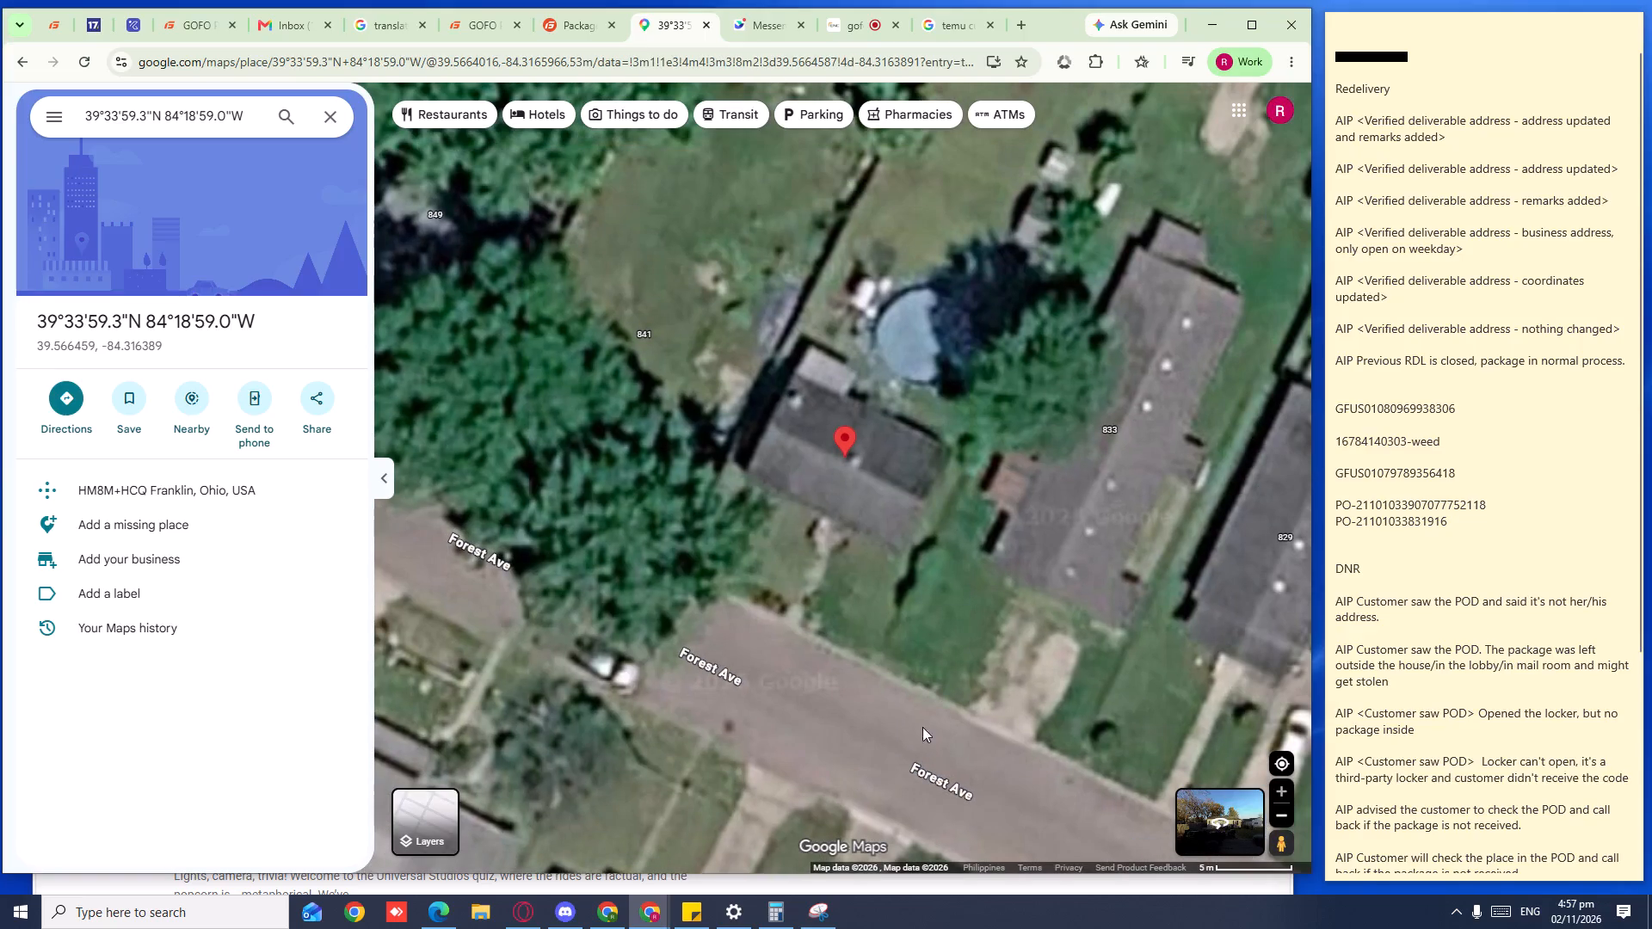
Return to the waybill's receiver information in the GOFO waybill management page.
left_click(471, 32)
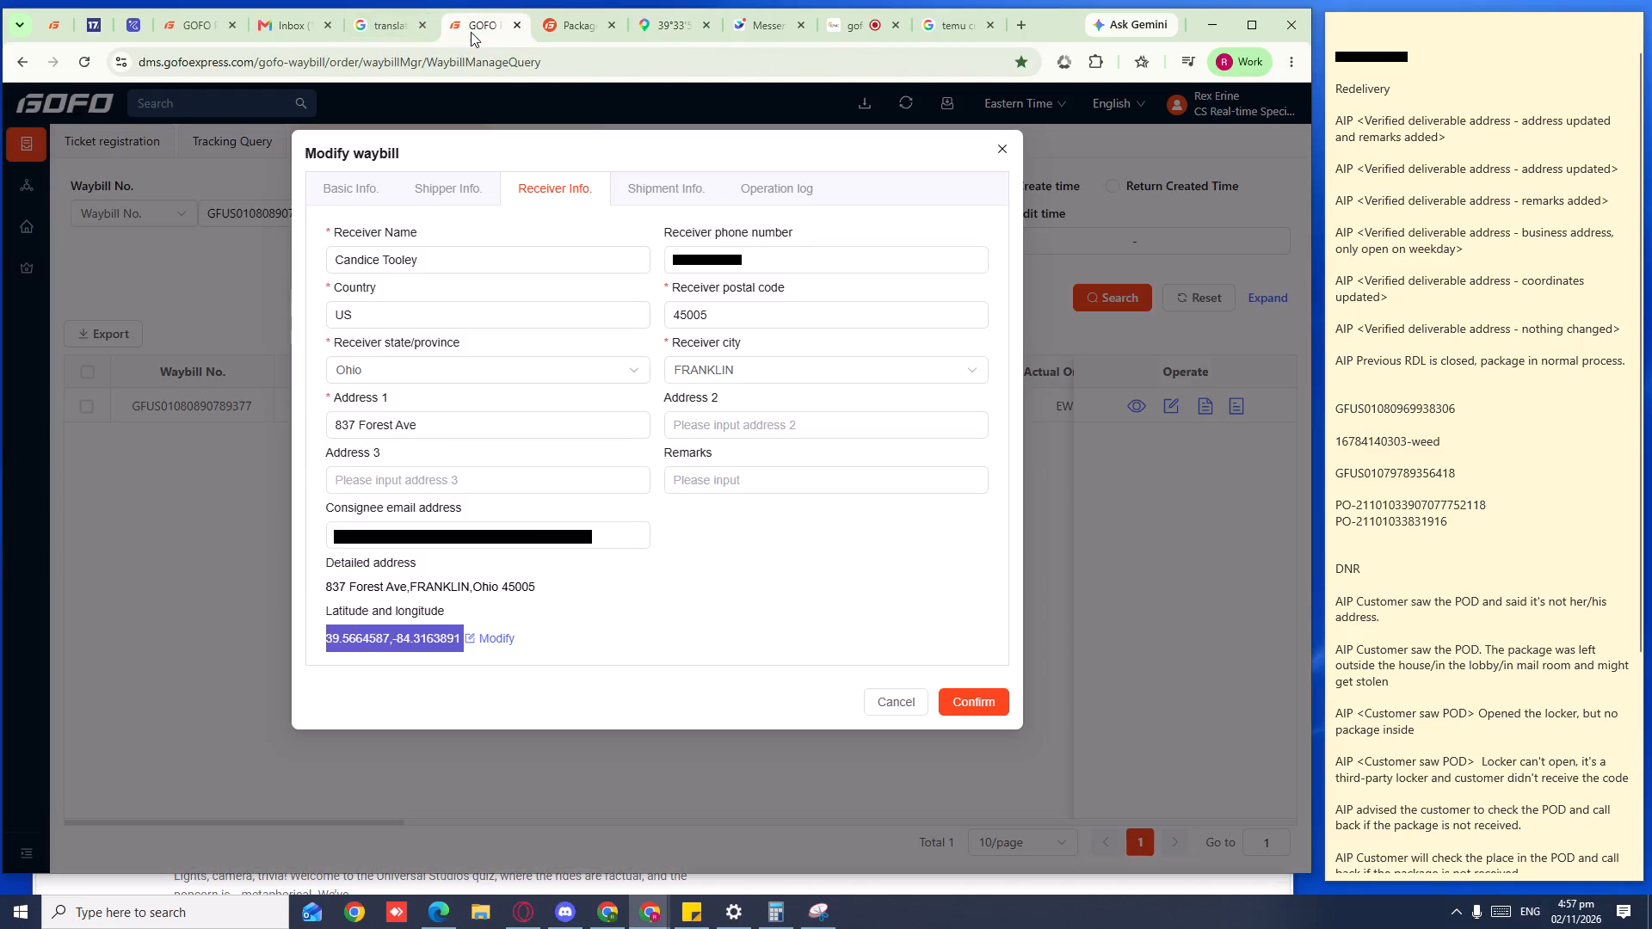
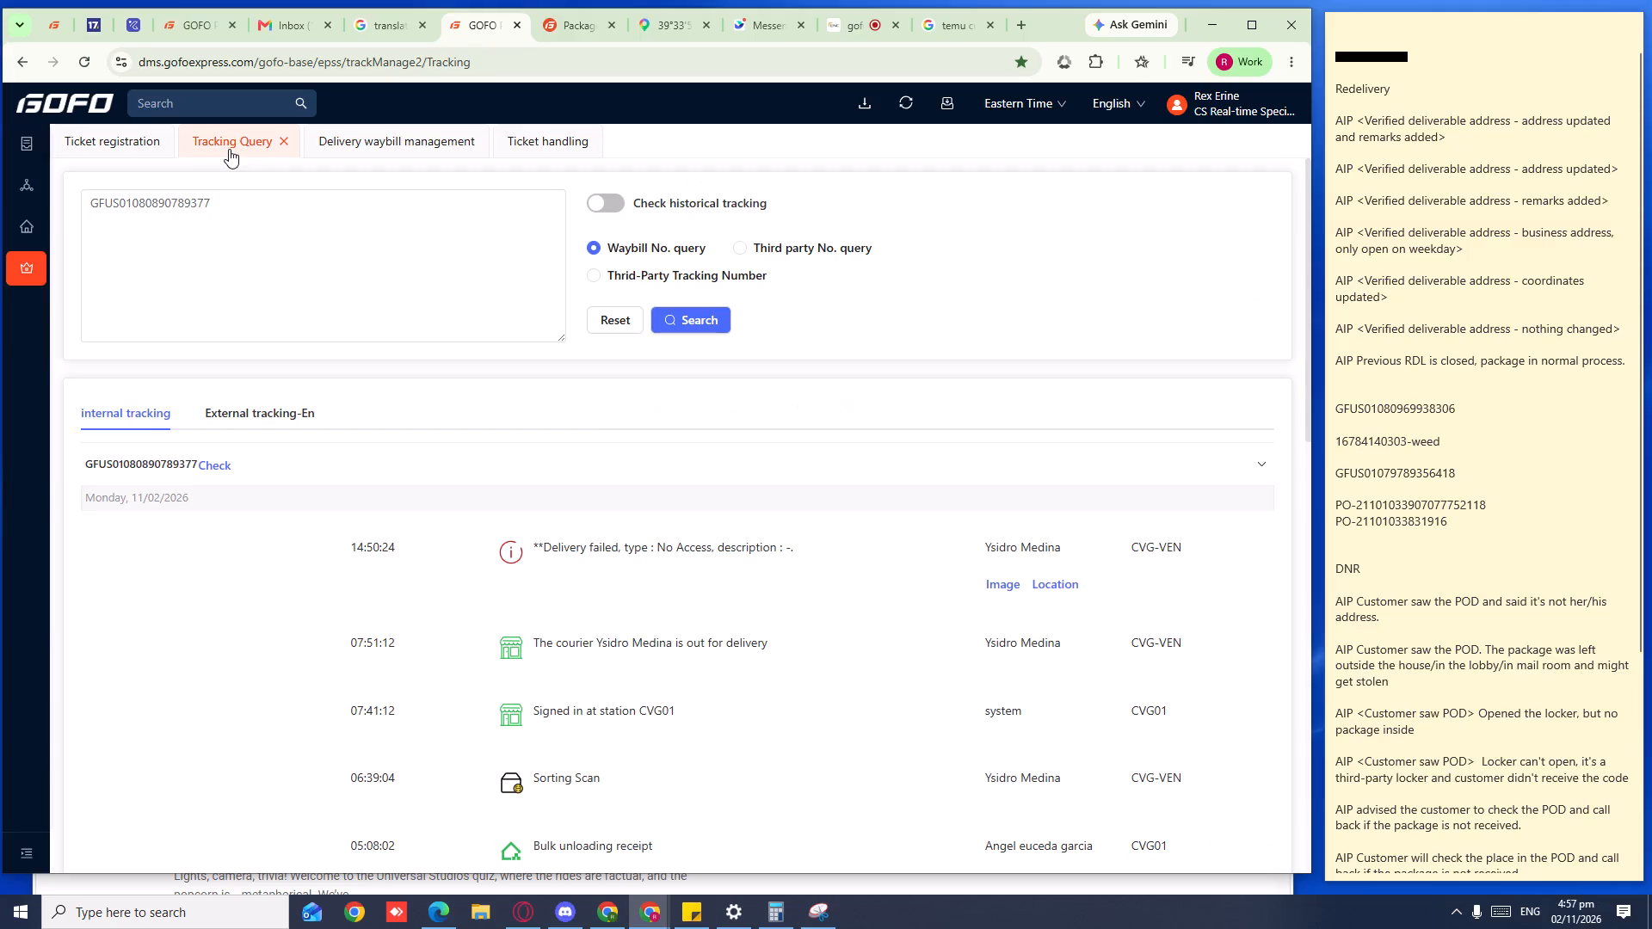
left_click(350, 150)
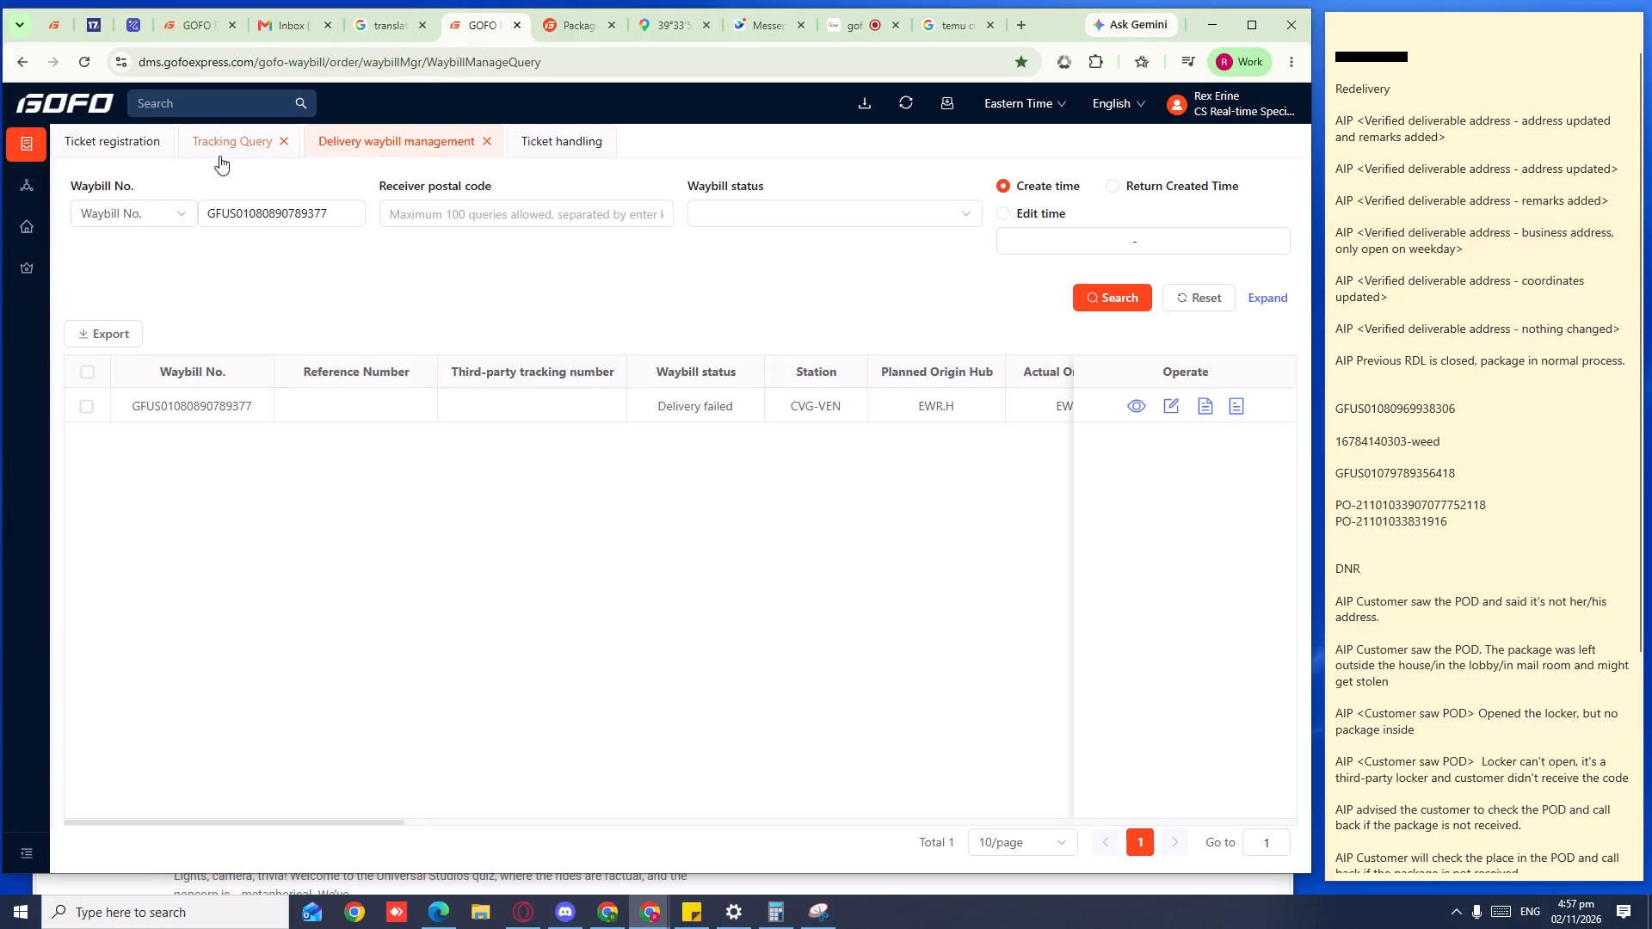
left_click(1173, 398)
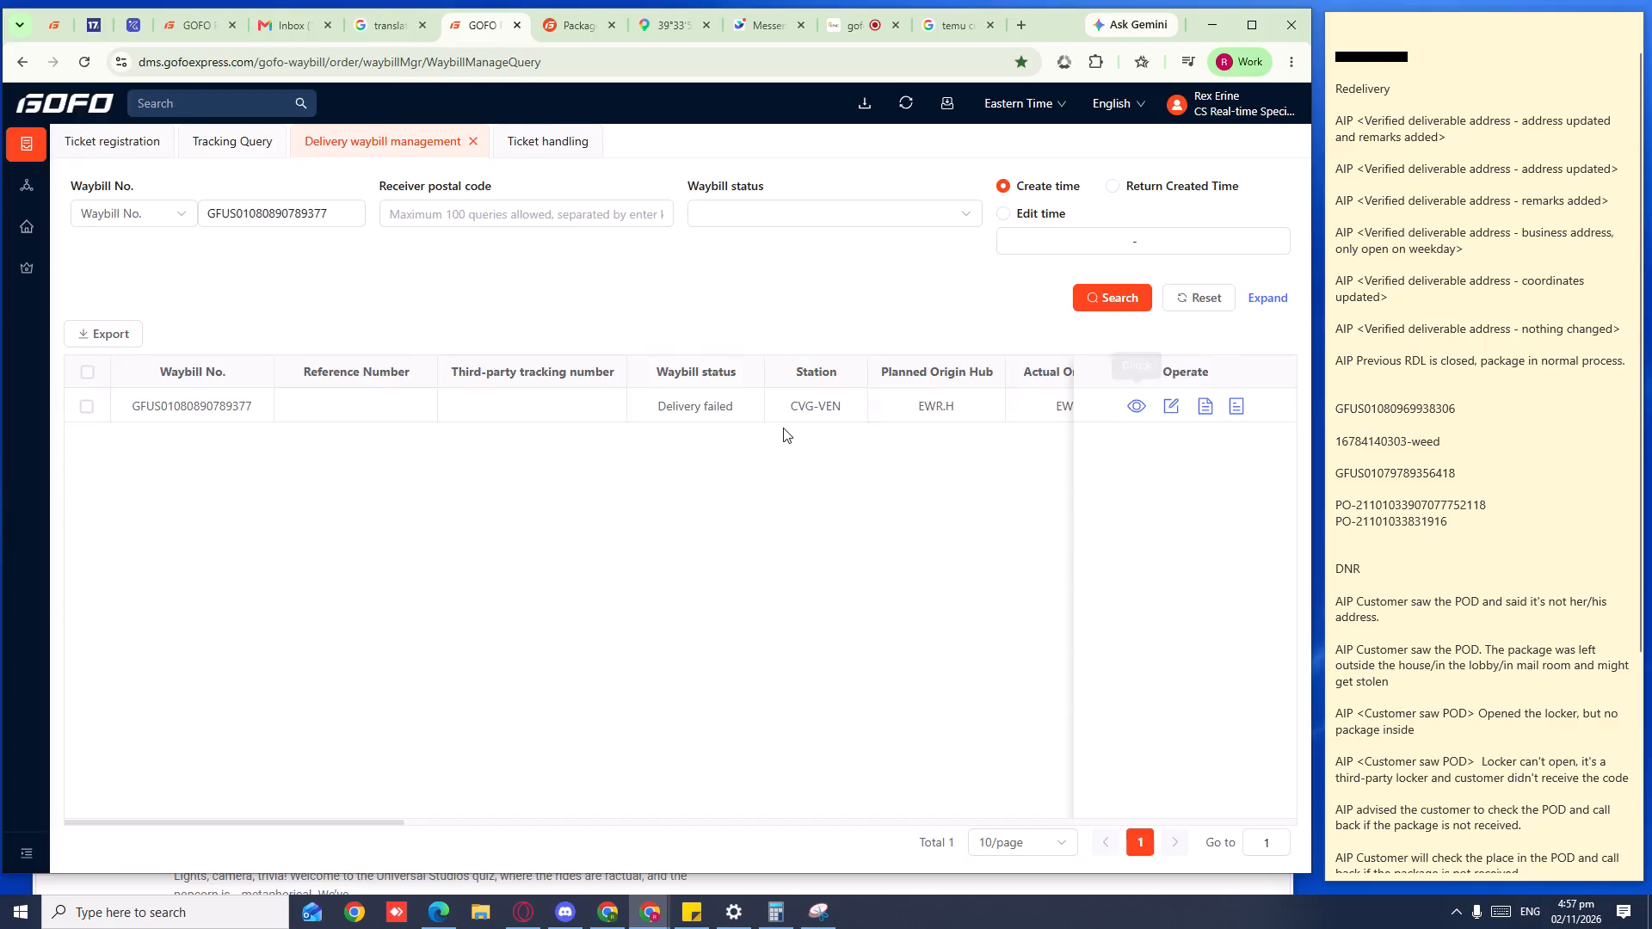
left_click(529, 175)
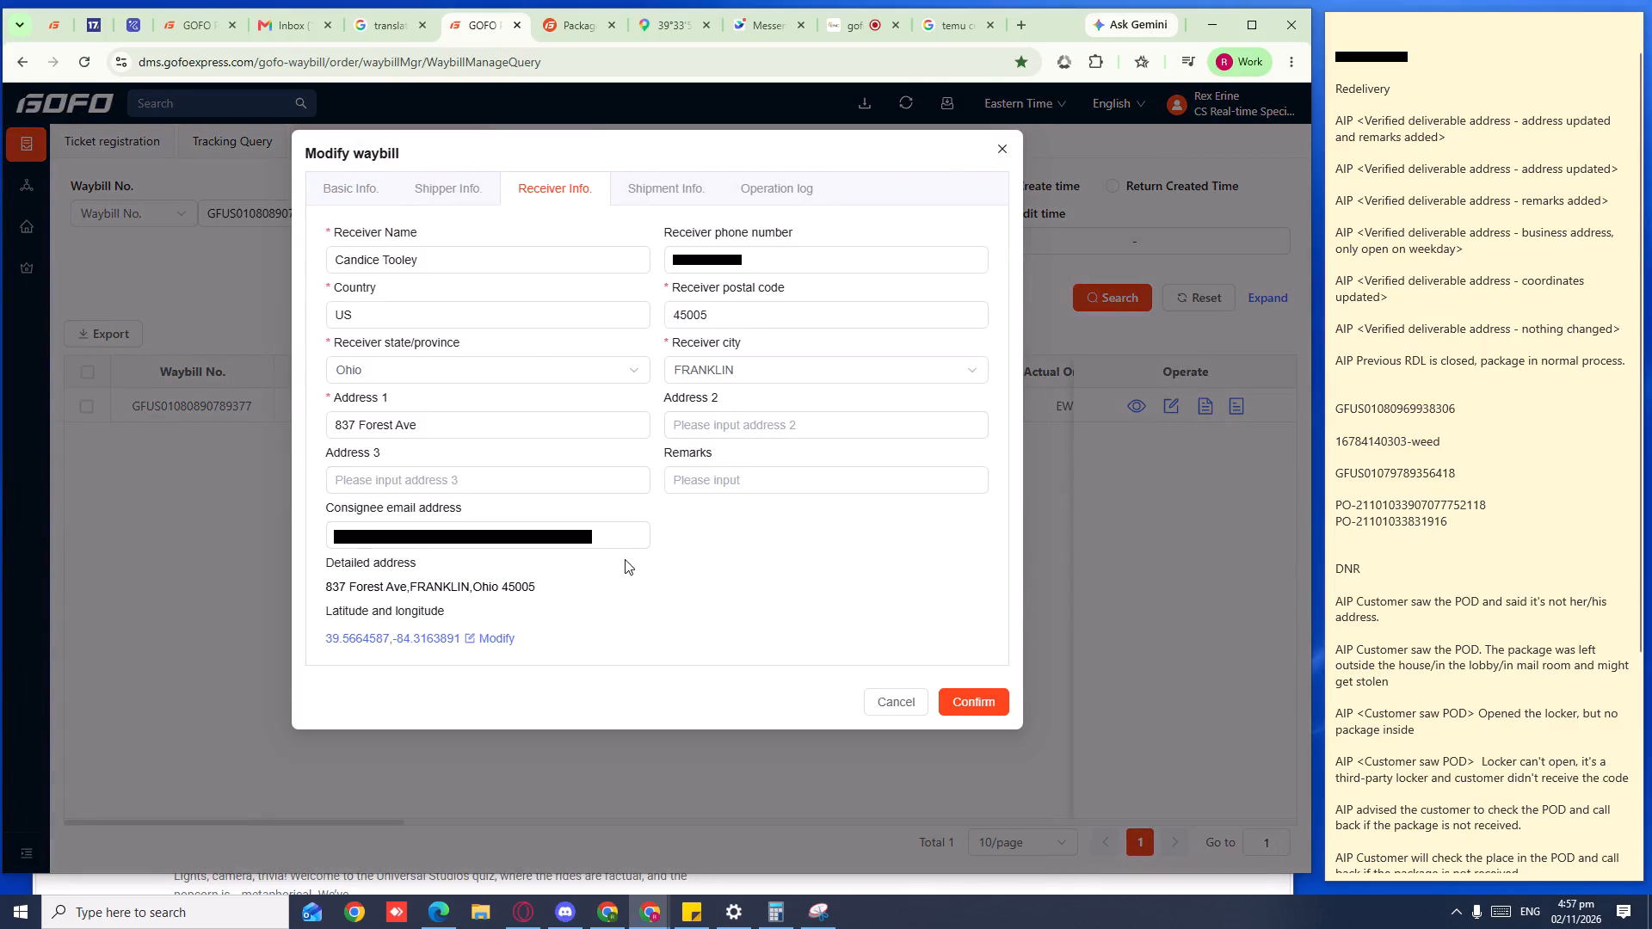
left_click(687, 490)
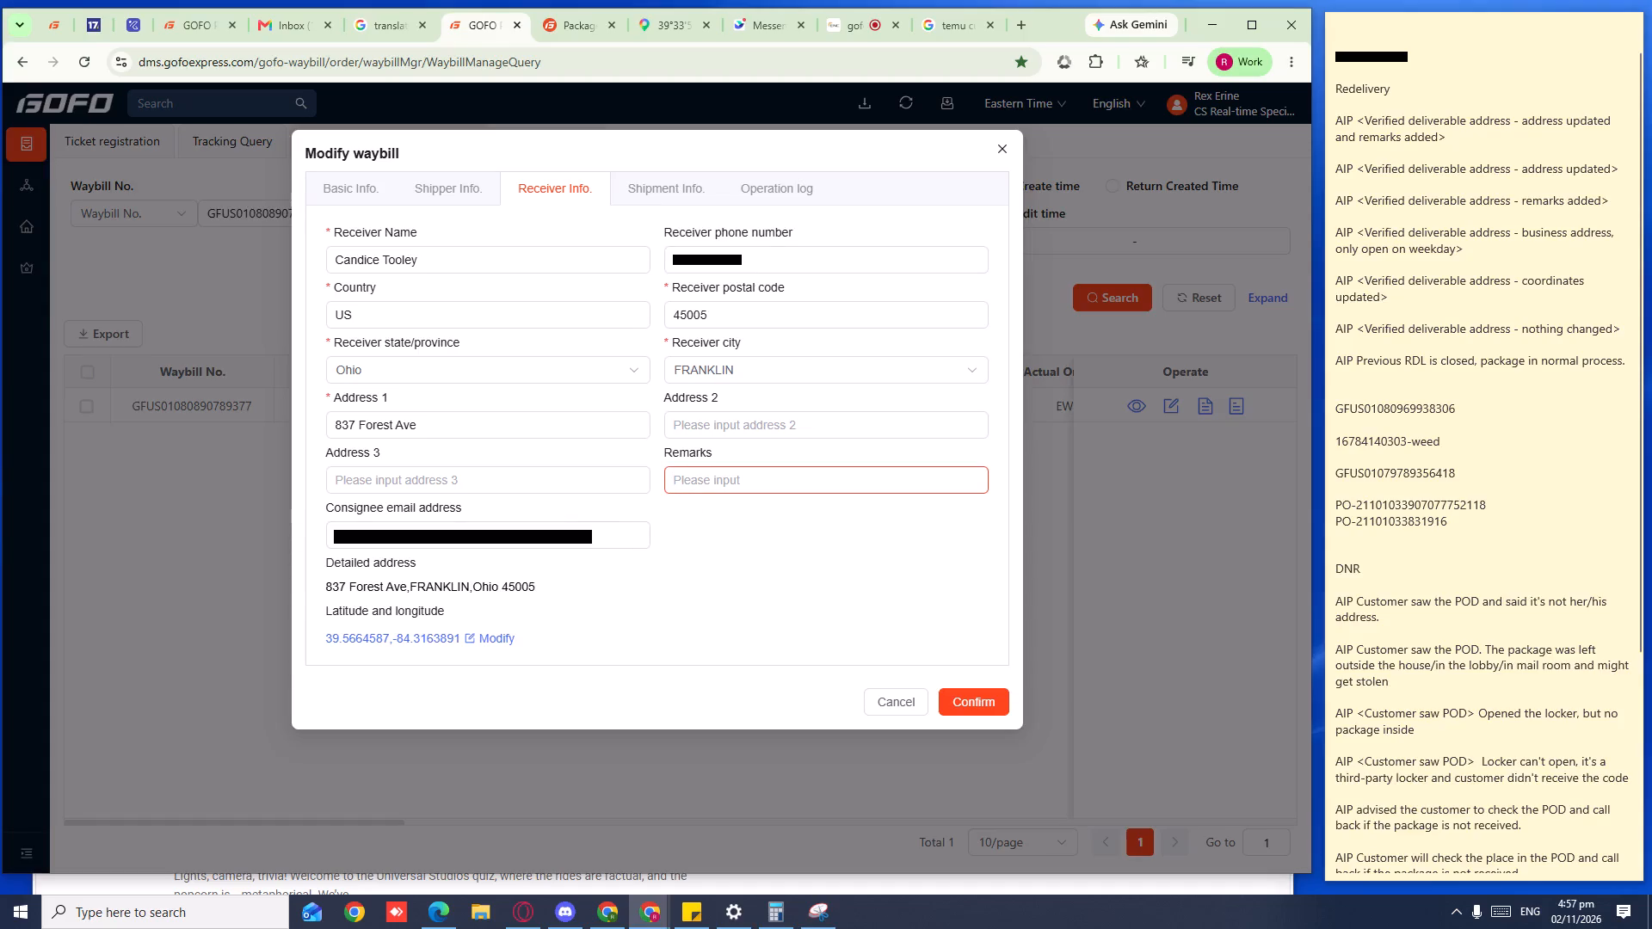
type("follow")
key("space")
key("u")
key("BackSpace")
type("cent")
type("re up")
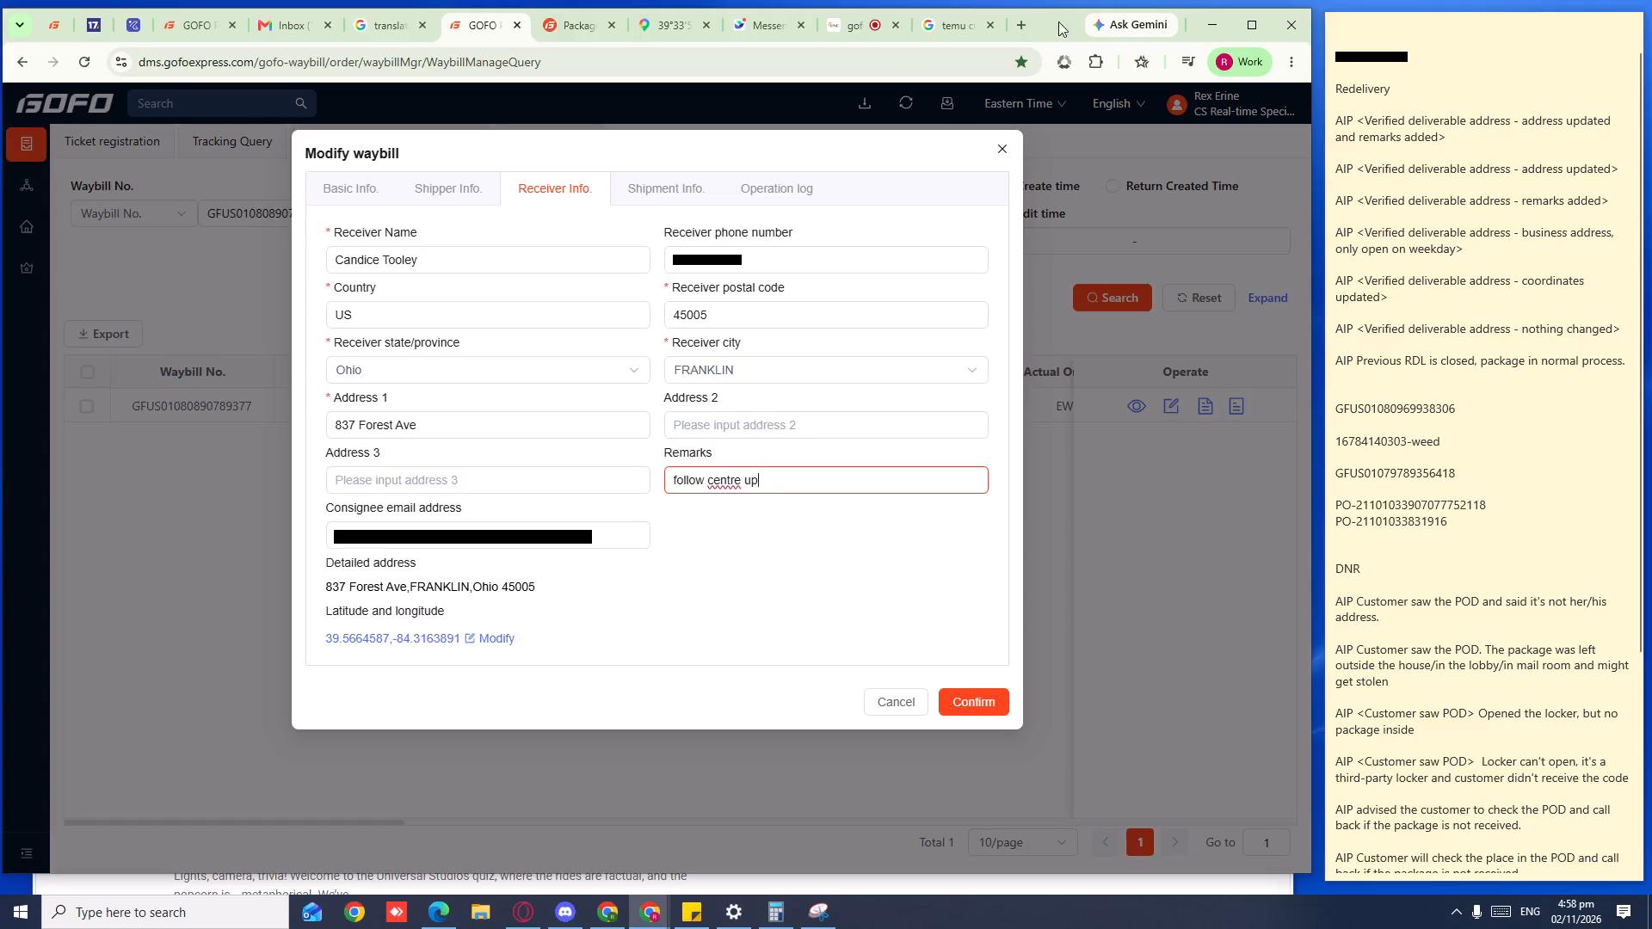
End the active customer call in the call center.
left_click(855, 39)
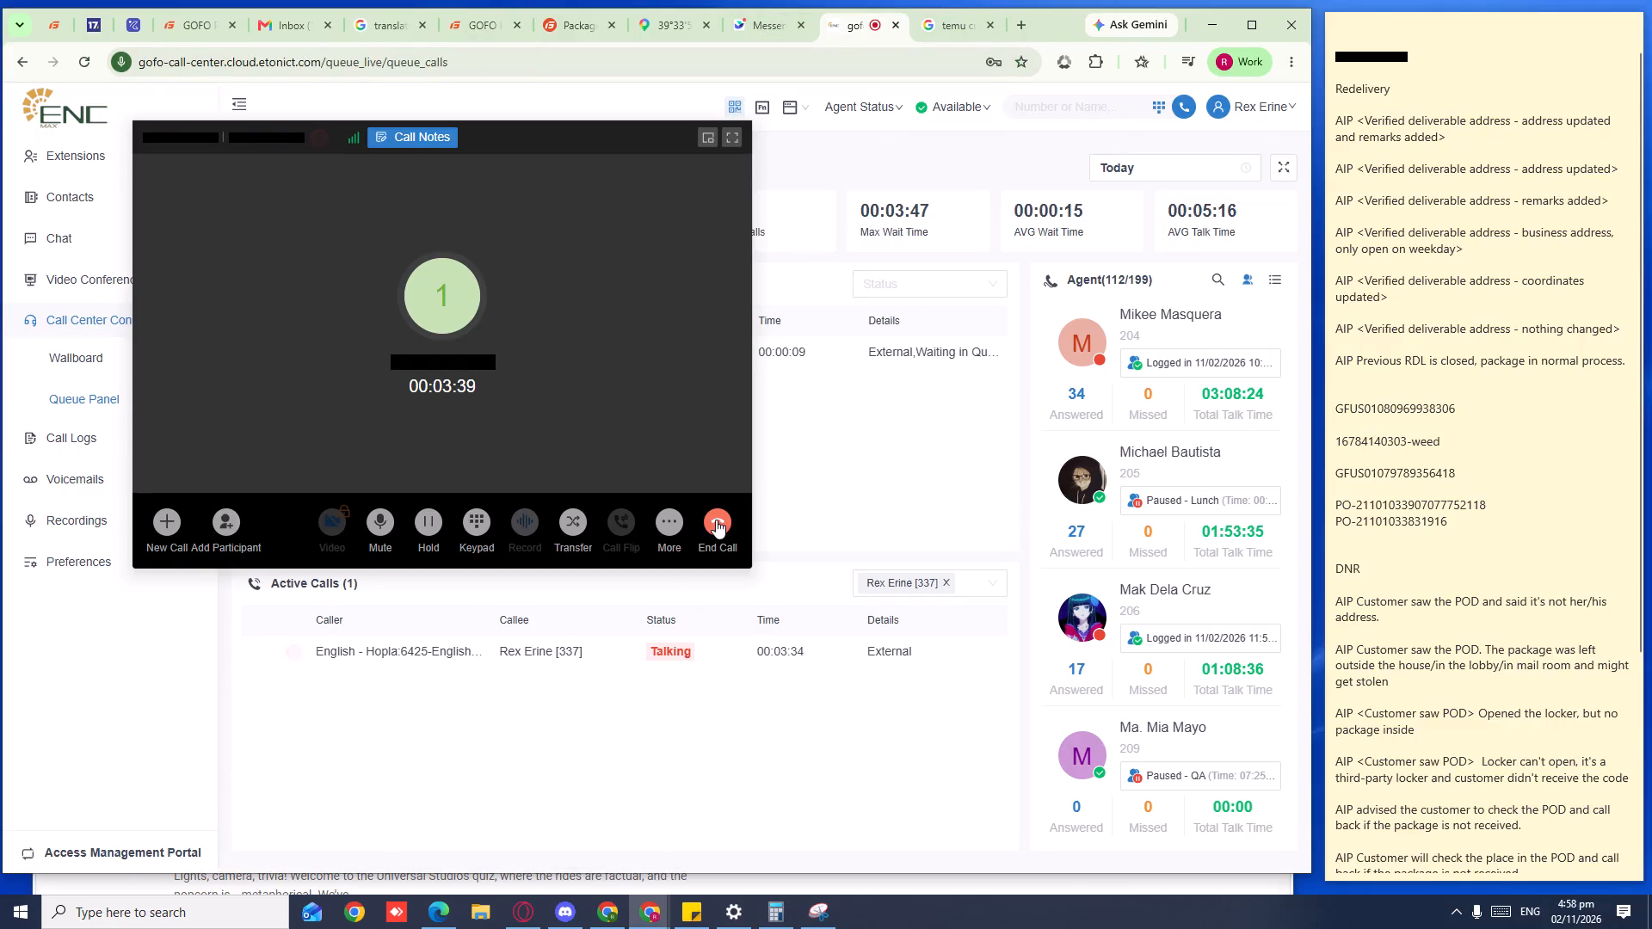
left_click(716, 520)
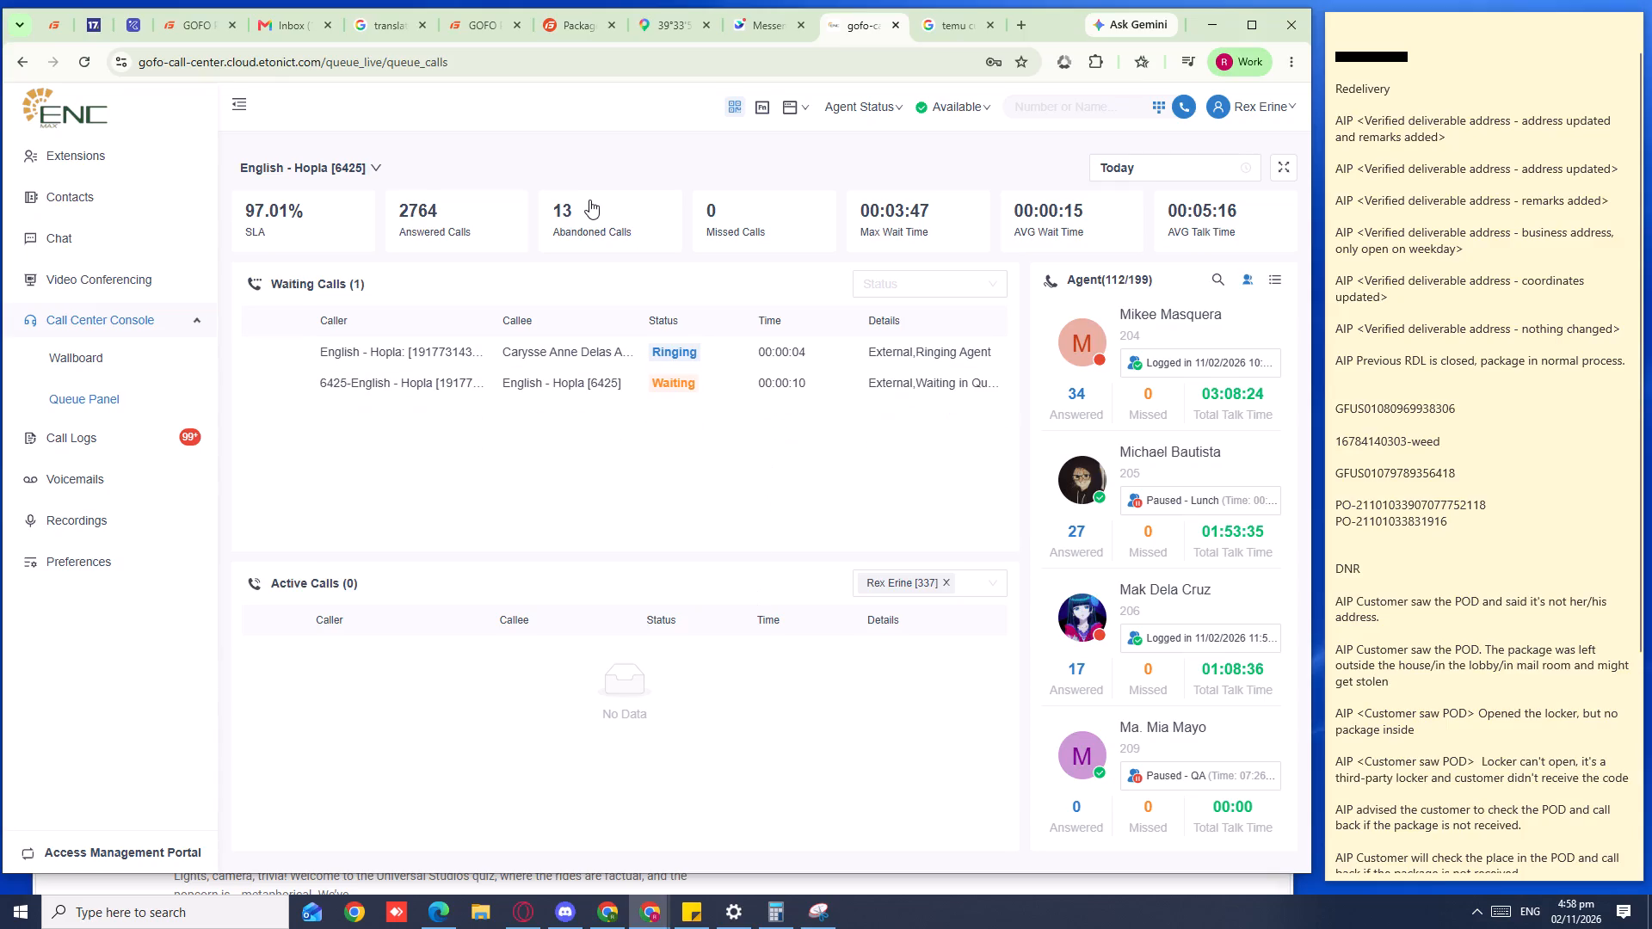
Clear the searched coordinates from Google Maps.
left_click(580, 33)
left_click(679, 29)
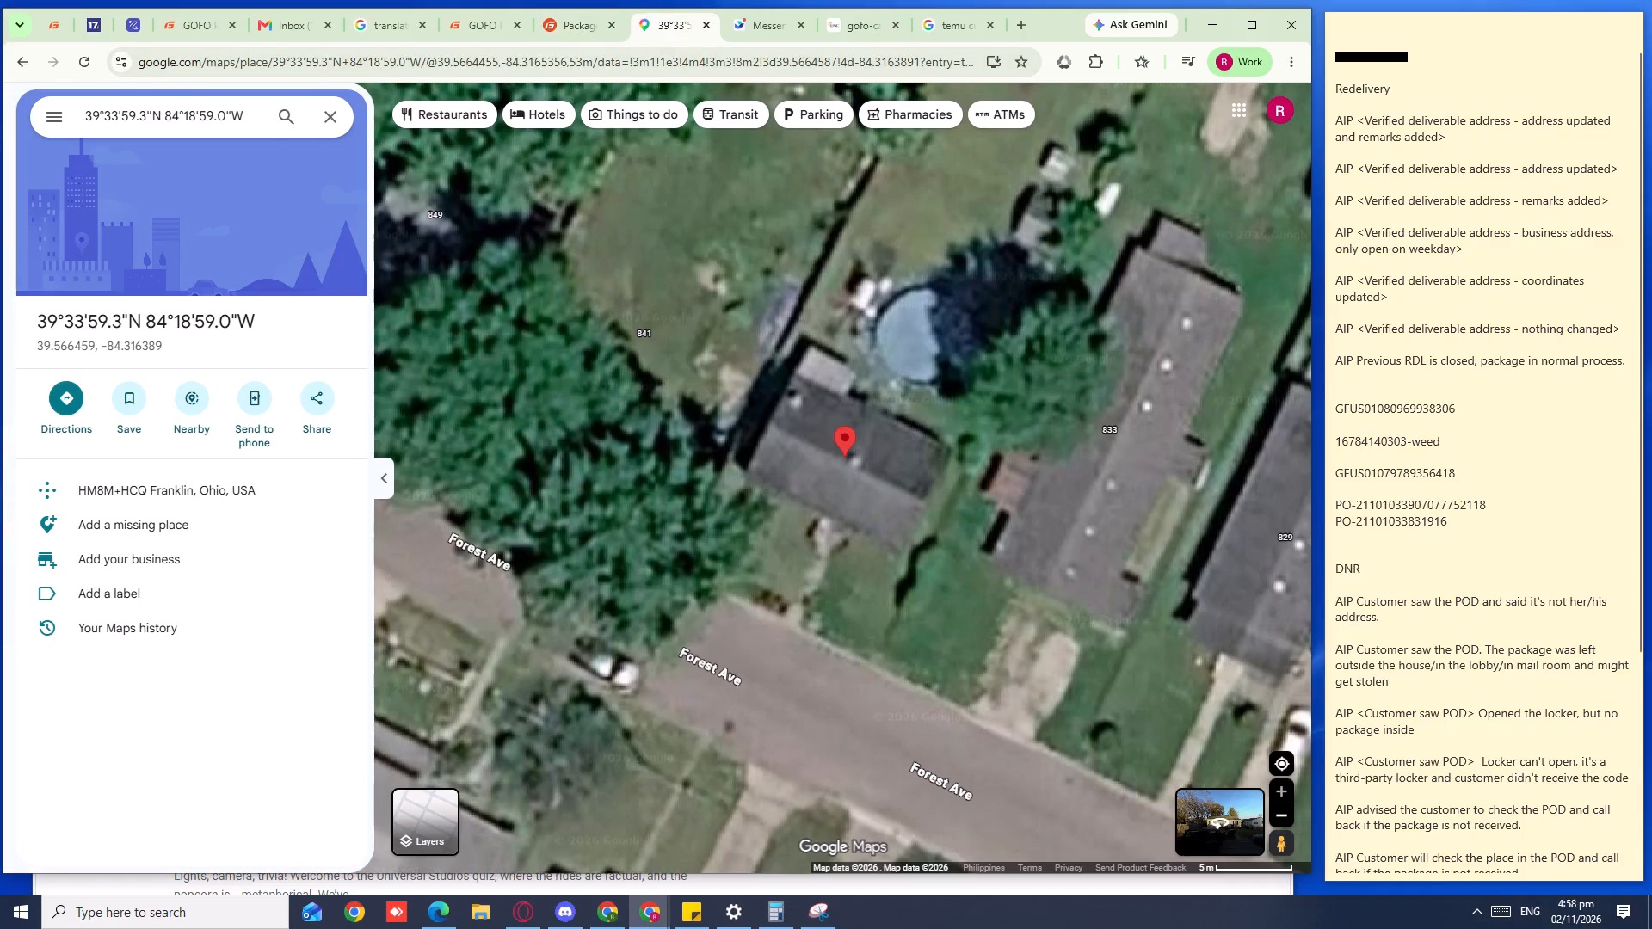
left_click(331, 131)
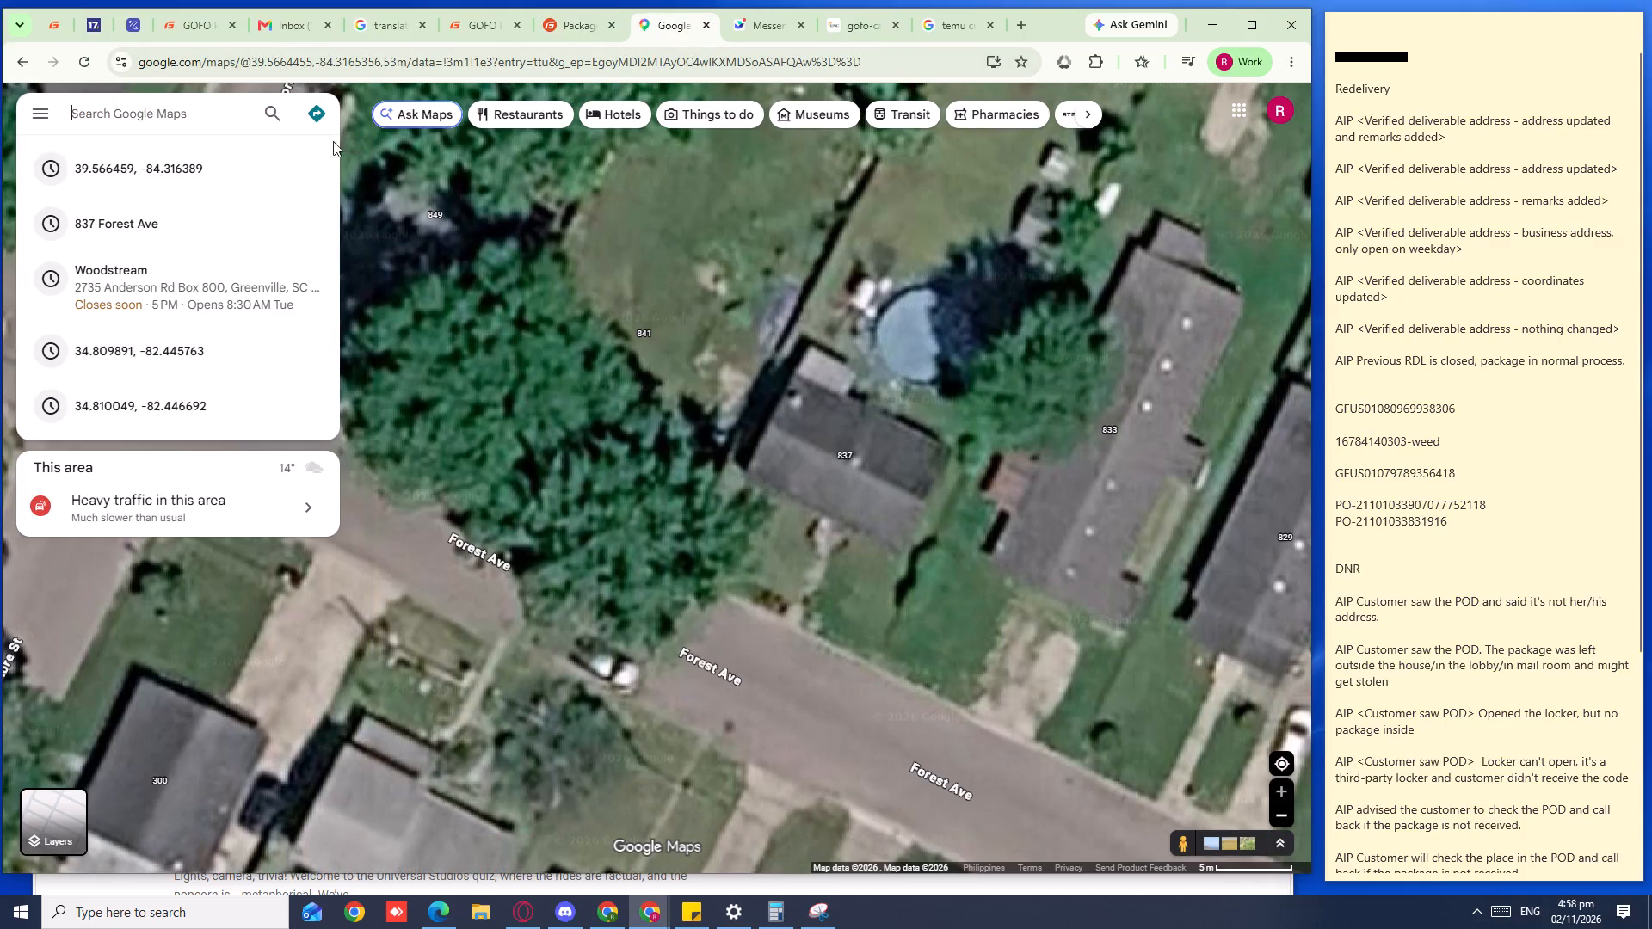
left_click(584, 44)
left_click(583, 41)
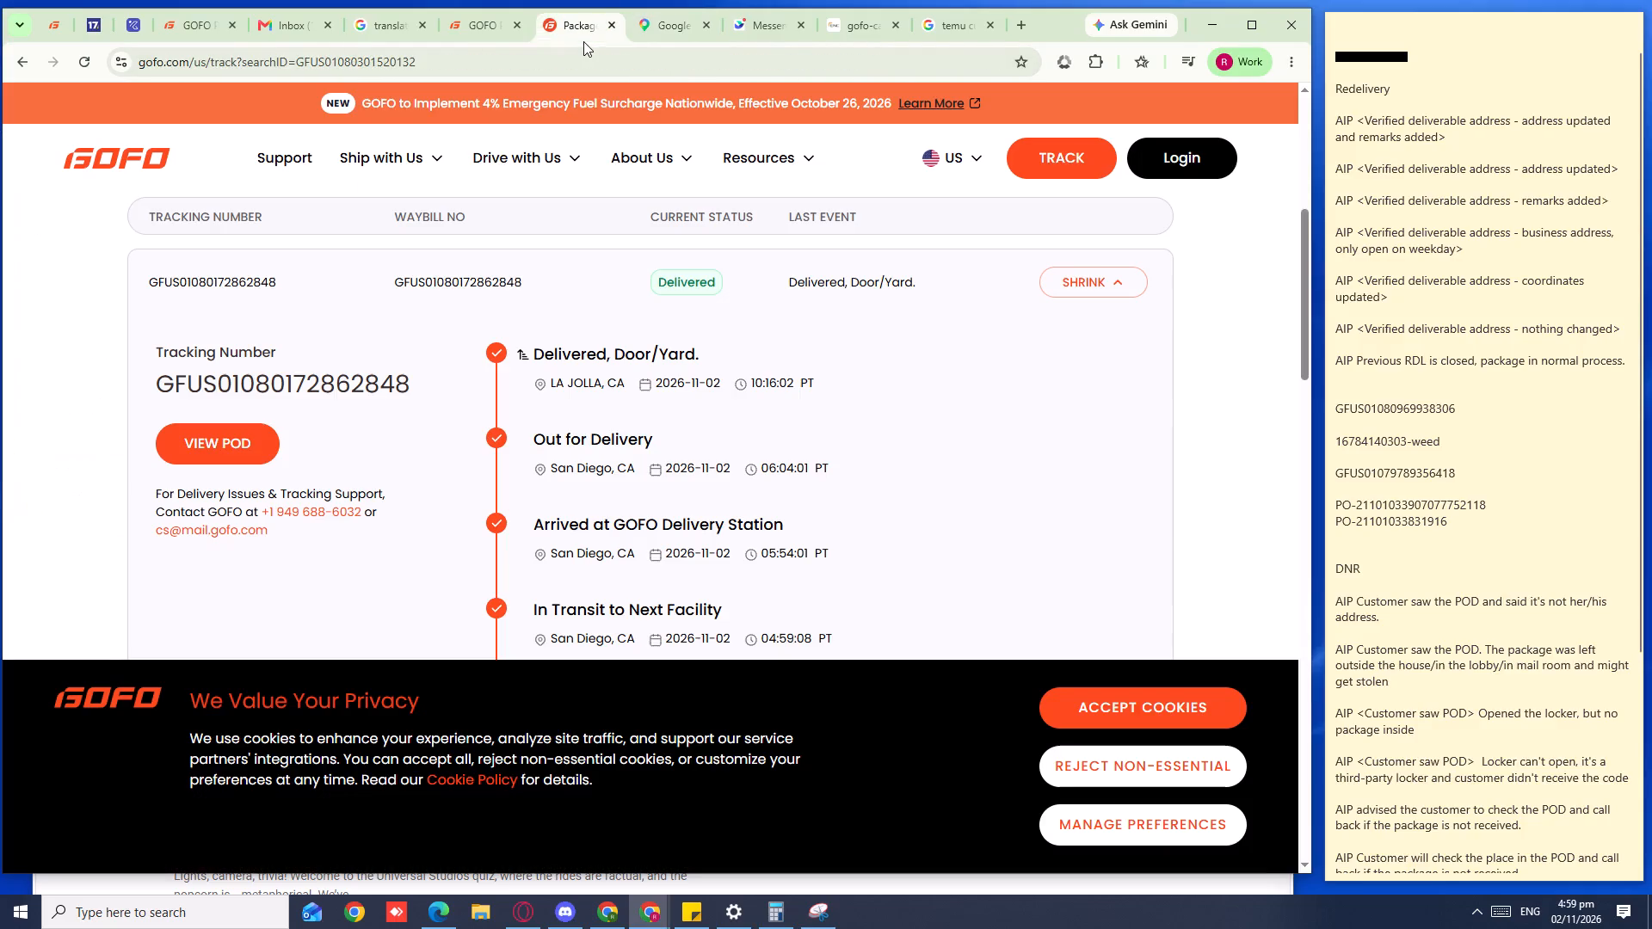
Change the remark in the waybill's receiver information to "follow pin location".
left_click(469, 30)
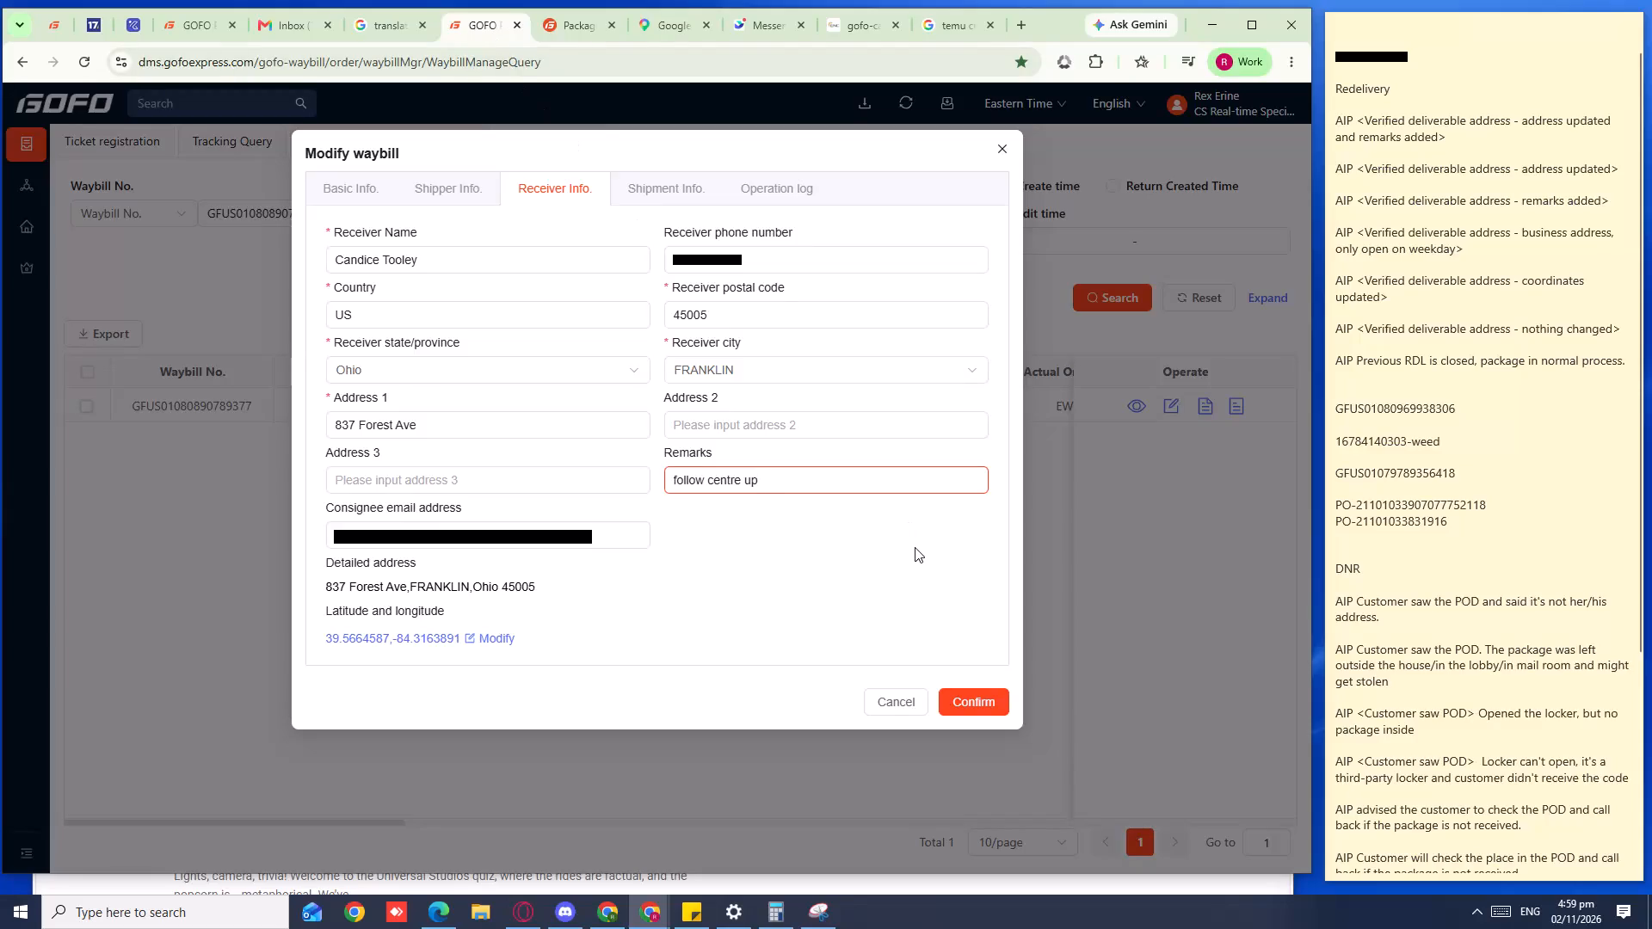
key("backslash")
key("BackSpace")
key("BackSpace")
key("BackSpace")
key("BackSpace")
key("BackSpace")
key("BackSpace")
key("BackSpace")
key("BackSpace")
key("BackSpace")
key("BackSpace")
type("pin locatio")
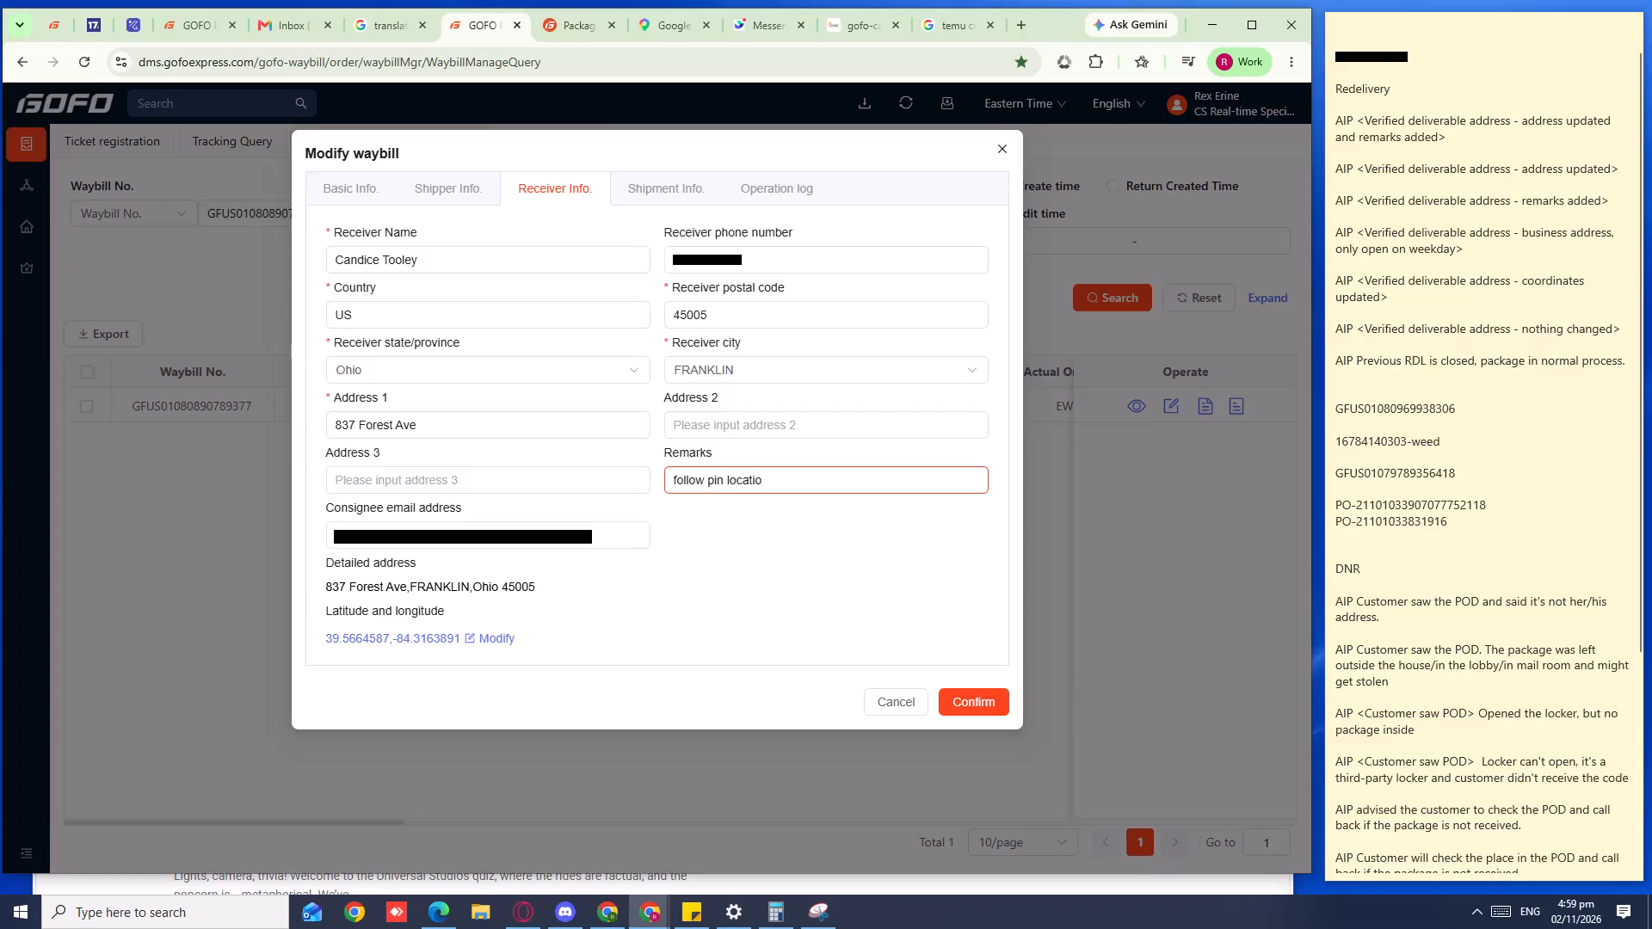
type("m, th")
key("BackSpace")
key("BackSpace")
key("BackSpace")
key("BackSpace")
key("BackSpace")
key("n")
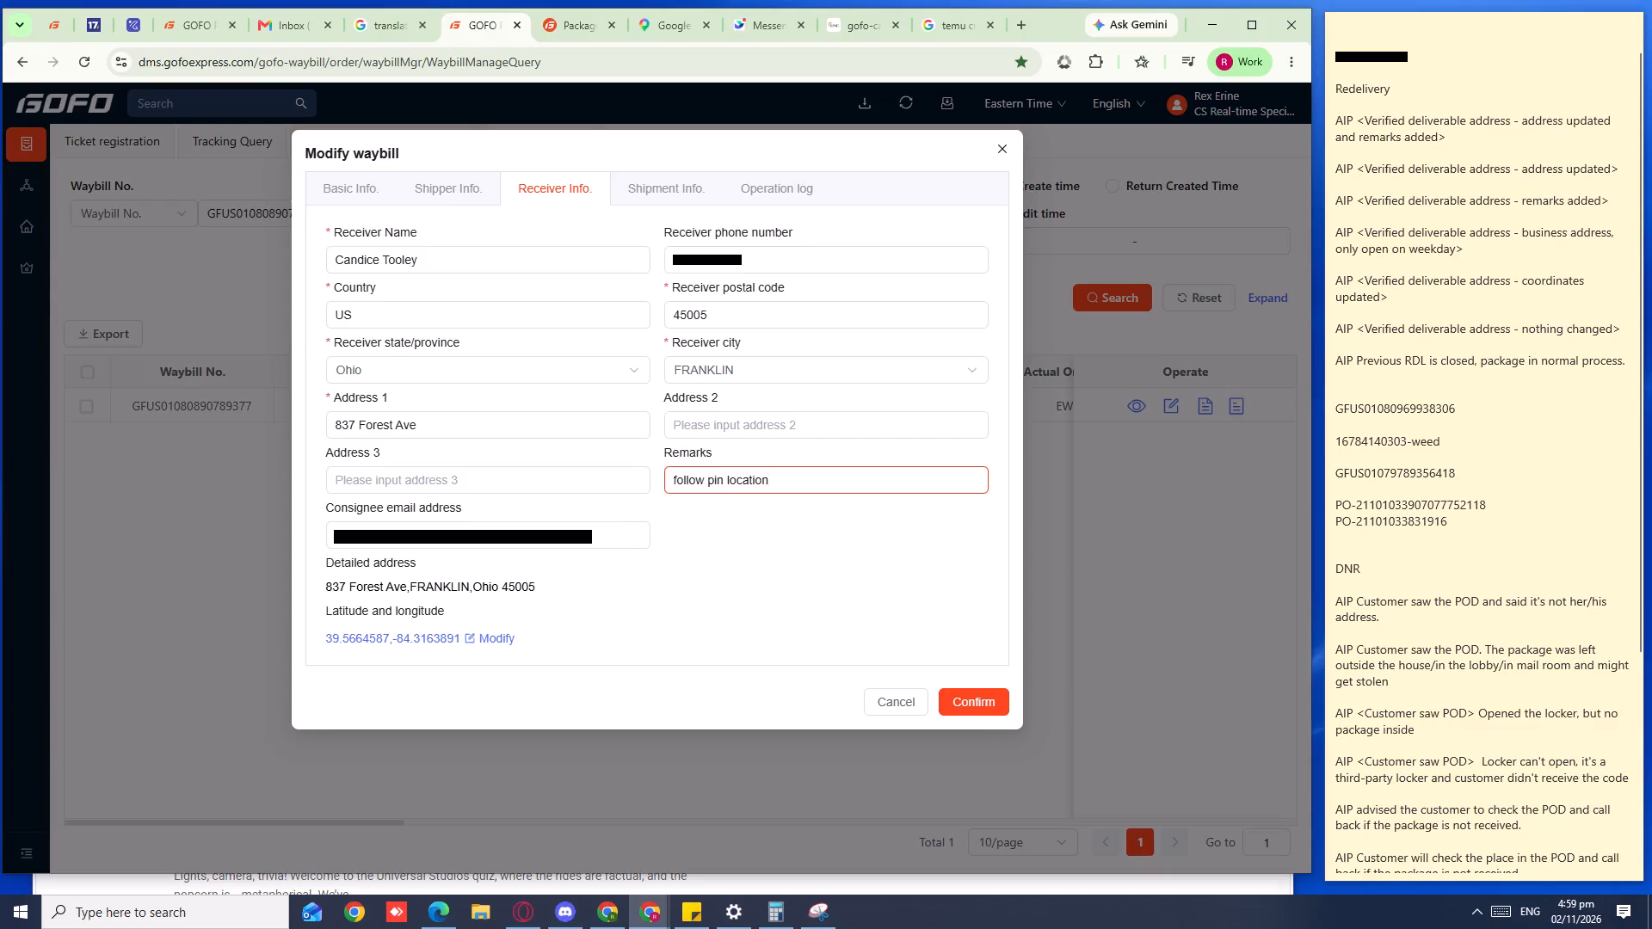
Copy the latitude and longitude from the waybill's receiver information and search for them in Google Maps.
triple_click(412, 643)
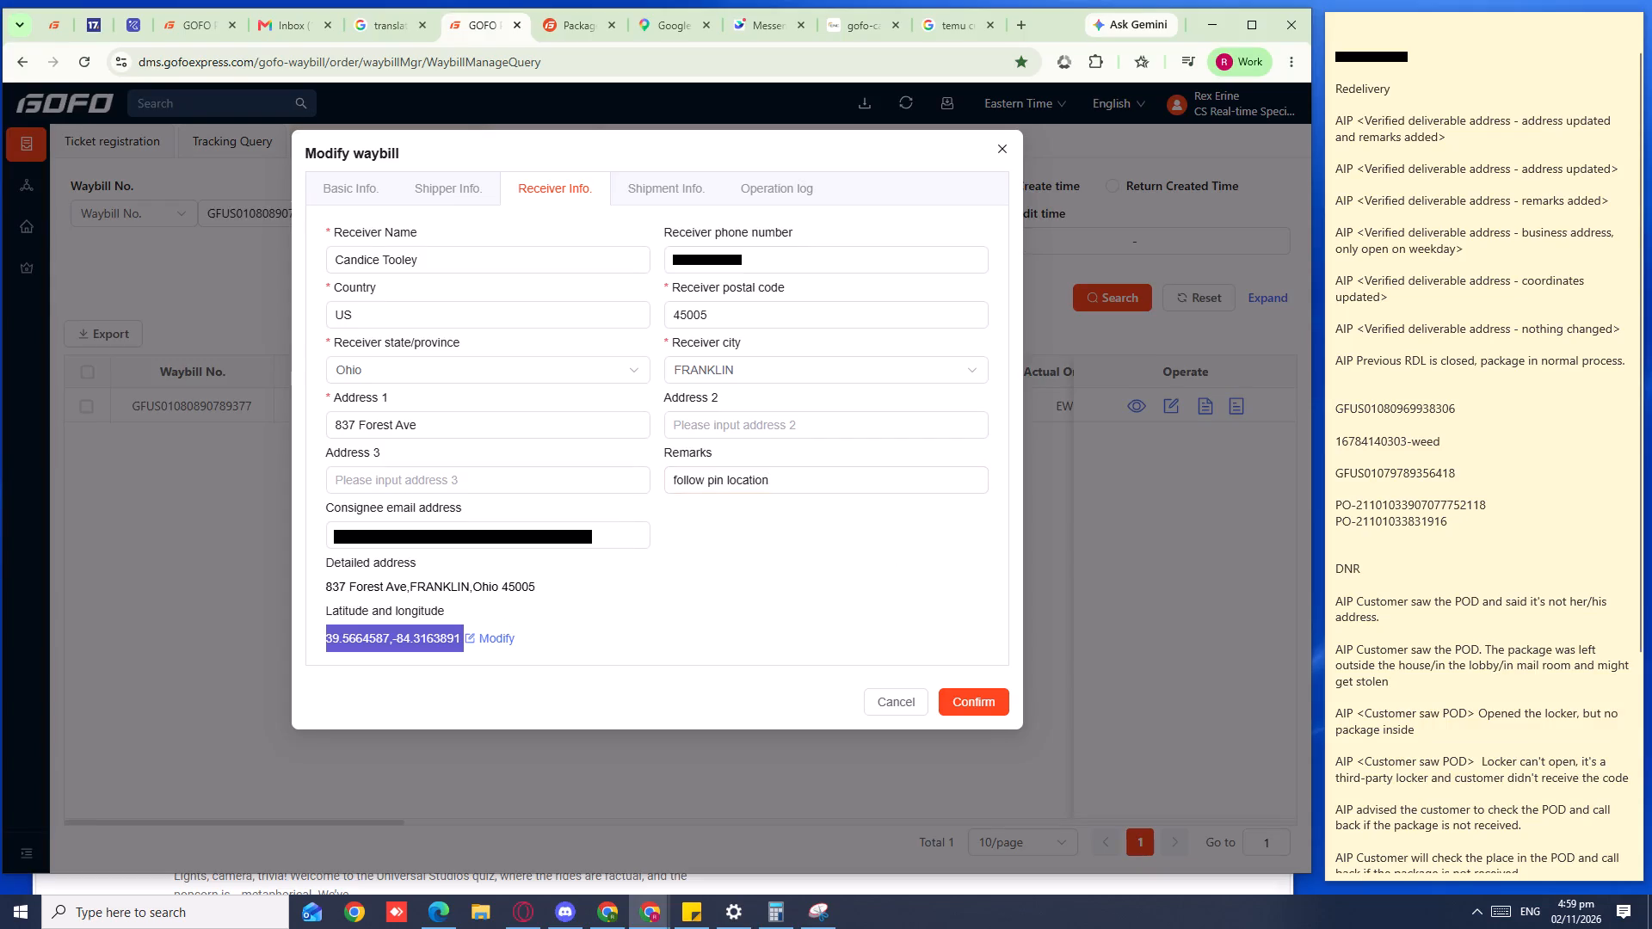
key("ctrl+c")
key("ctrl+c")
key("ctrl+c")
key("ctrl+c")
left_click(659, 28)
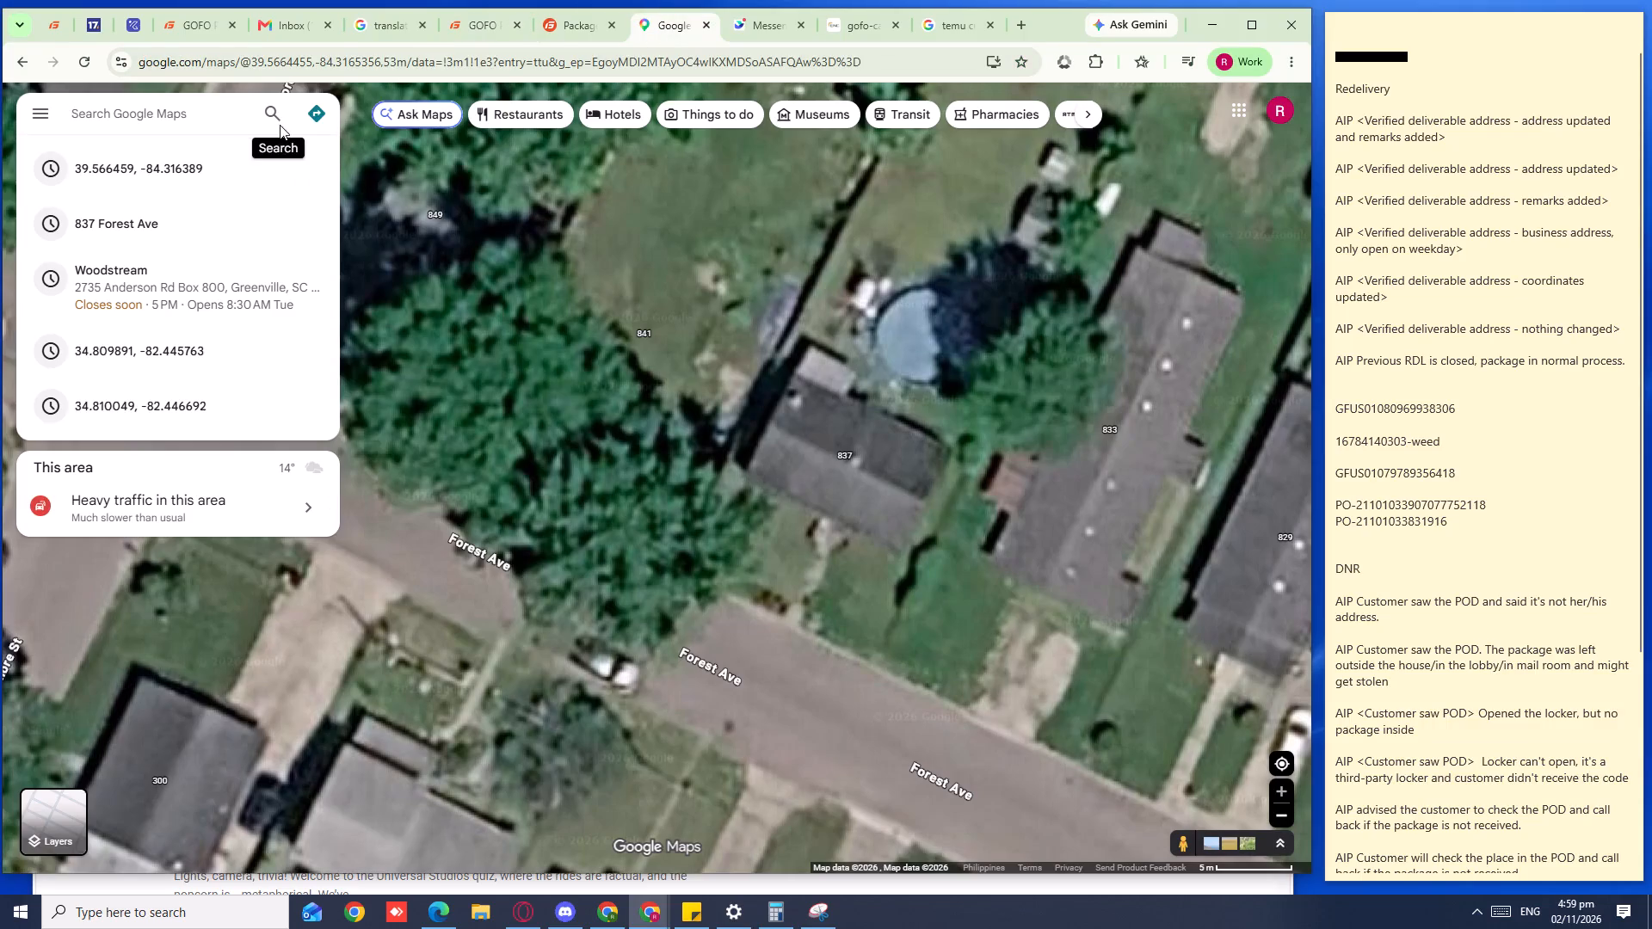
left_click(241, 121)
key("ctrl+v")
left_click(272, 108, "ctrl")
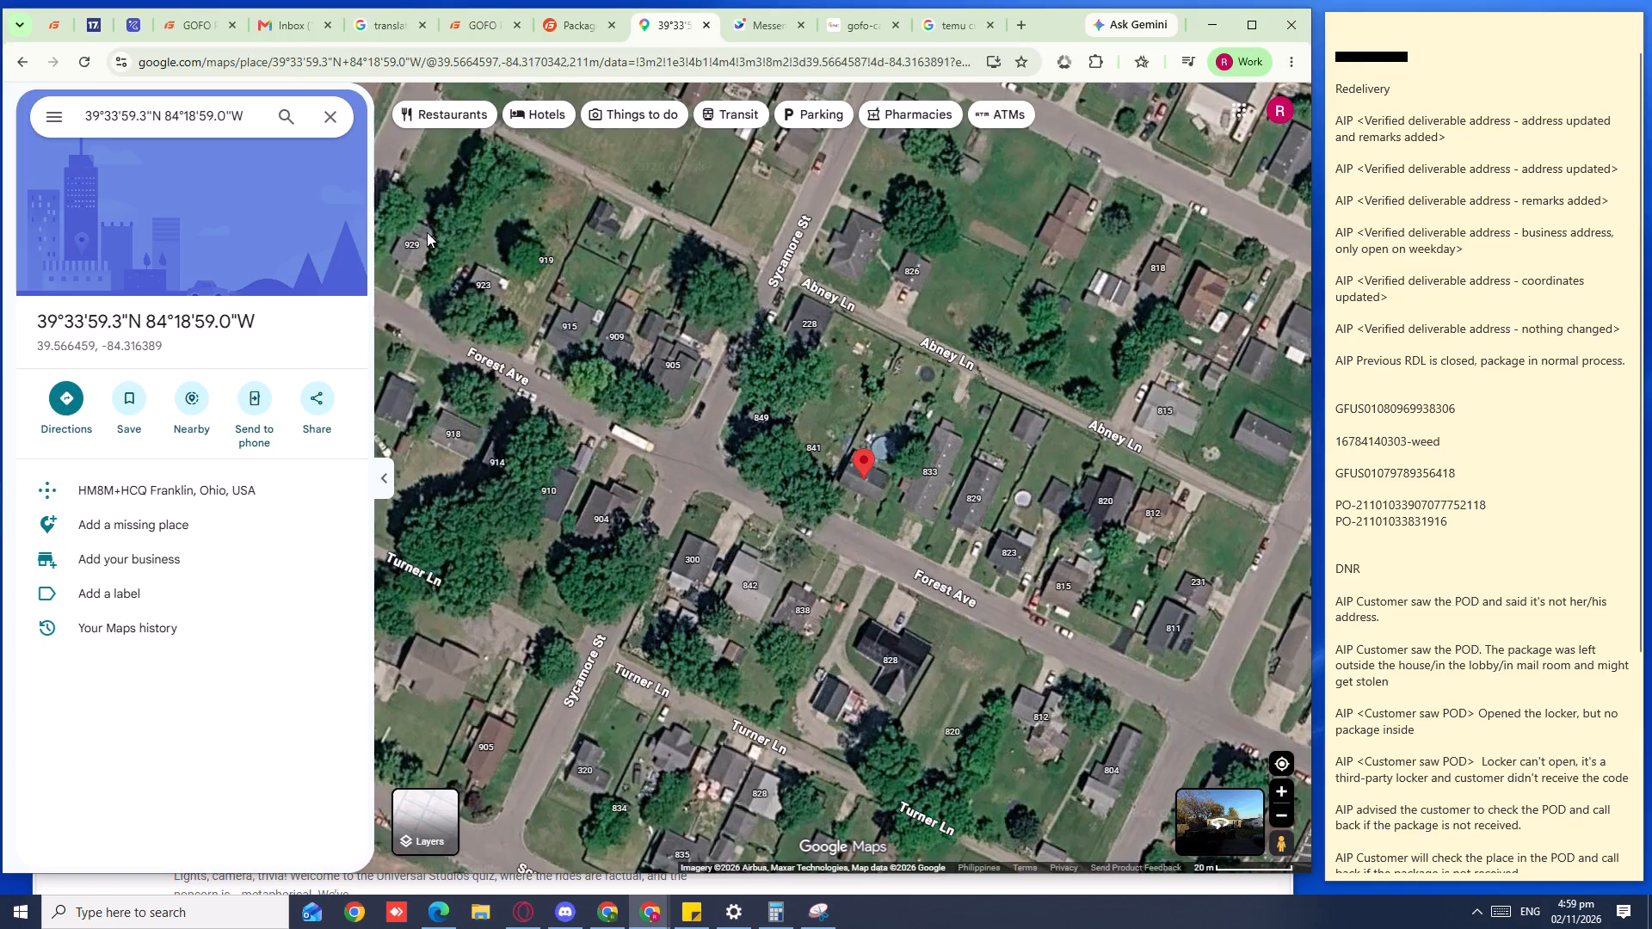
Return to the waybill modification and save the receiver information changes.
left_click(459, 18)
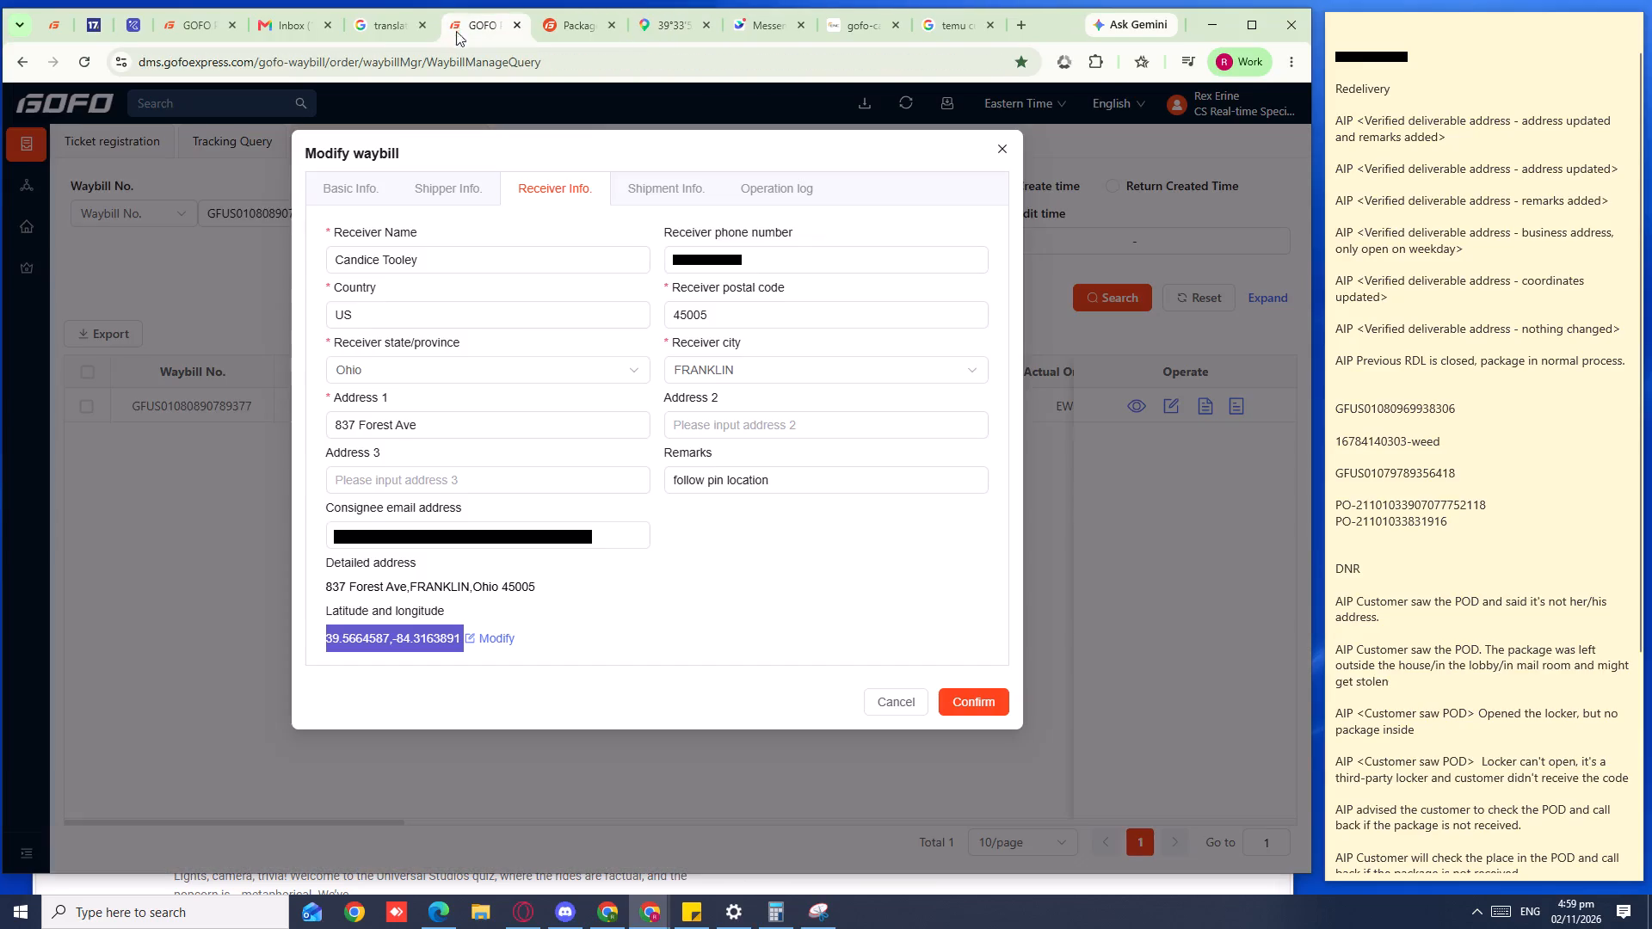
left_click(999, 706)
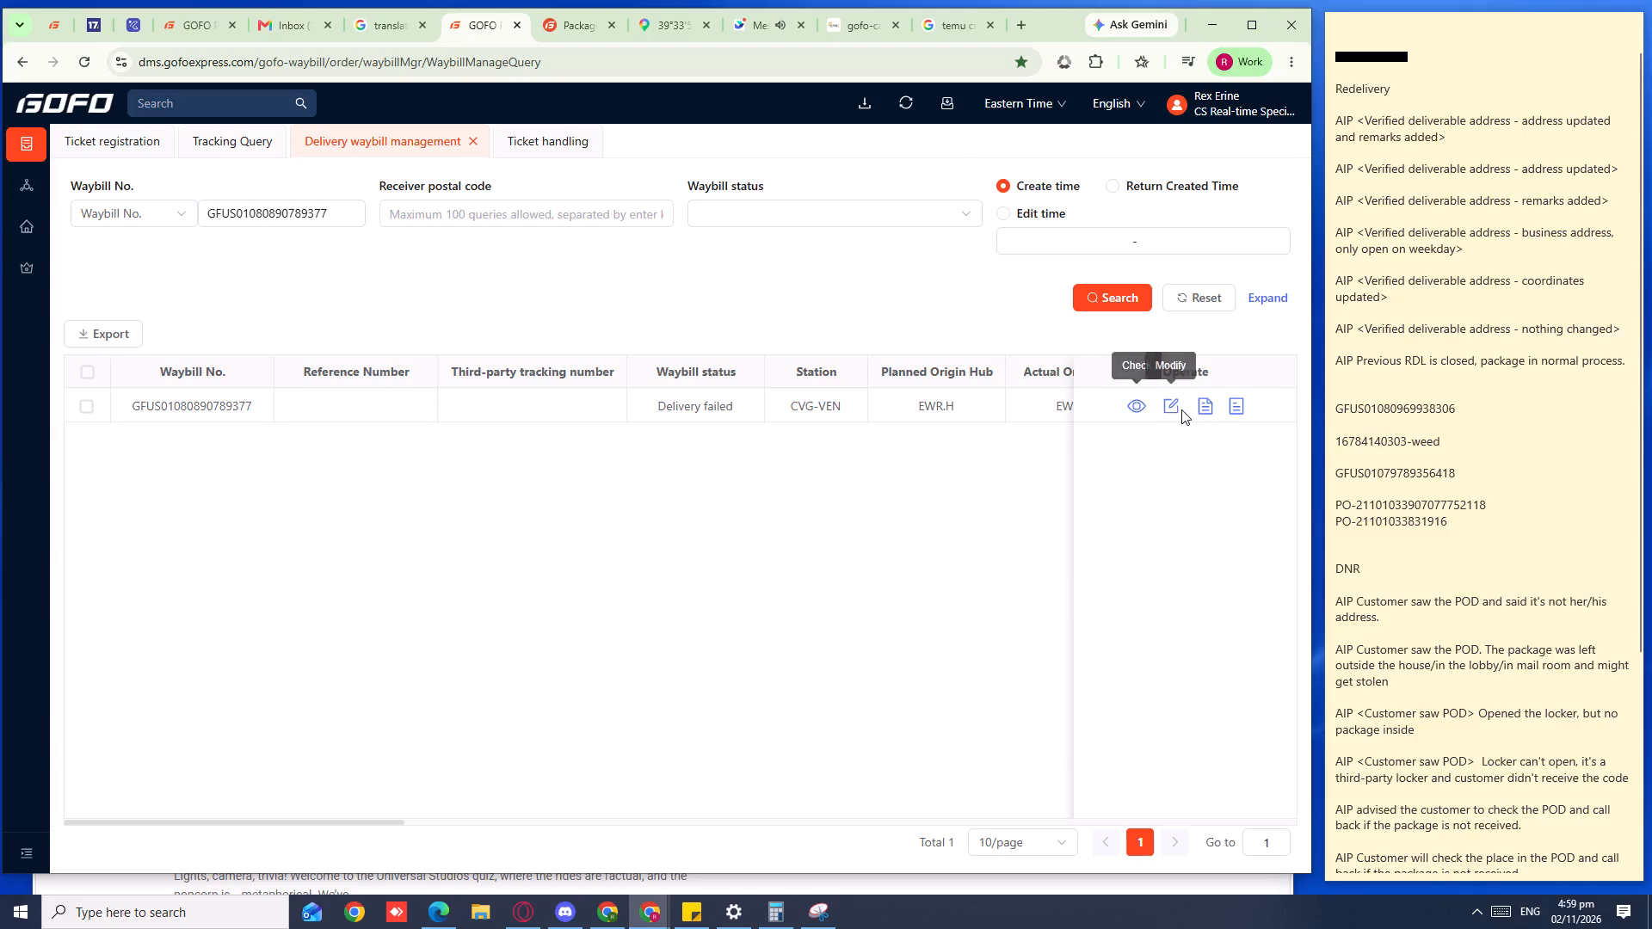
left_click(1174, 410)
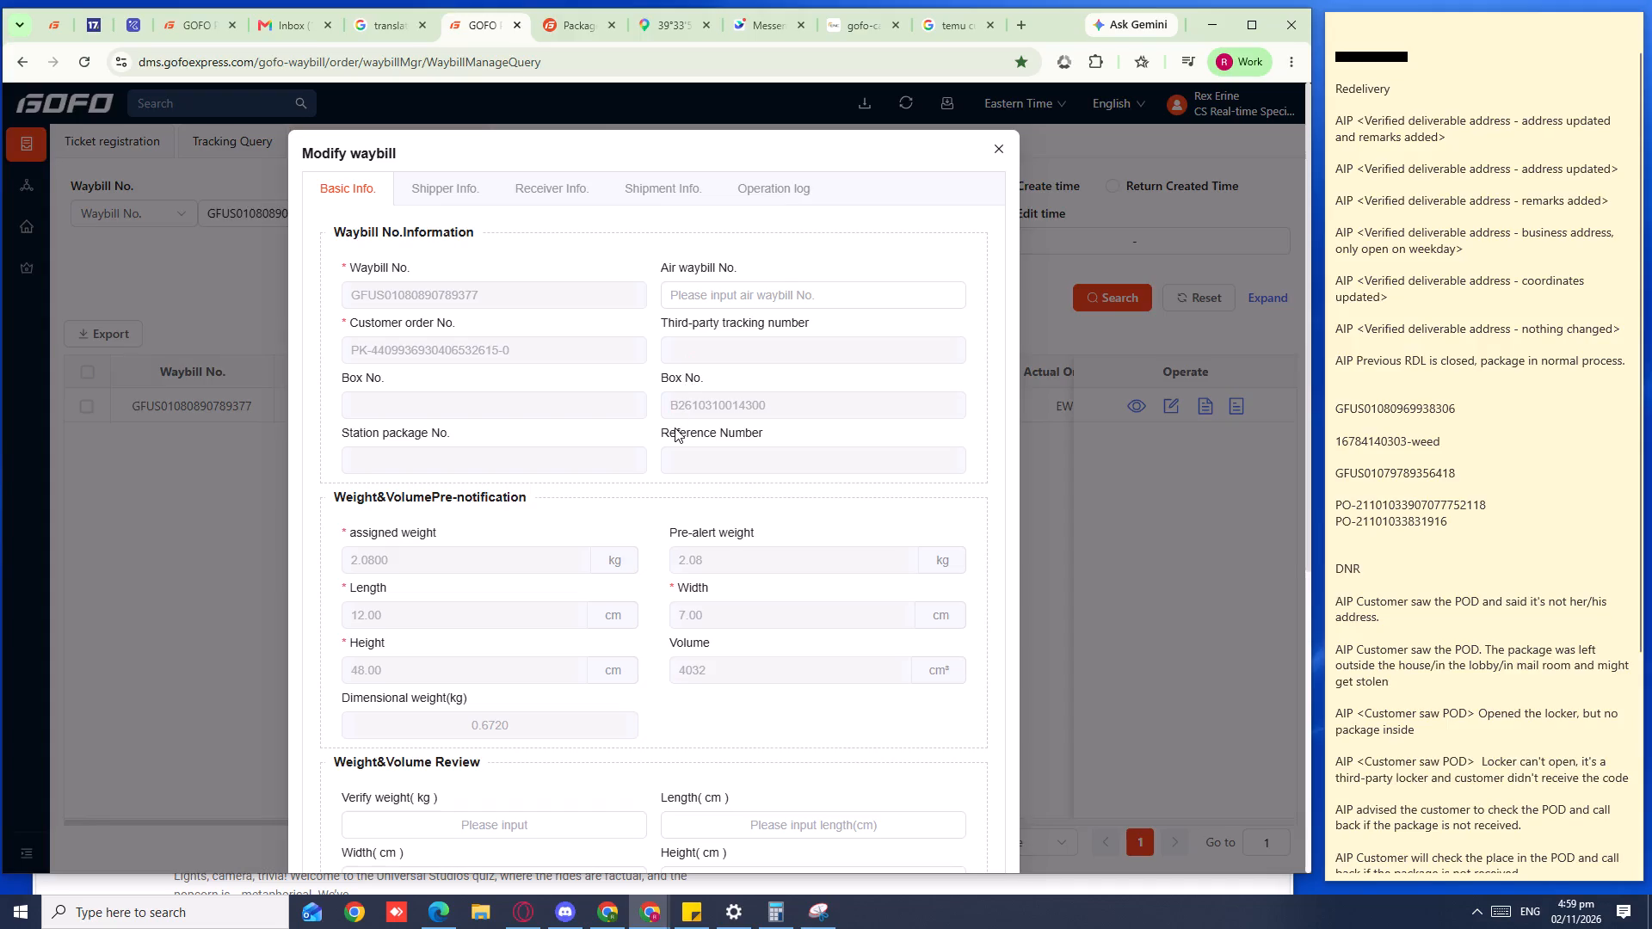
left_click(535, 178)
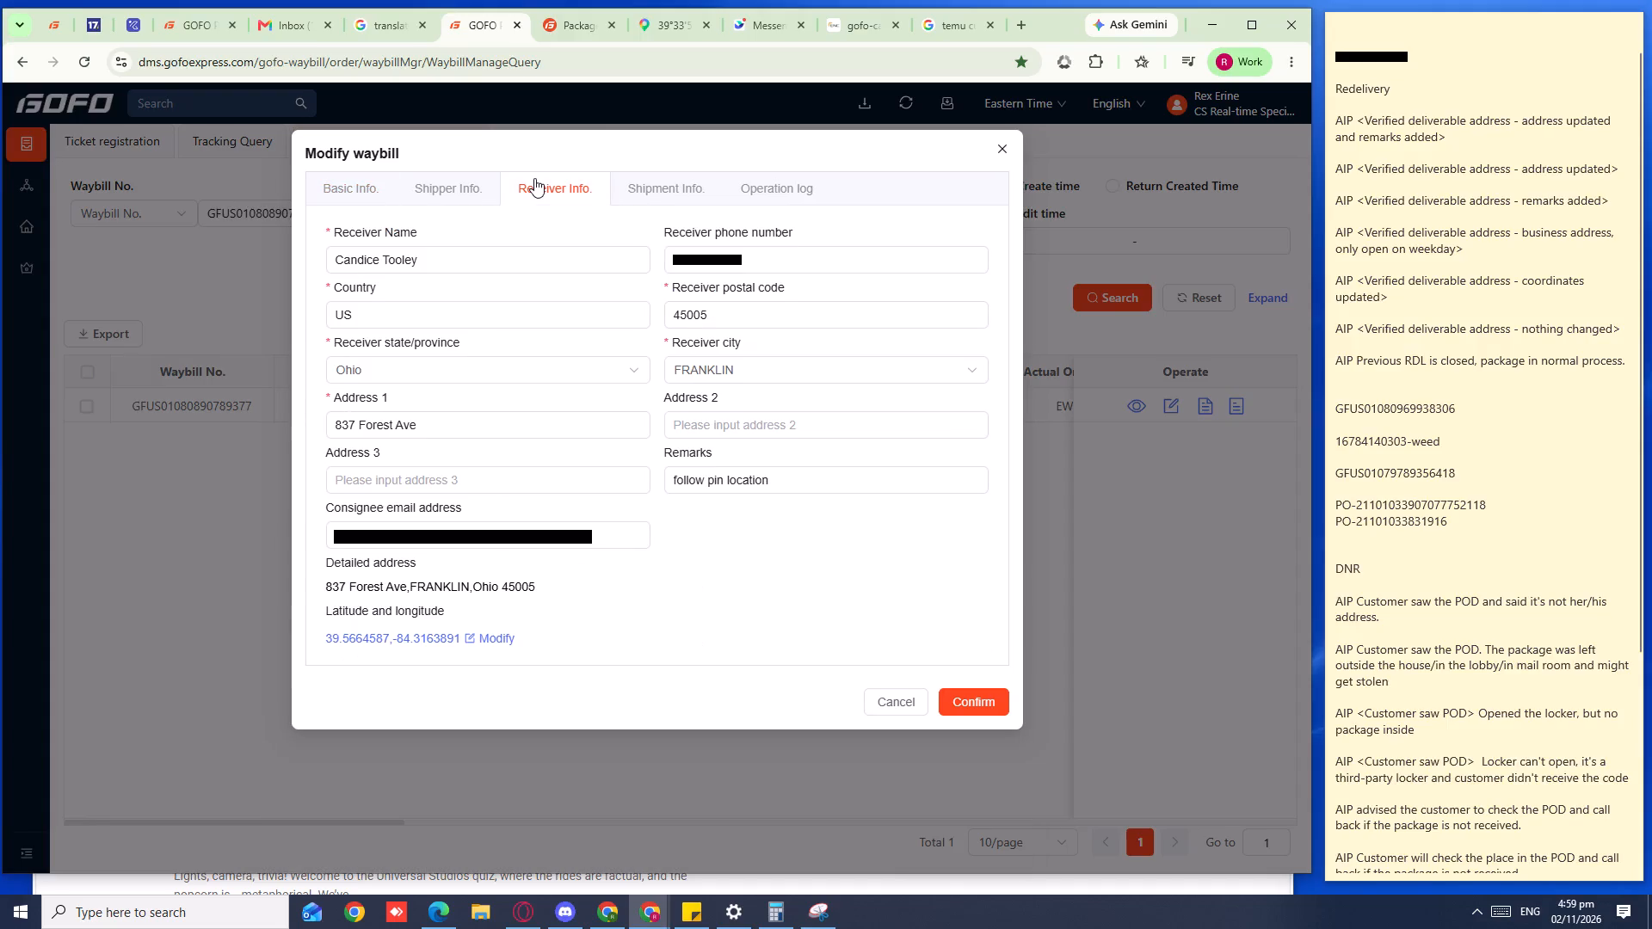
Close the waybill modification window without further changes.
left_click(1146, 551)
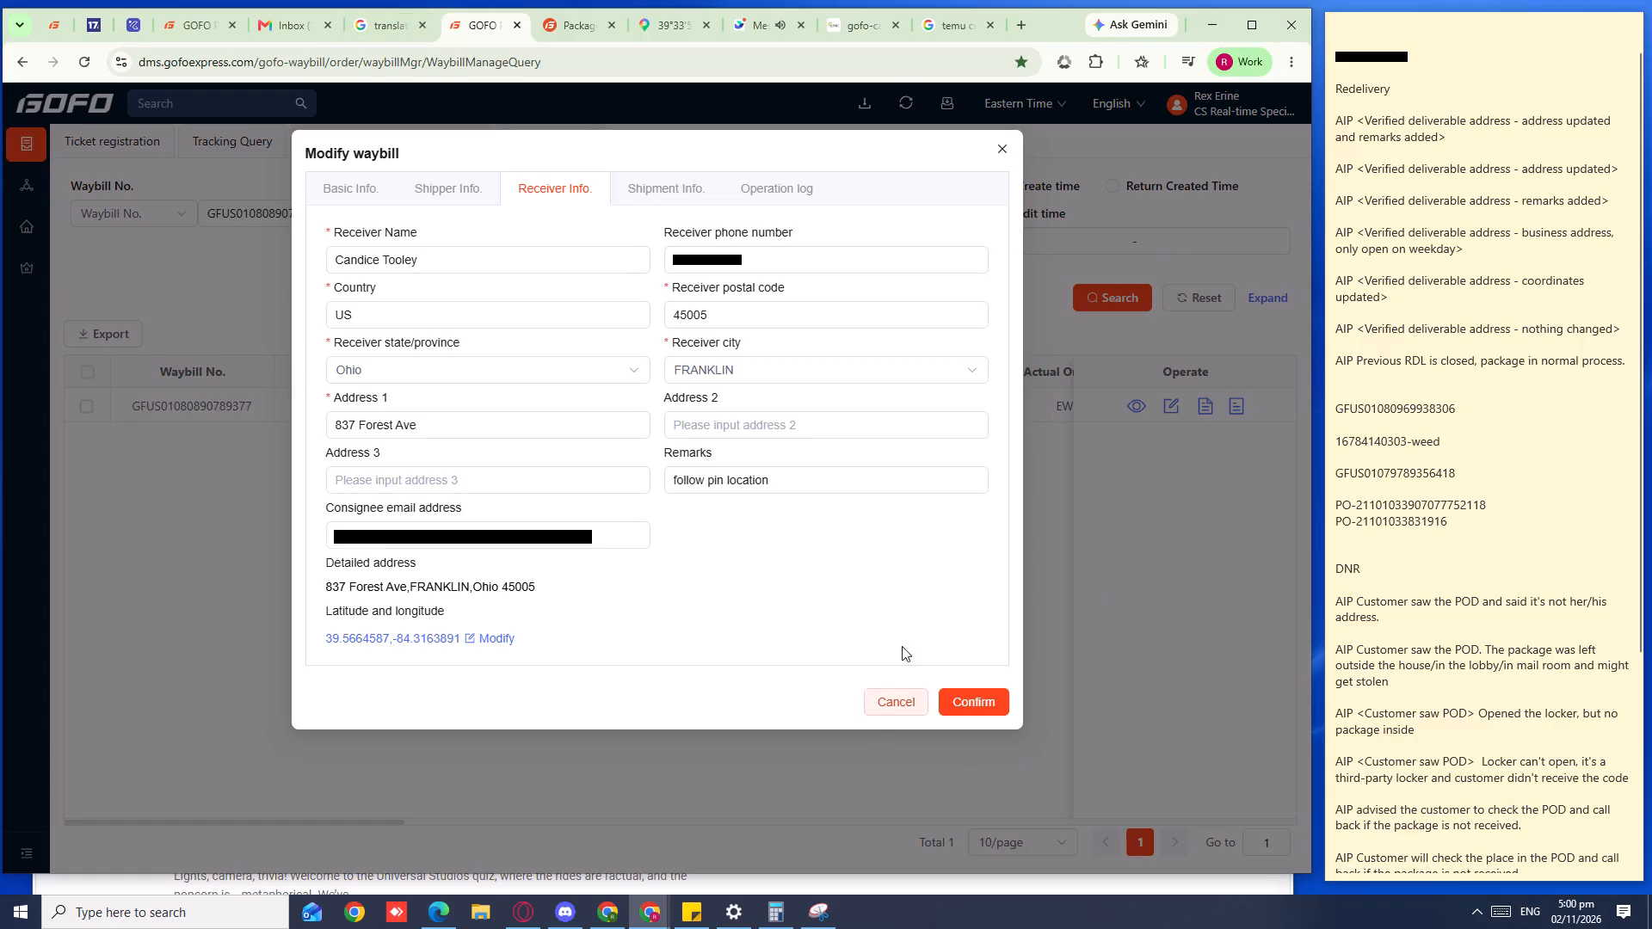
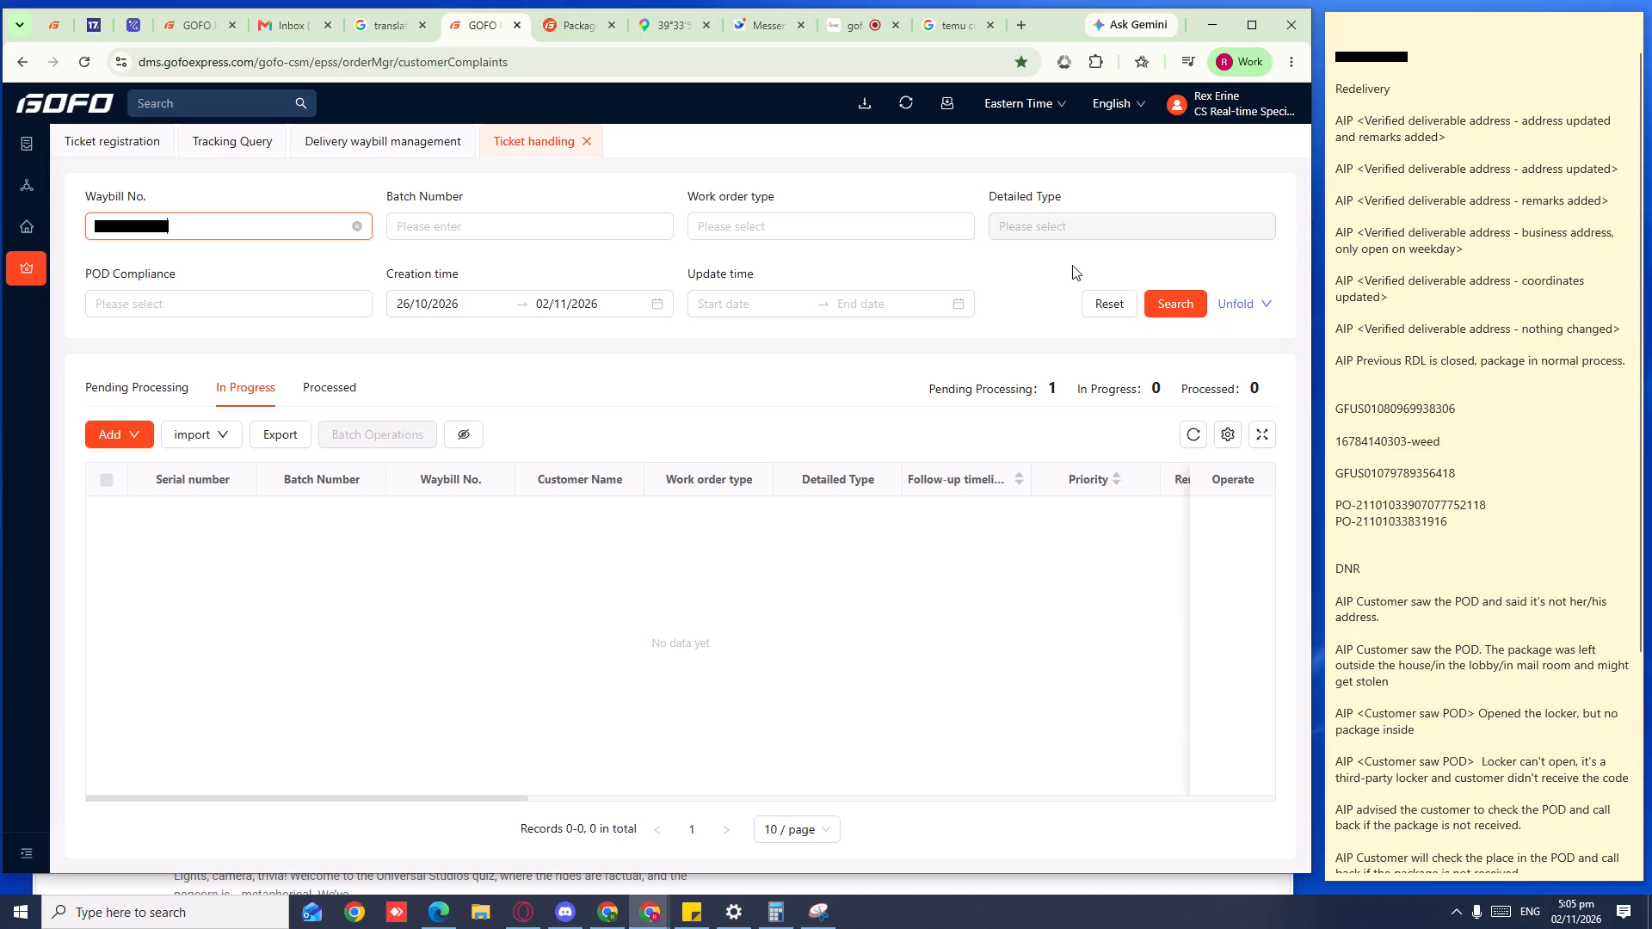
Look up the next caller's phone number in the Phone Record Lookup of Ticket registration.
left_click(156, 153)
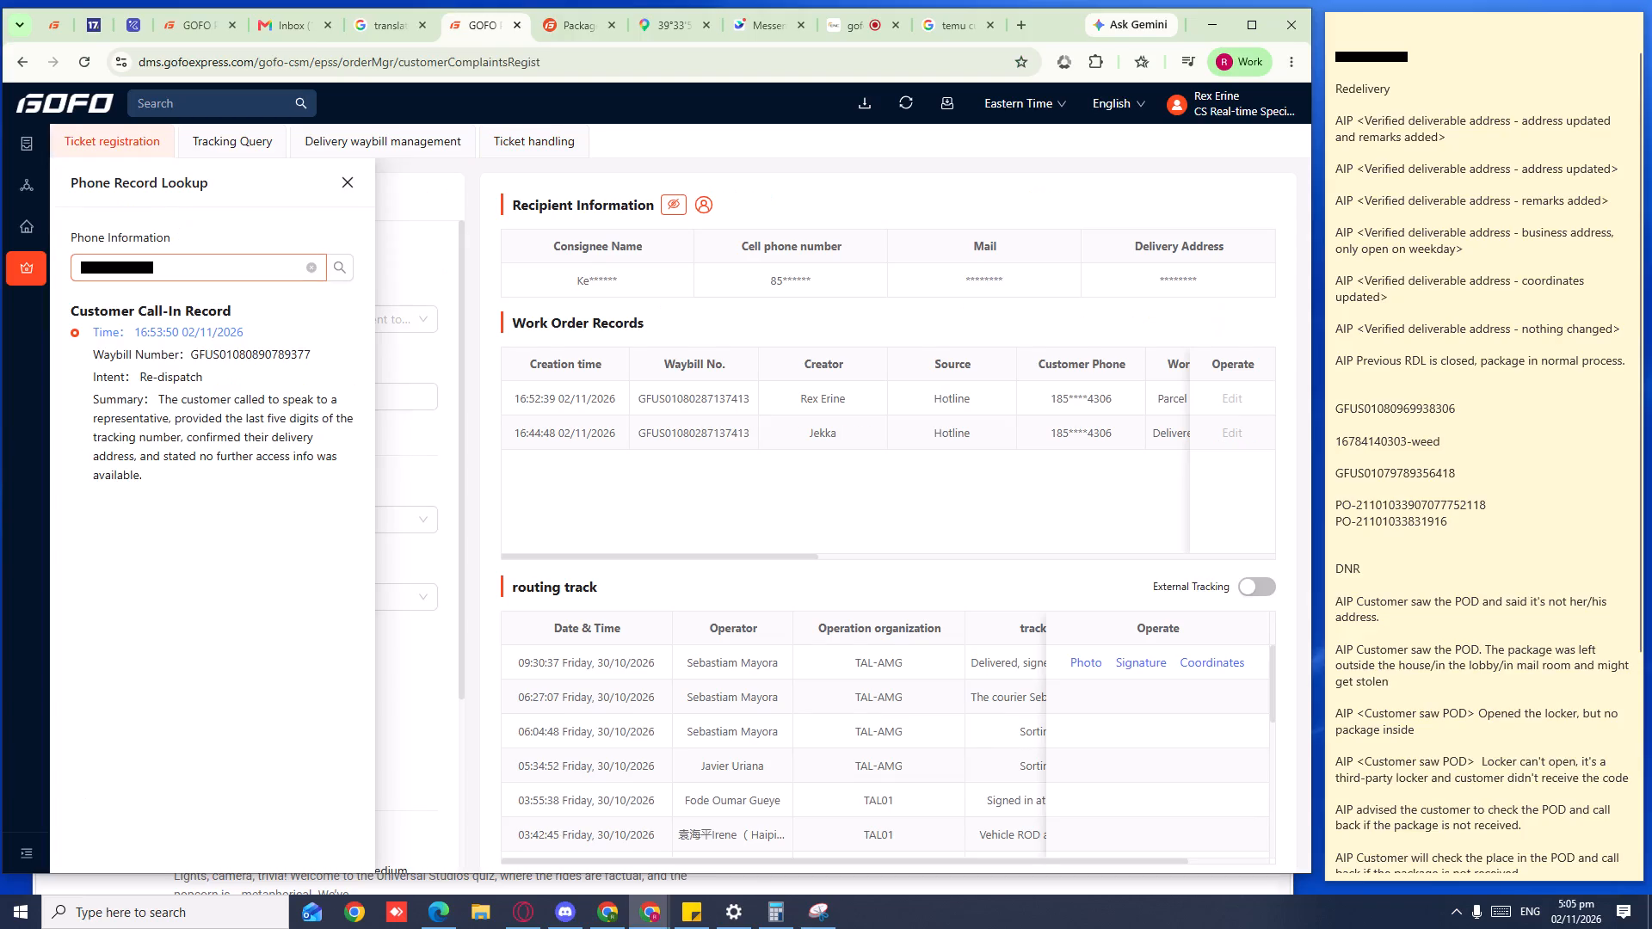
left_click(308, 274)
key("ctrl+v")
left_click(347, 263)
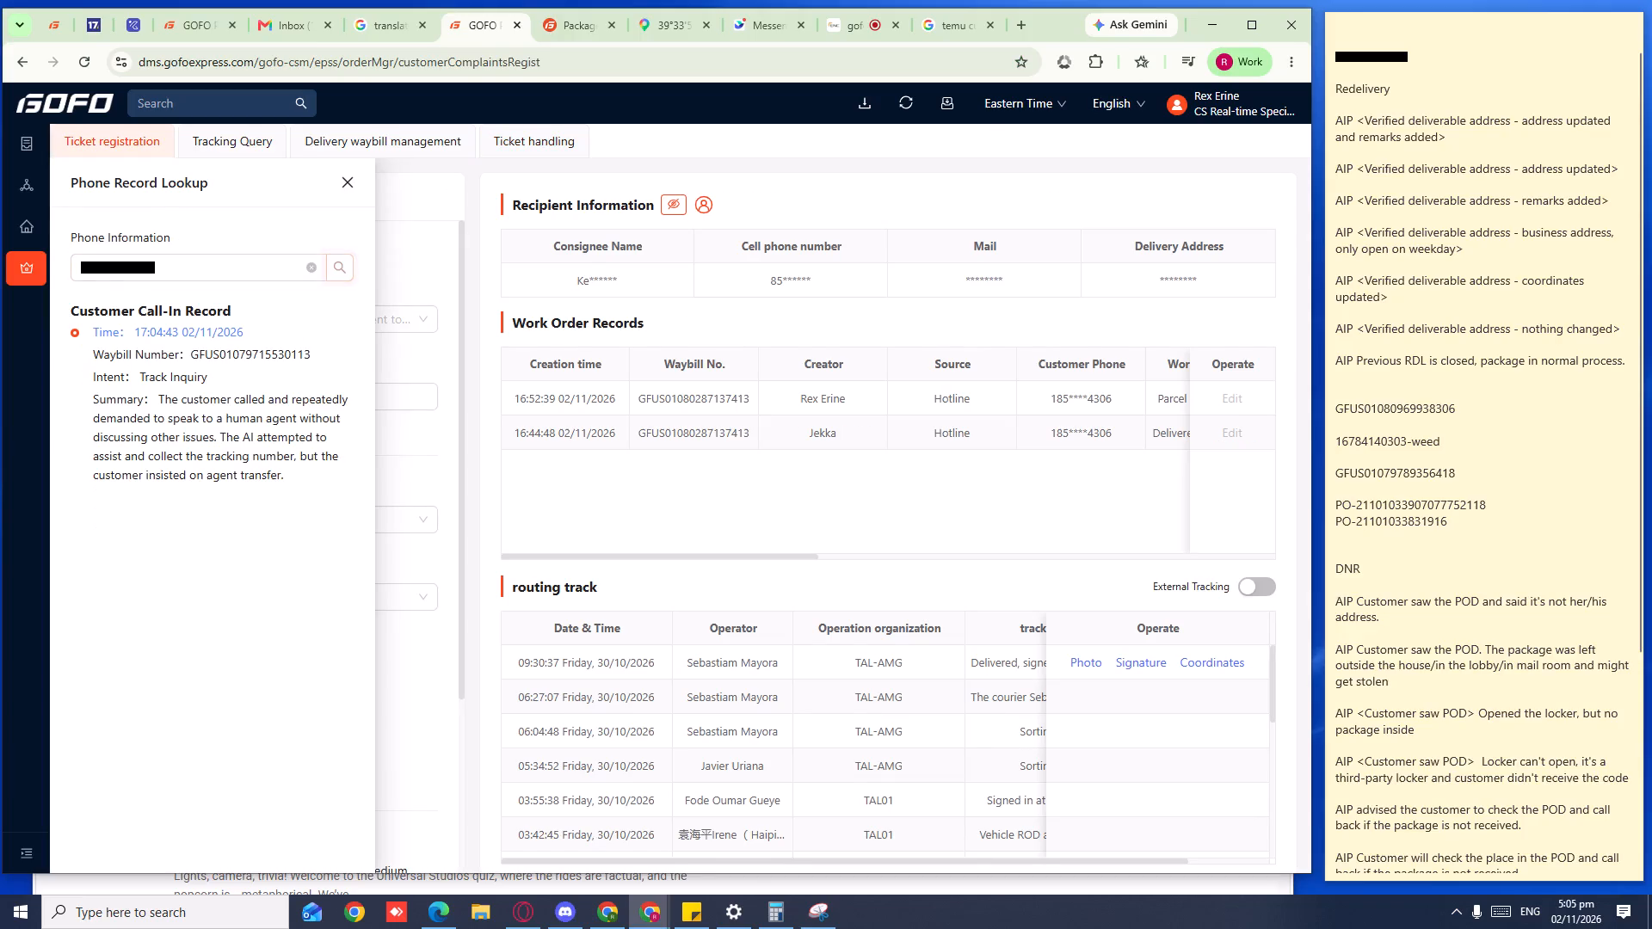
Copy the waybill number from the caller's Customer Call-In Record and bring it to Tracking Query.
double_click(285, 348)
key("ctrl+c")
key("ctrl+c")
left_click(240, 133)
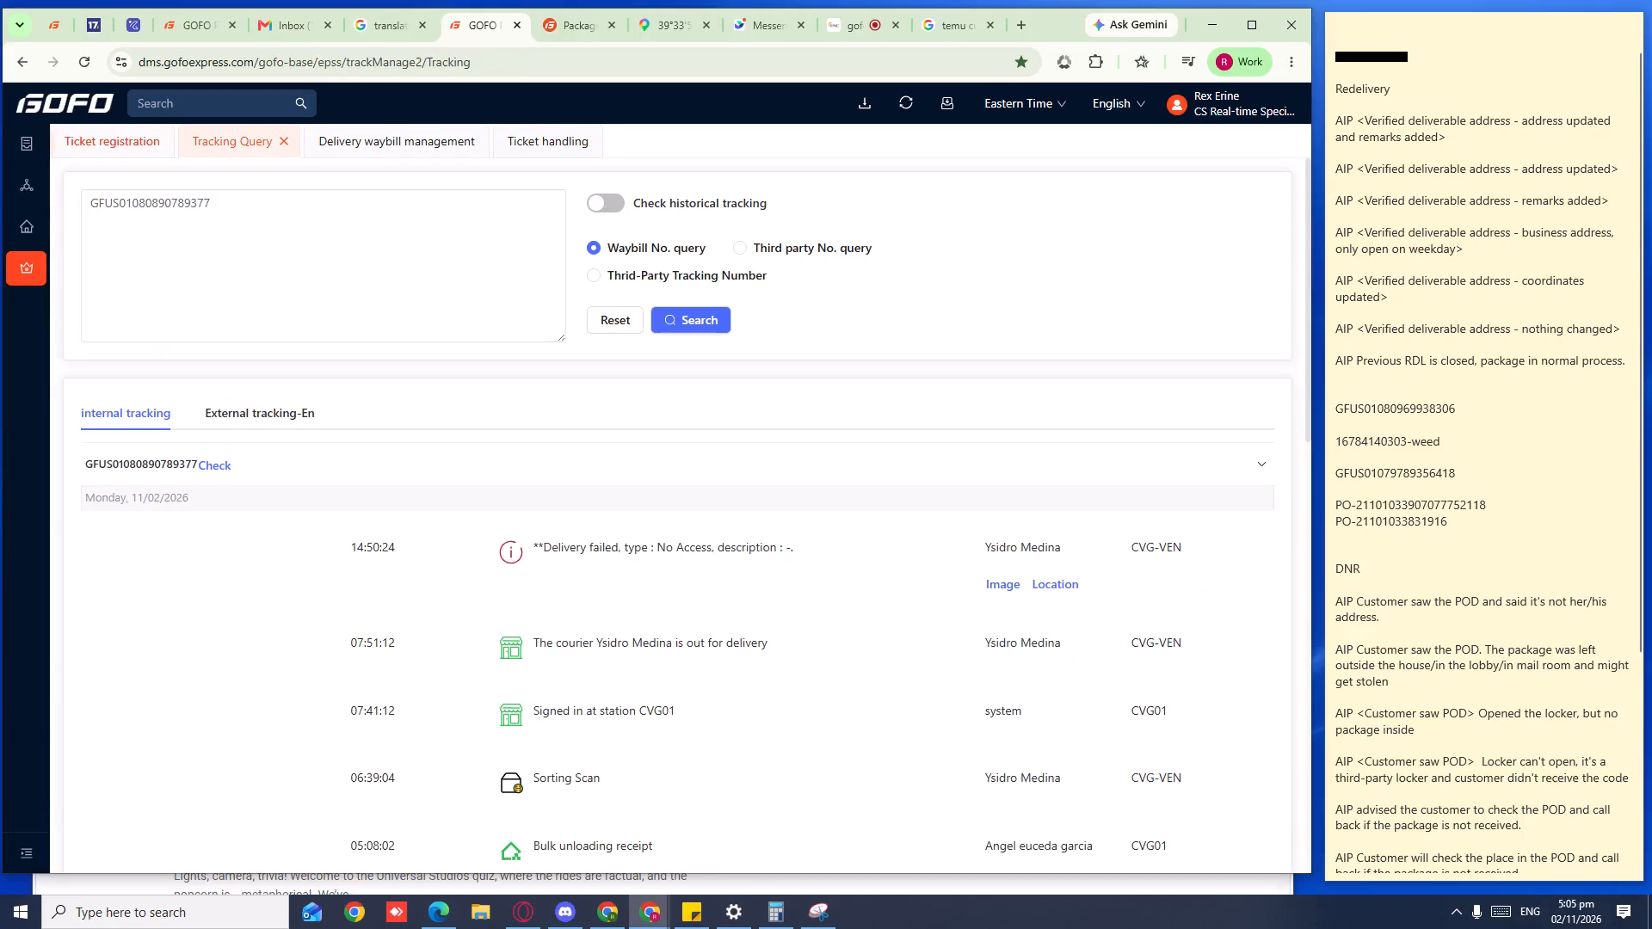
double_click(243, 301)
left_click(243, 301)
left_click(243, 301)
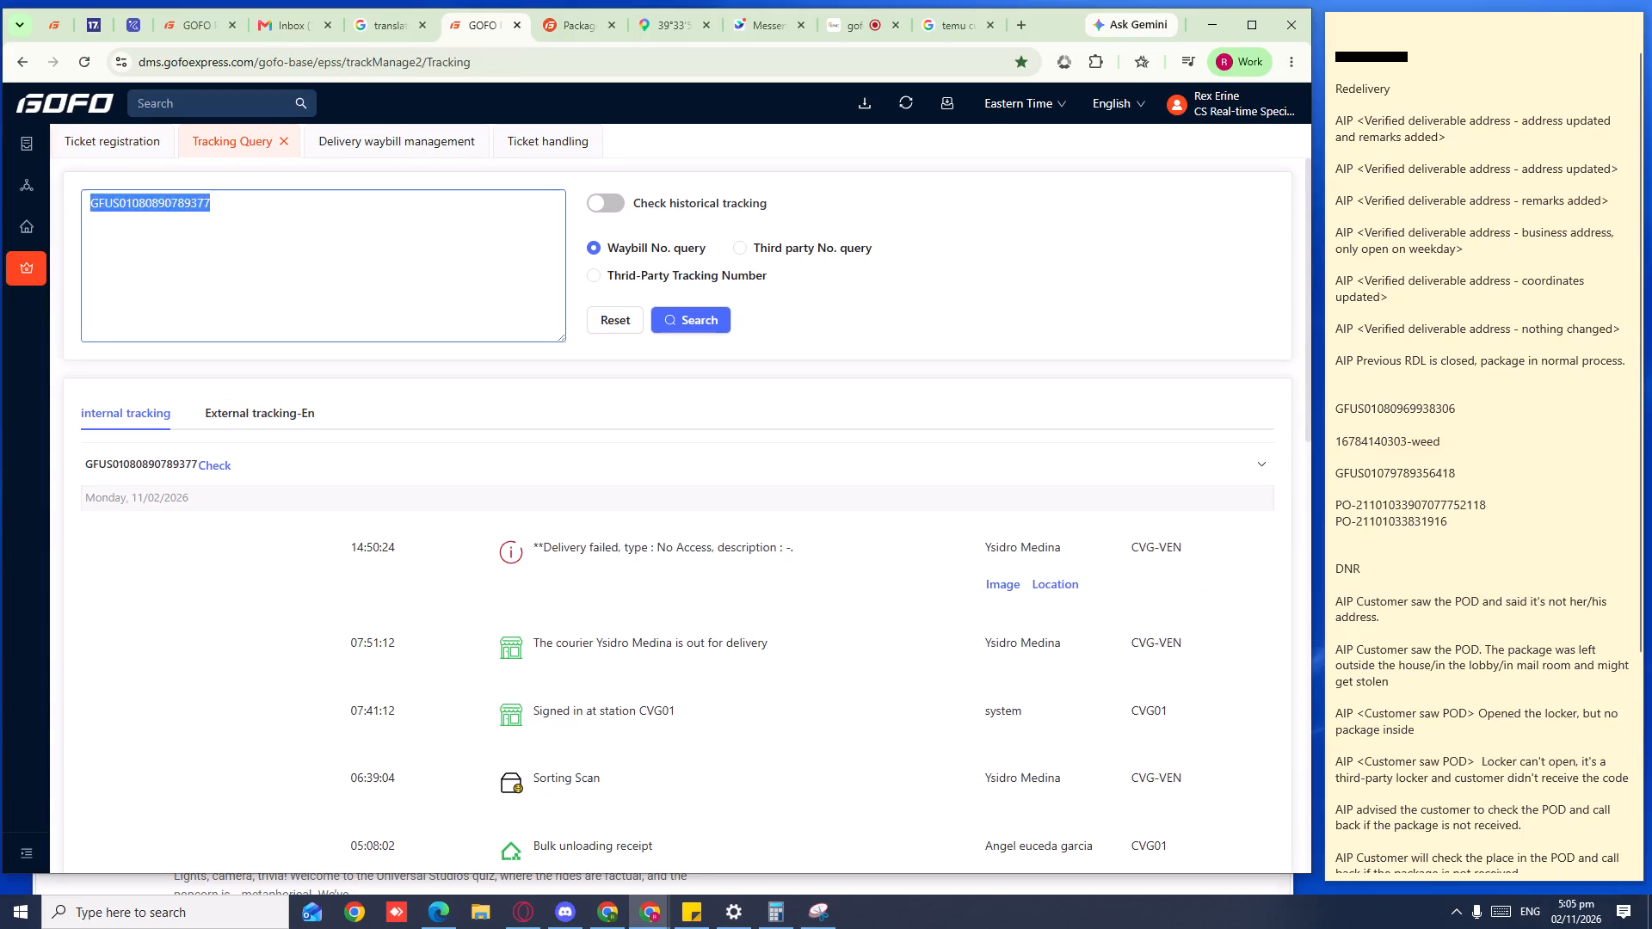
key("Delete")
key("ctrl+v")
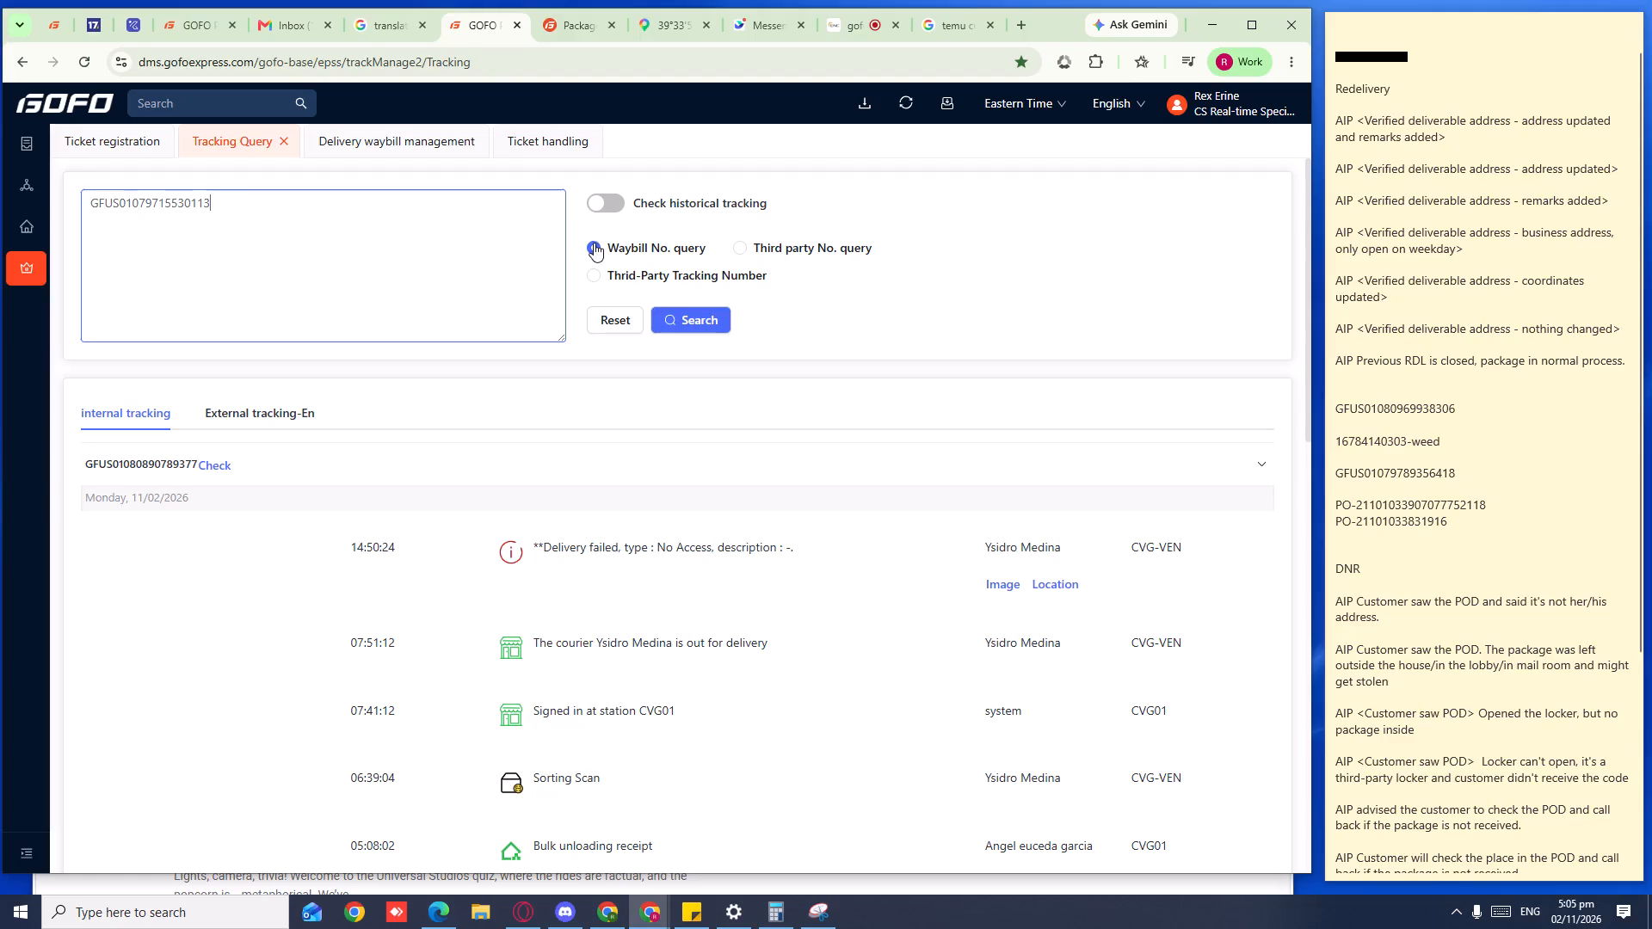
left_click(676, 323)
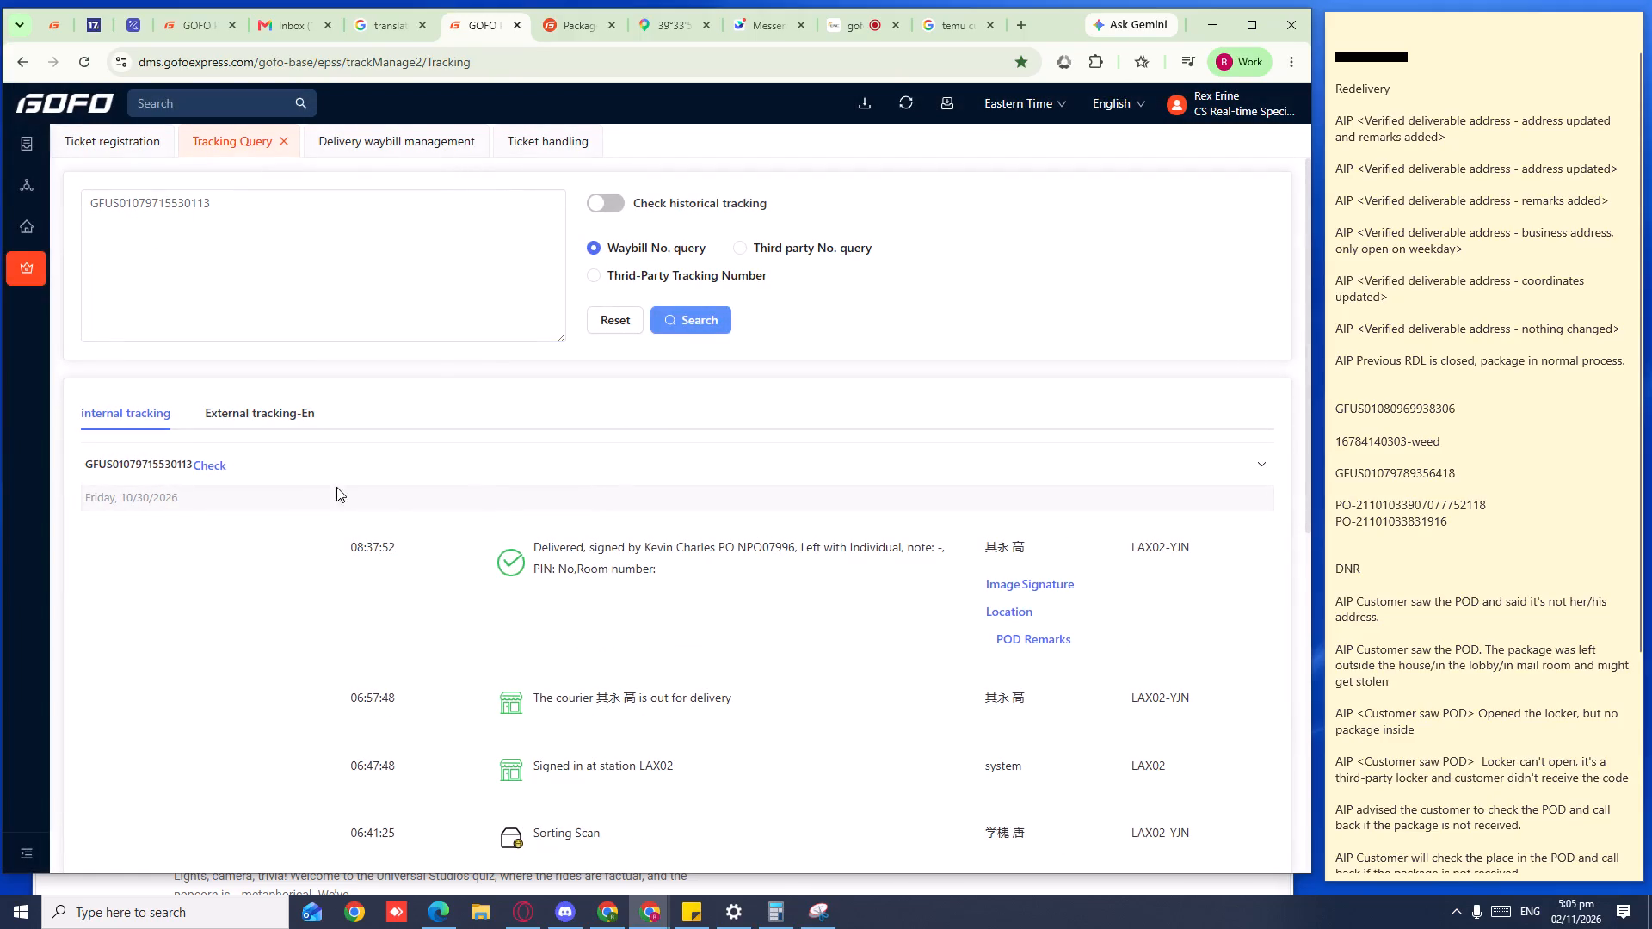
Open the waybill's details, check its receiver and shipper information, and close them.
left_click(205, 471)
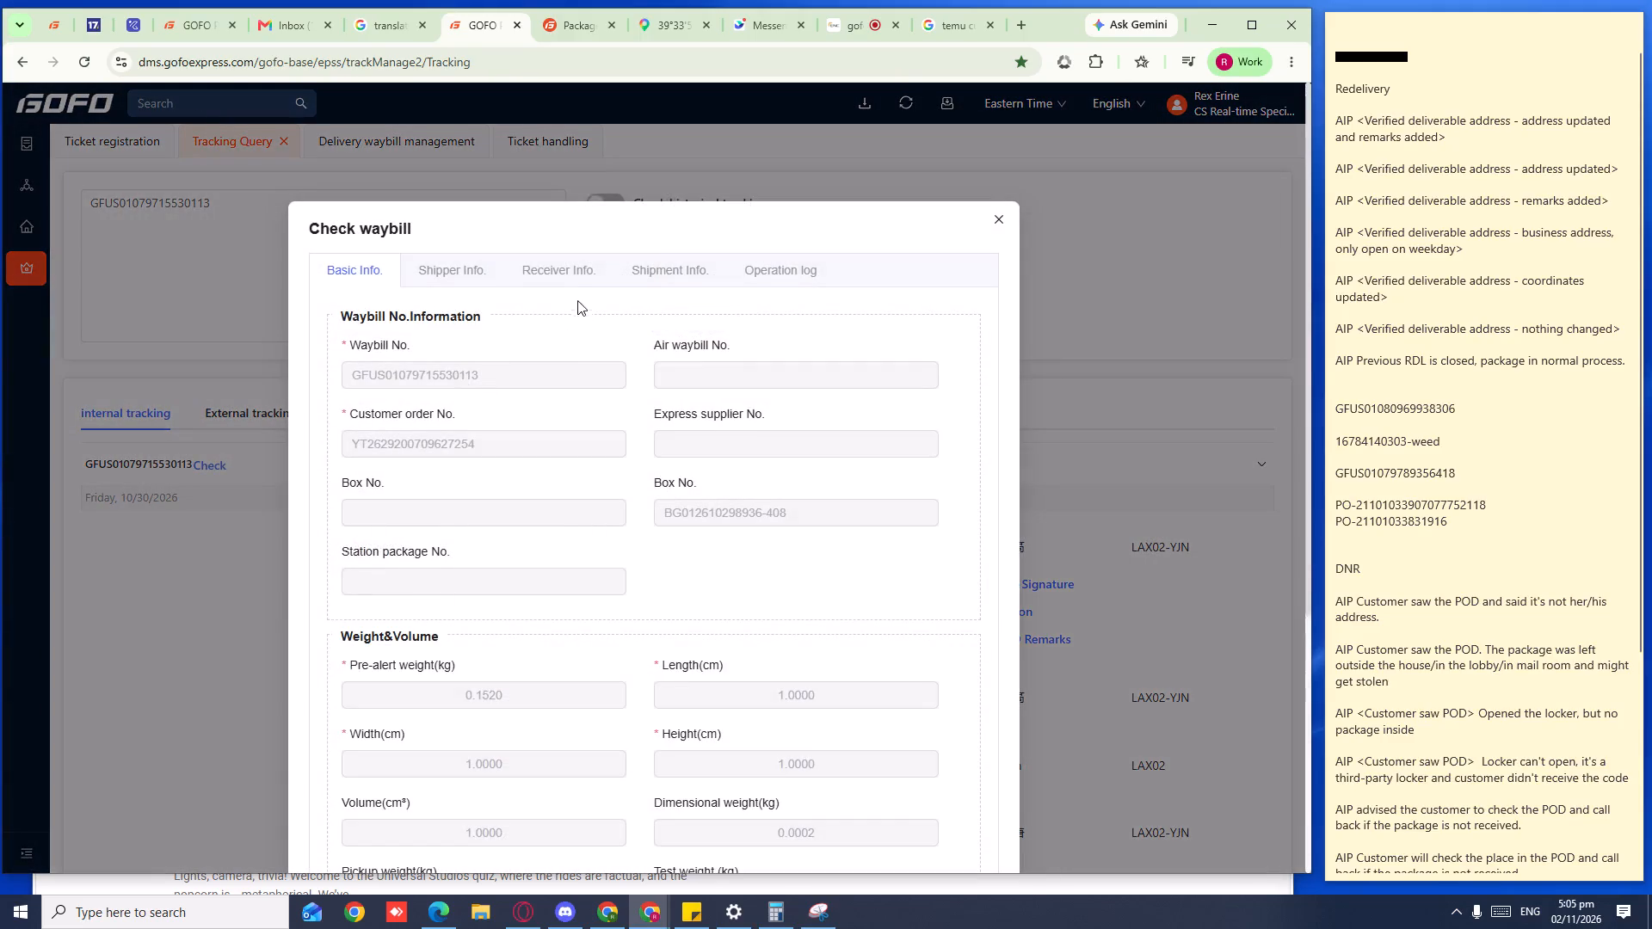
left_click(571, 279)
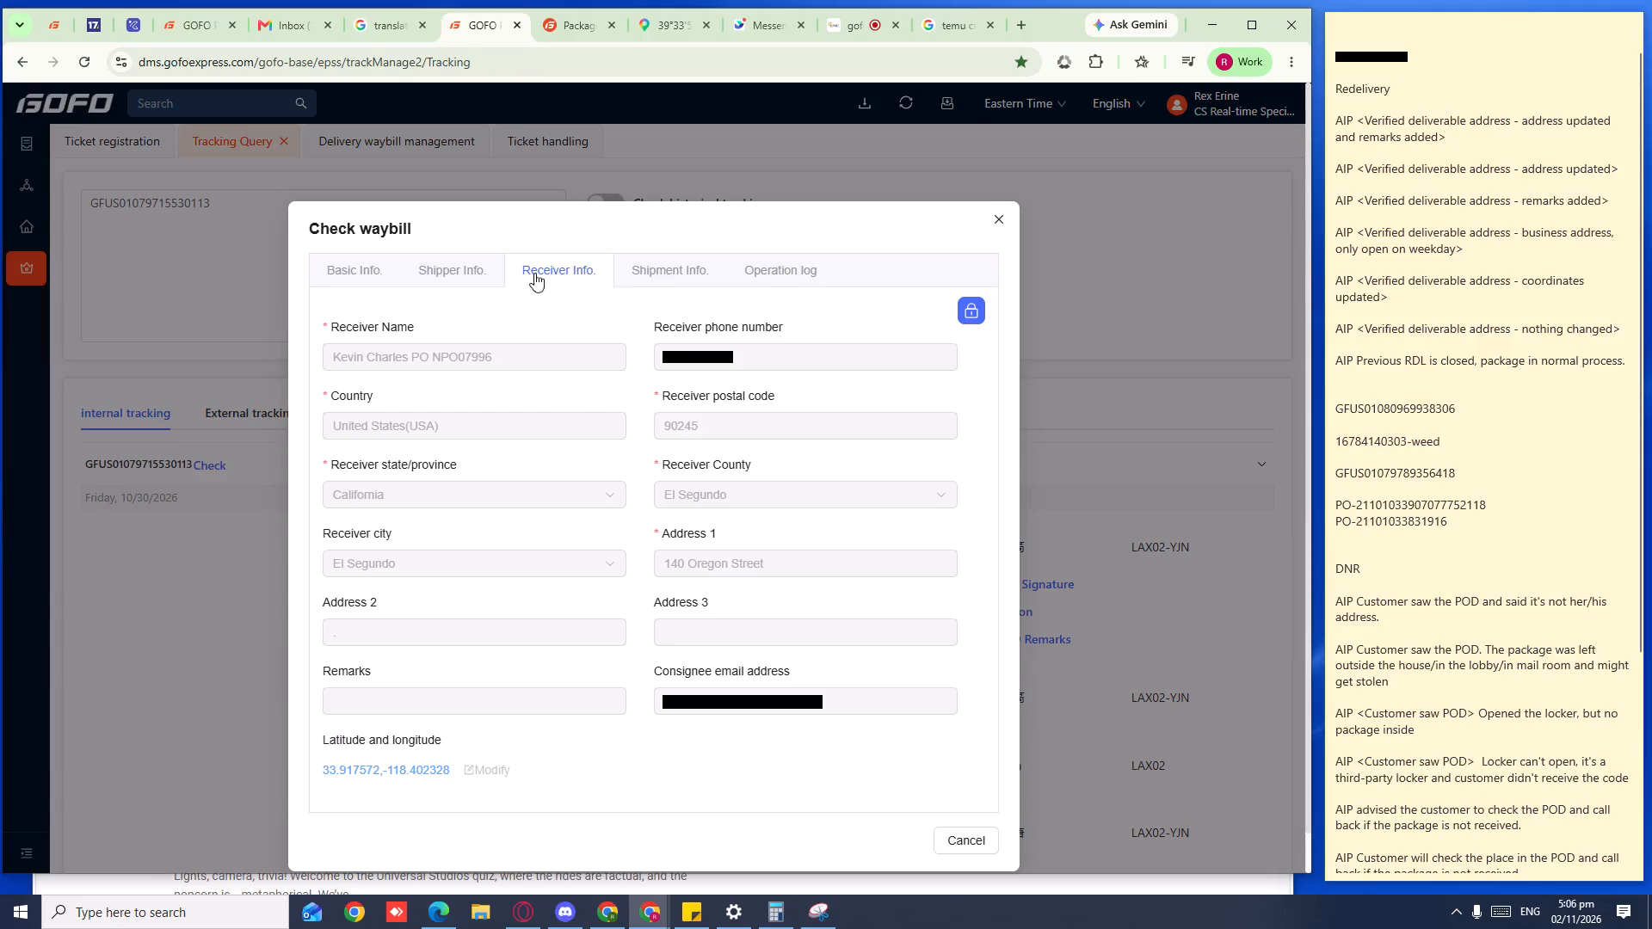
left_click(434, 286)
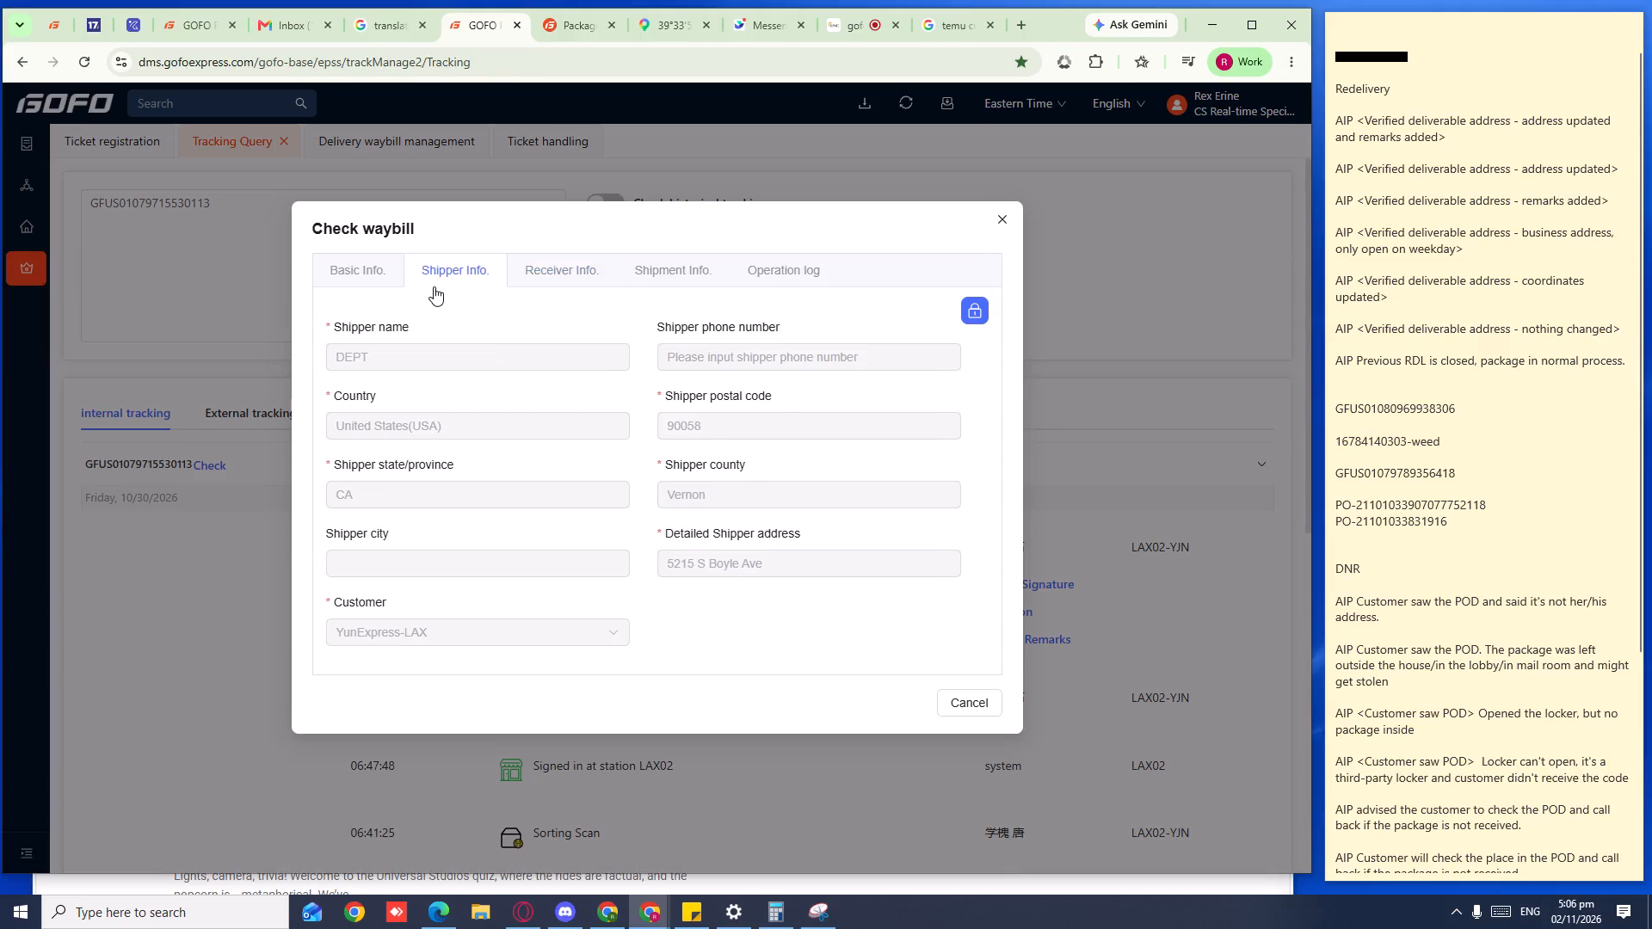
left_click(565, 294)
left_click(562, 288)
left_click(561, 273)
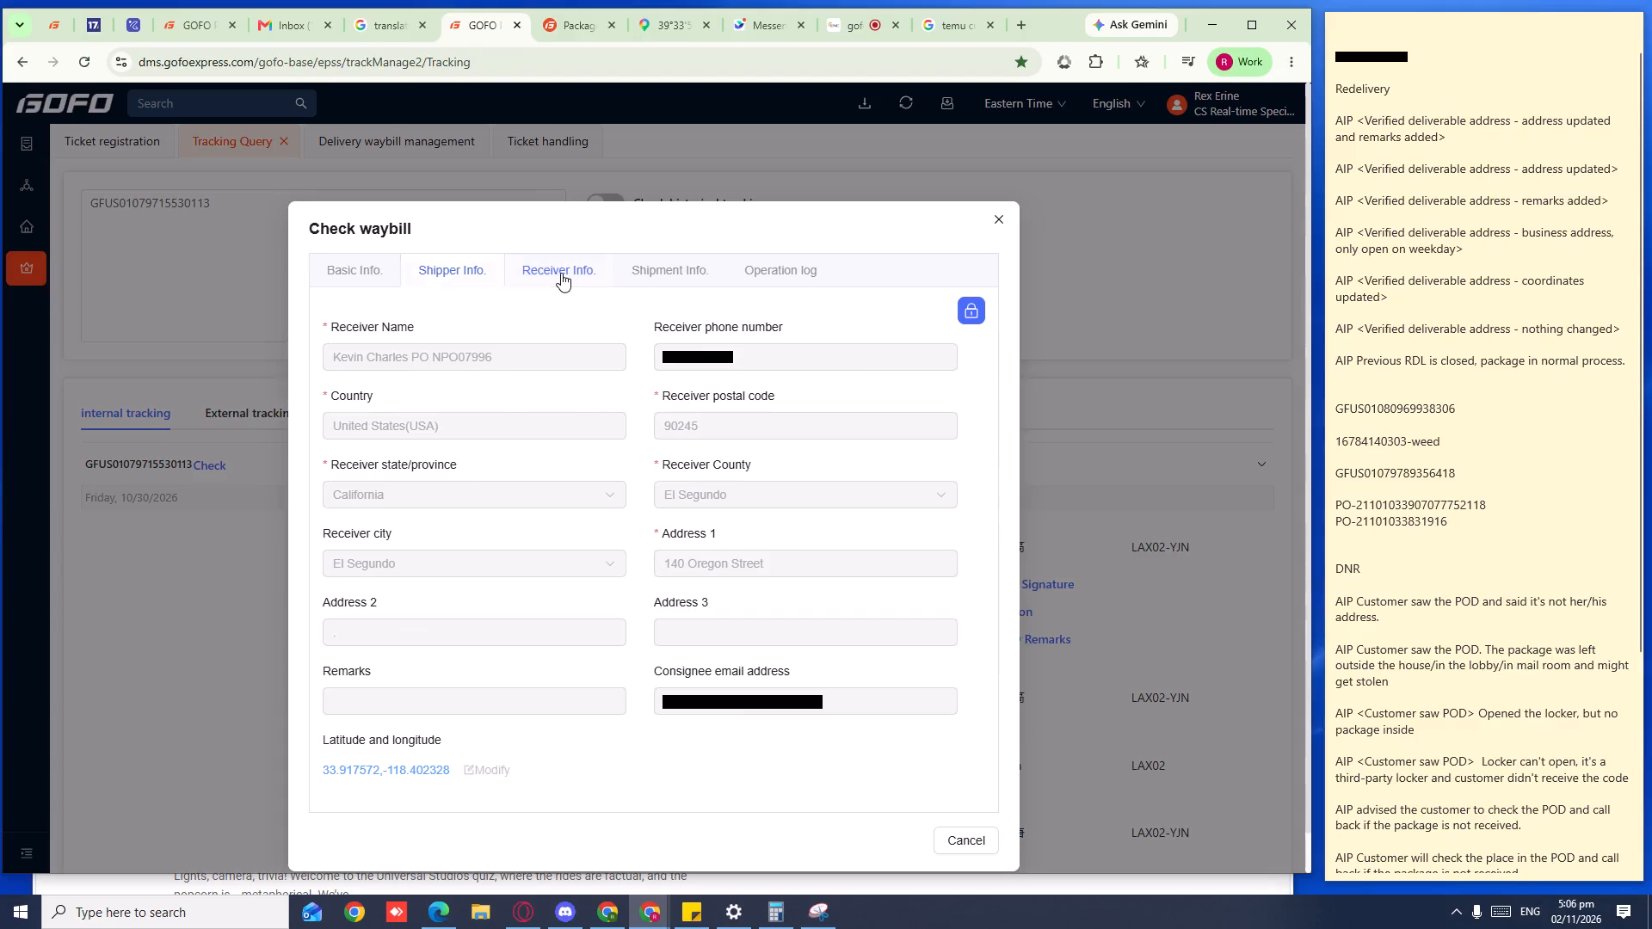
left_click(1000, 217)
Examine the proof-of-delivery photos attached to the waybill's delivered event, including the package label and drop-off spot.
left_click(1004, 579)
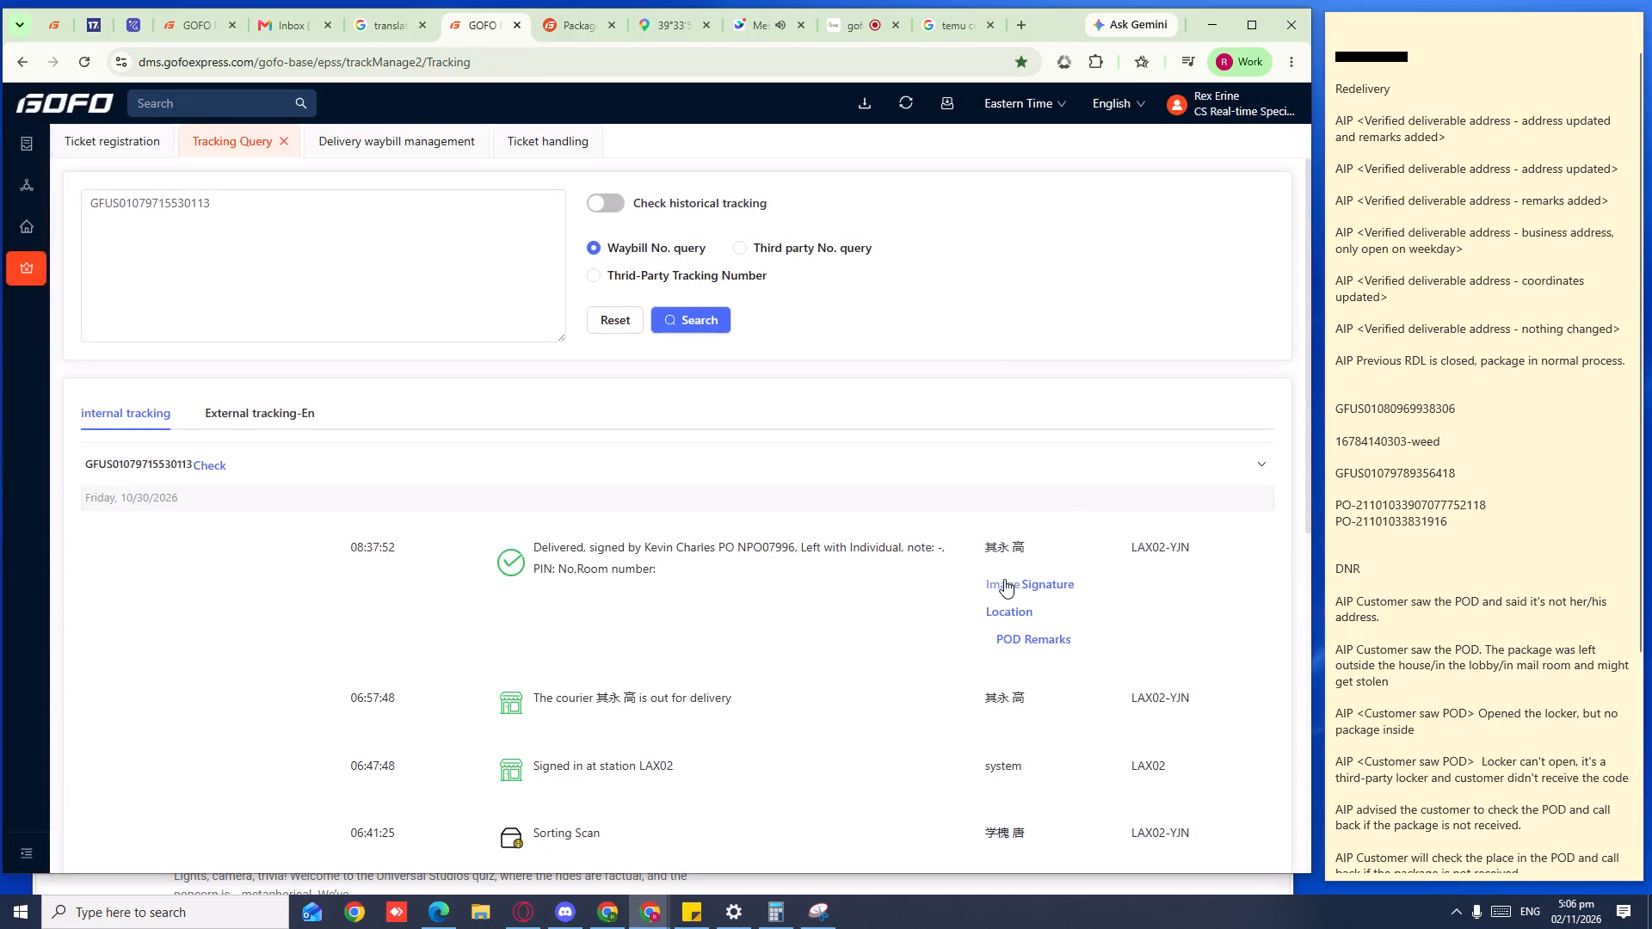
left_click(724, 320)
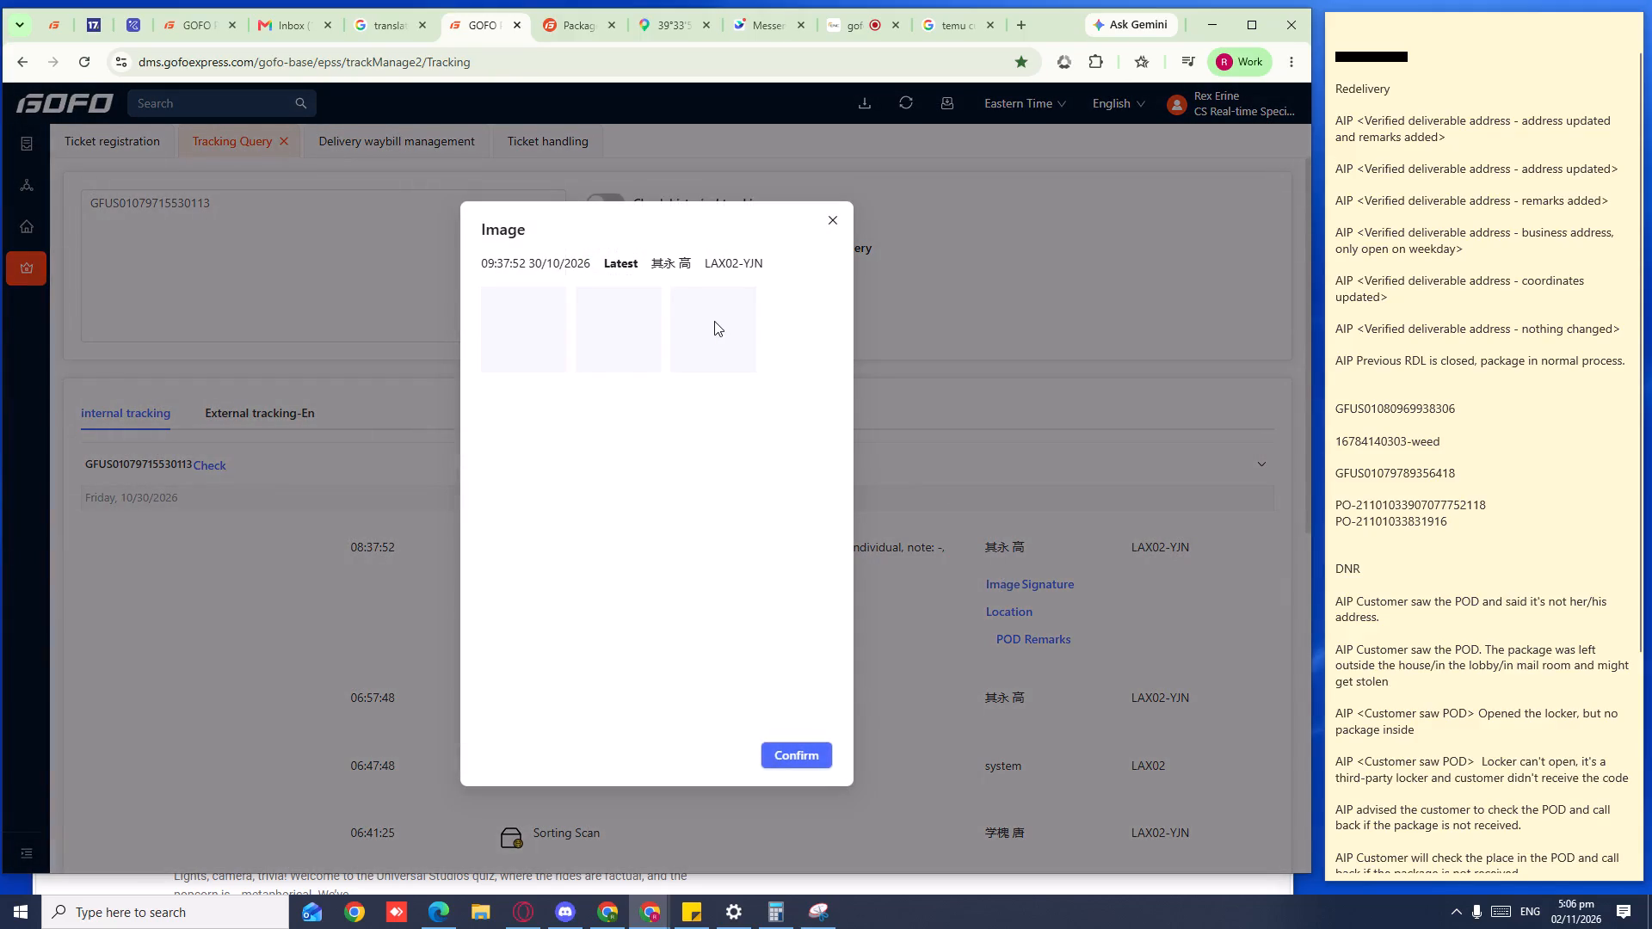
left_click(714, 321)
left_click(714, 321)
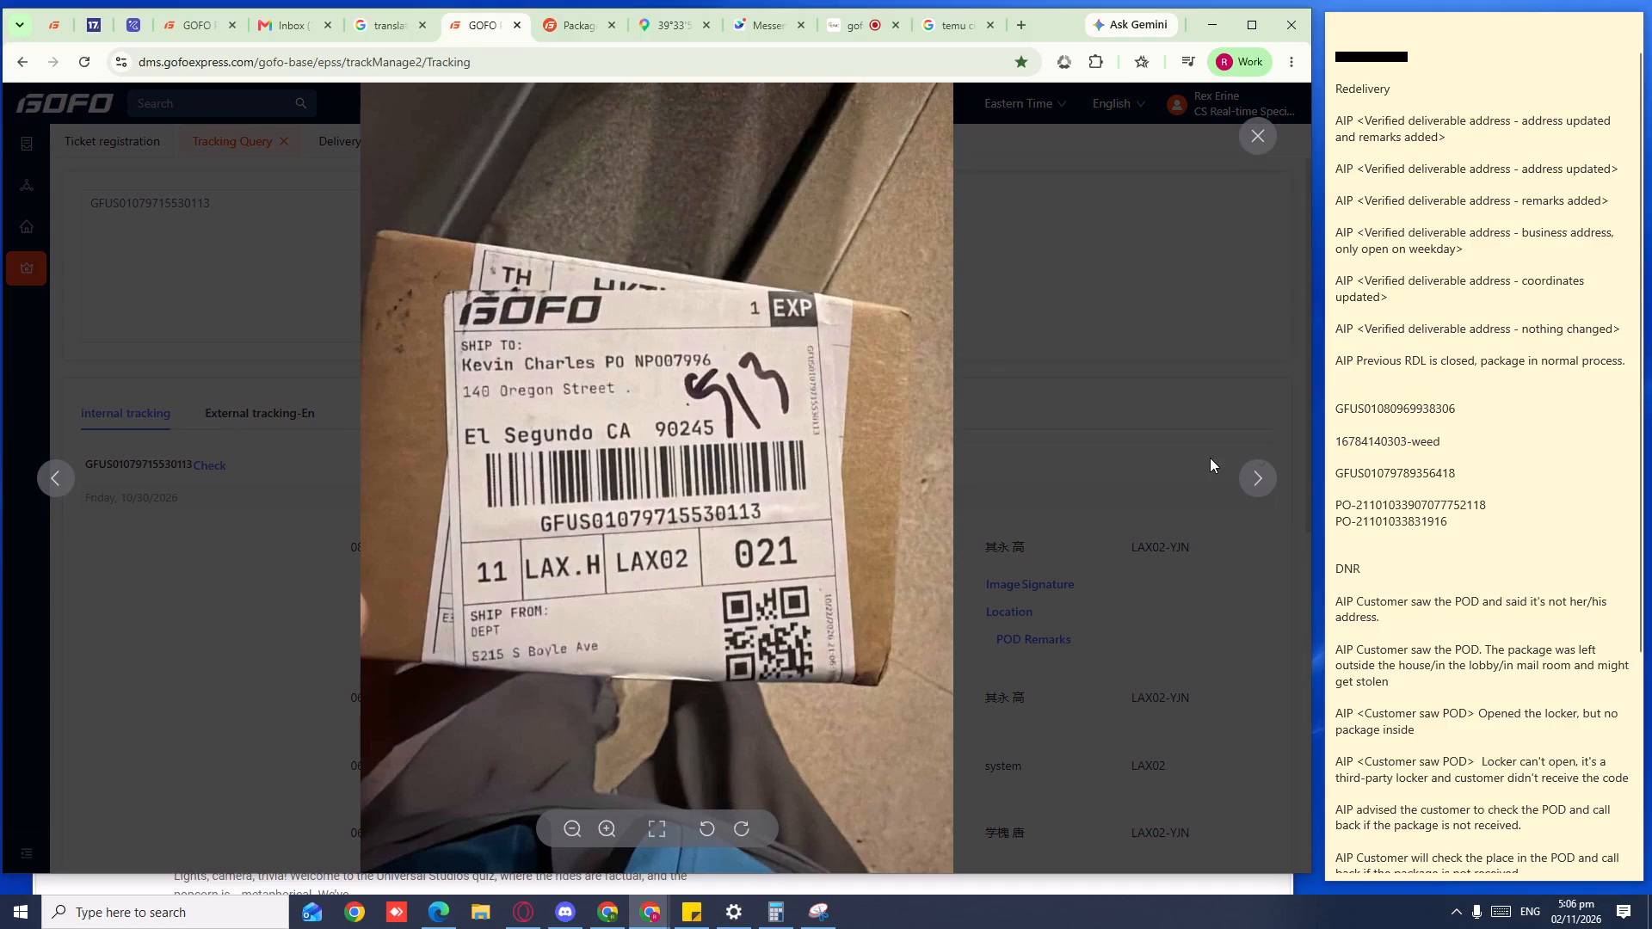
left_click(1251, 478)
left_click(1251, 478)
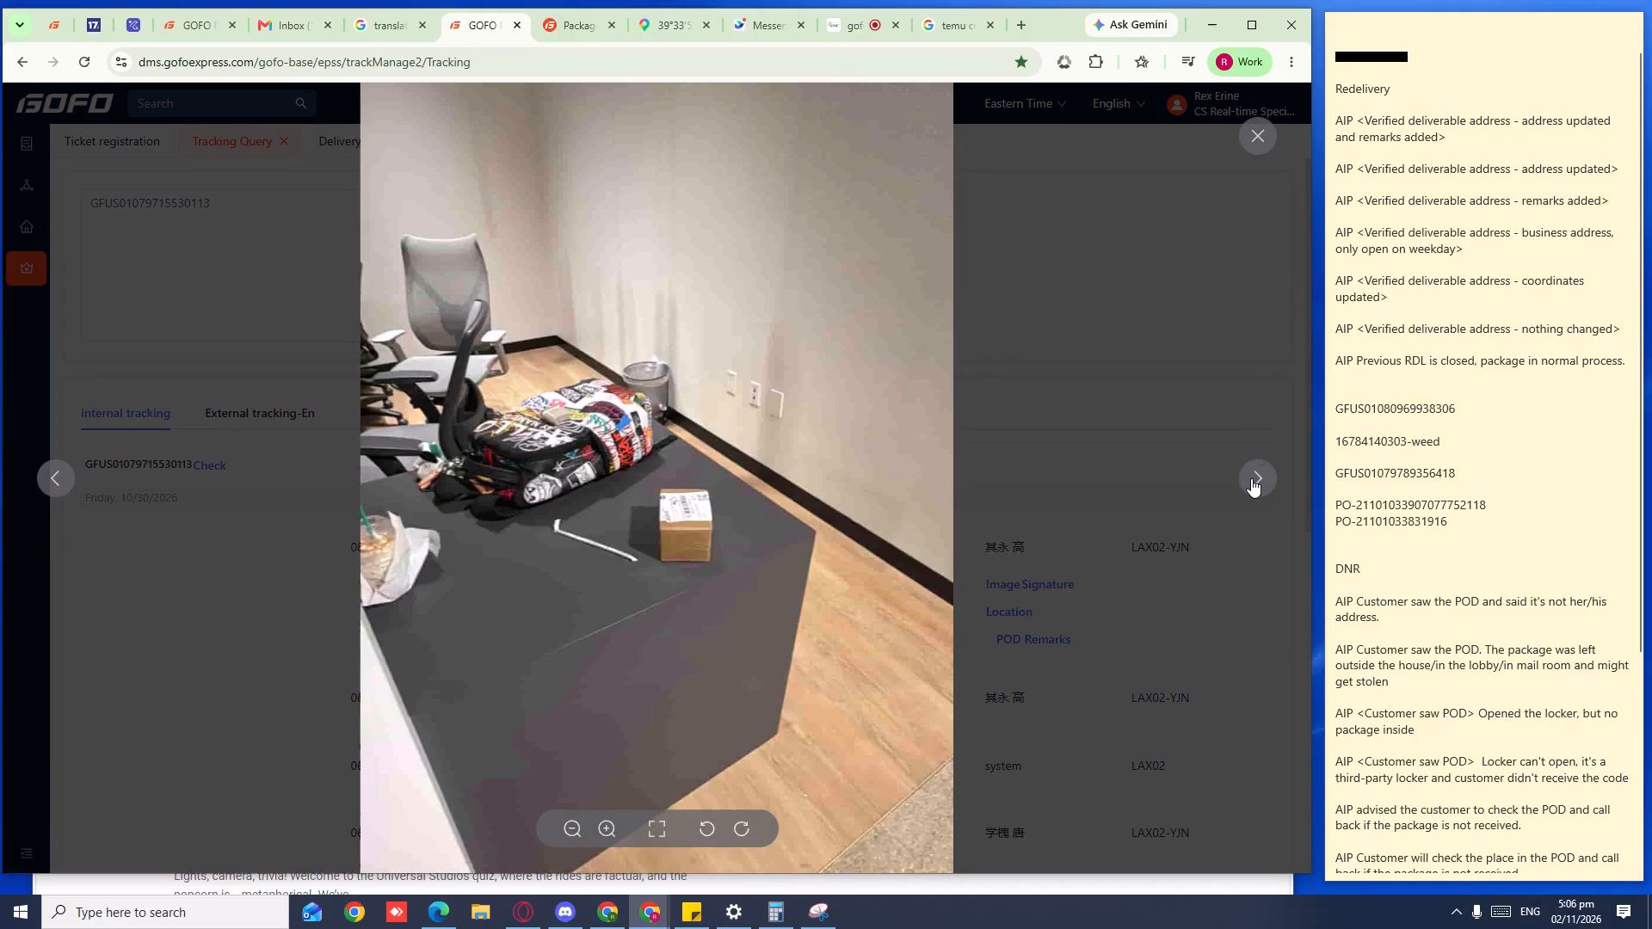
left_click(1250, 479)
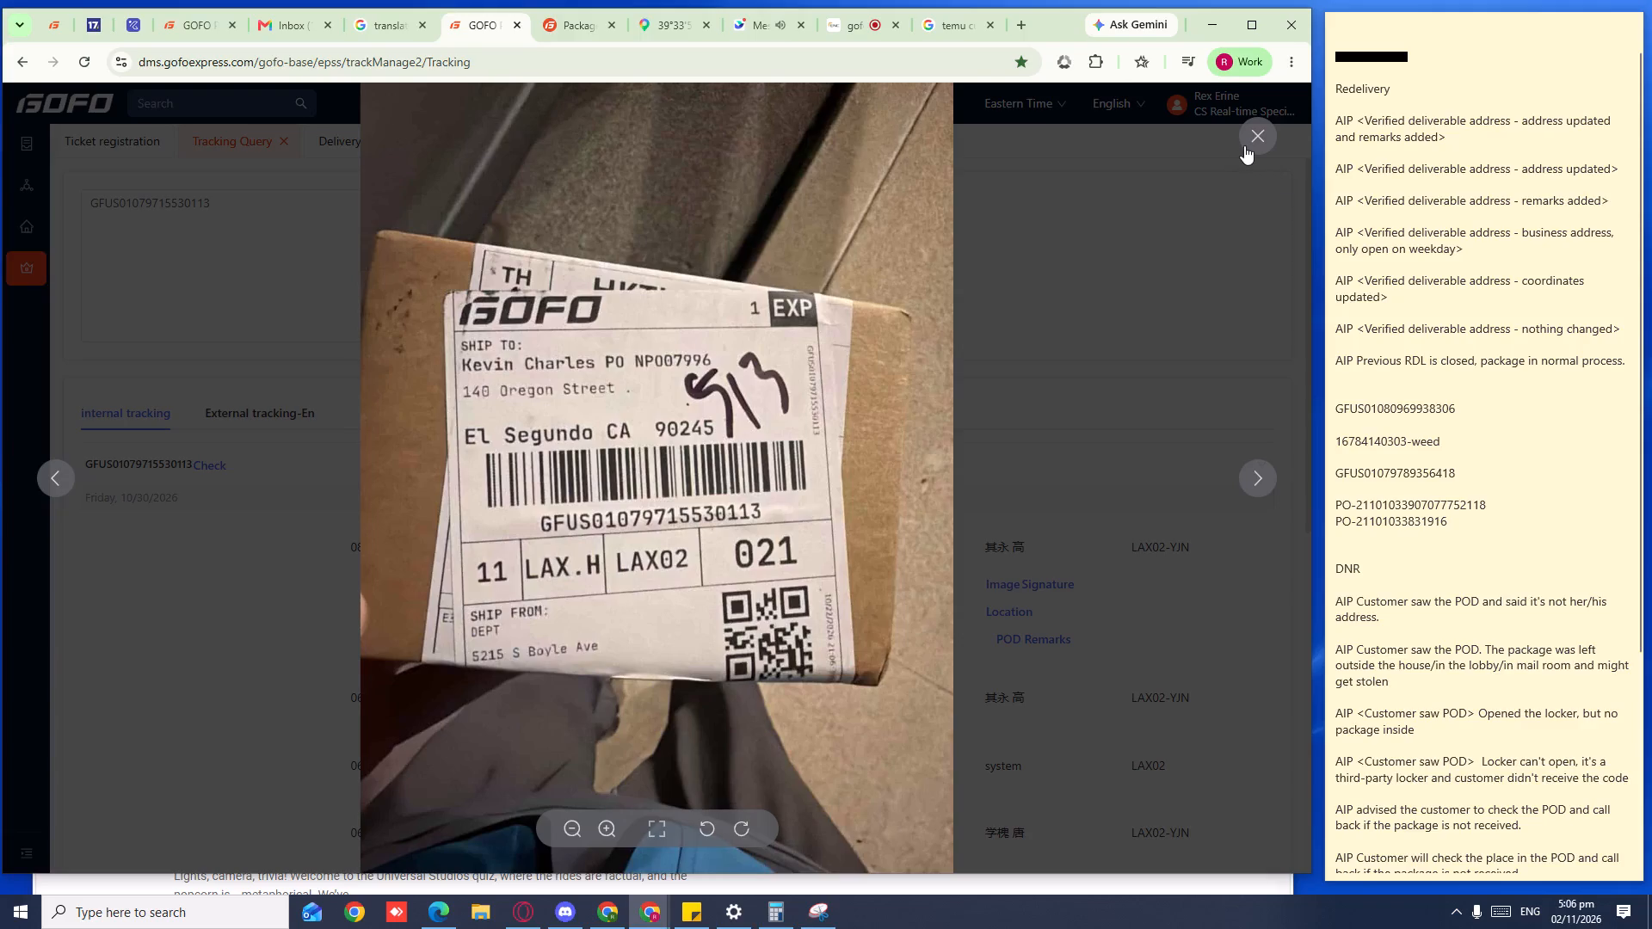
left_click(1244, 145)
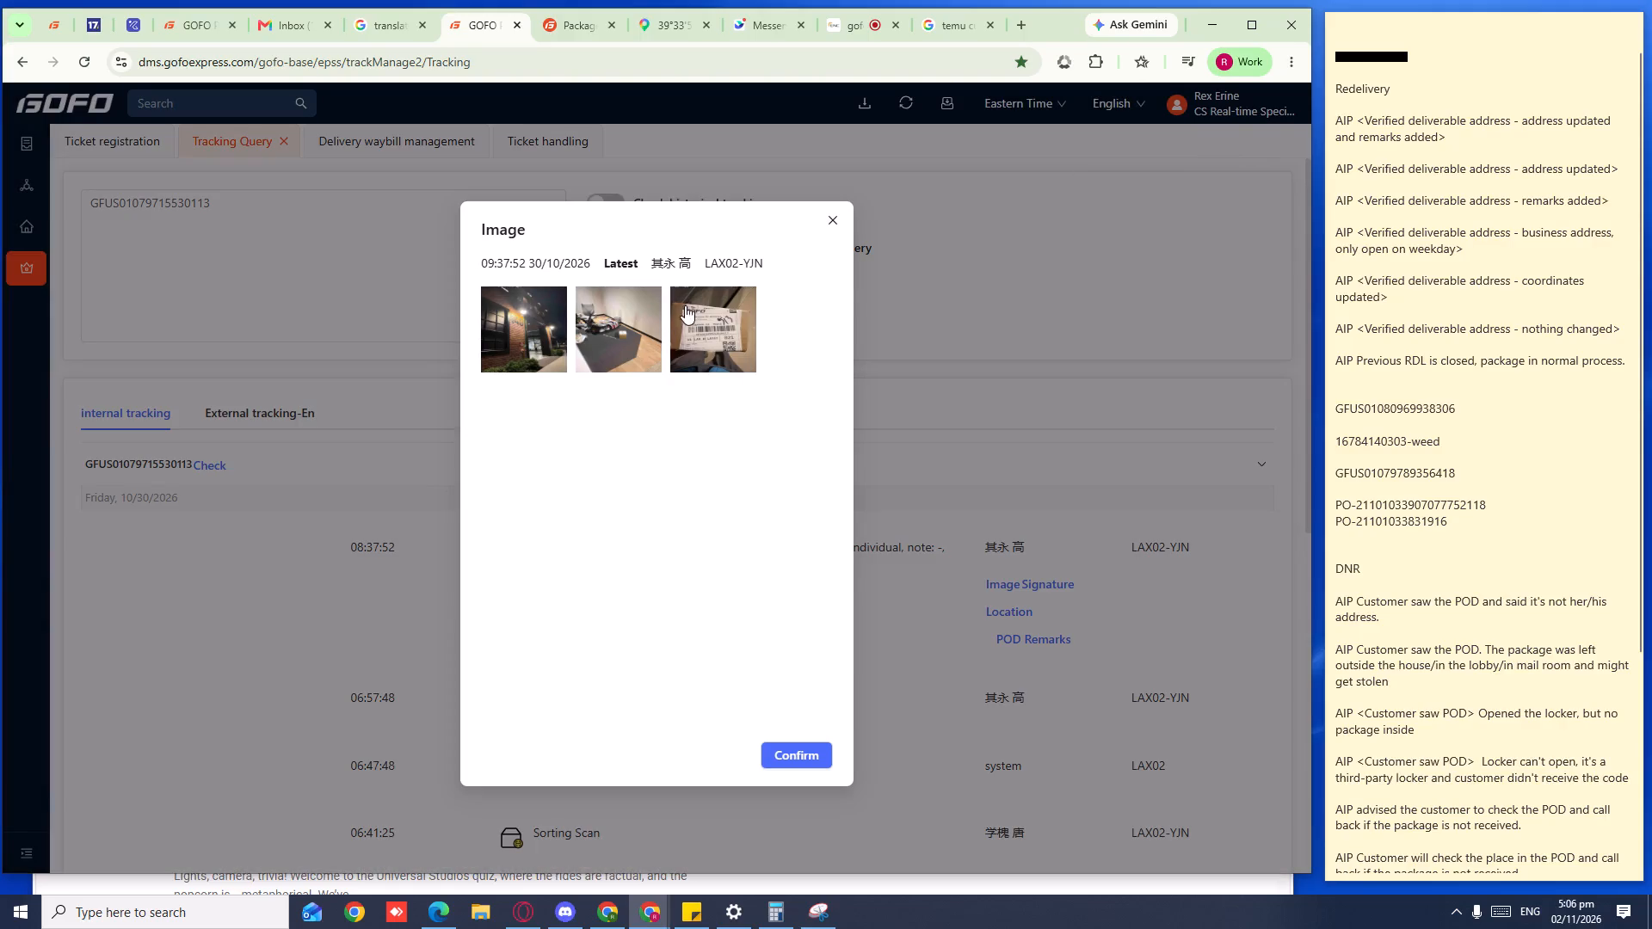
left_click(828, 225)
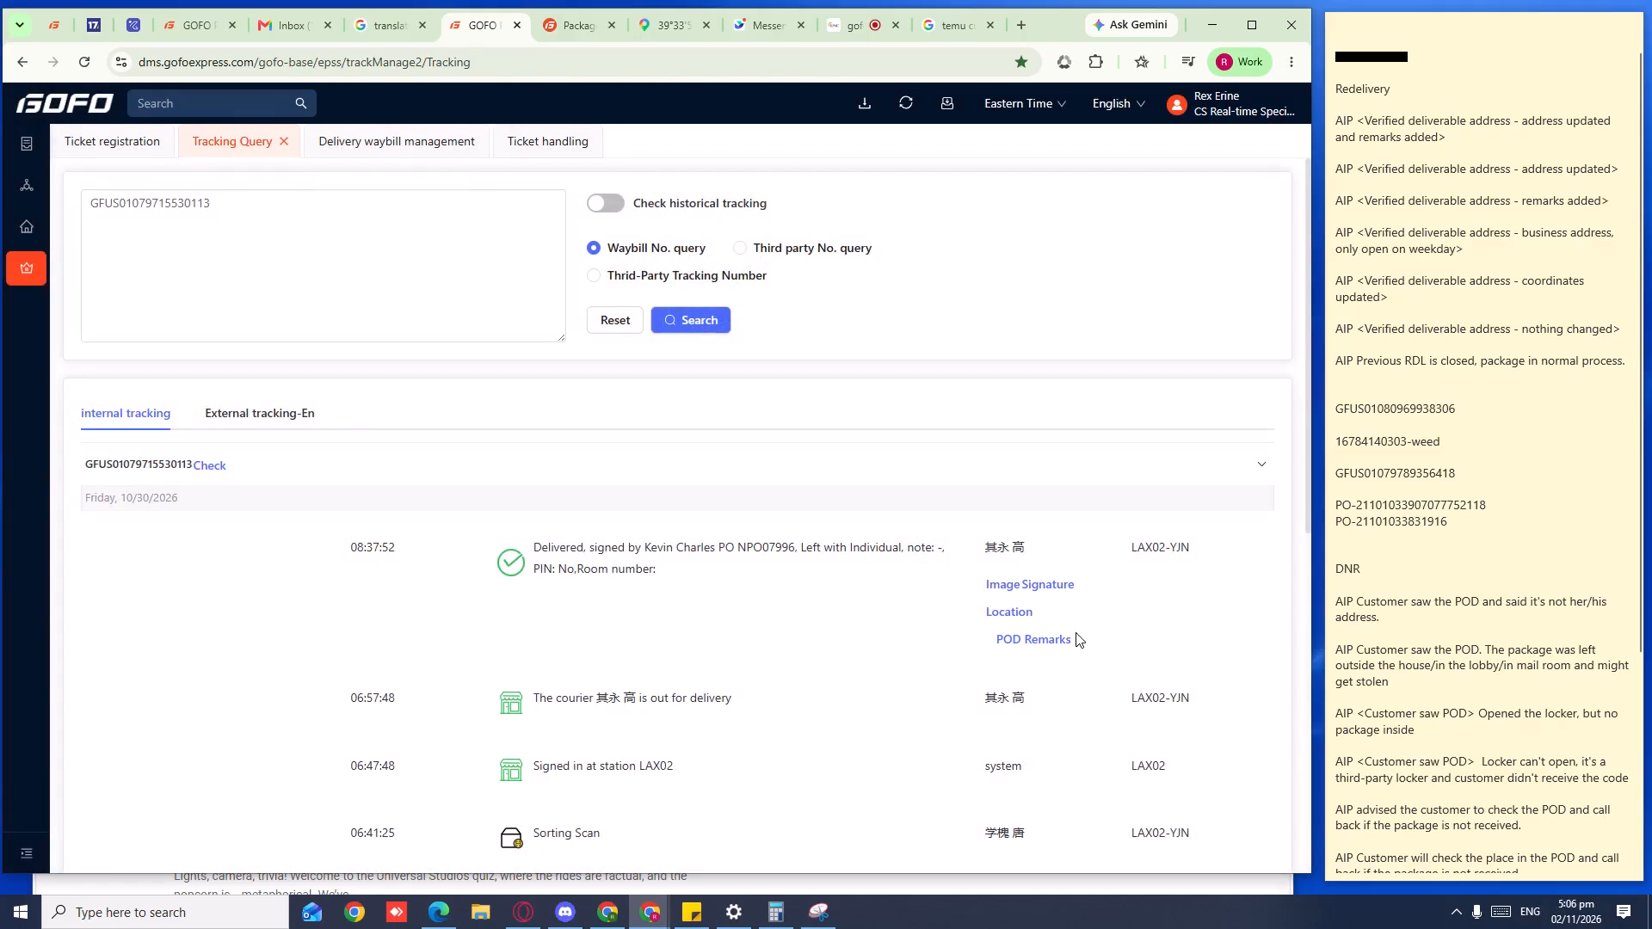
left_click(1003, 585)
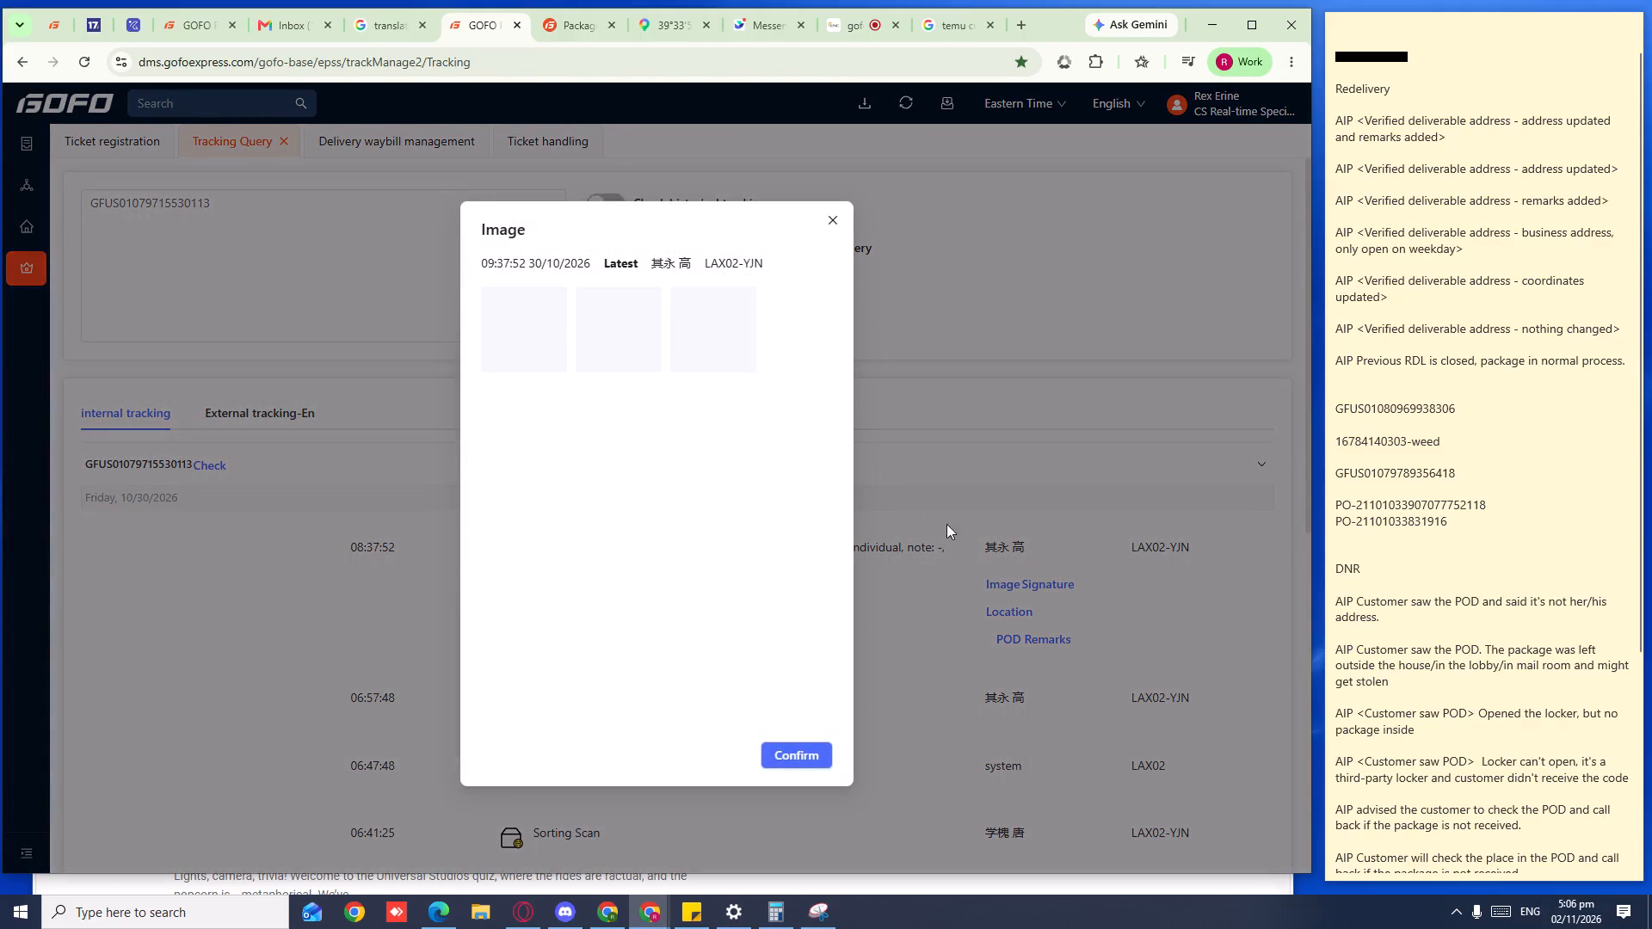
left_click(823, 231)
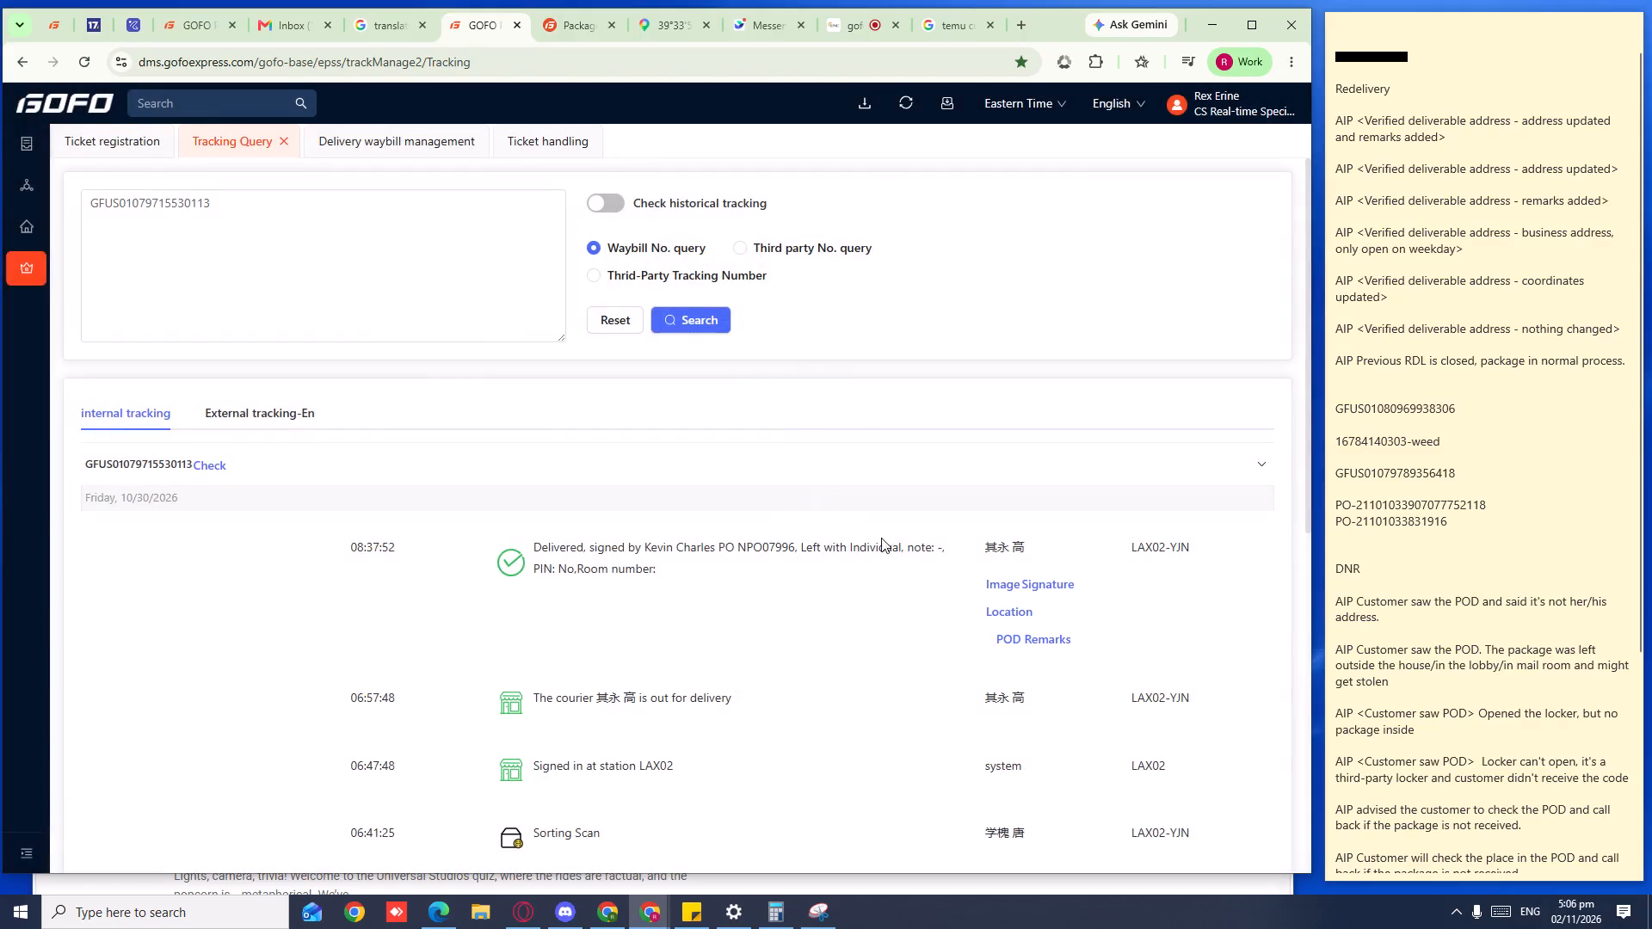
Reopen the waybill's details to review the receiver information again, and close them.
left_click(222, 471)
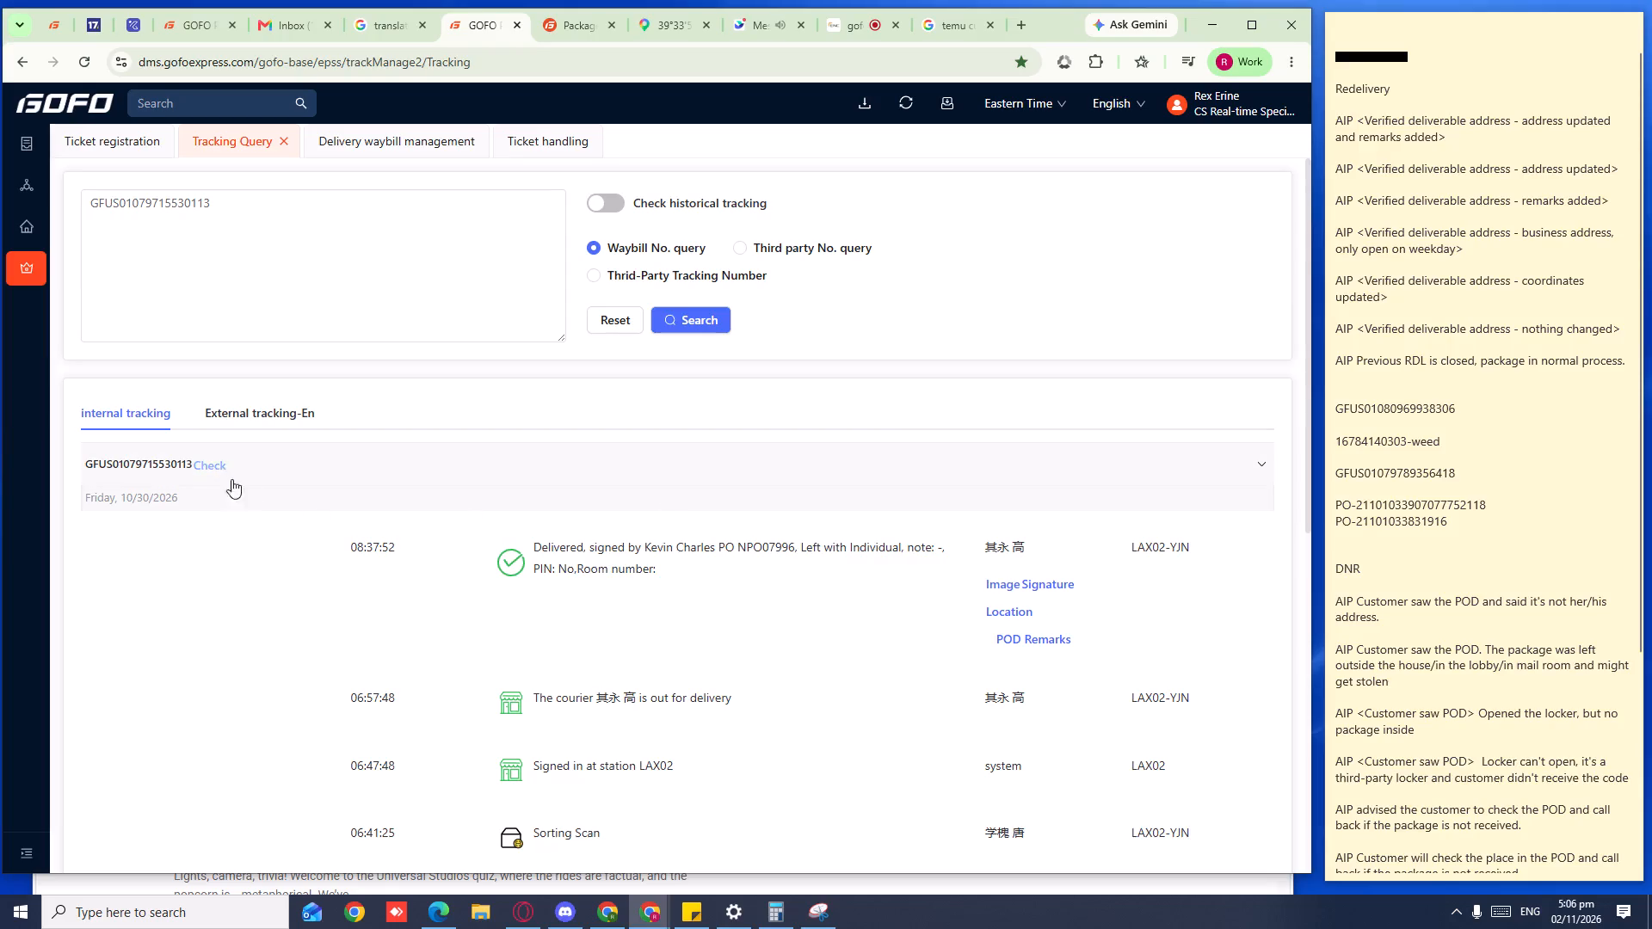
left_click(585, 268)
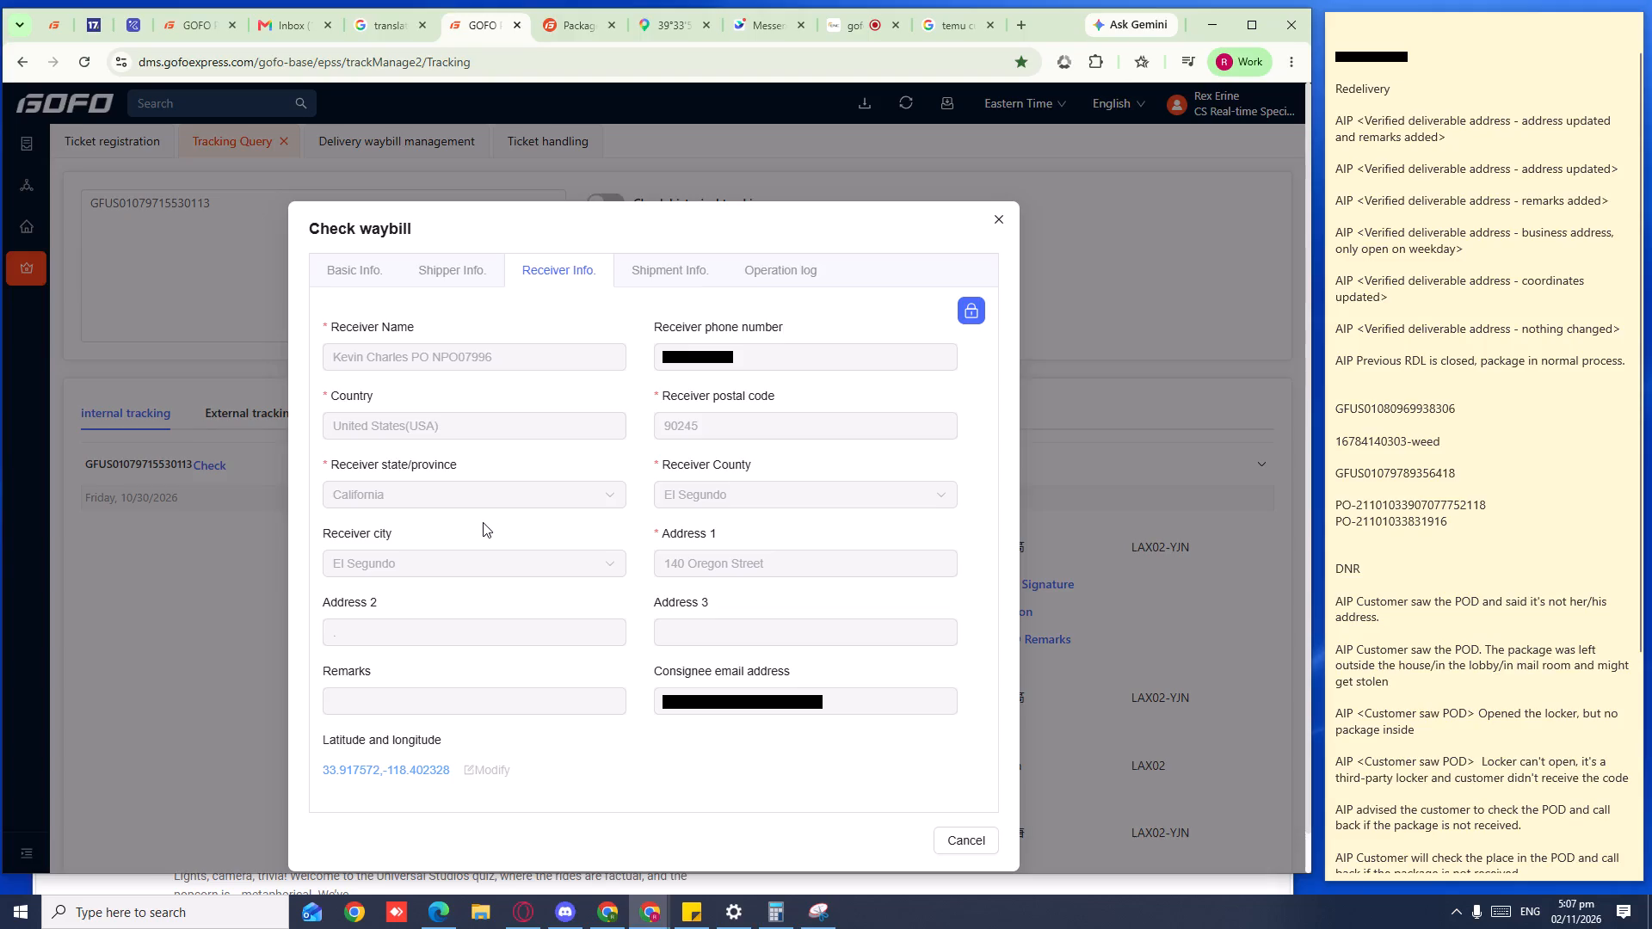
left_click(1011, 222)
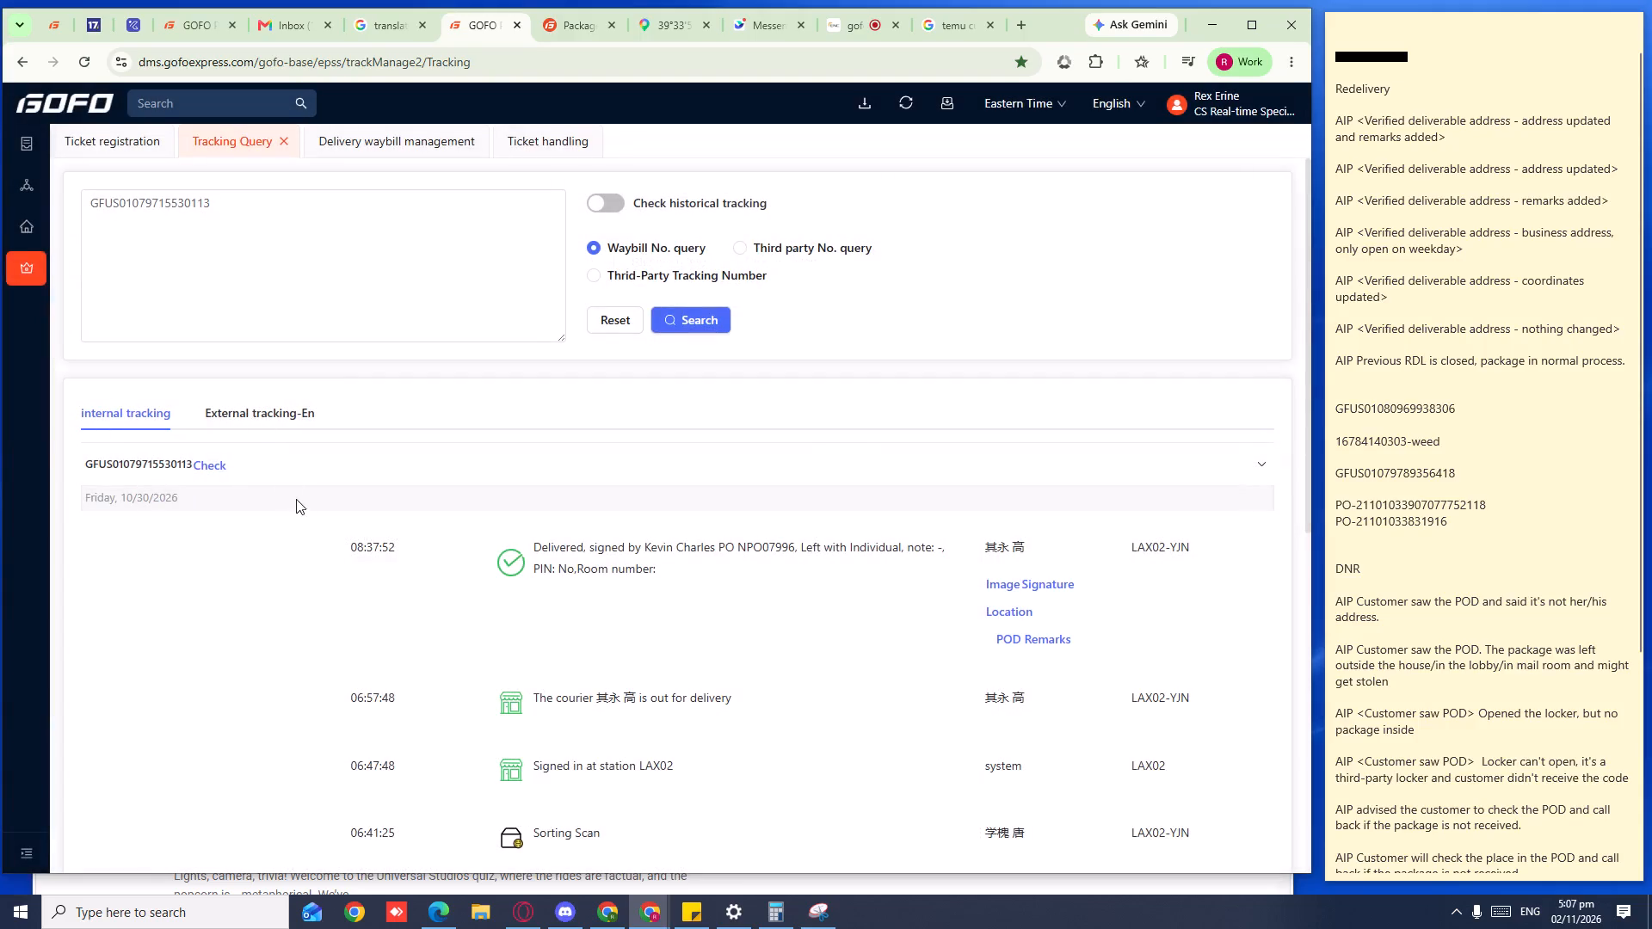
Check the waybill's external tracking, and go back to review the internal tracking events.
left_click(292, 420)
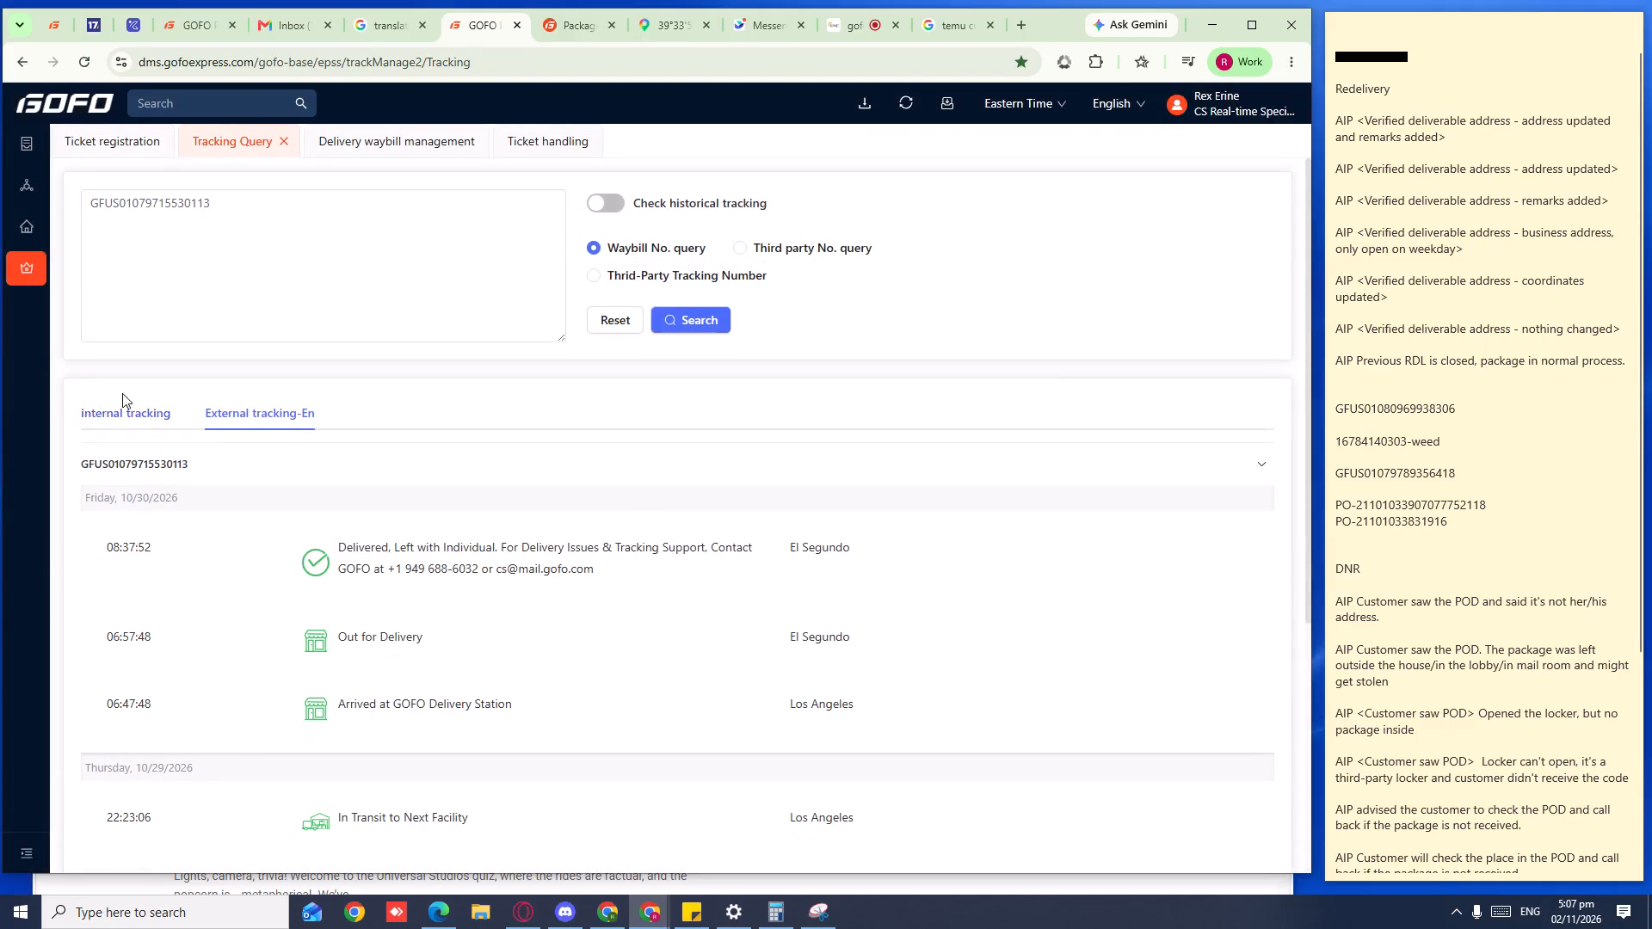
left_click(135, 429)
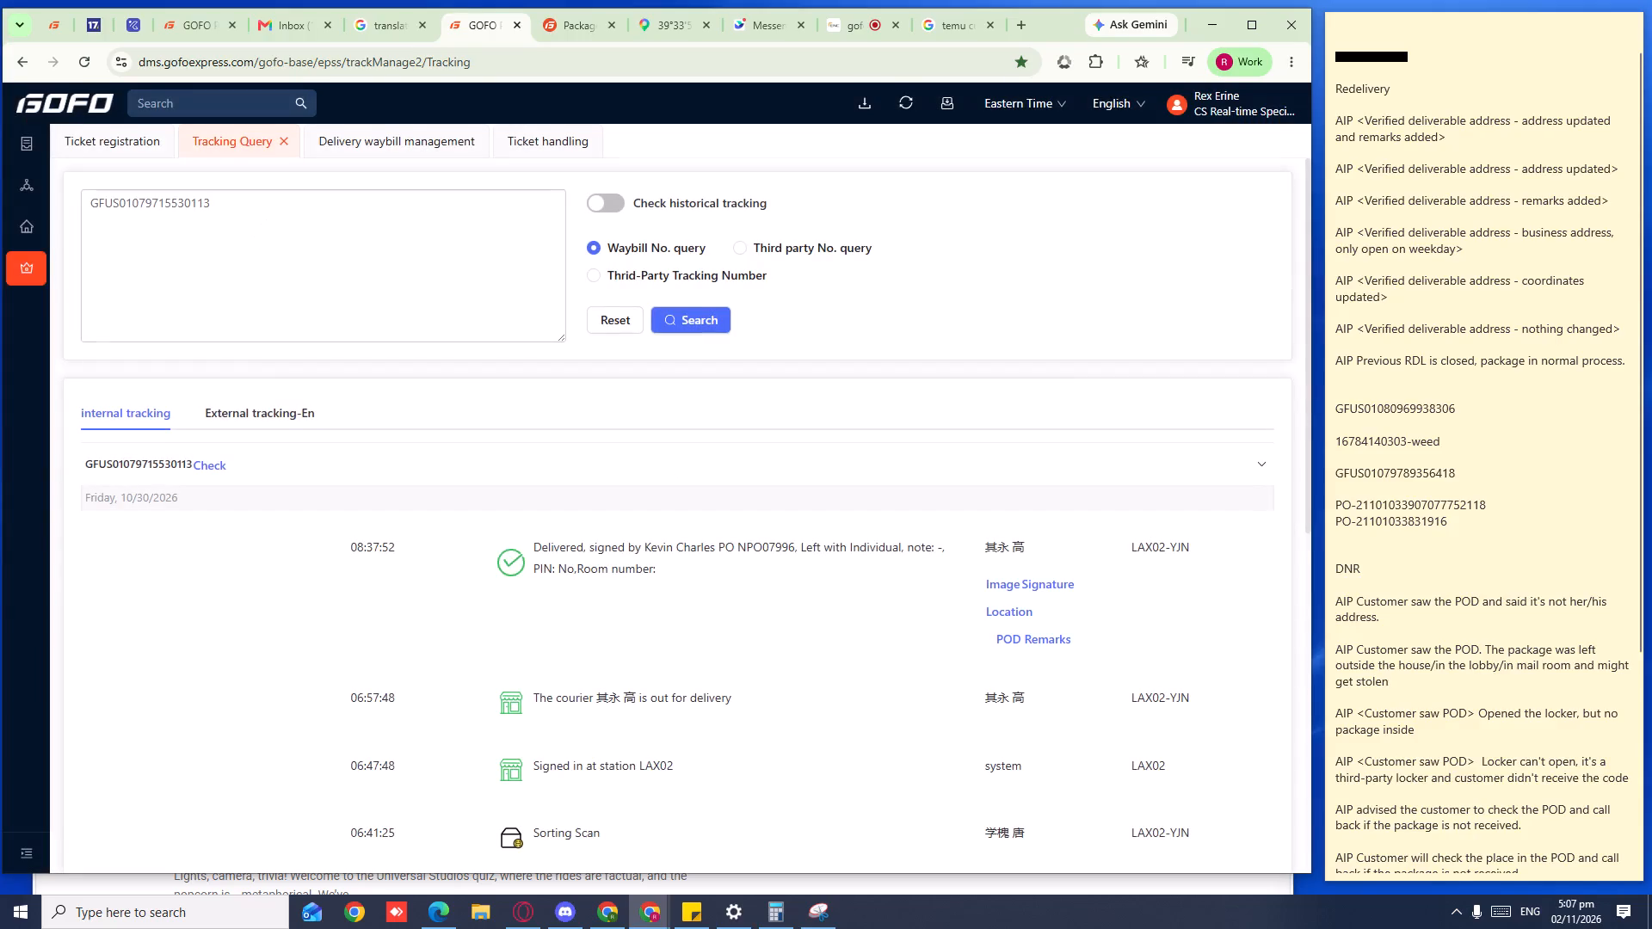
scroll(394, 704, "down", 6)
scroll(383, 721, "up", 4)
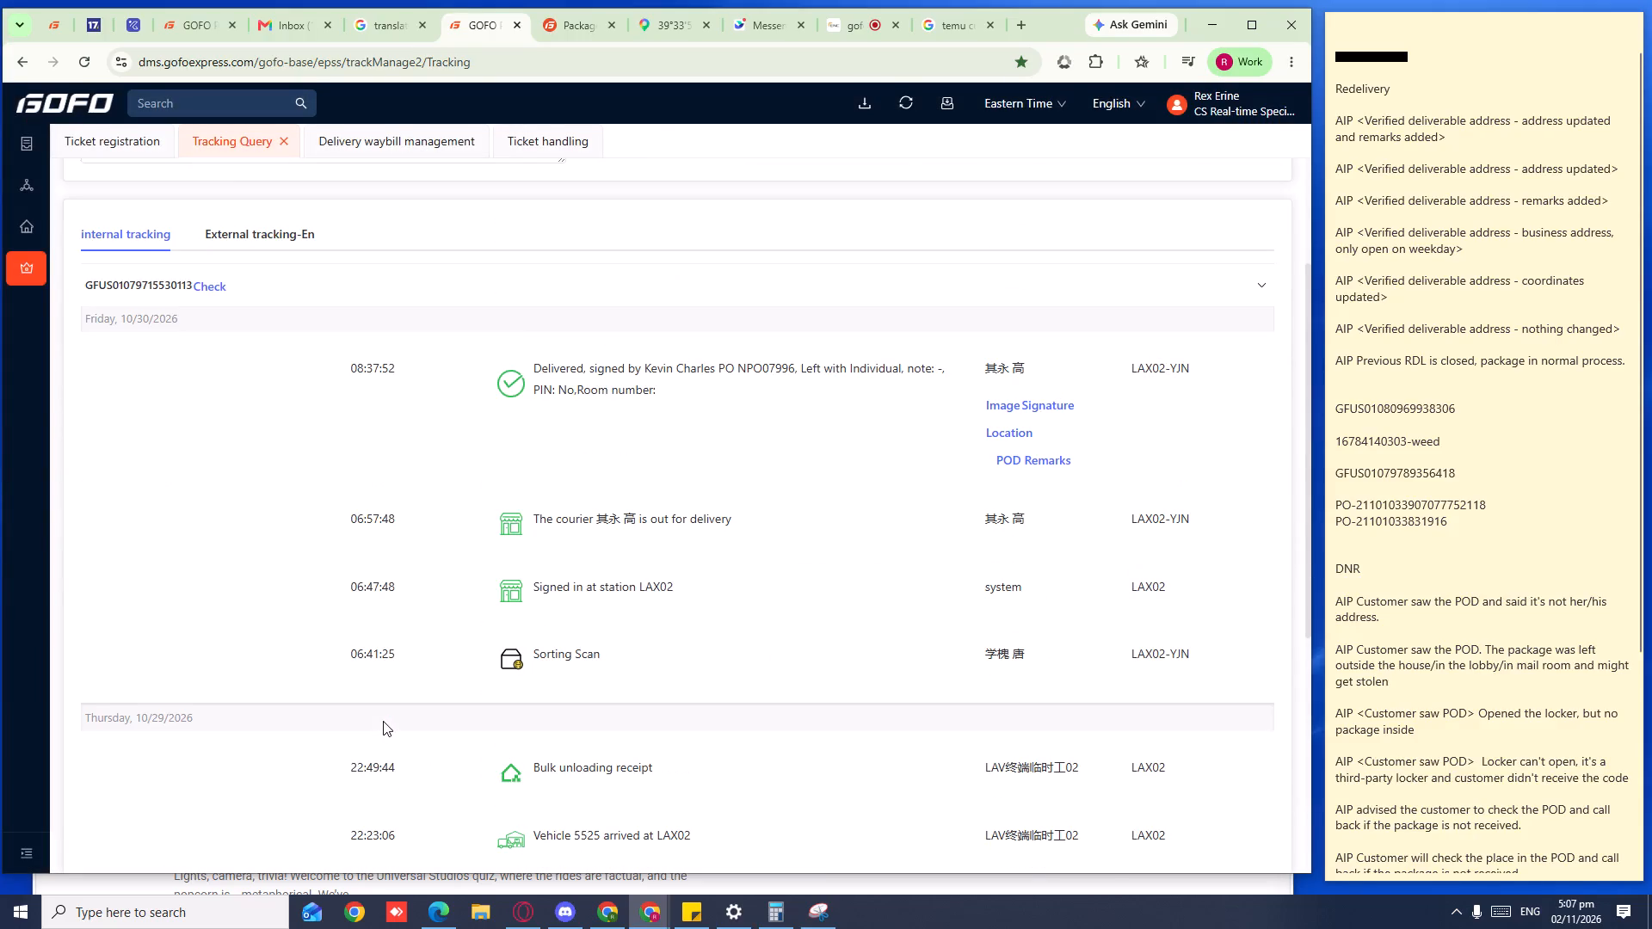
scroll(392, 415, "up", 3)
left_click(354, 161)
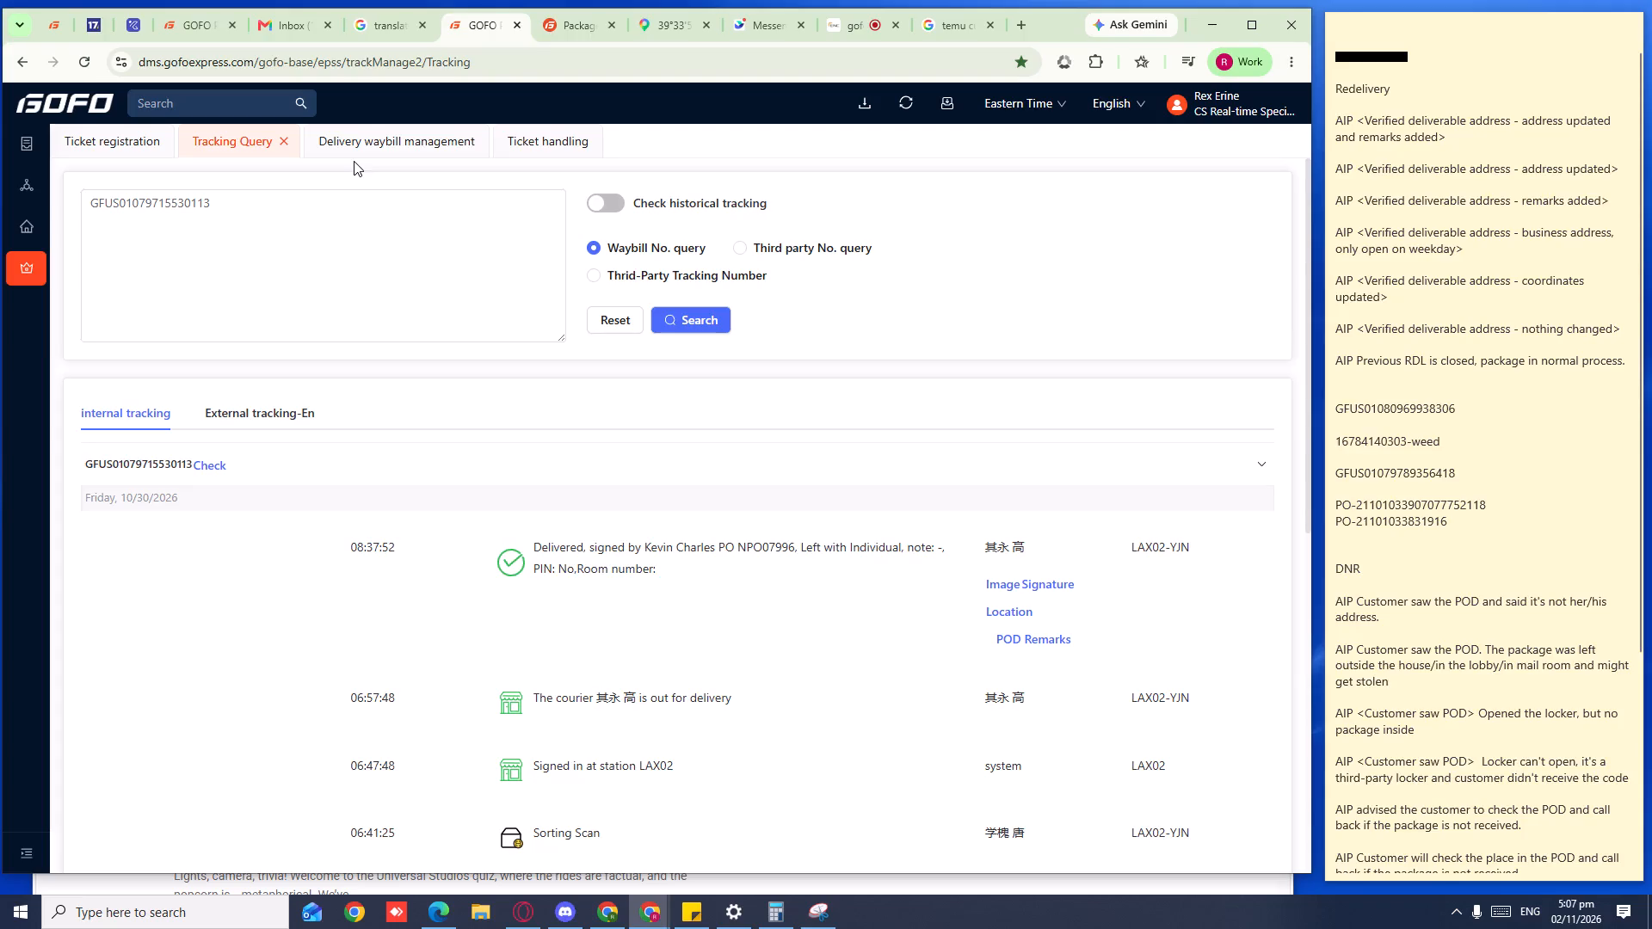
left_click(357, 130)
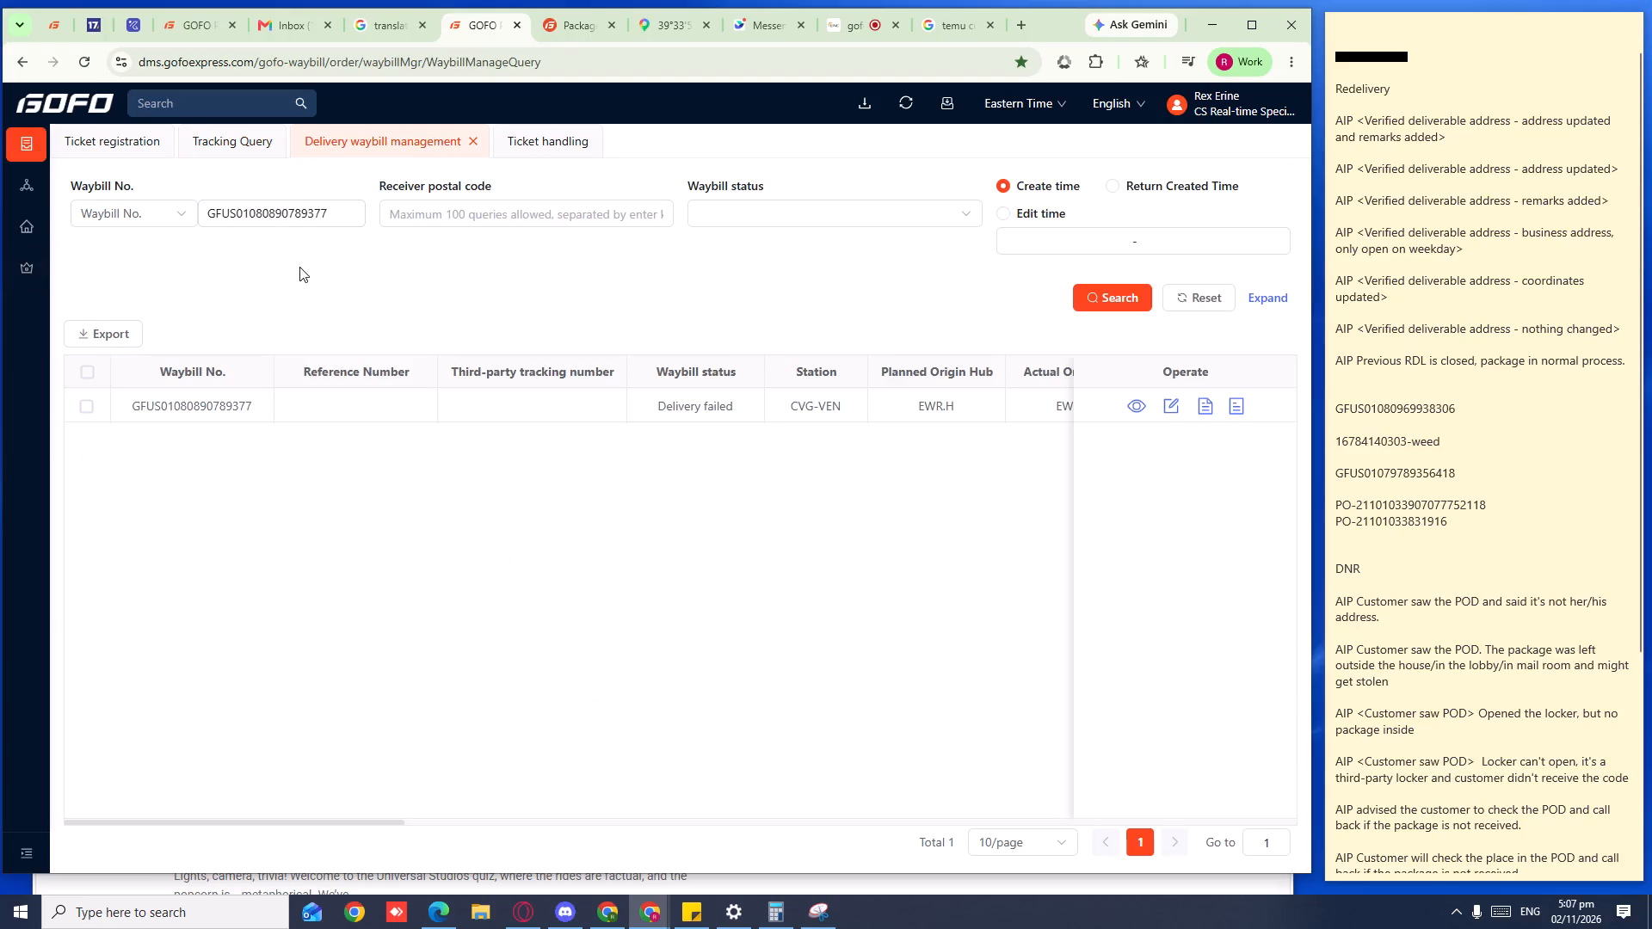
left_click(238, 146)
left_click(189, 207)
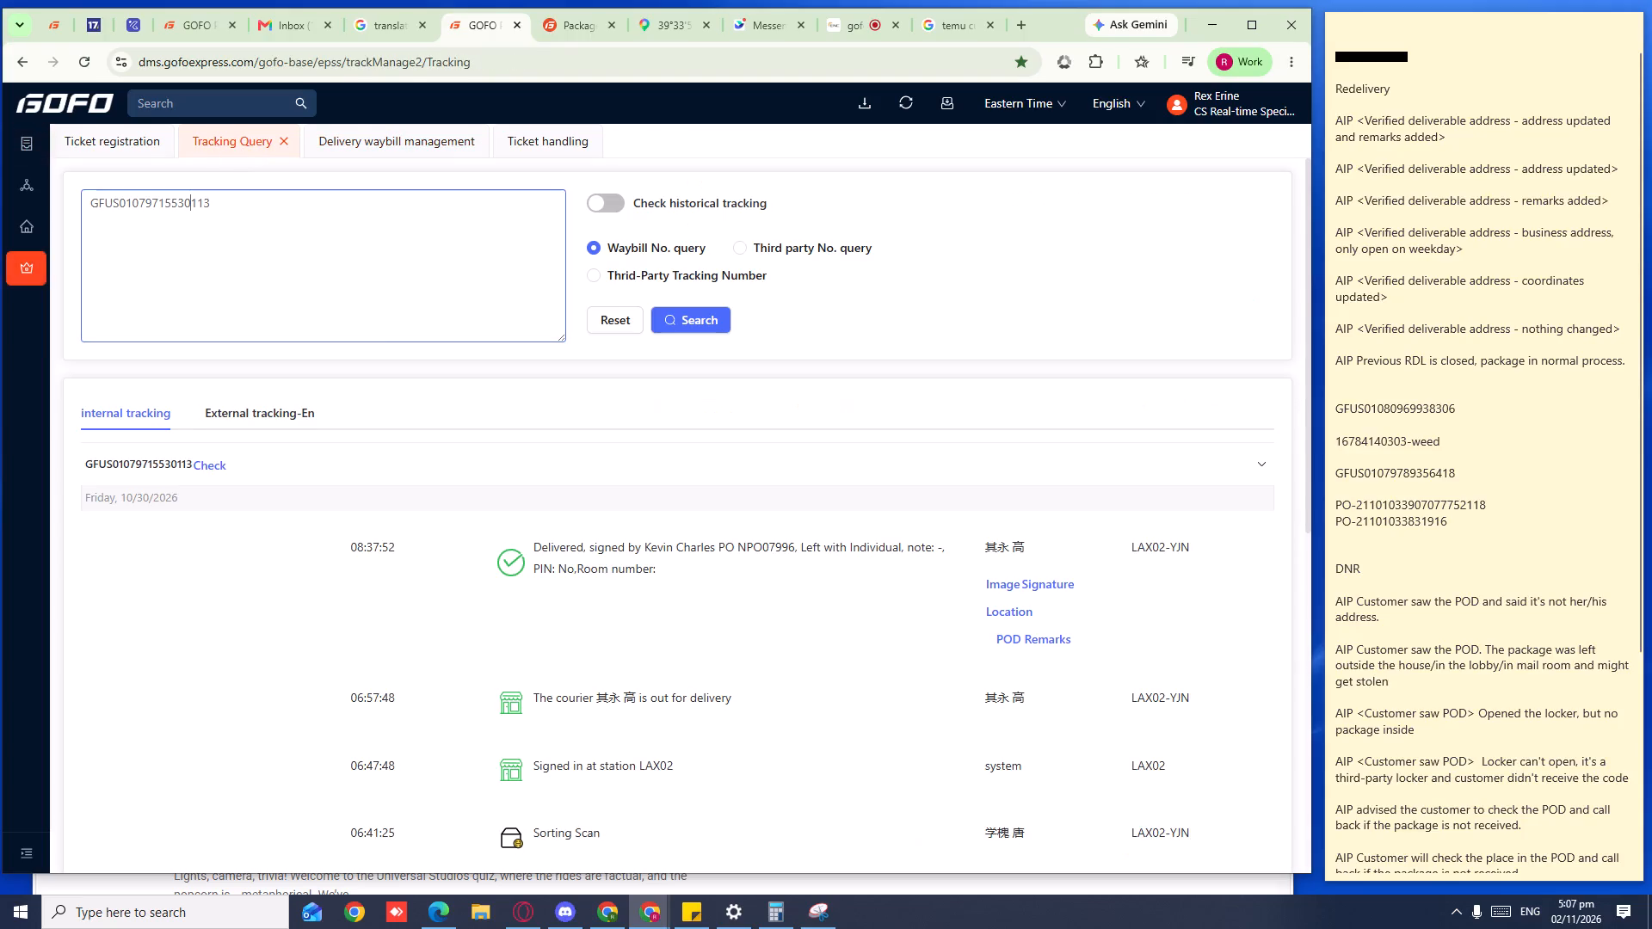
right_click(188, 208)
double_click(188, 208)
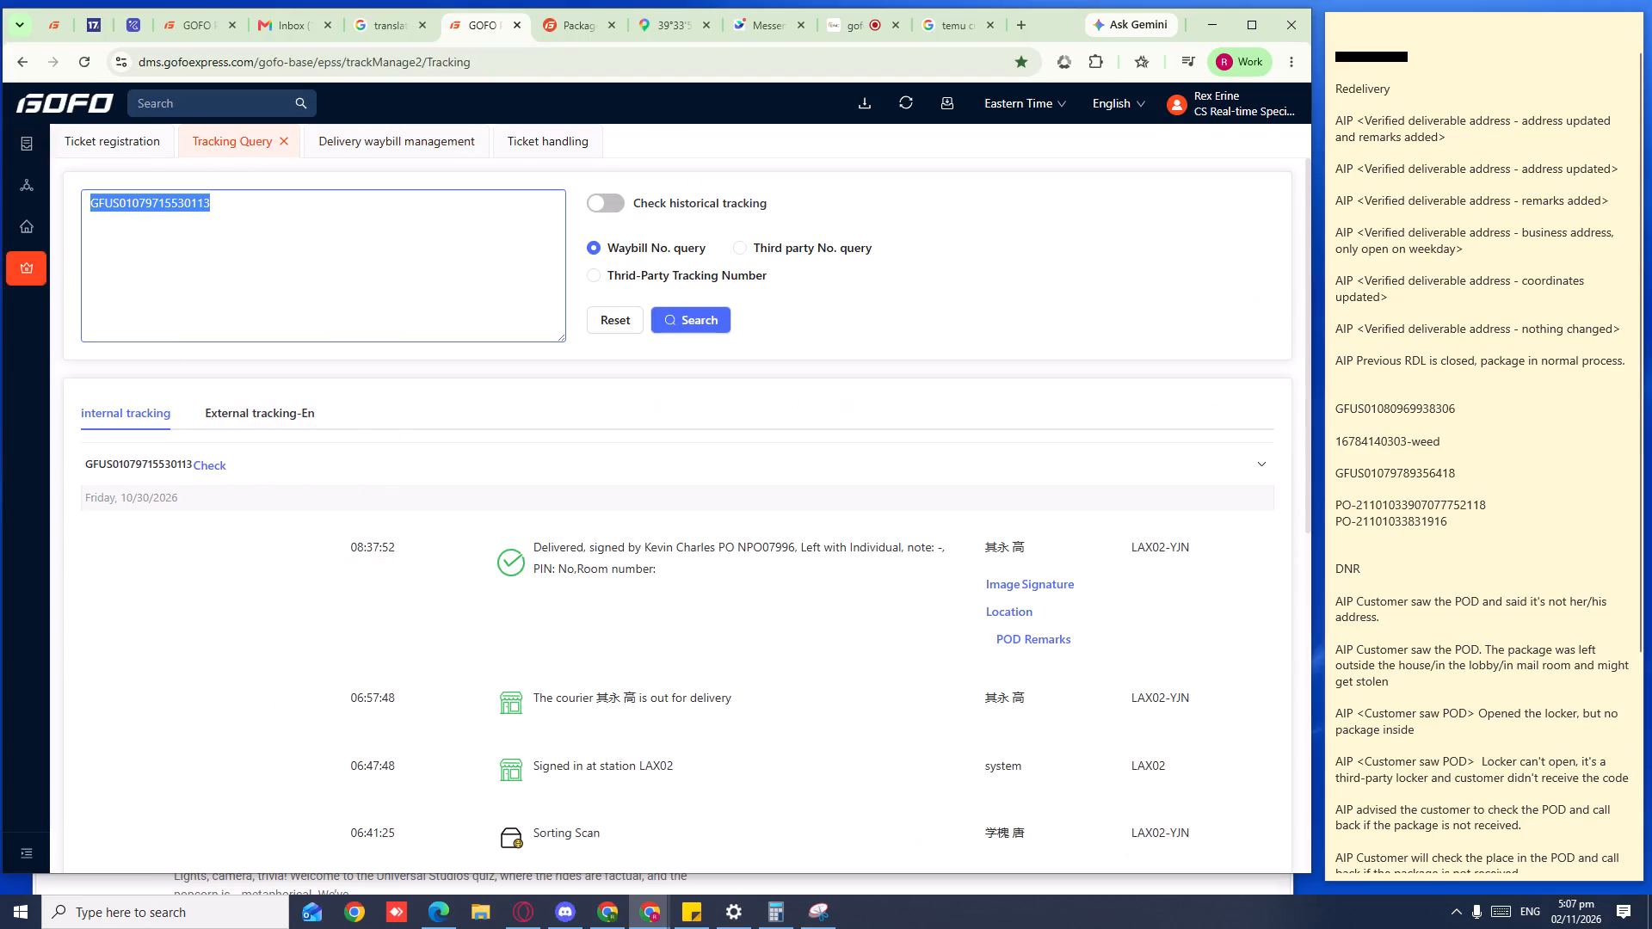
right_click(188, 209)
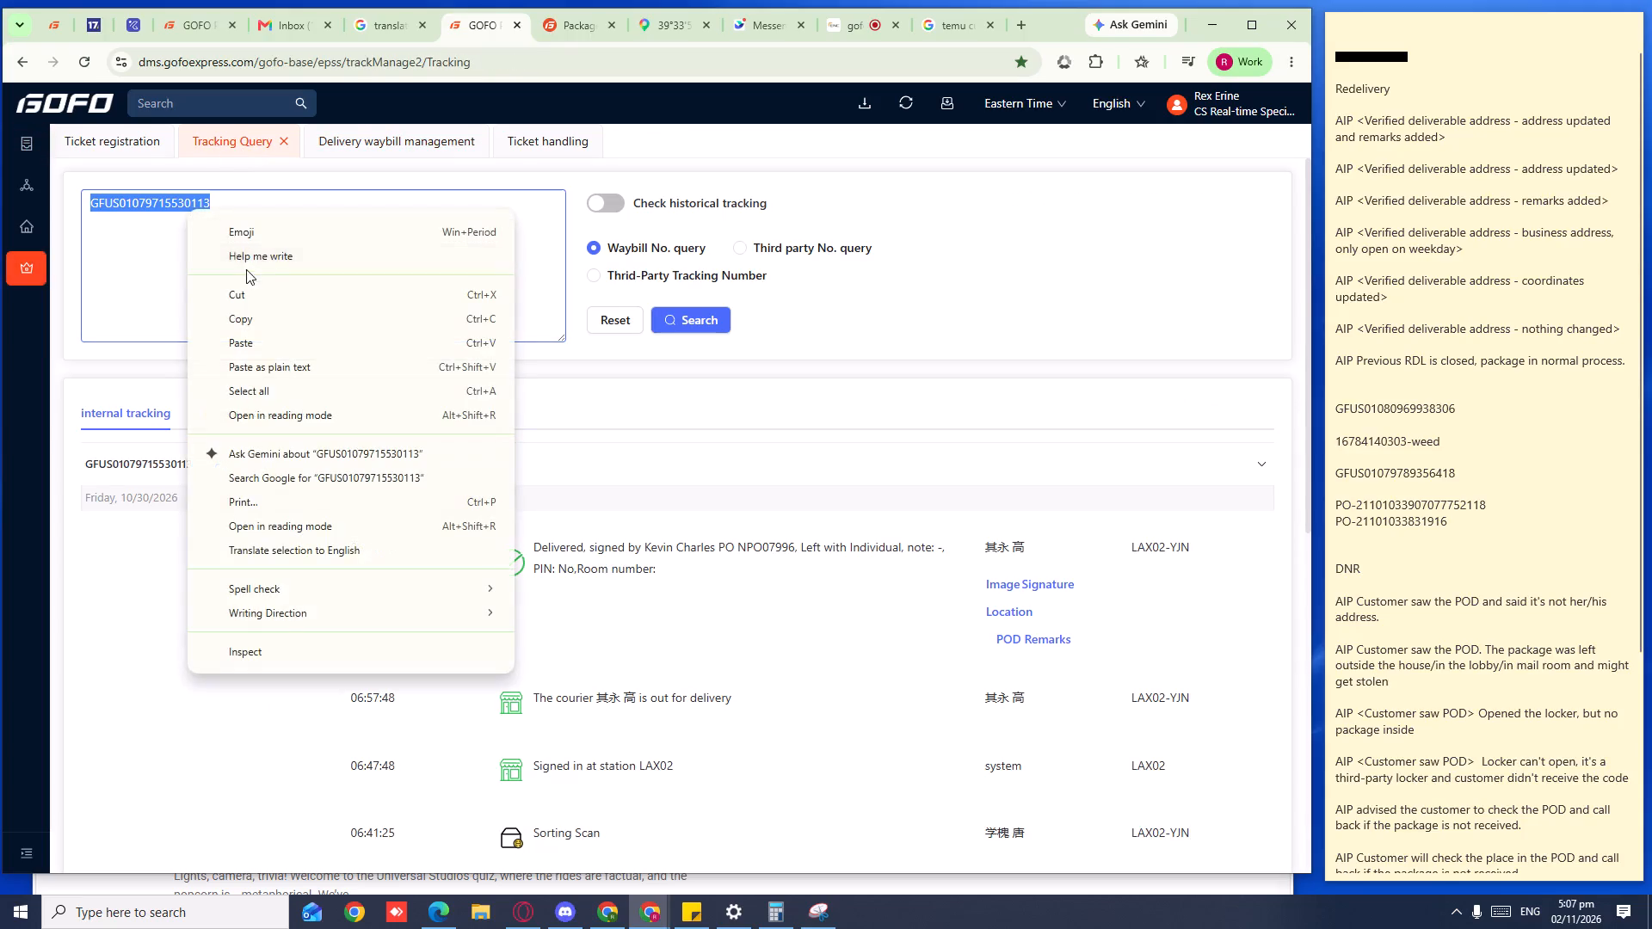
left_click(263, 323)
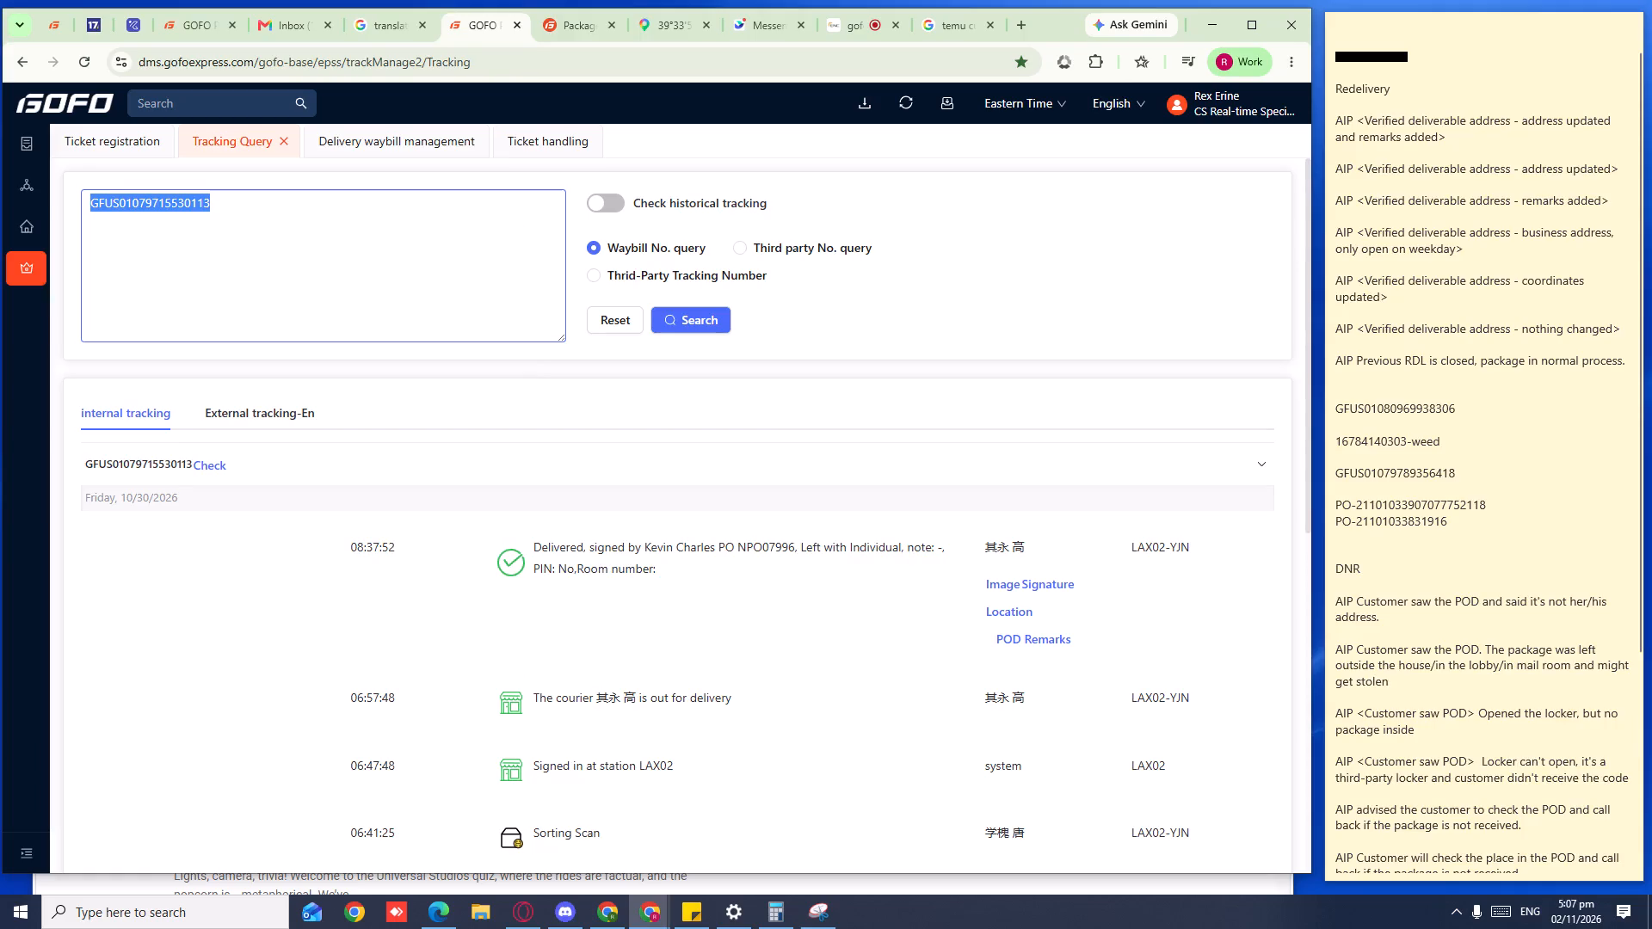
left_click(203, 466)
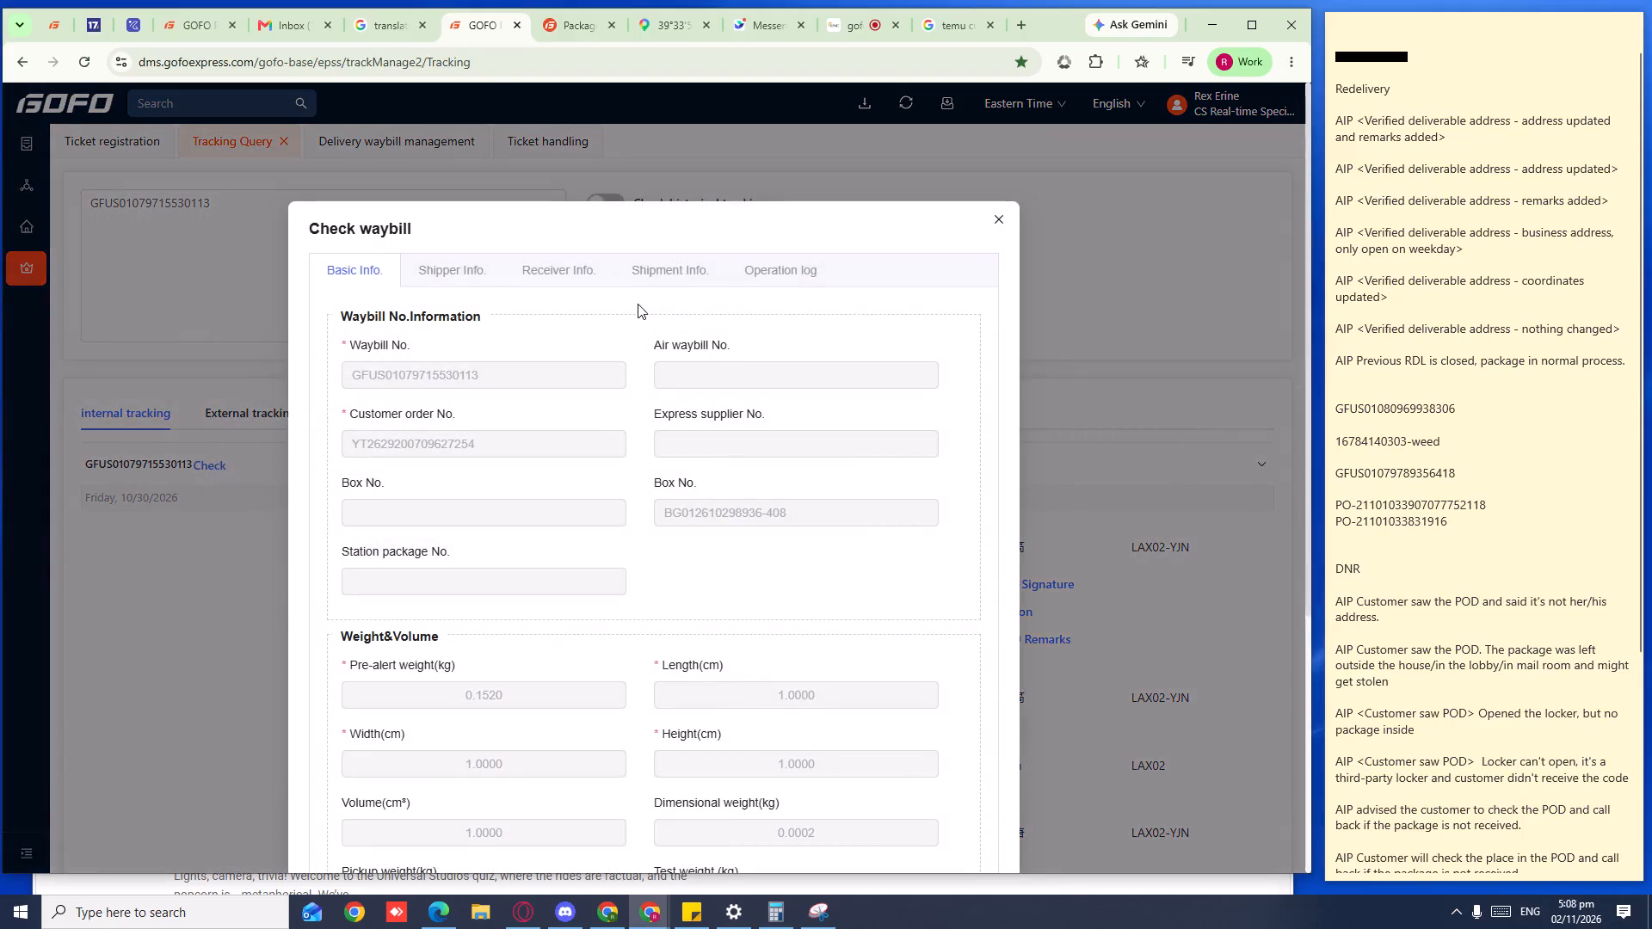
left_click(568, 253)
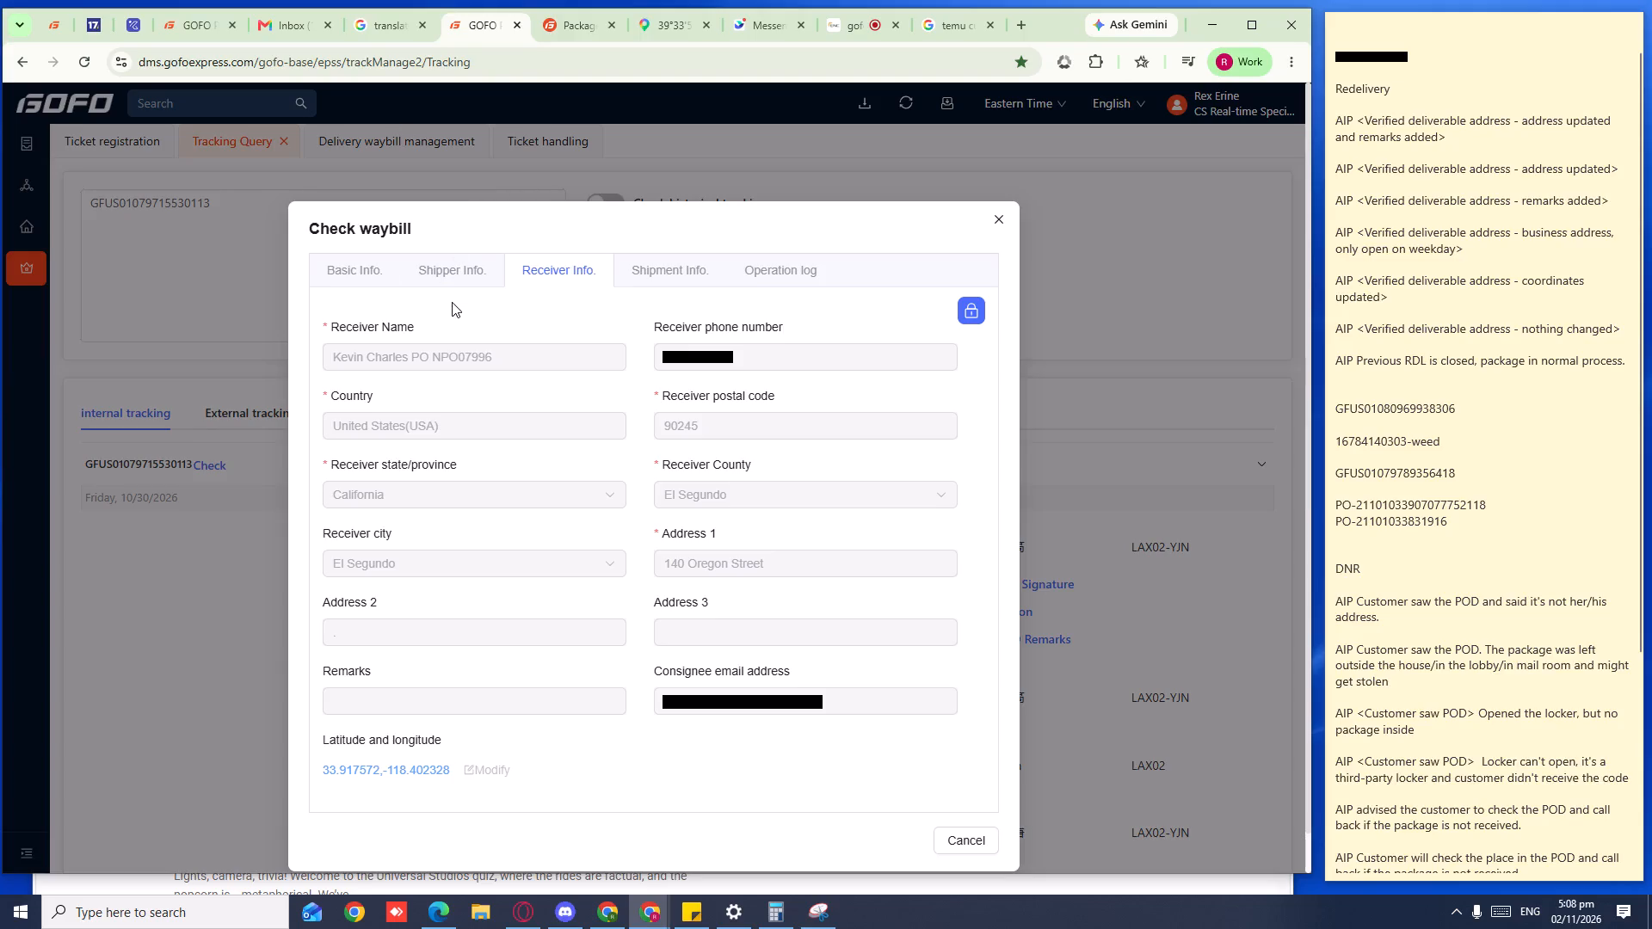
left_click(453, 275)
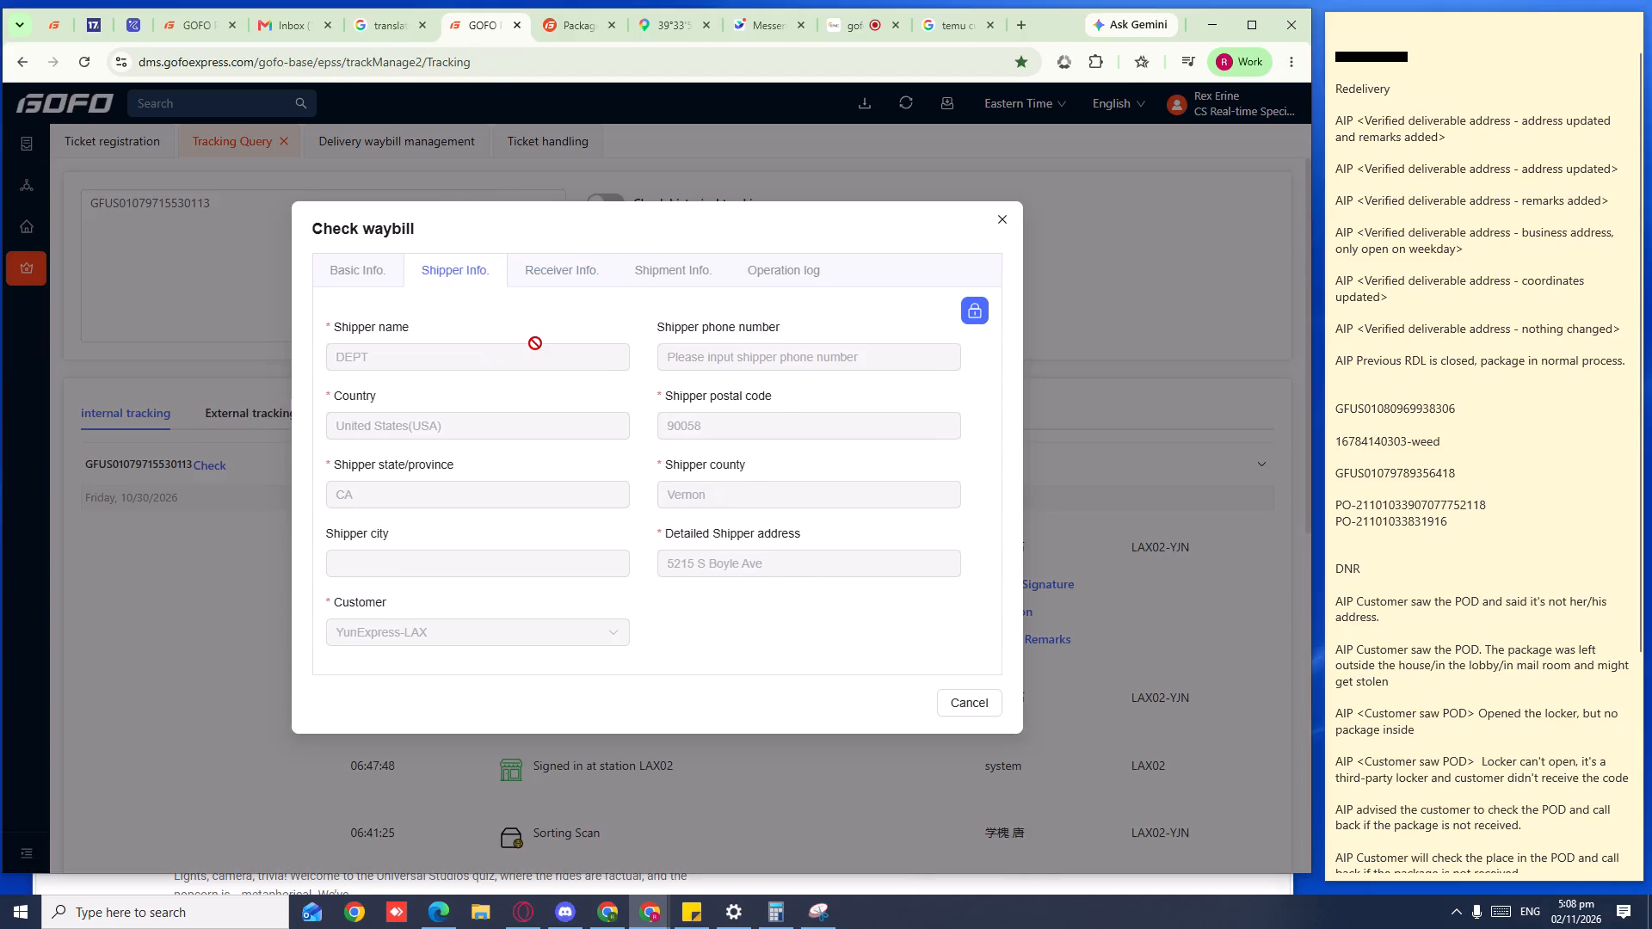
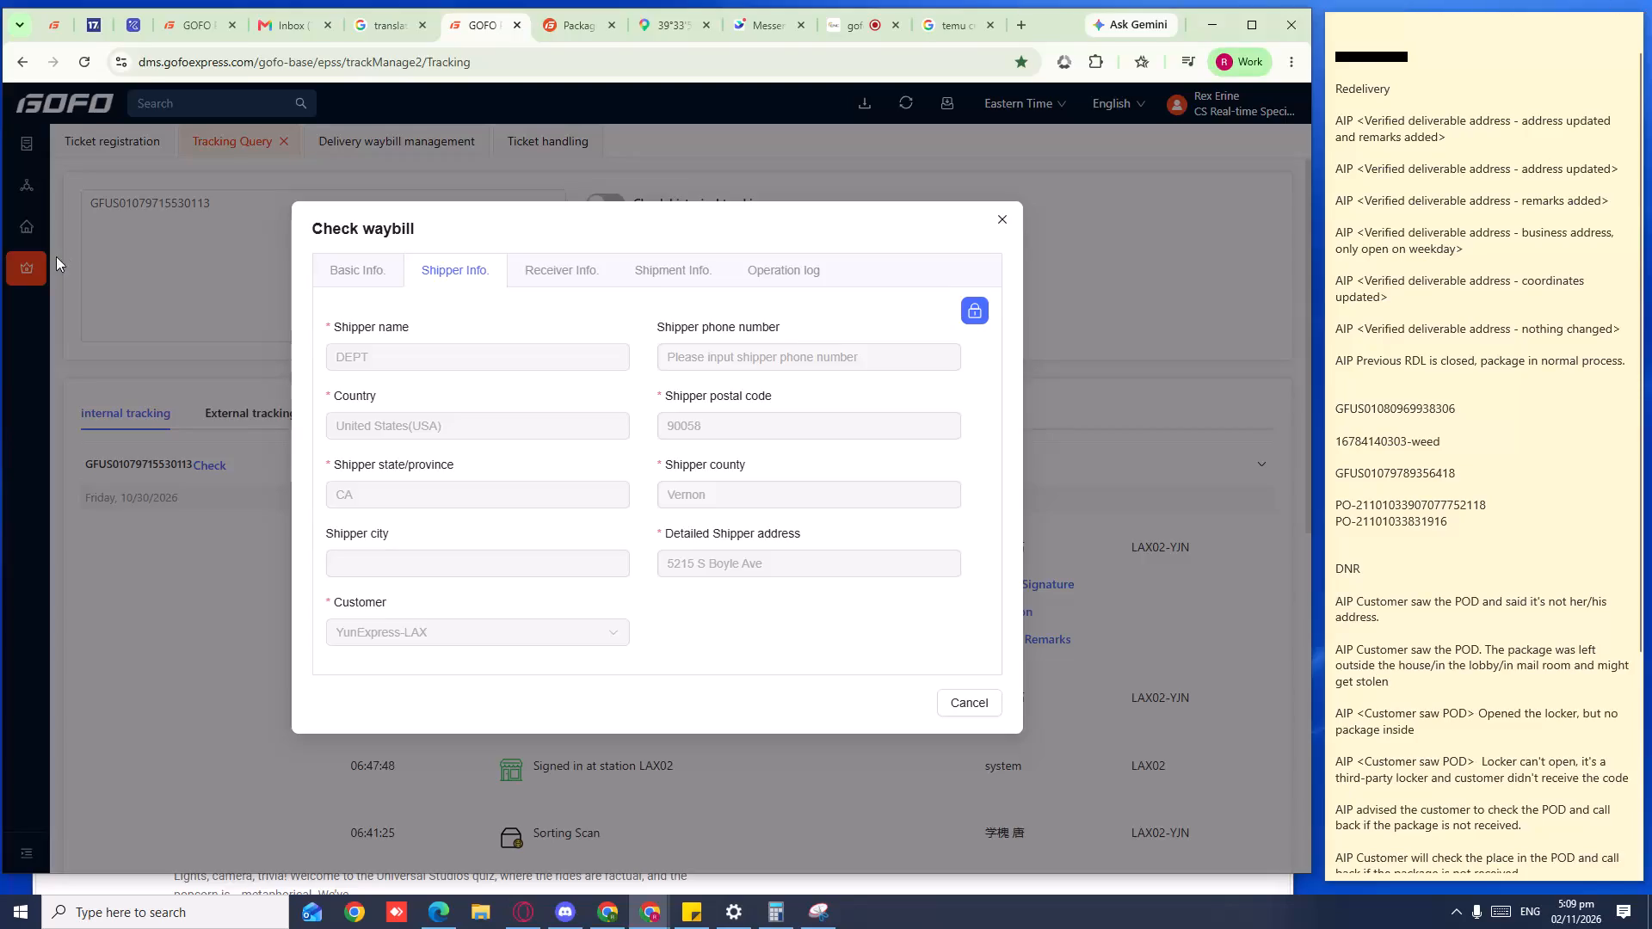
Review the waybill's receiver, shipment and shipper information and operation log, and read its basic information through weight, volume and other info.
left_click(362, 264)
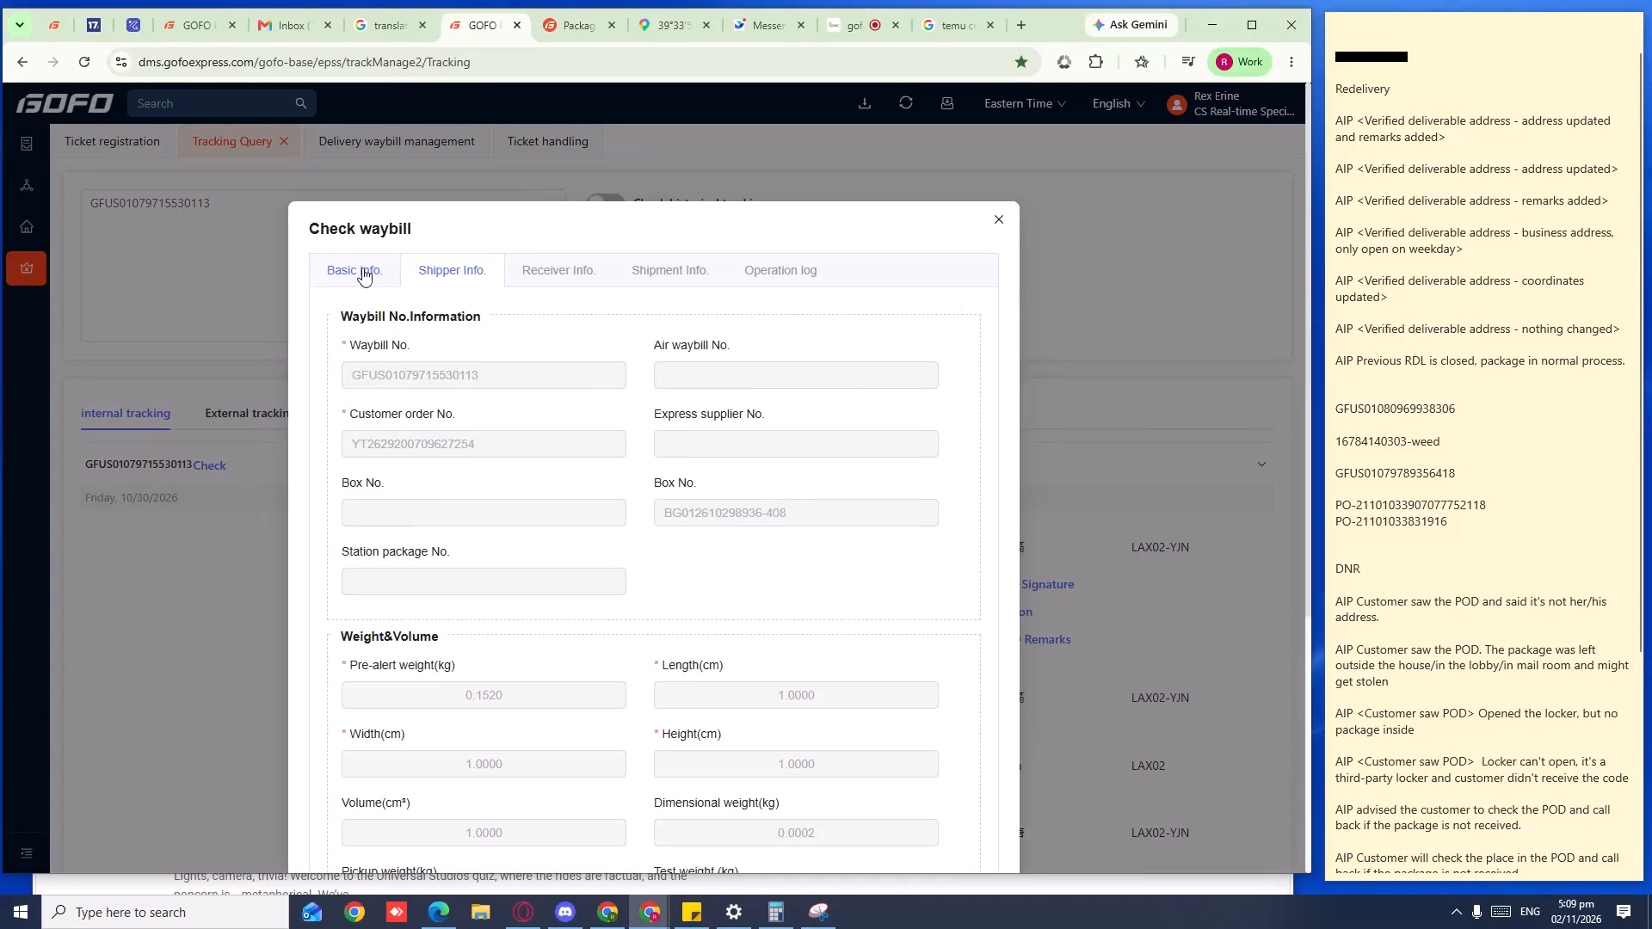
left_click(546, 279)
left_click(687, 268)
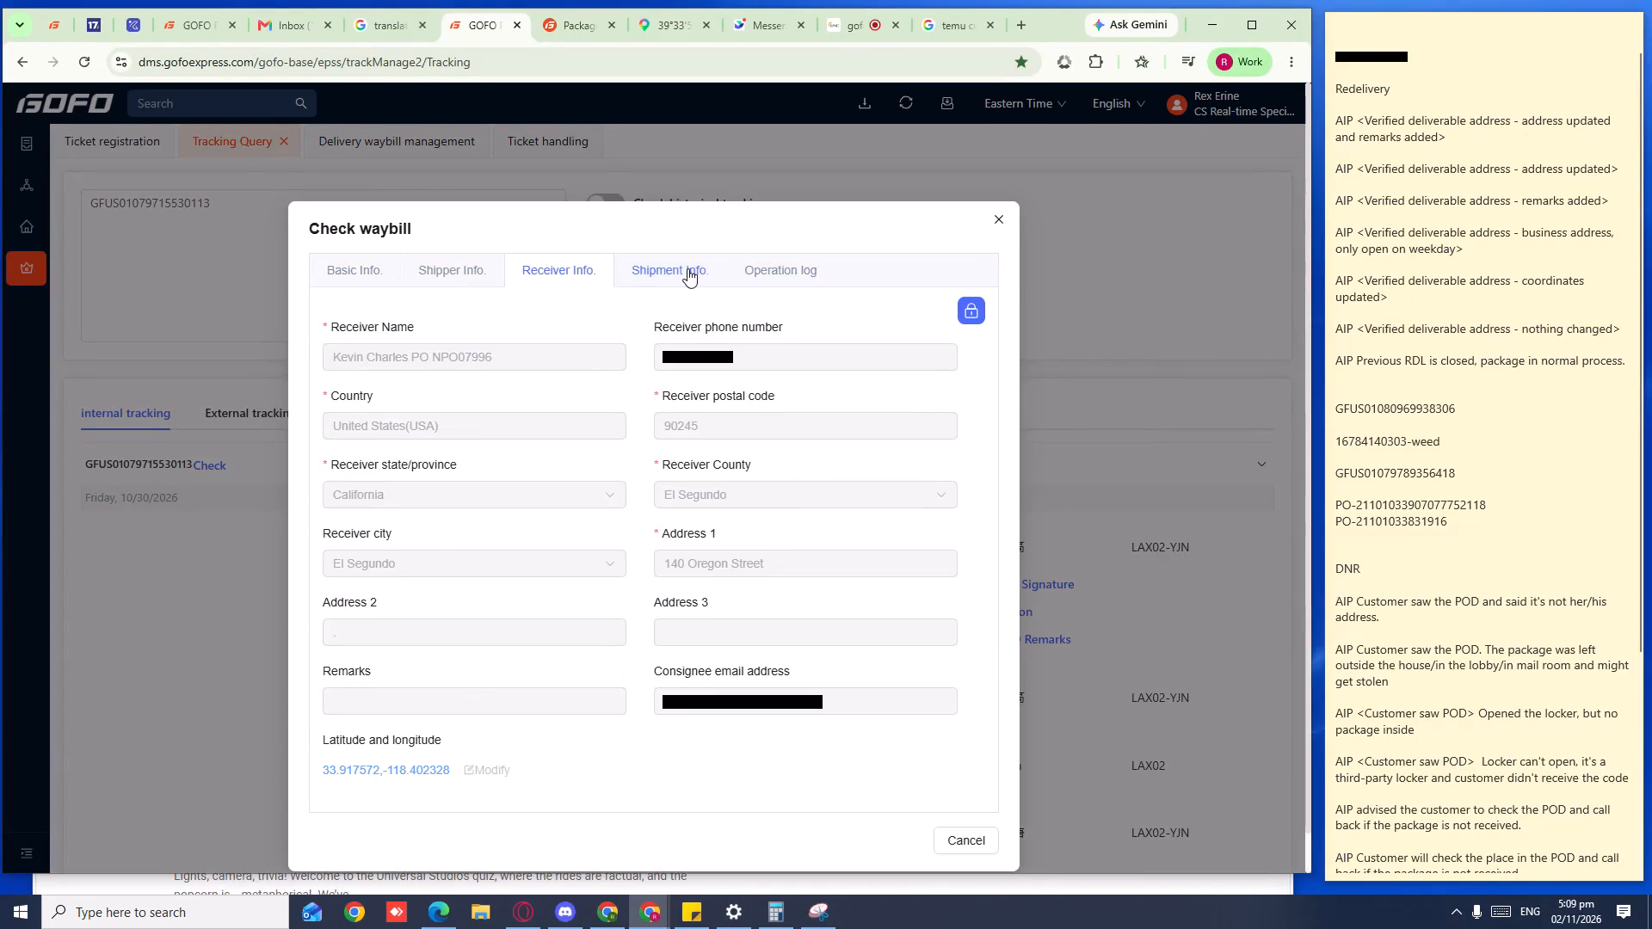
left_click(798, 265)
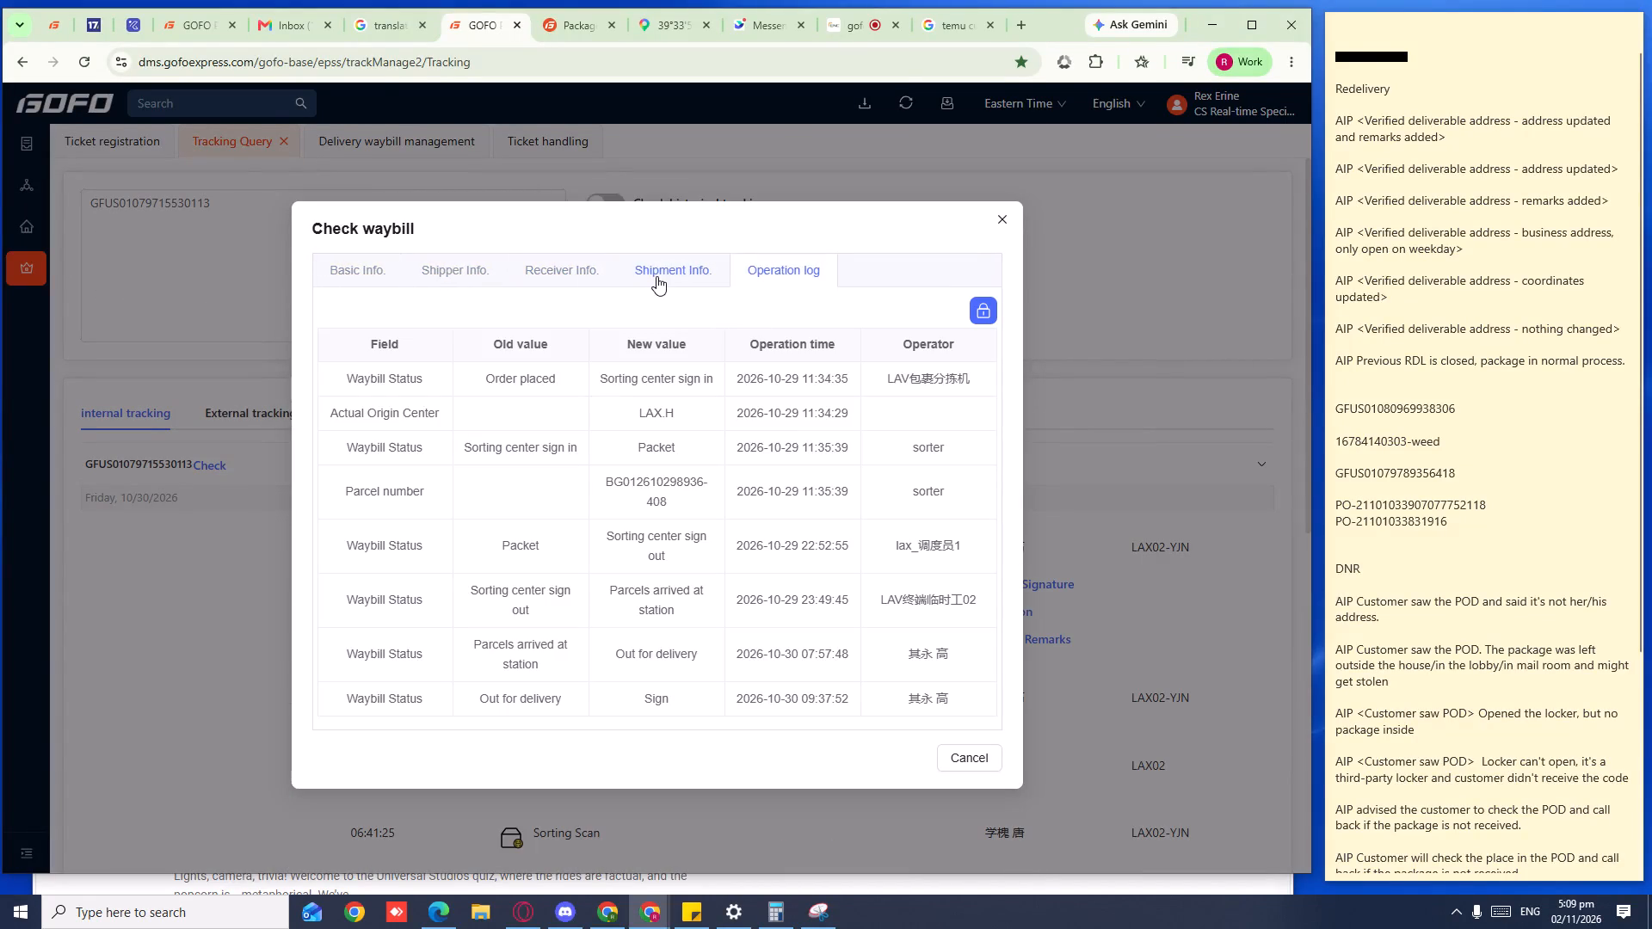
left_click(656, 276)
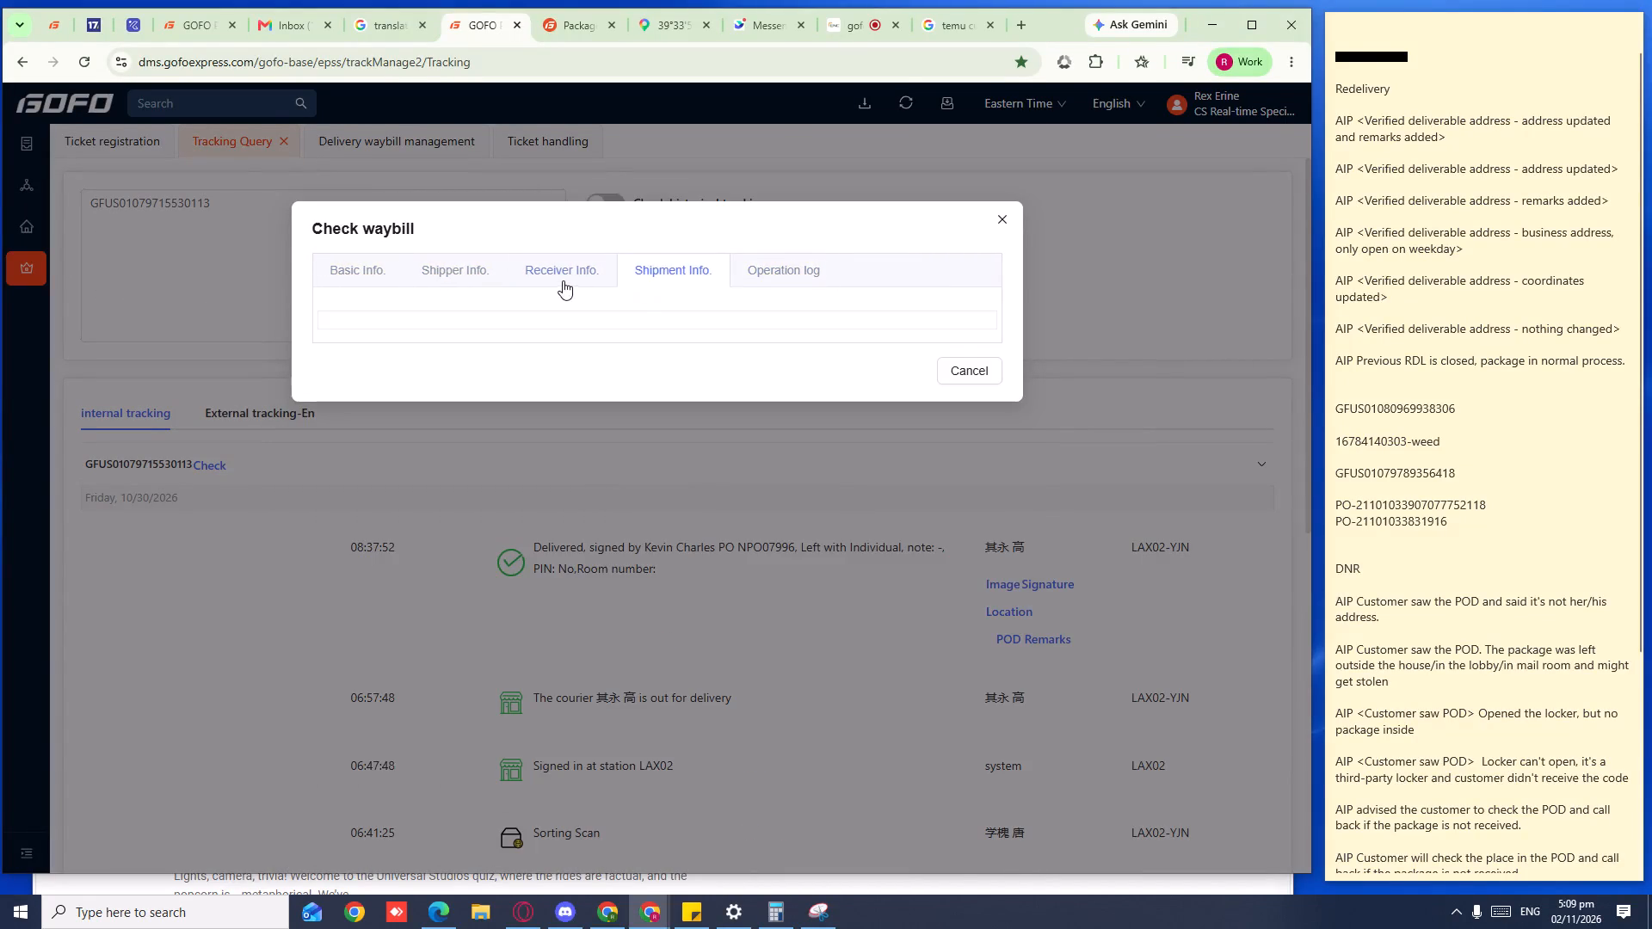
left_click(562, 281)
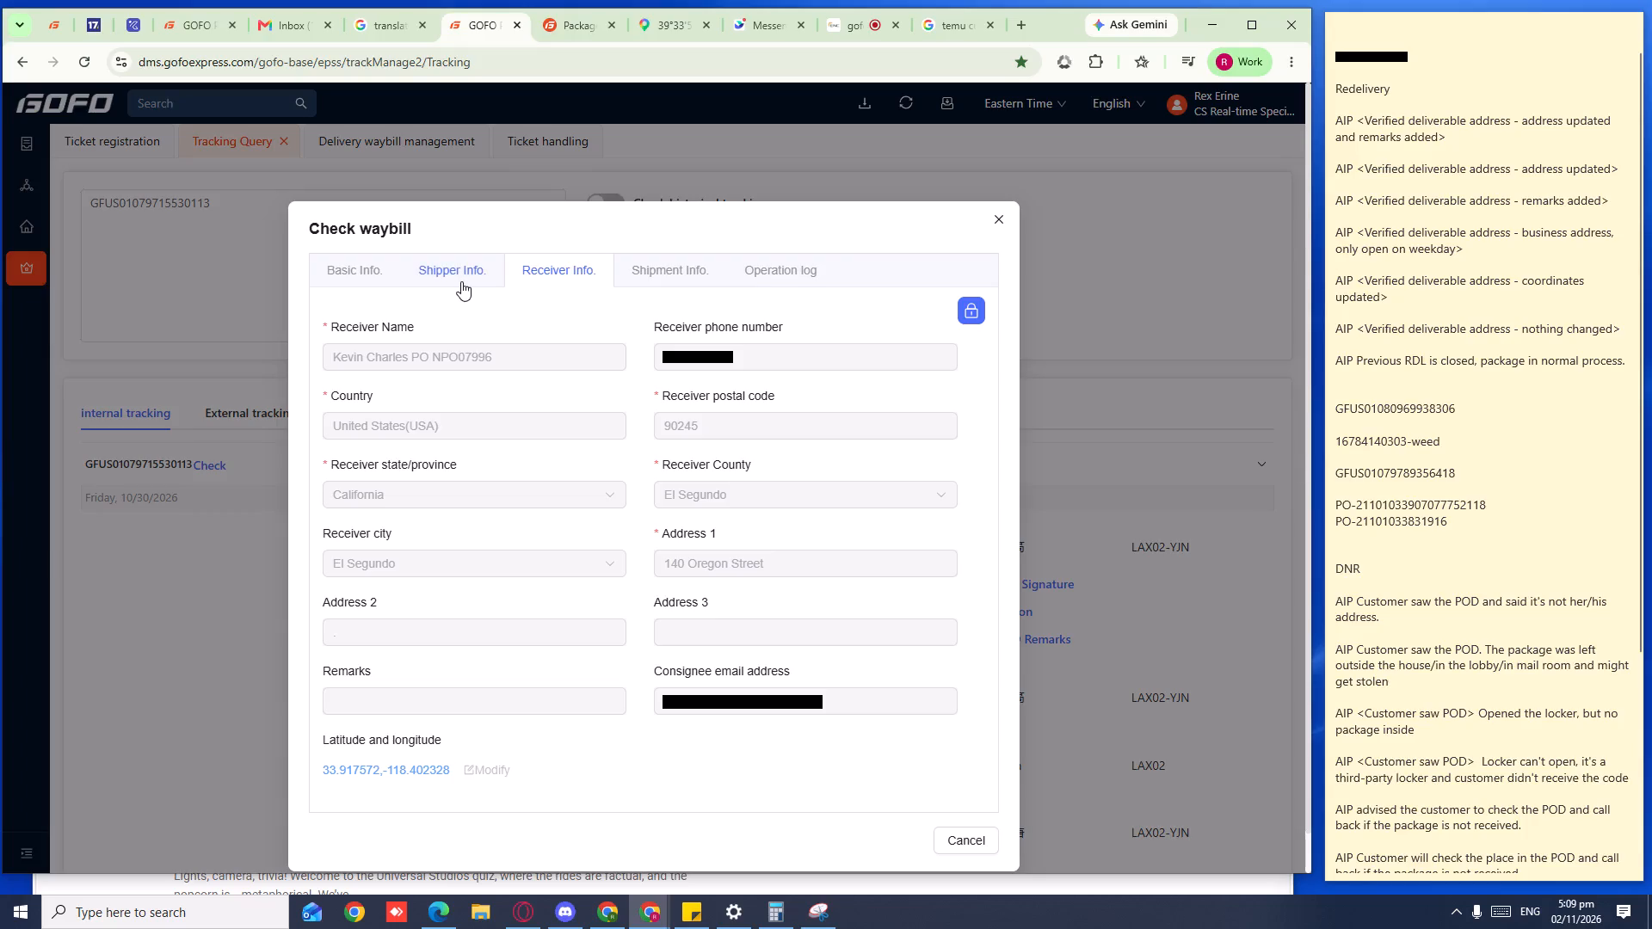
left_click(459, 283)
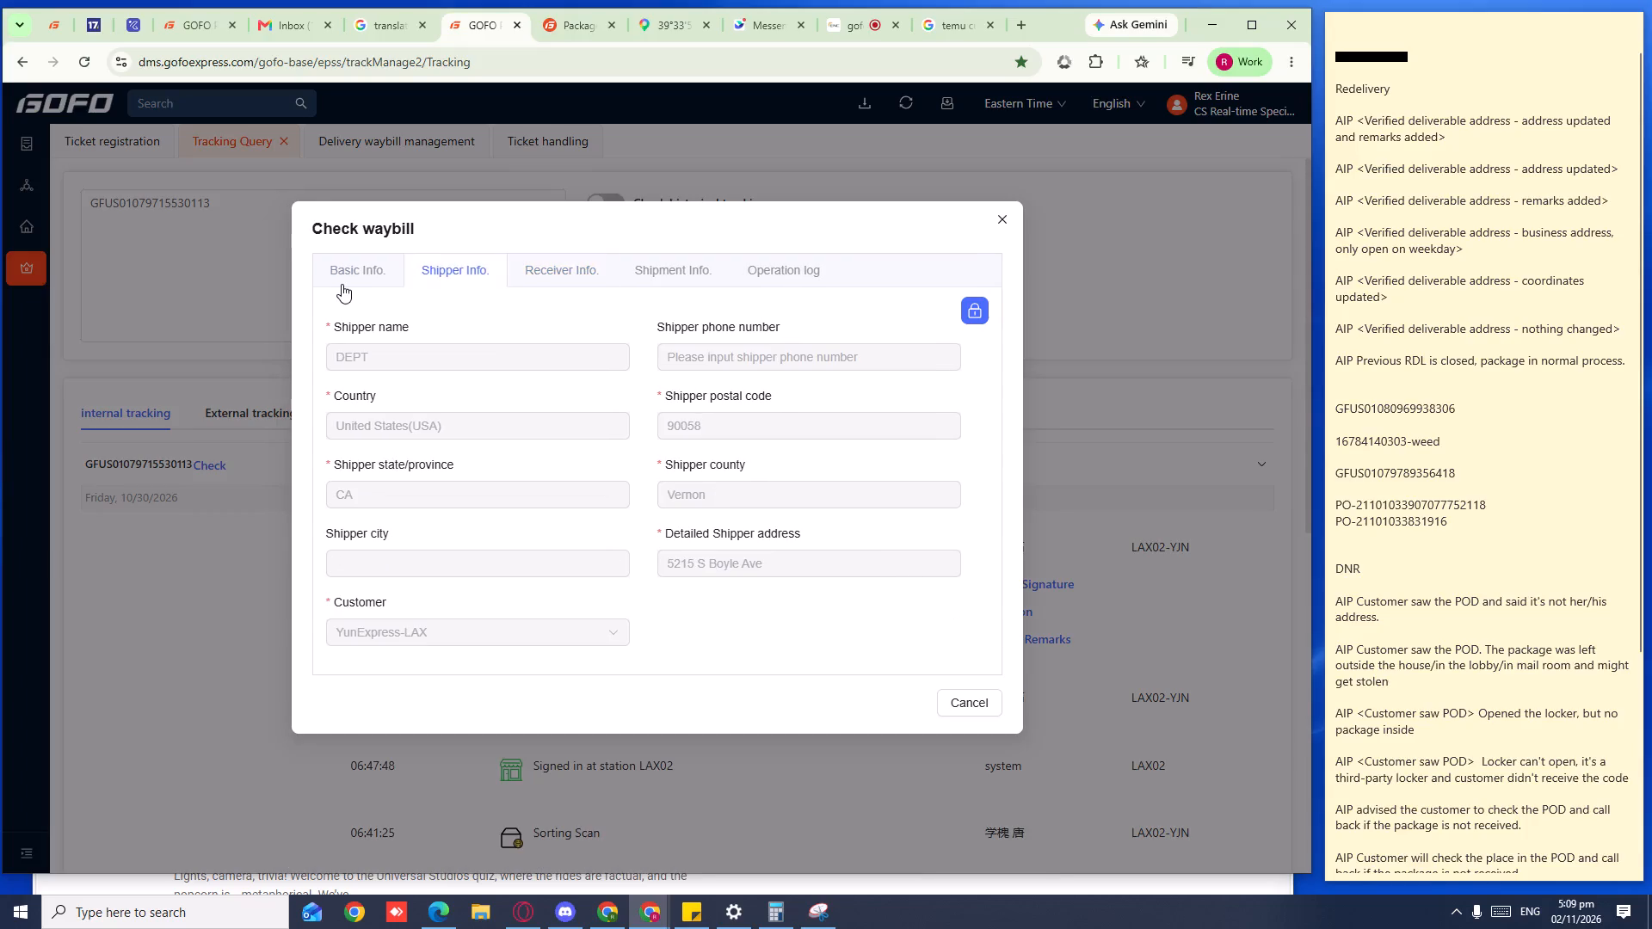
left_click(341, 284)
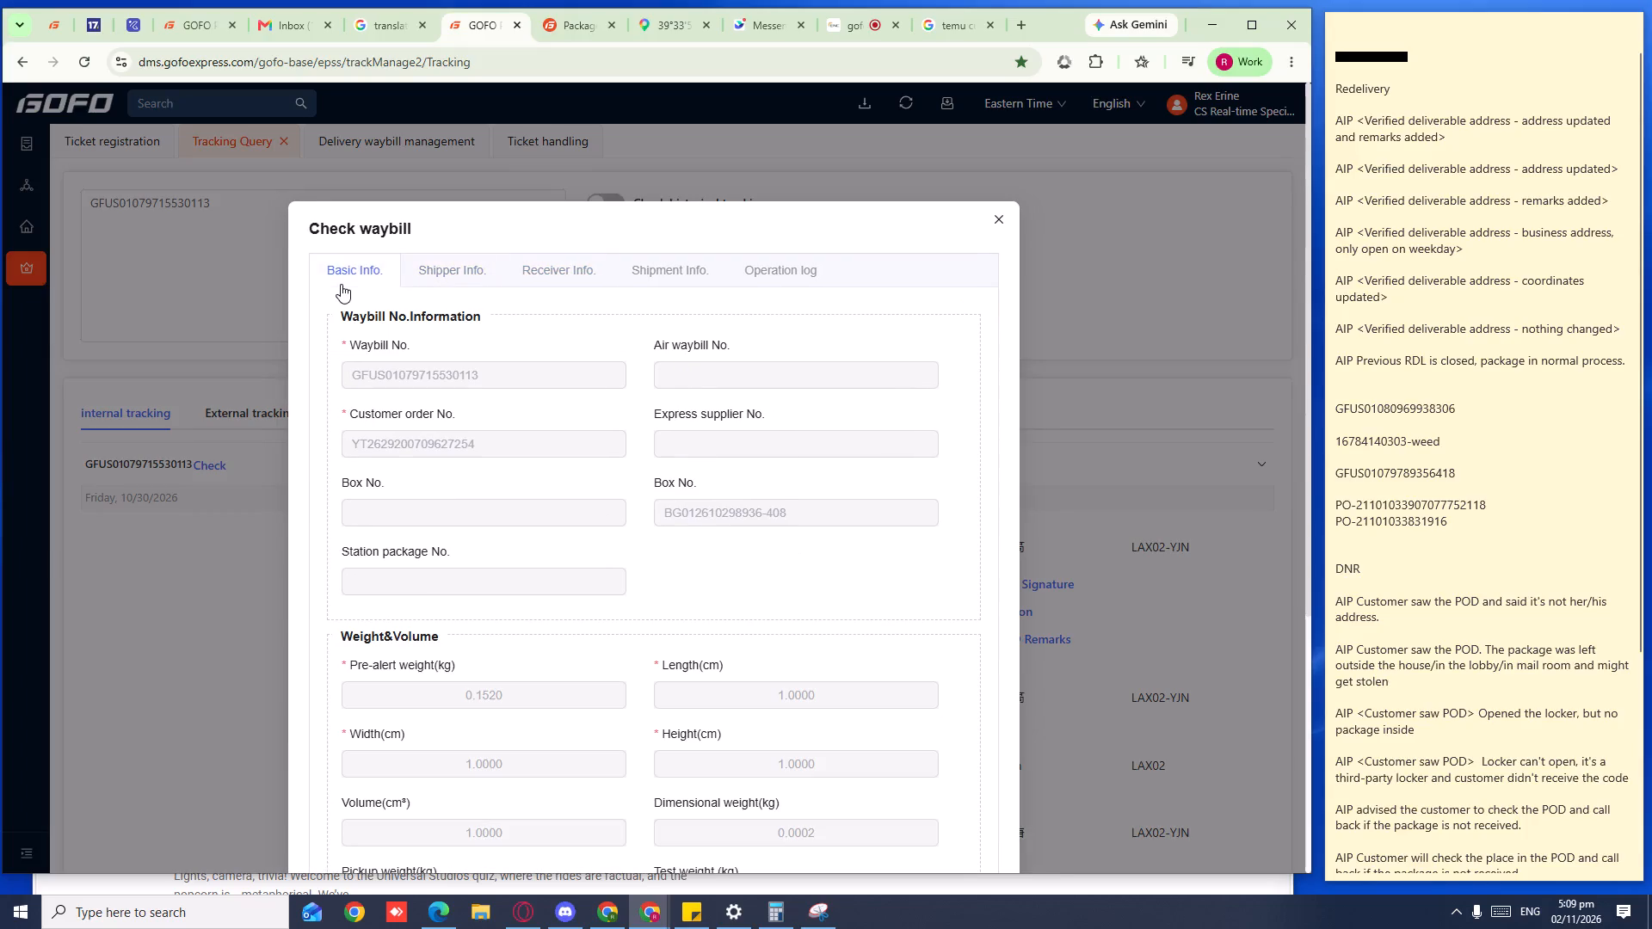
scroll(511, 482, "down", 3)
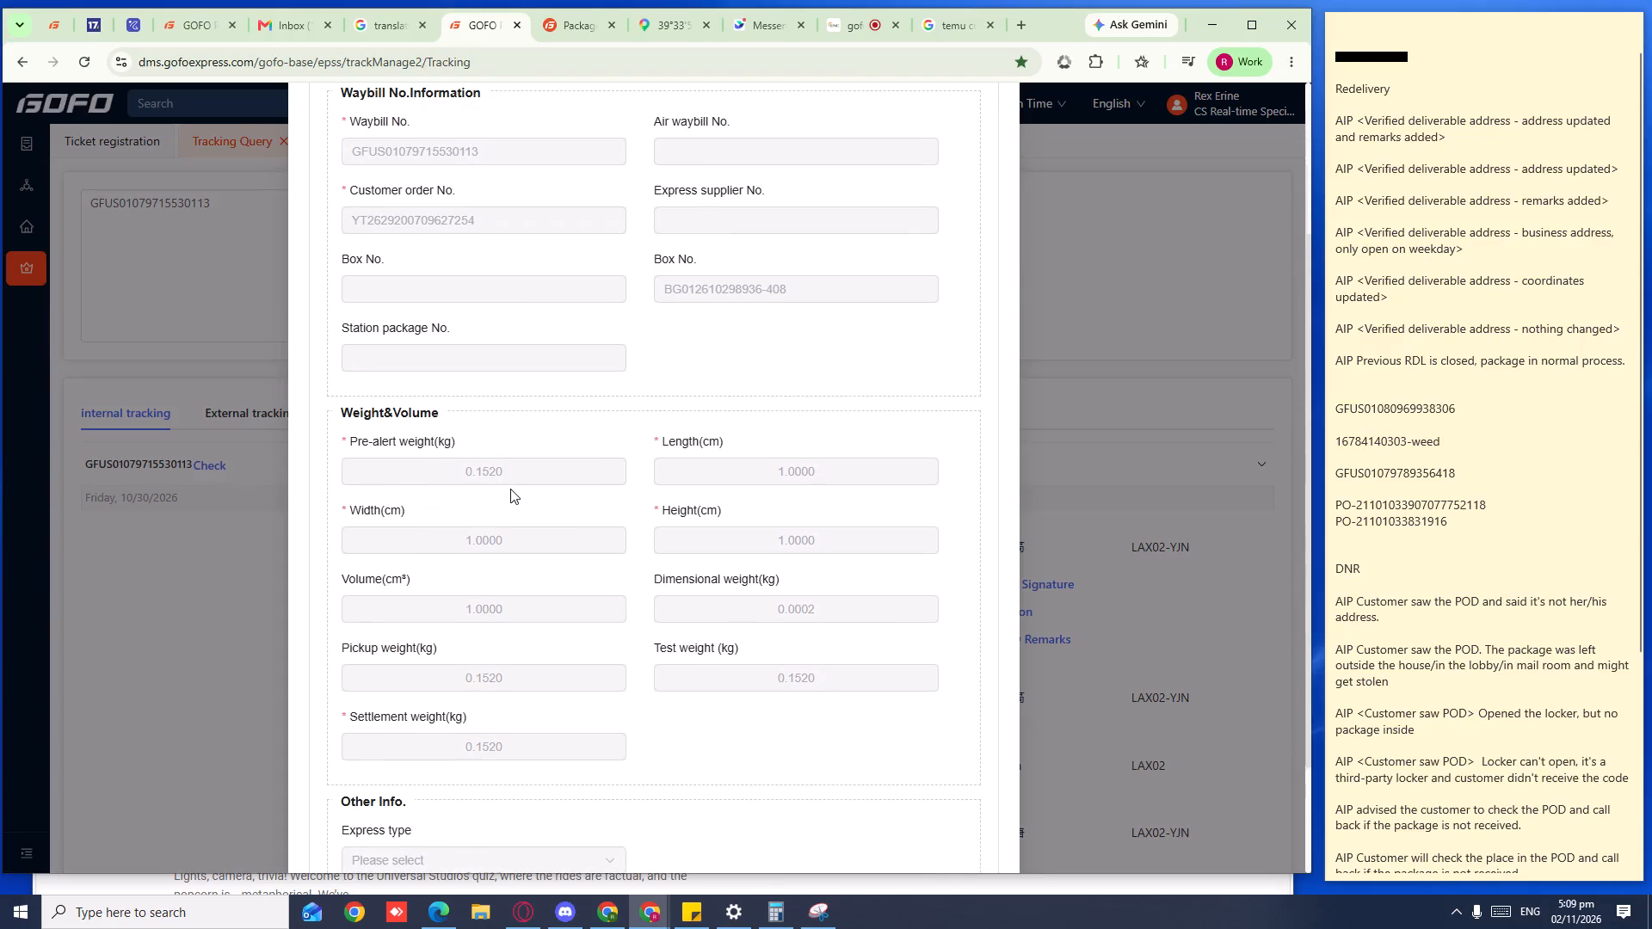
scroll(509, 489, "down", 3)
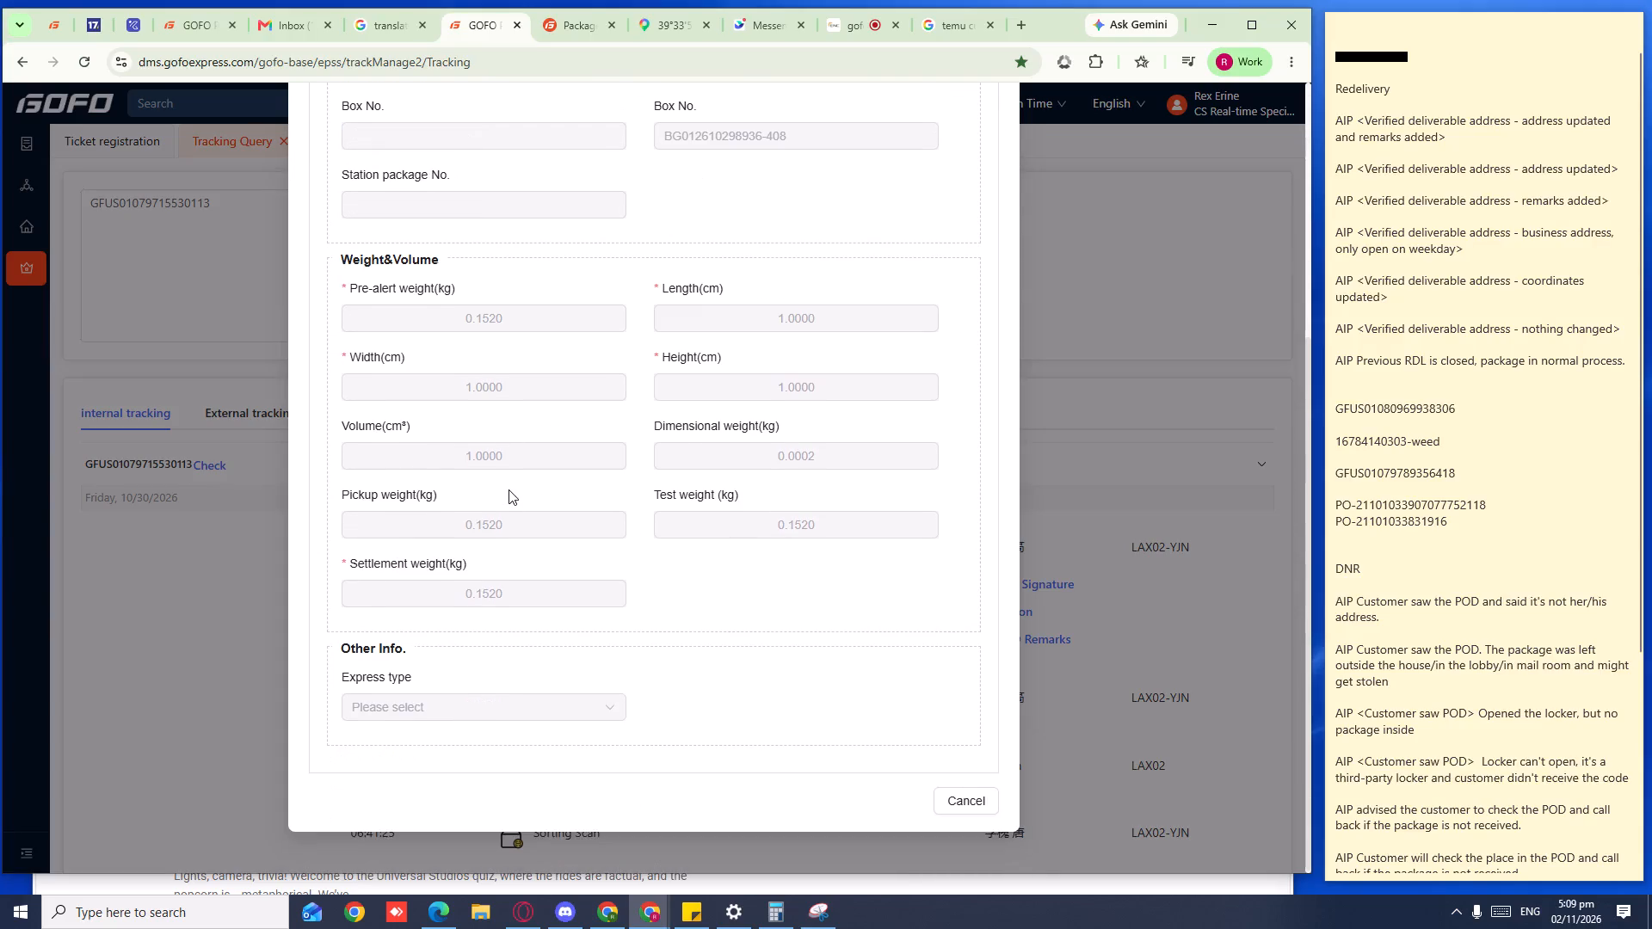
scroll(509, 489, "up", 6)
Recheck the shipper and receiver information, shipment information and operation log of the waybill, ending on the shipper information.
left_click(461, 270)
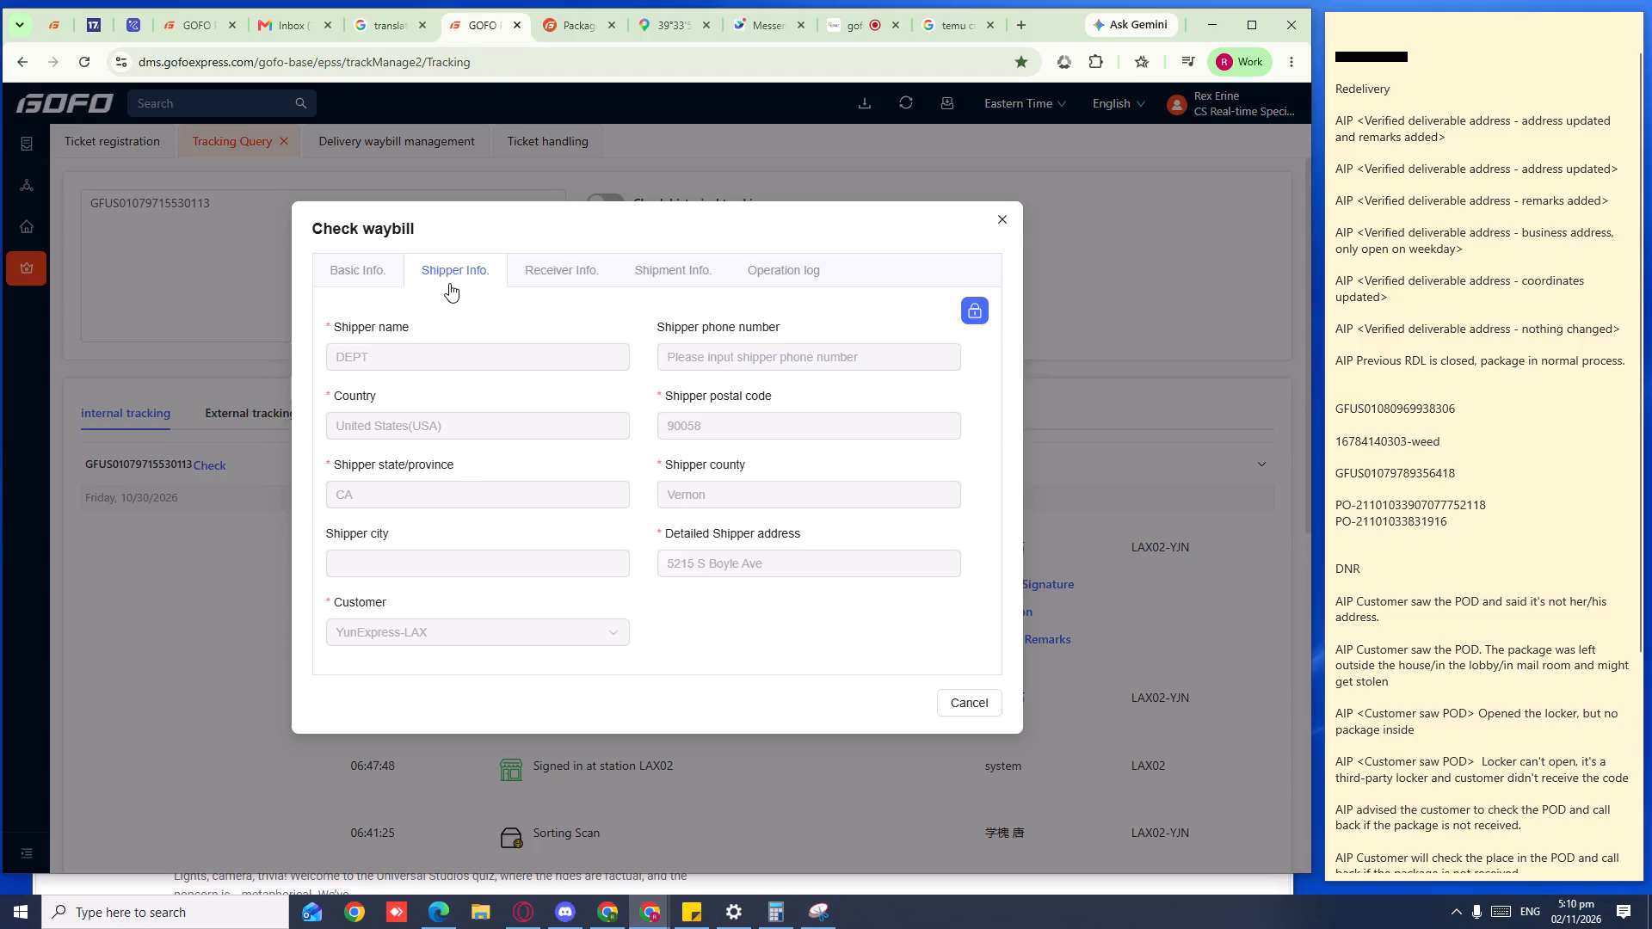
left_click(567, 274)
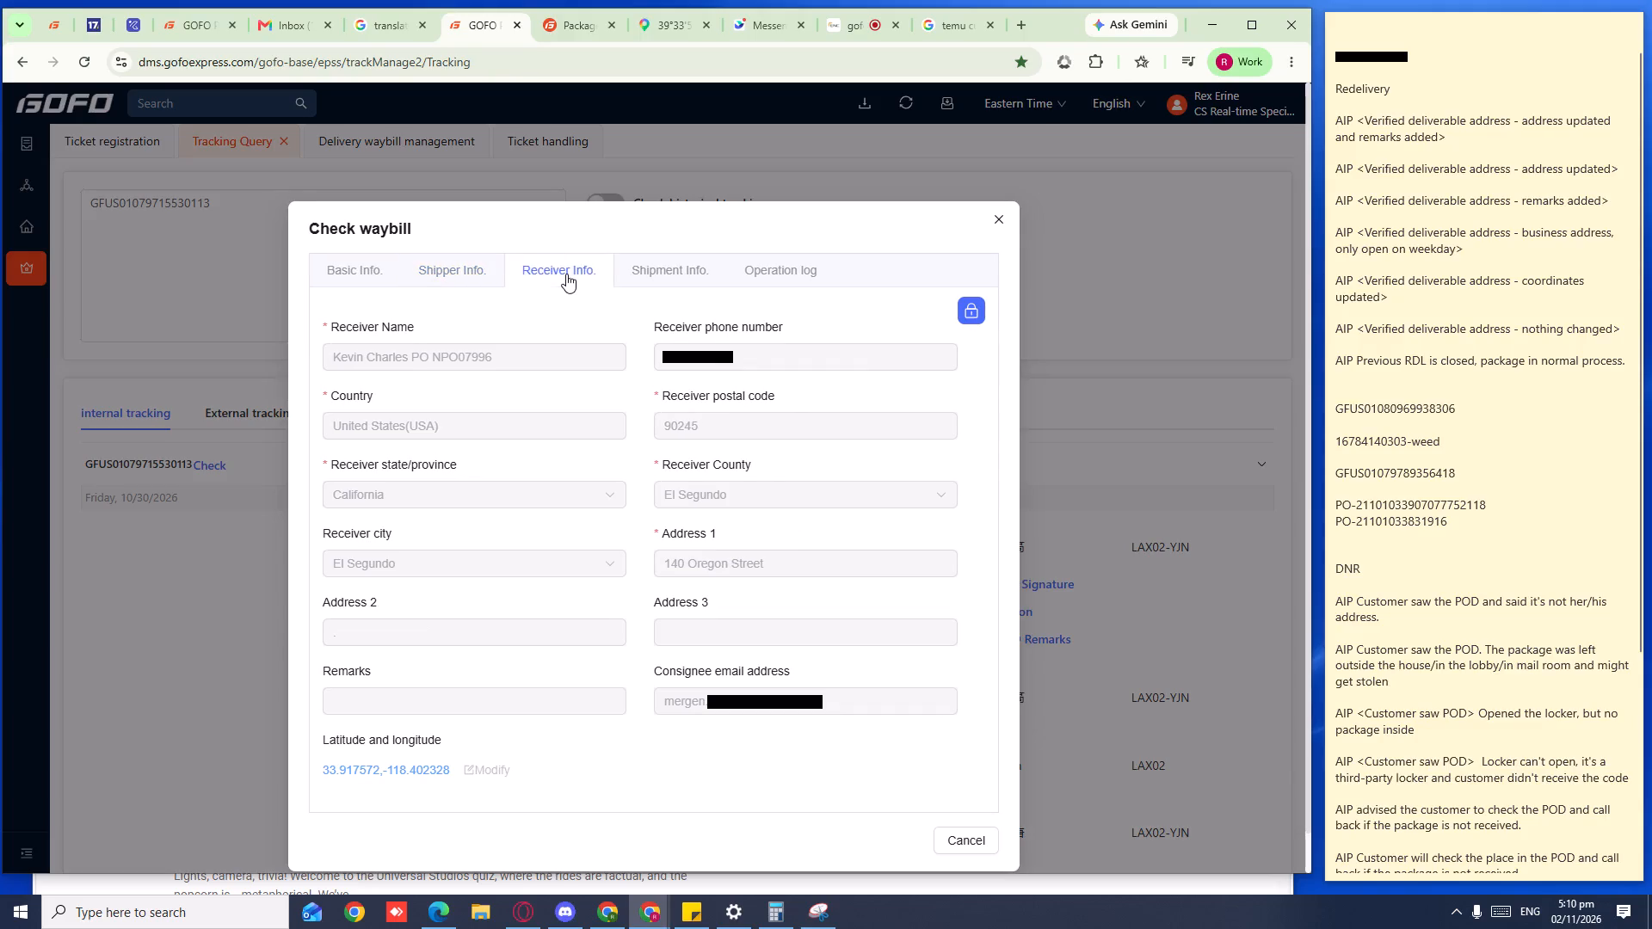
left_click(462, 286)
left_click(662, 269)
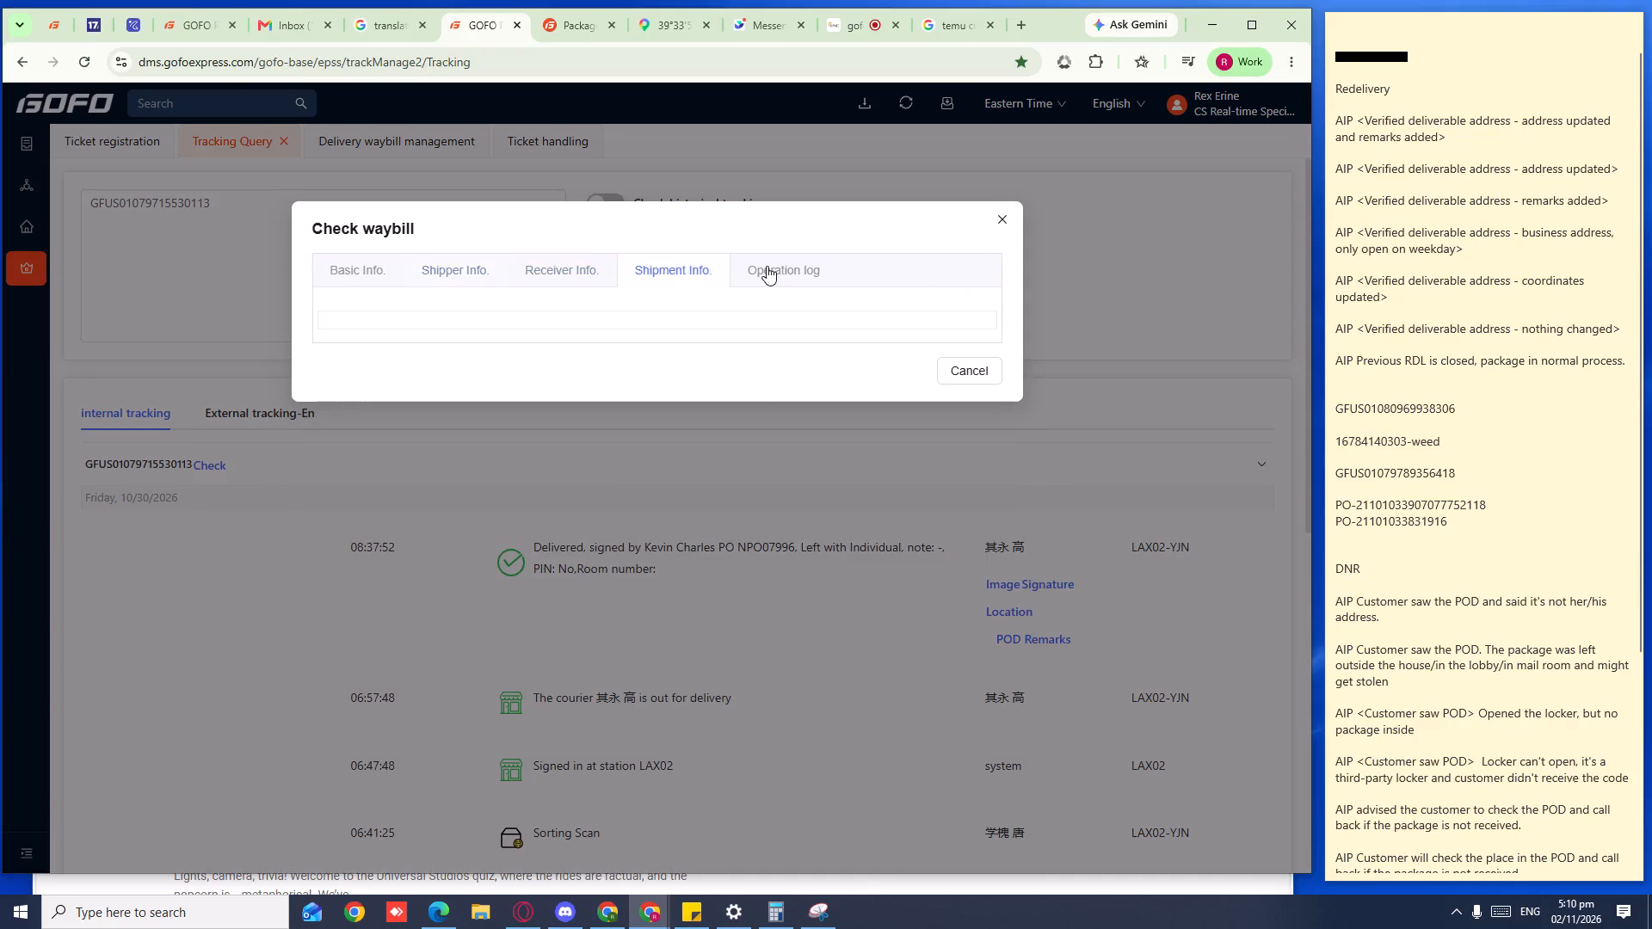
left_click(774, 265)
left_click(674, 273)
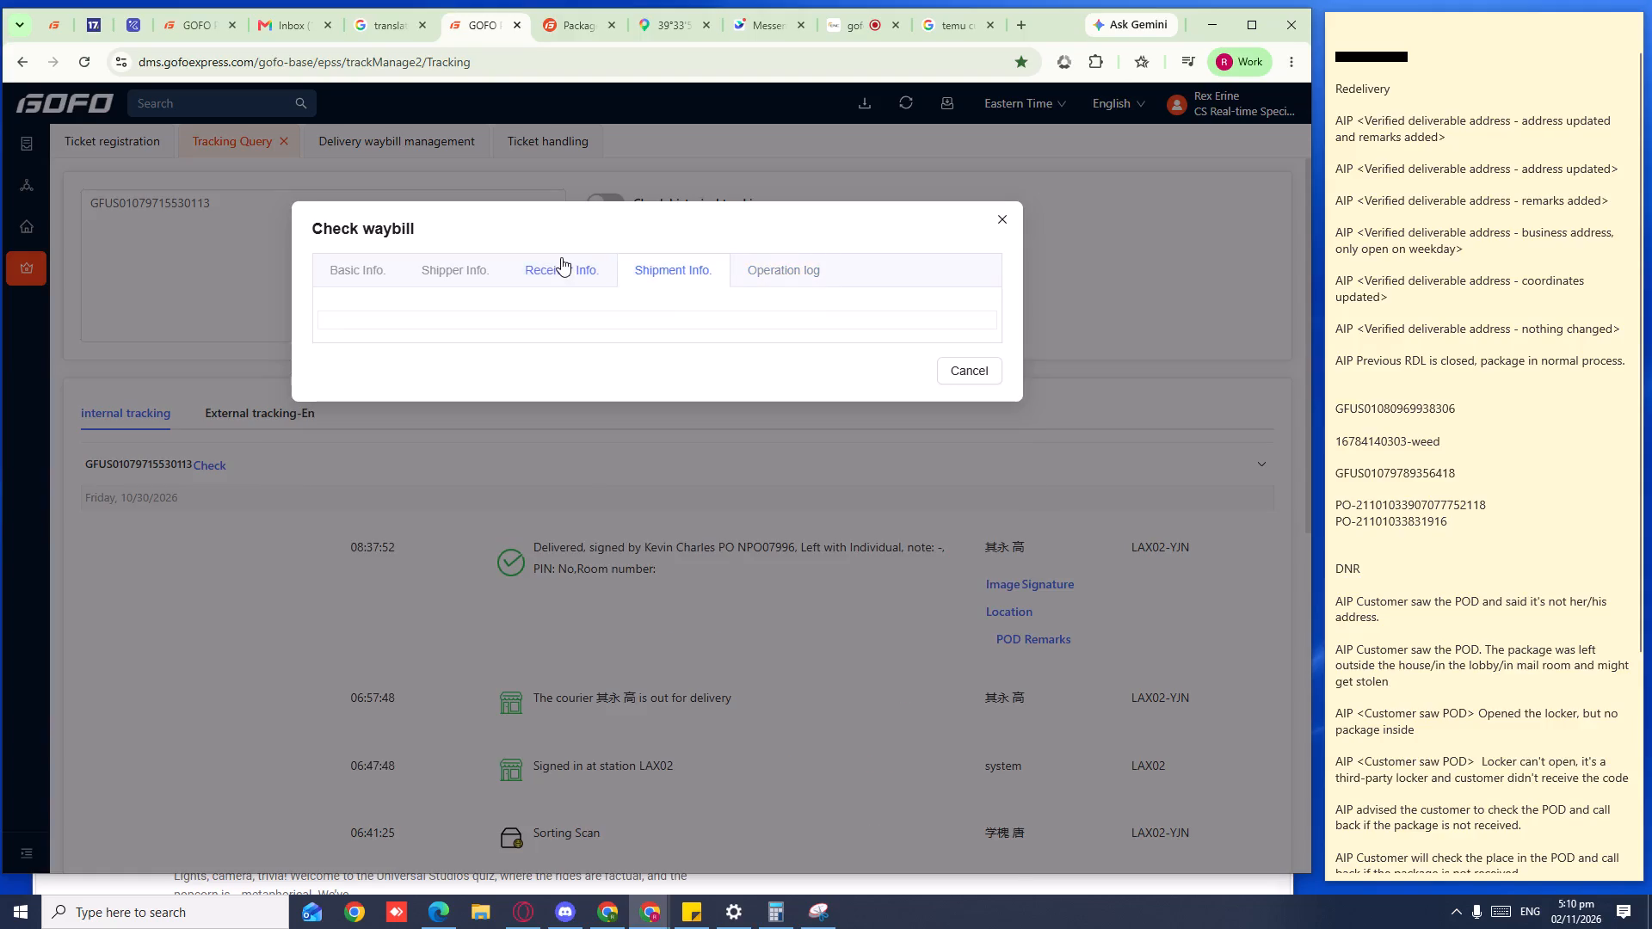
left_click(561, 257)
left_click(440, 270)
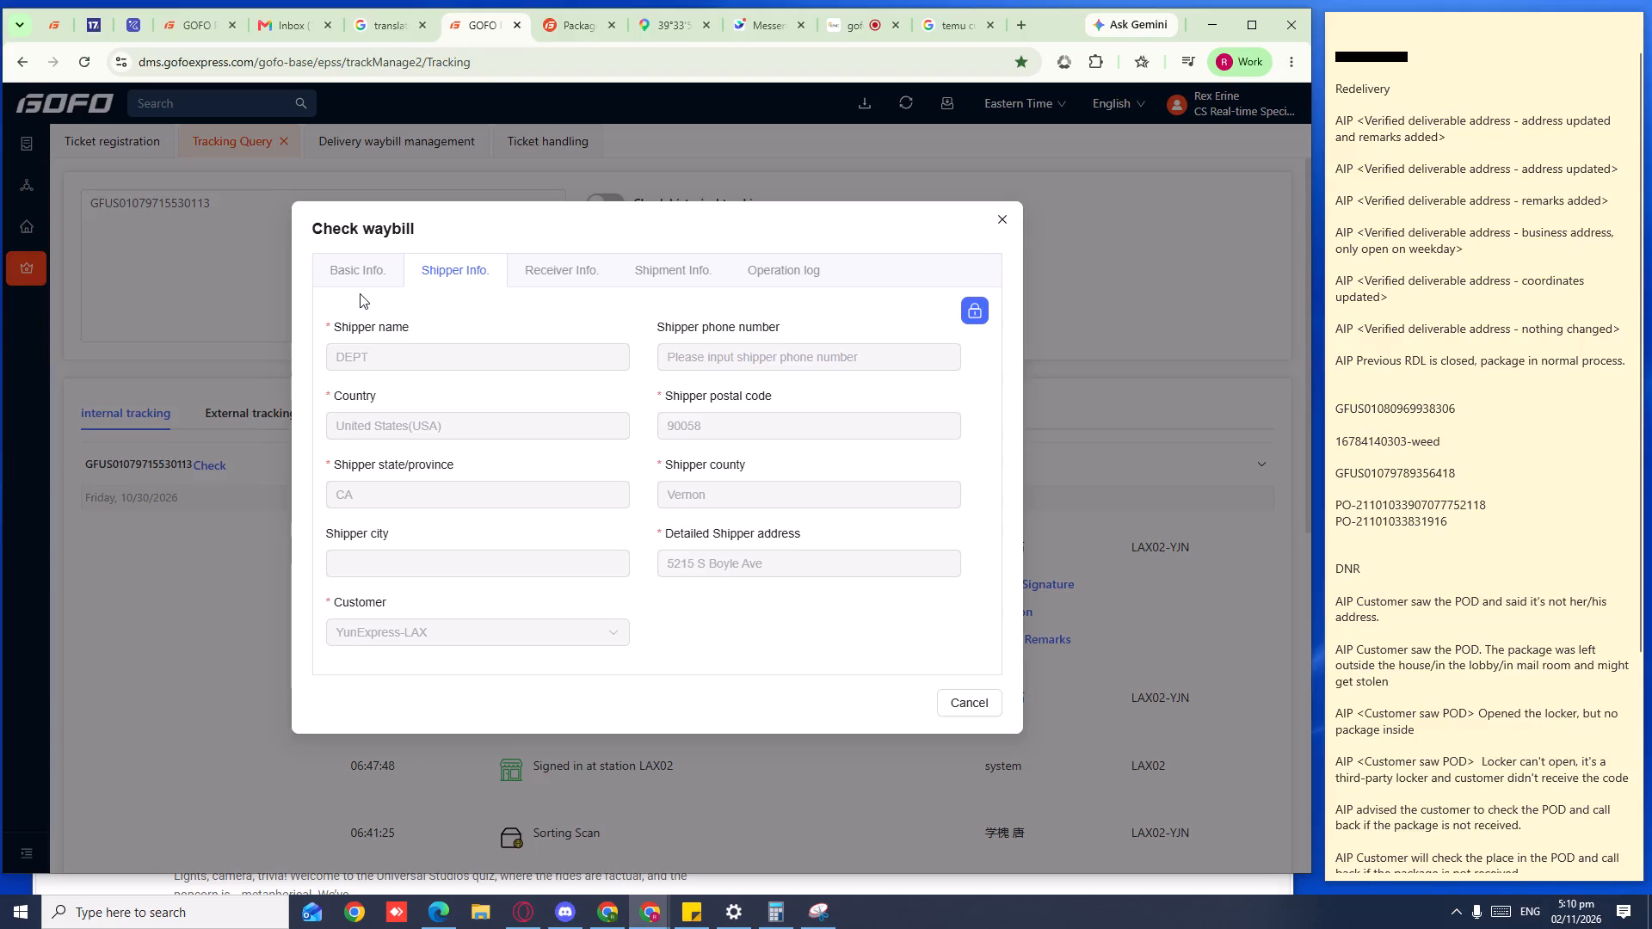
left_click(992, 227)
double_click(341, 218)
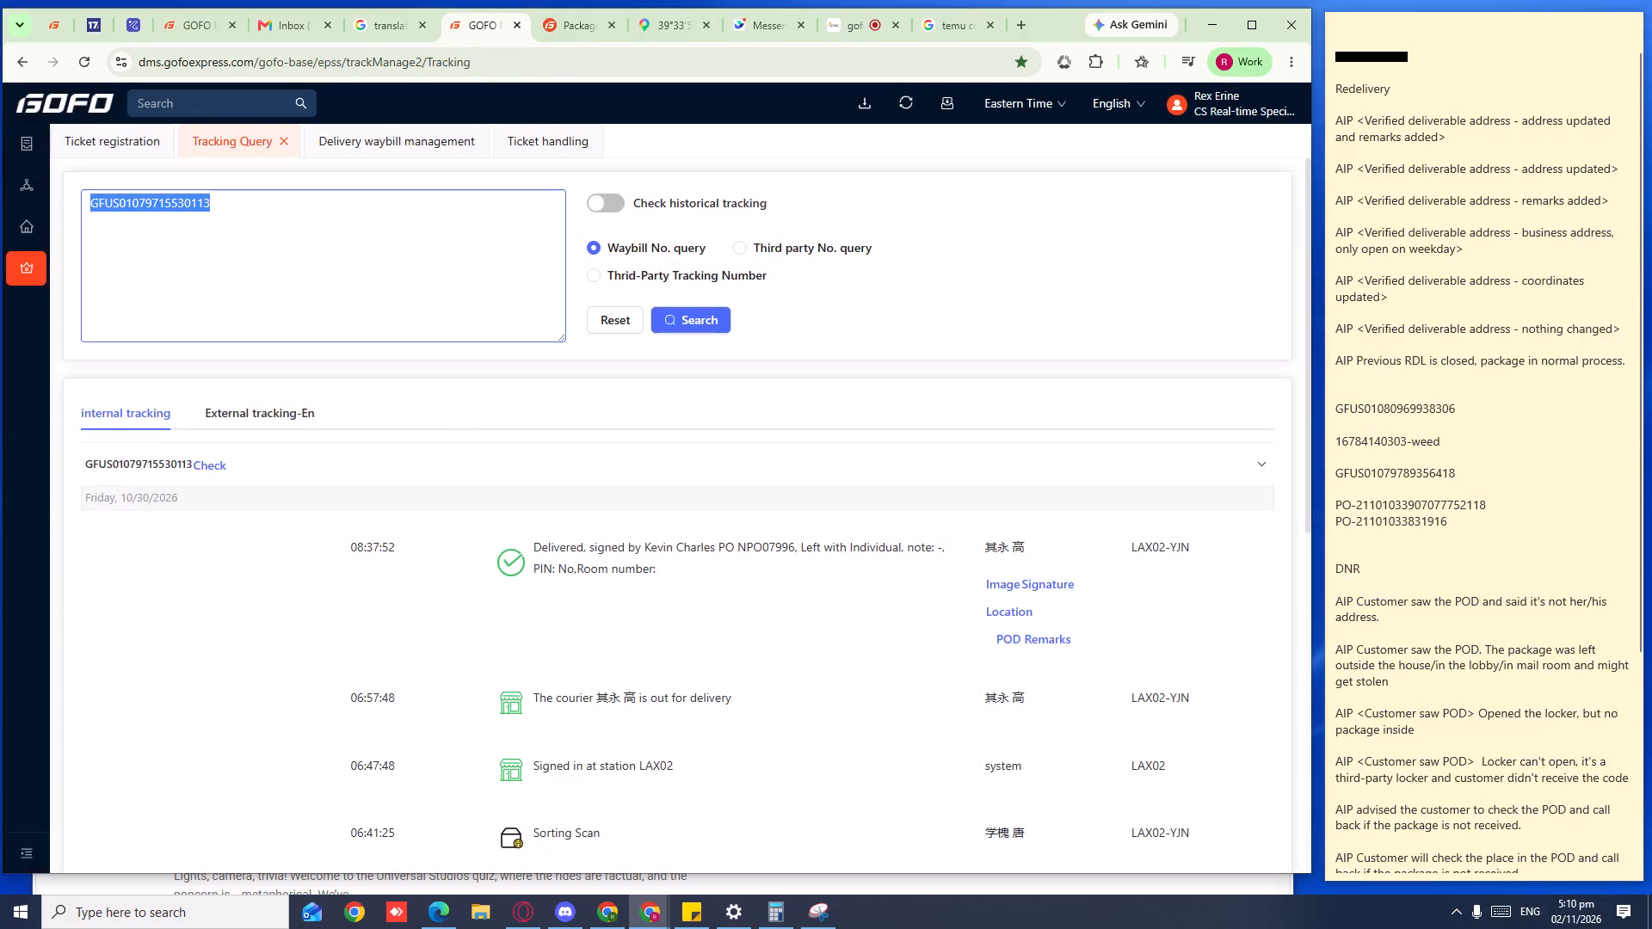
right_click(125, 209)
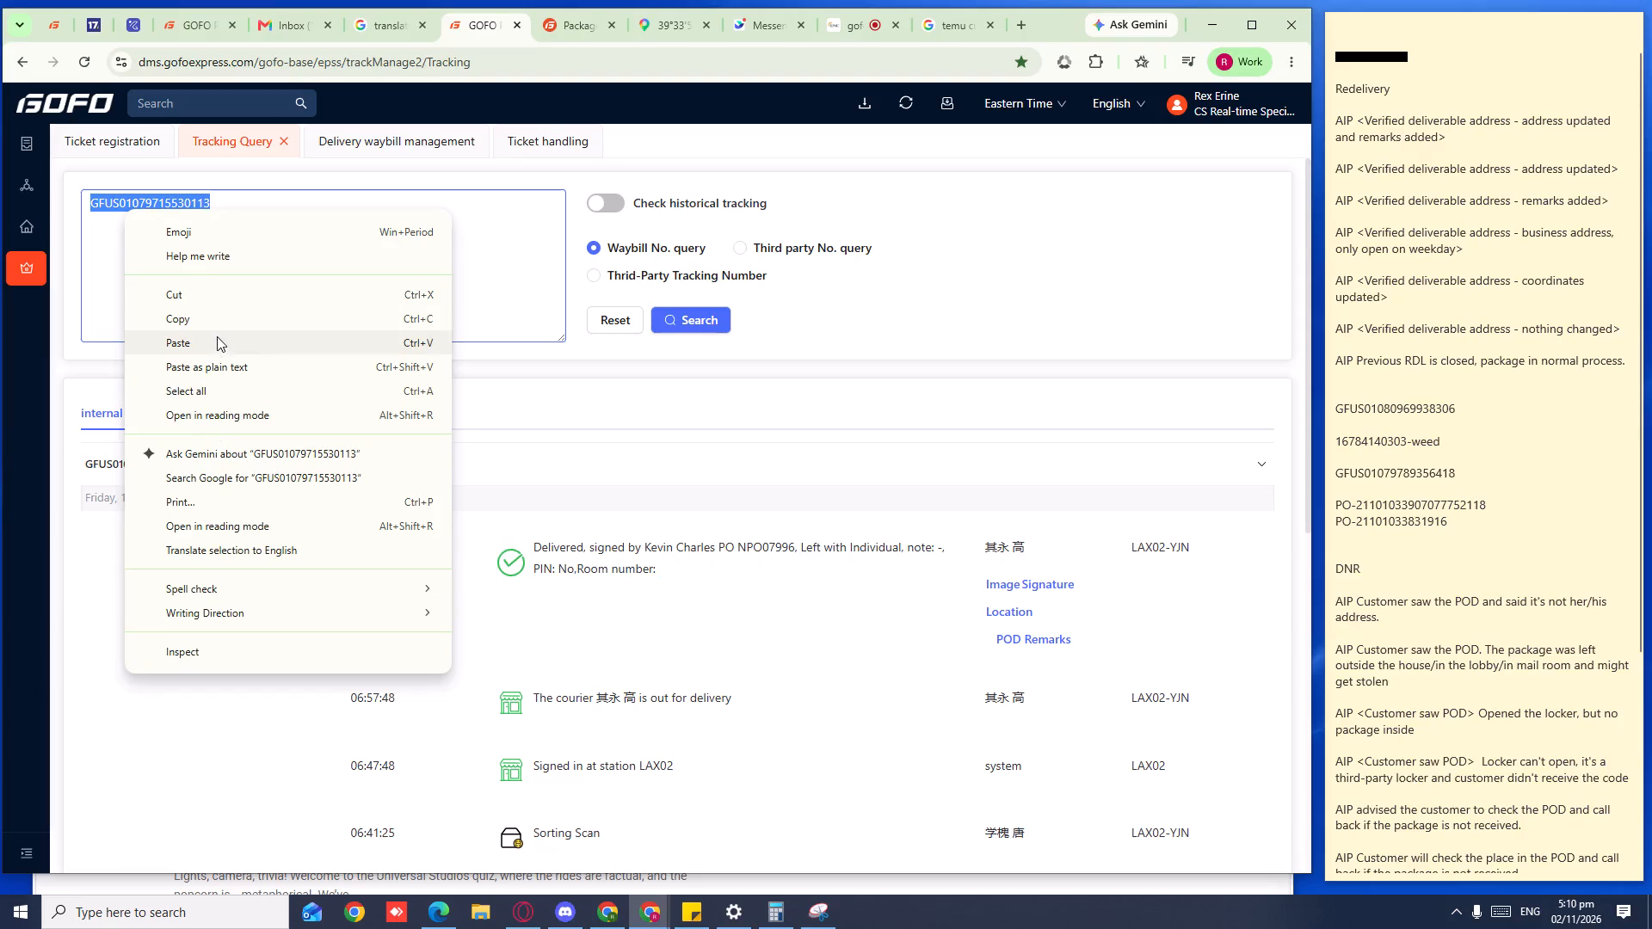
left_click(219, 309)
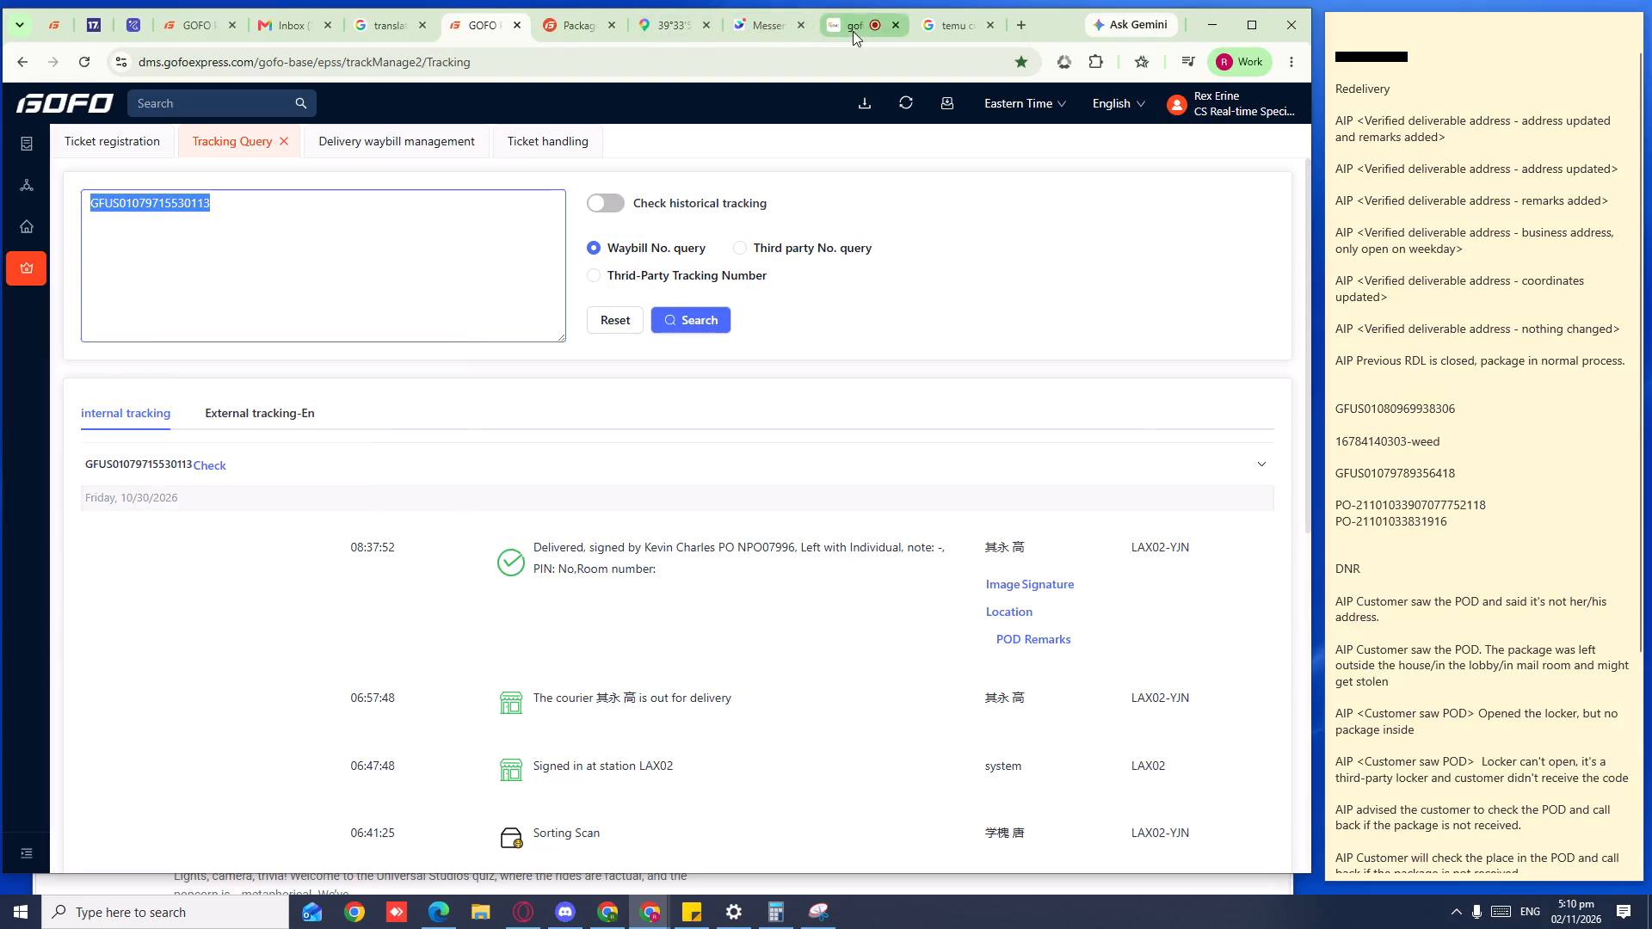
Switch to the call center's queue panel and close the ended call's details without adding a disposition or remark.
left_click(853, 31)
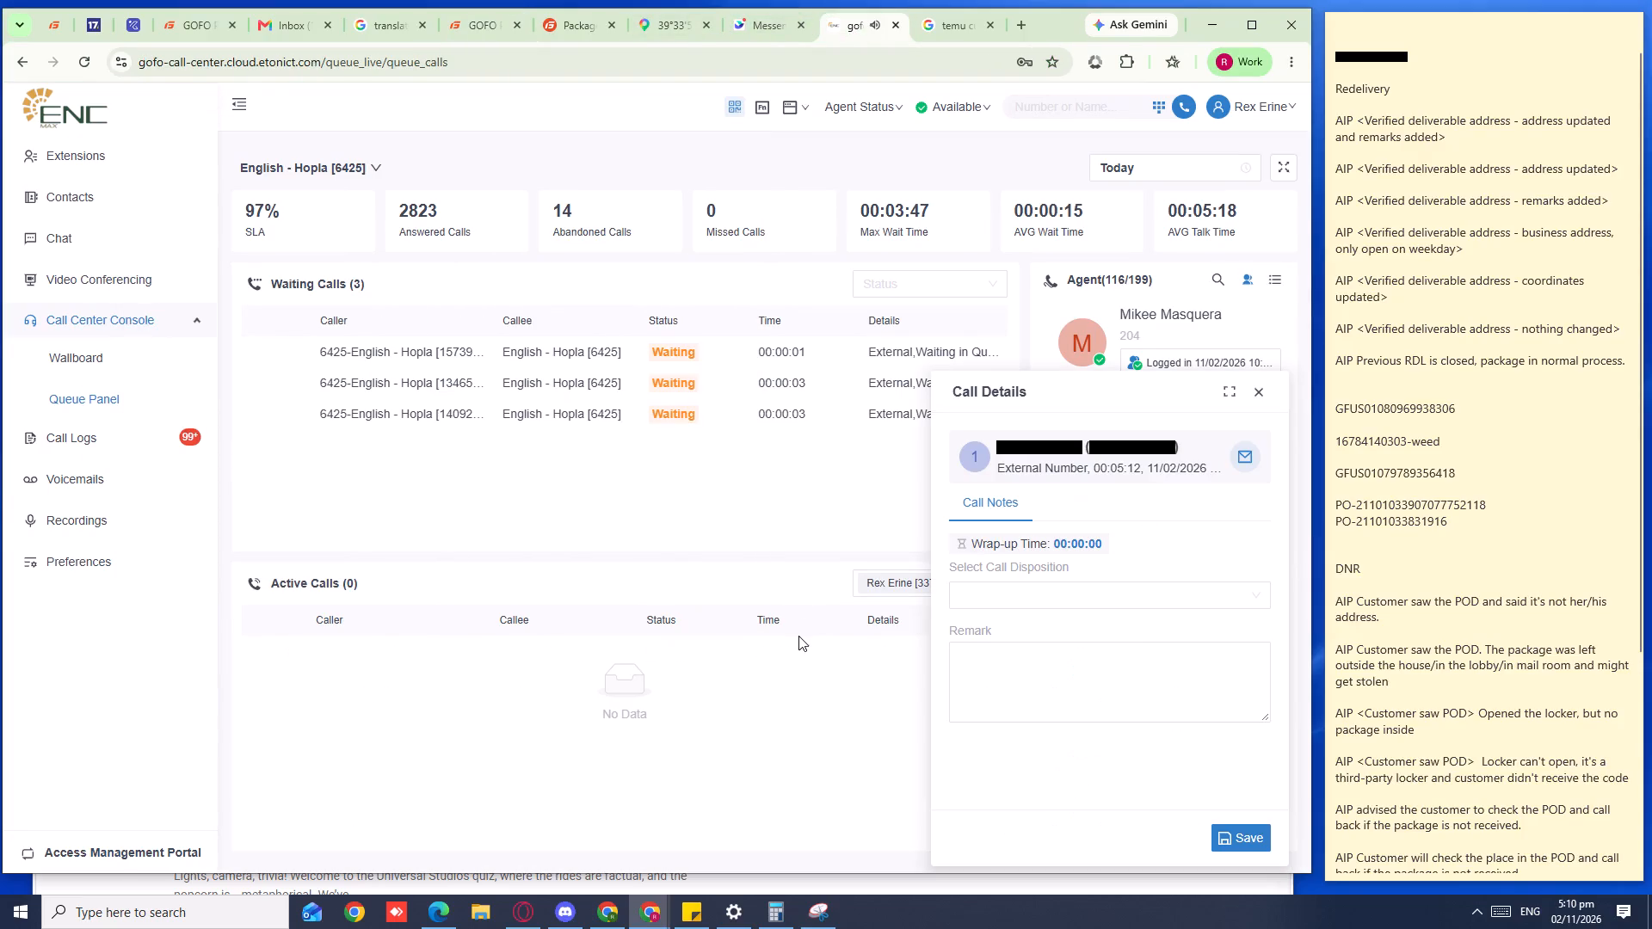
left_click(1261, 397)
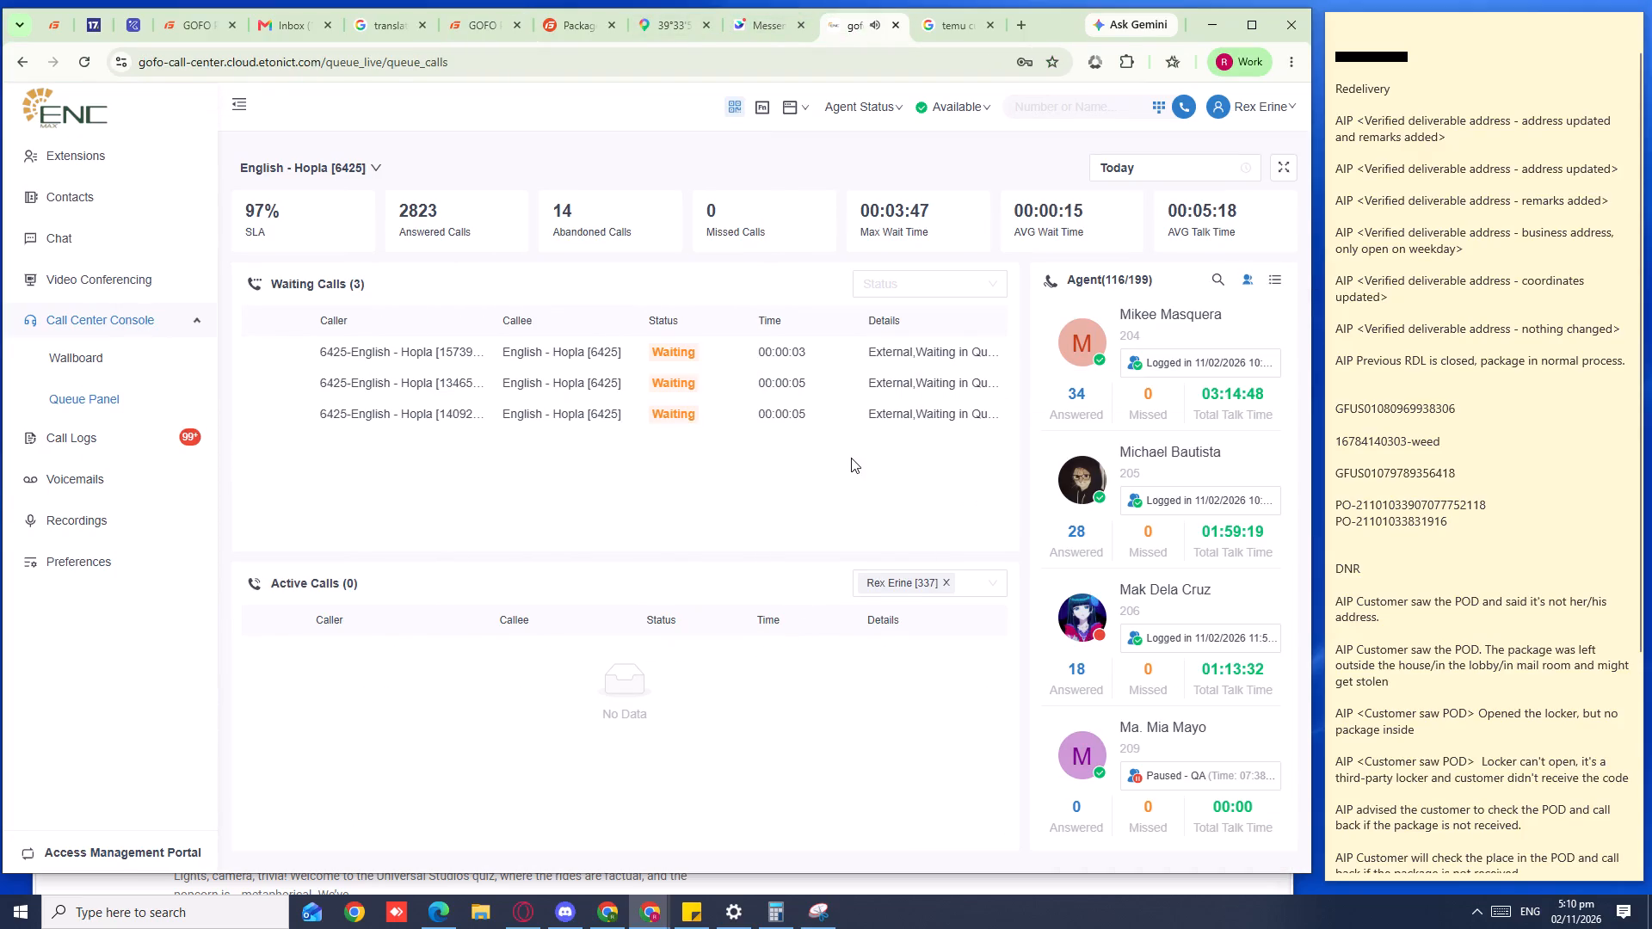
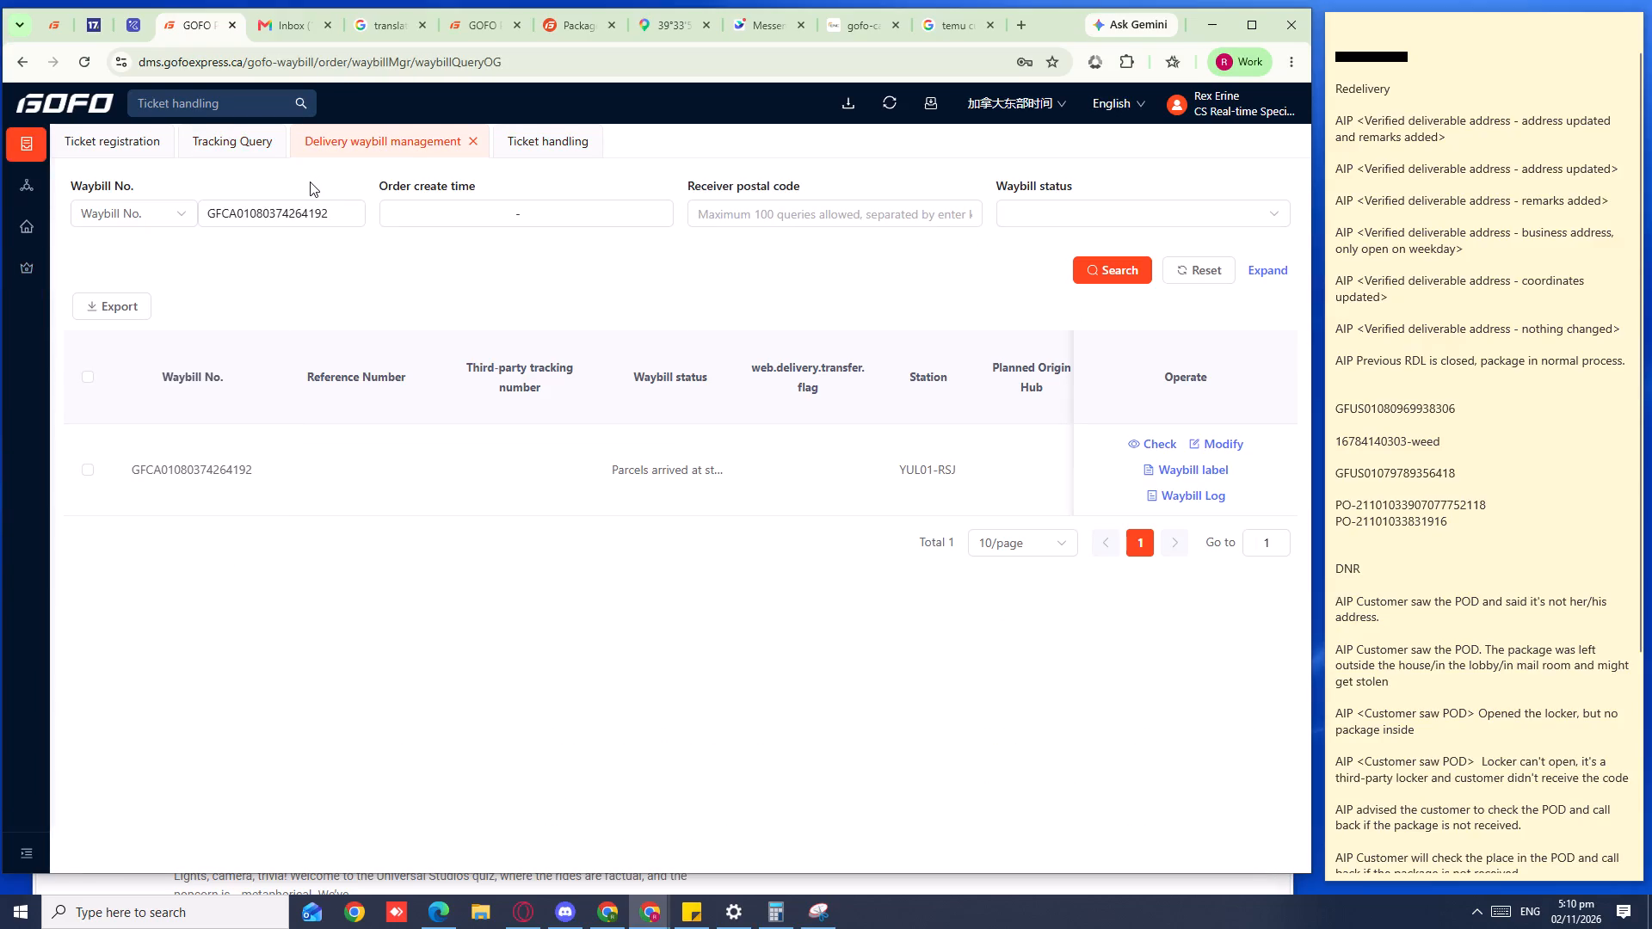
Bring up the ticket registration form and copy the caller's phone number from the first line of the sticky note.
left_click(225, 149)
left_click(120, 149)
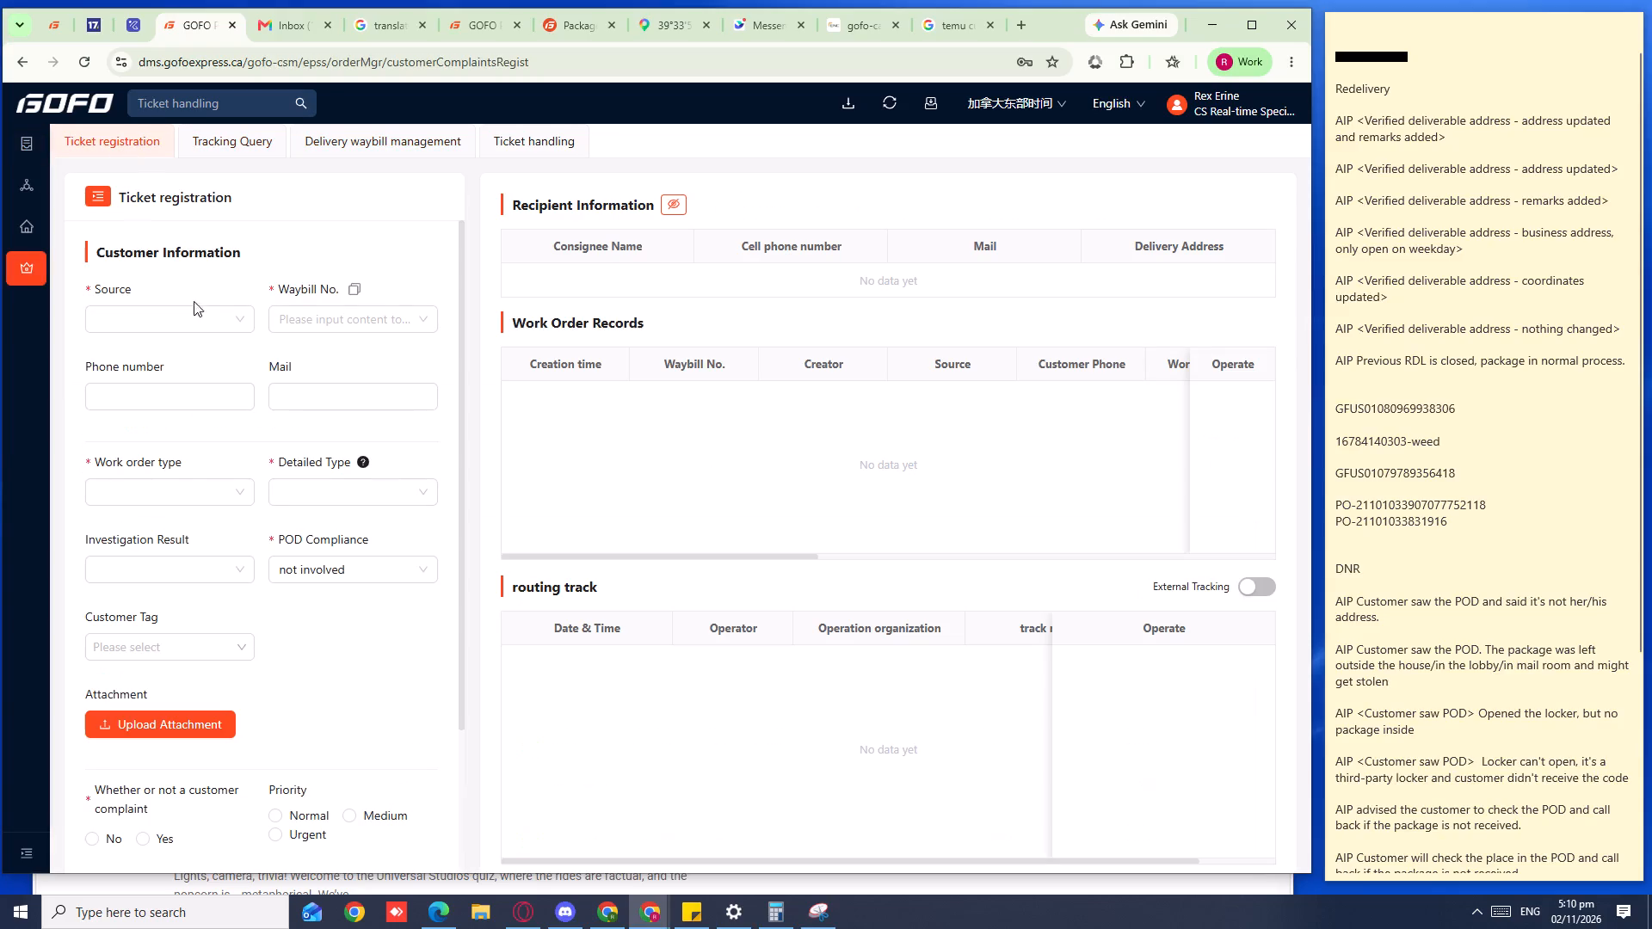
left_click(1376, 46)
double_click(1373, 46)
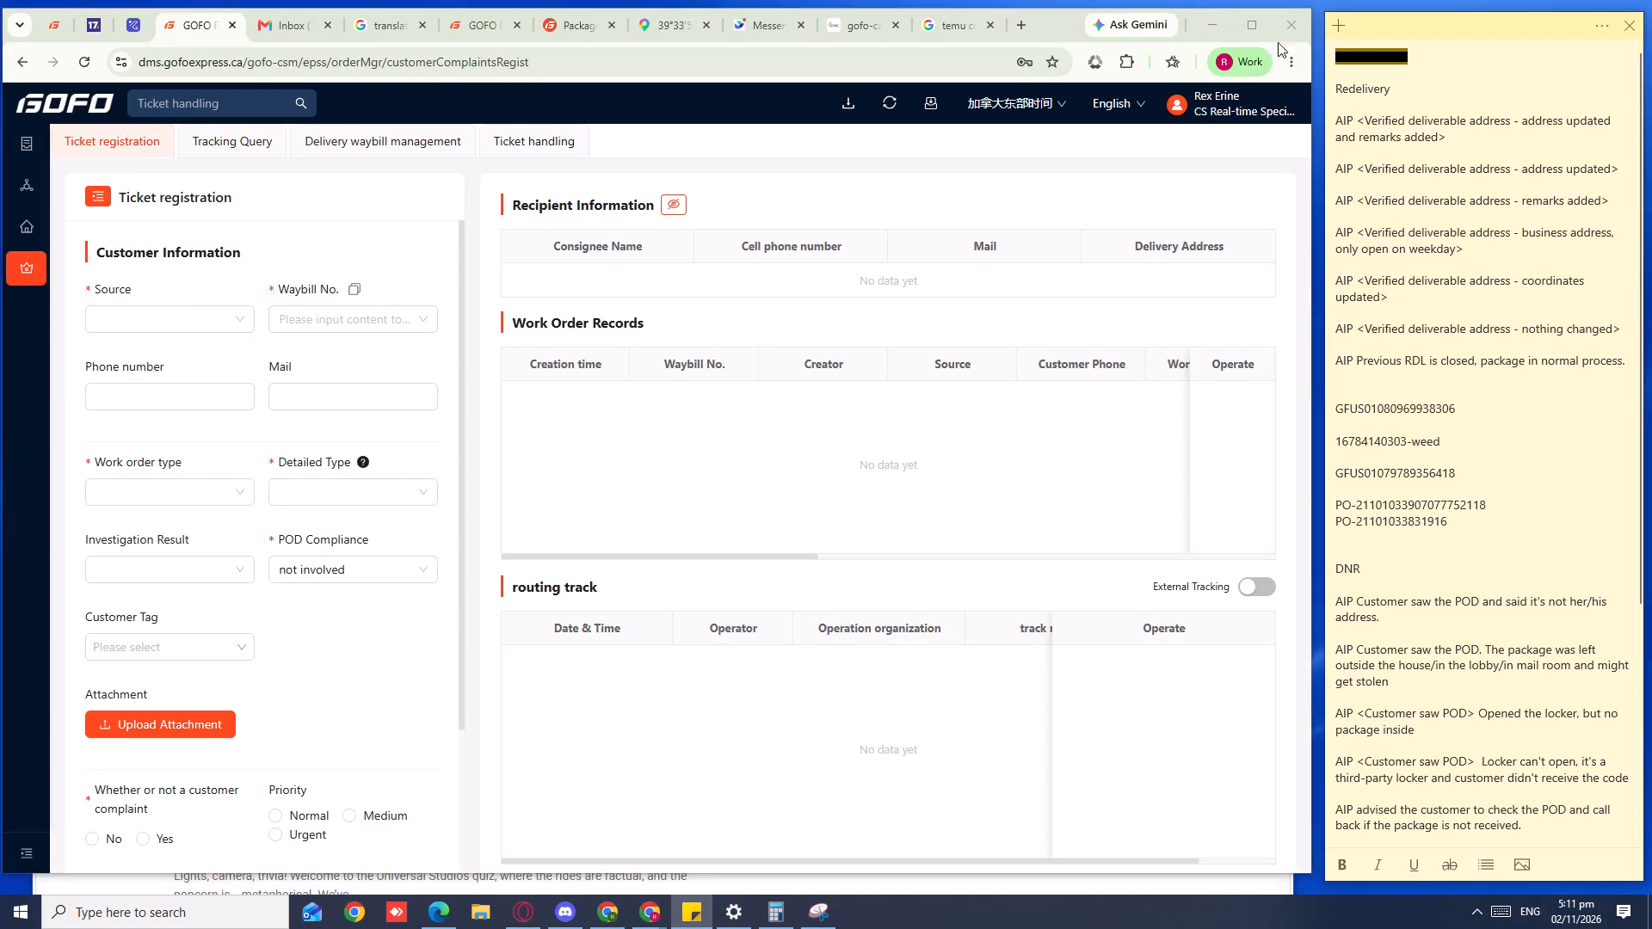
key("ctrl+c")
key("ctrl+c")
key("ctrl+c")
key("ctrl+c")
Recheck the waybill's internal tracking, search the ticket registration's phone record lookup for the copied phone number, and close the lookup.
left_click(238, 141)
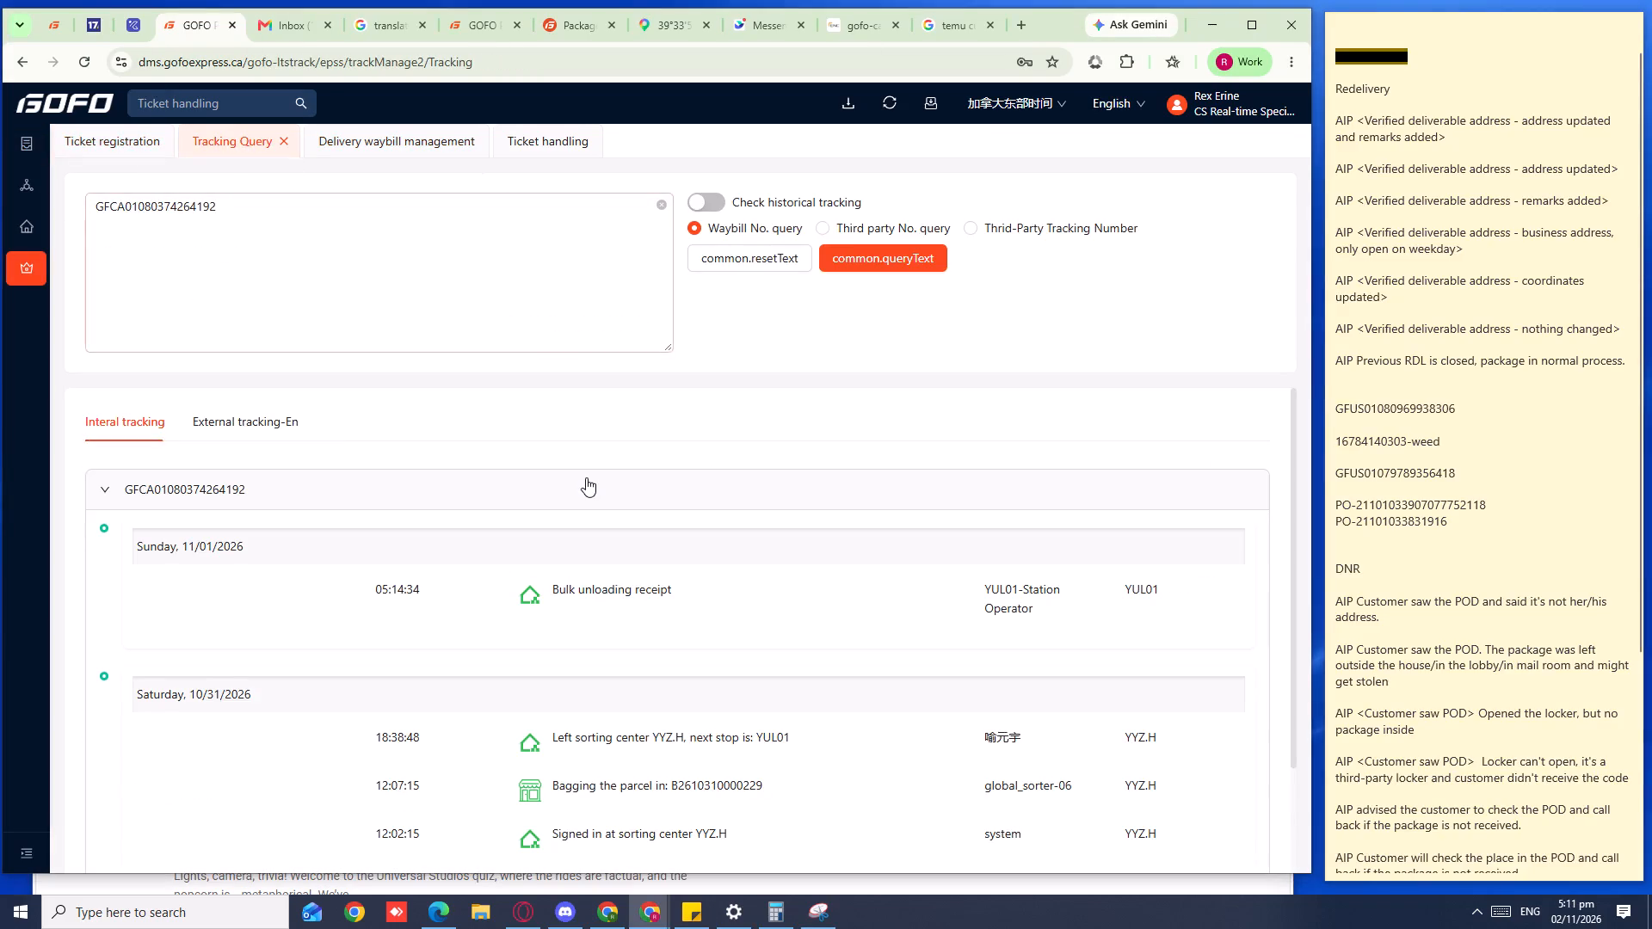
scroll(306, 527, "up", 4)
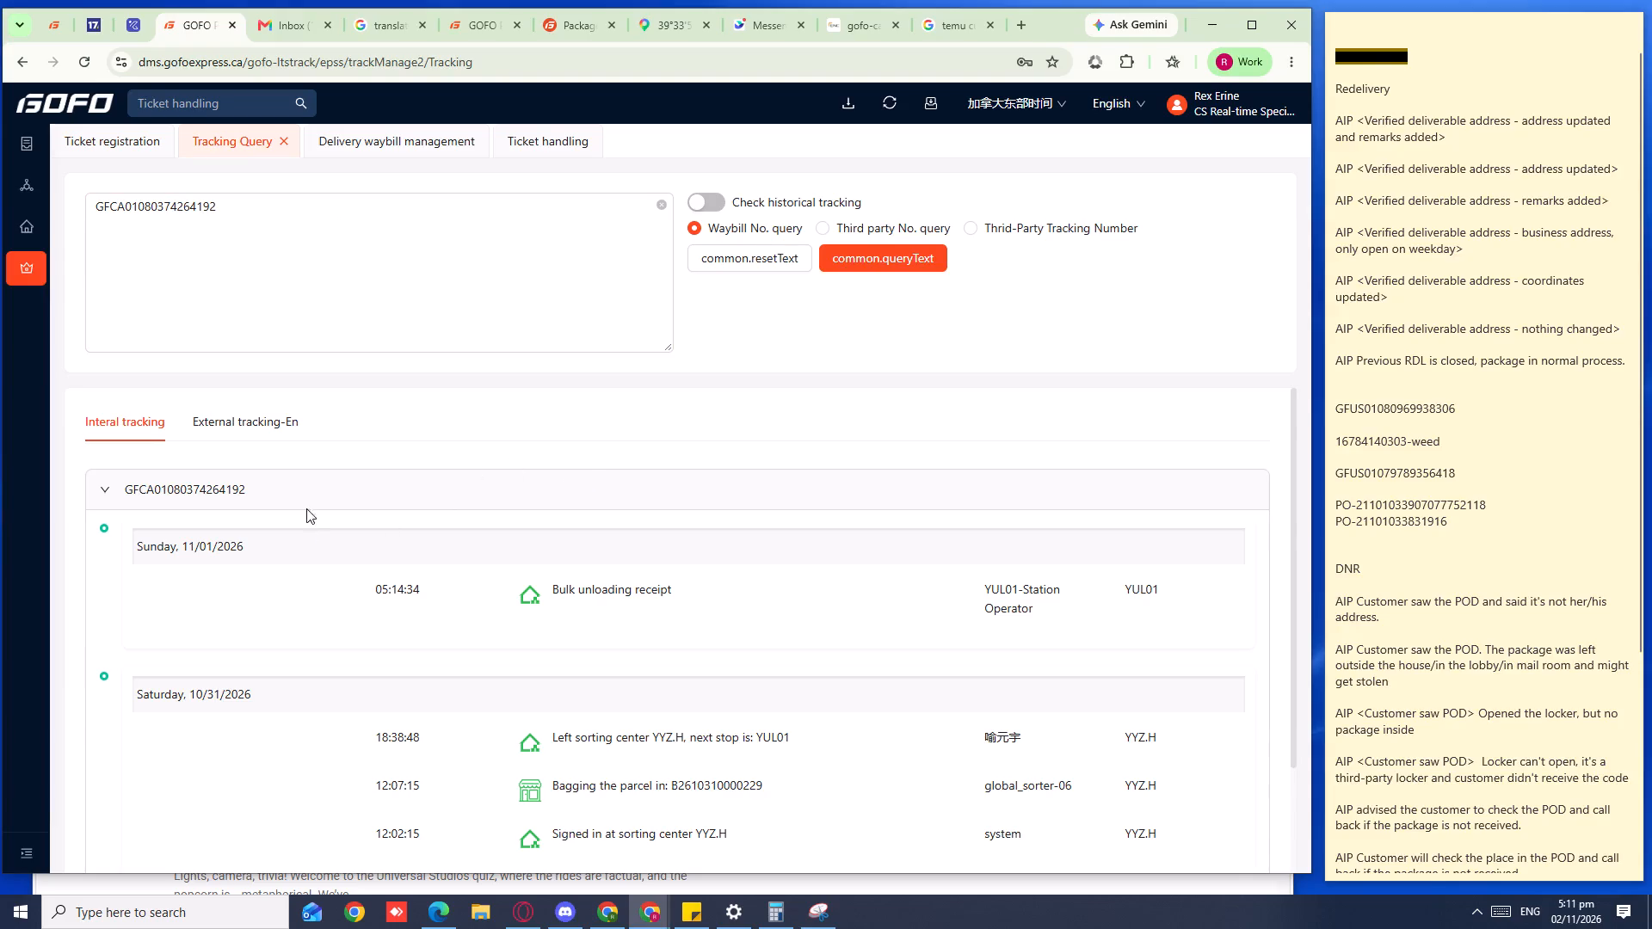
left_click(147, 150)
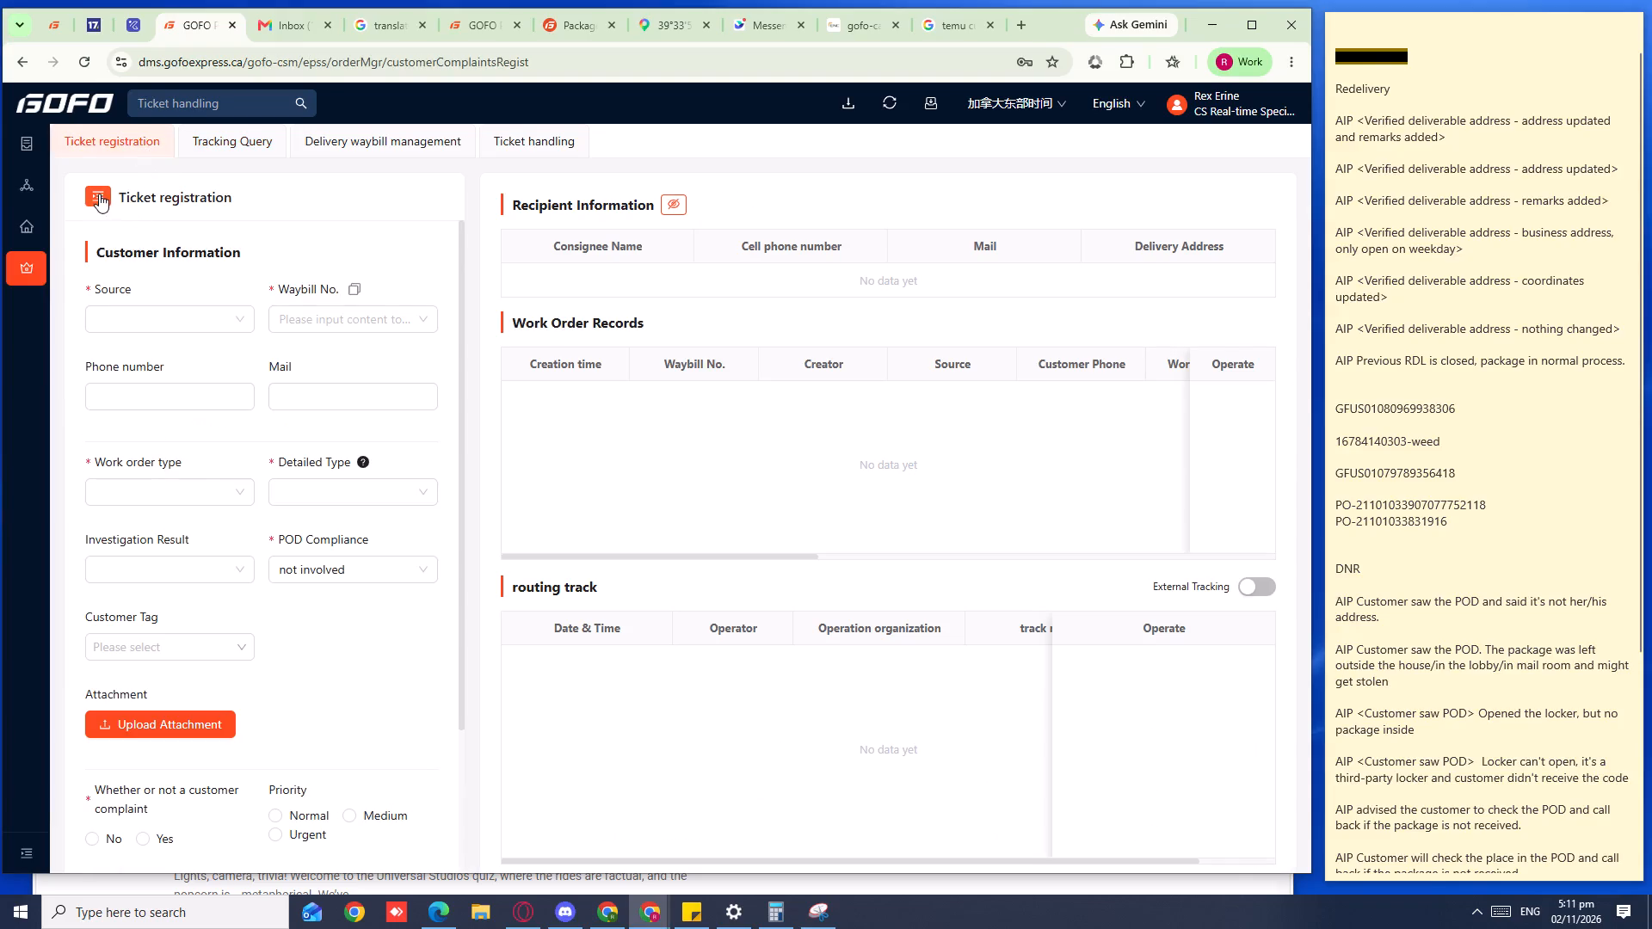
left_click(99, 194)
left_click(150, 281)
left_click(169, 259, "ctrl")
key("ctrl+v")
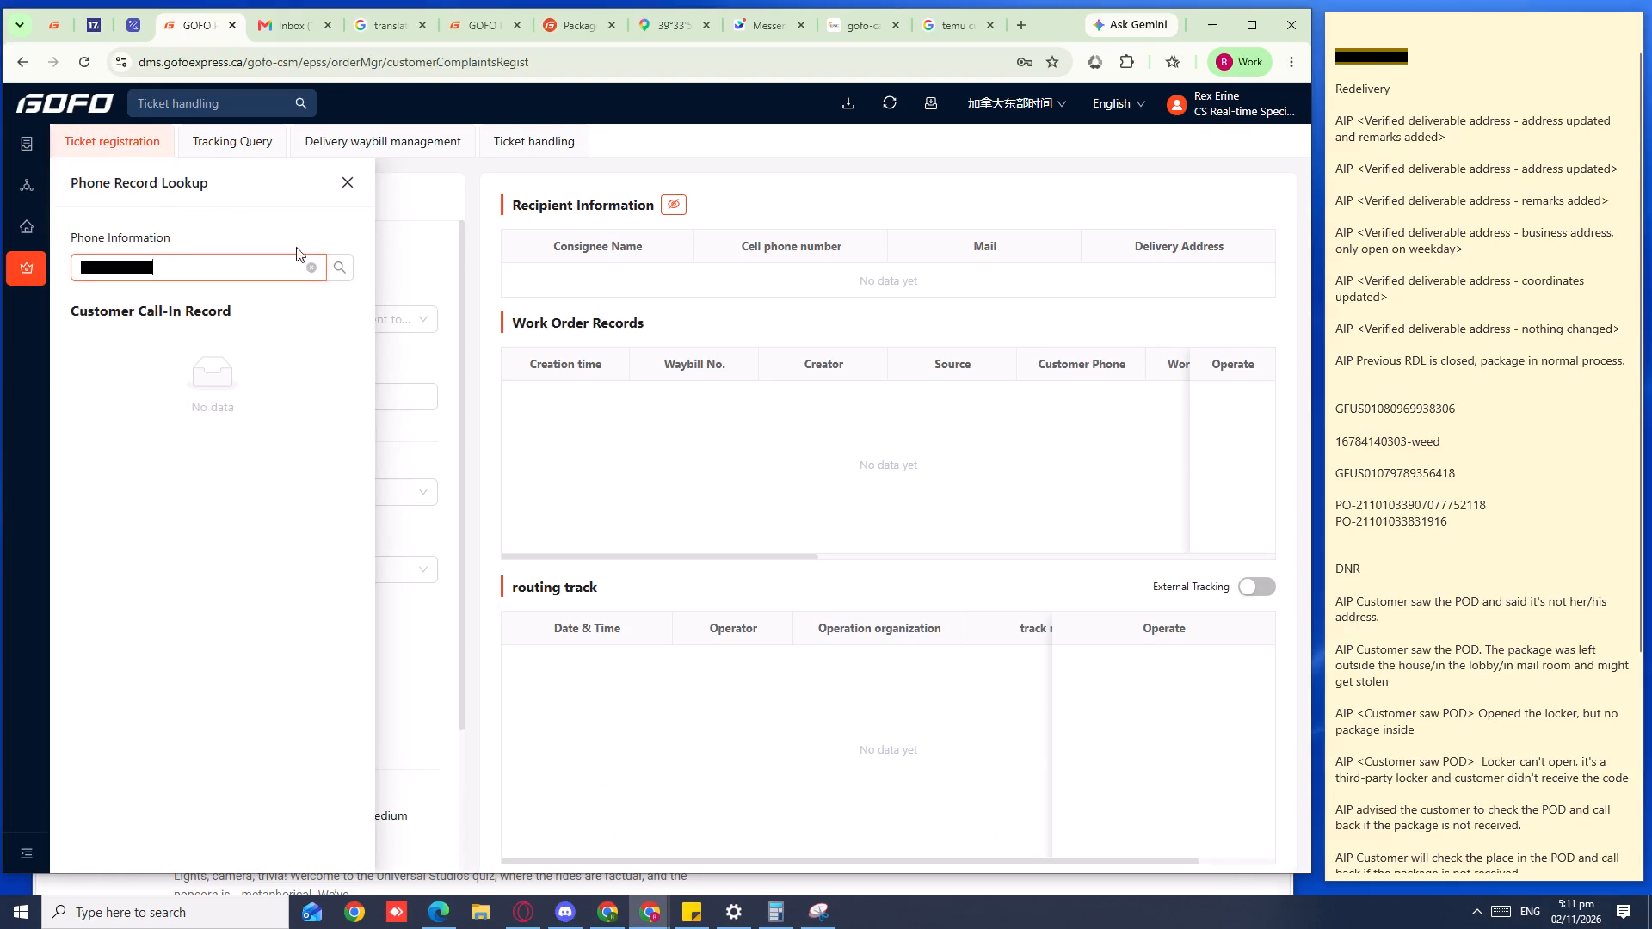
left_click(356, 267)
left_click(345, 272)
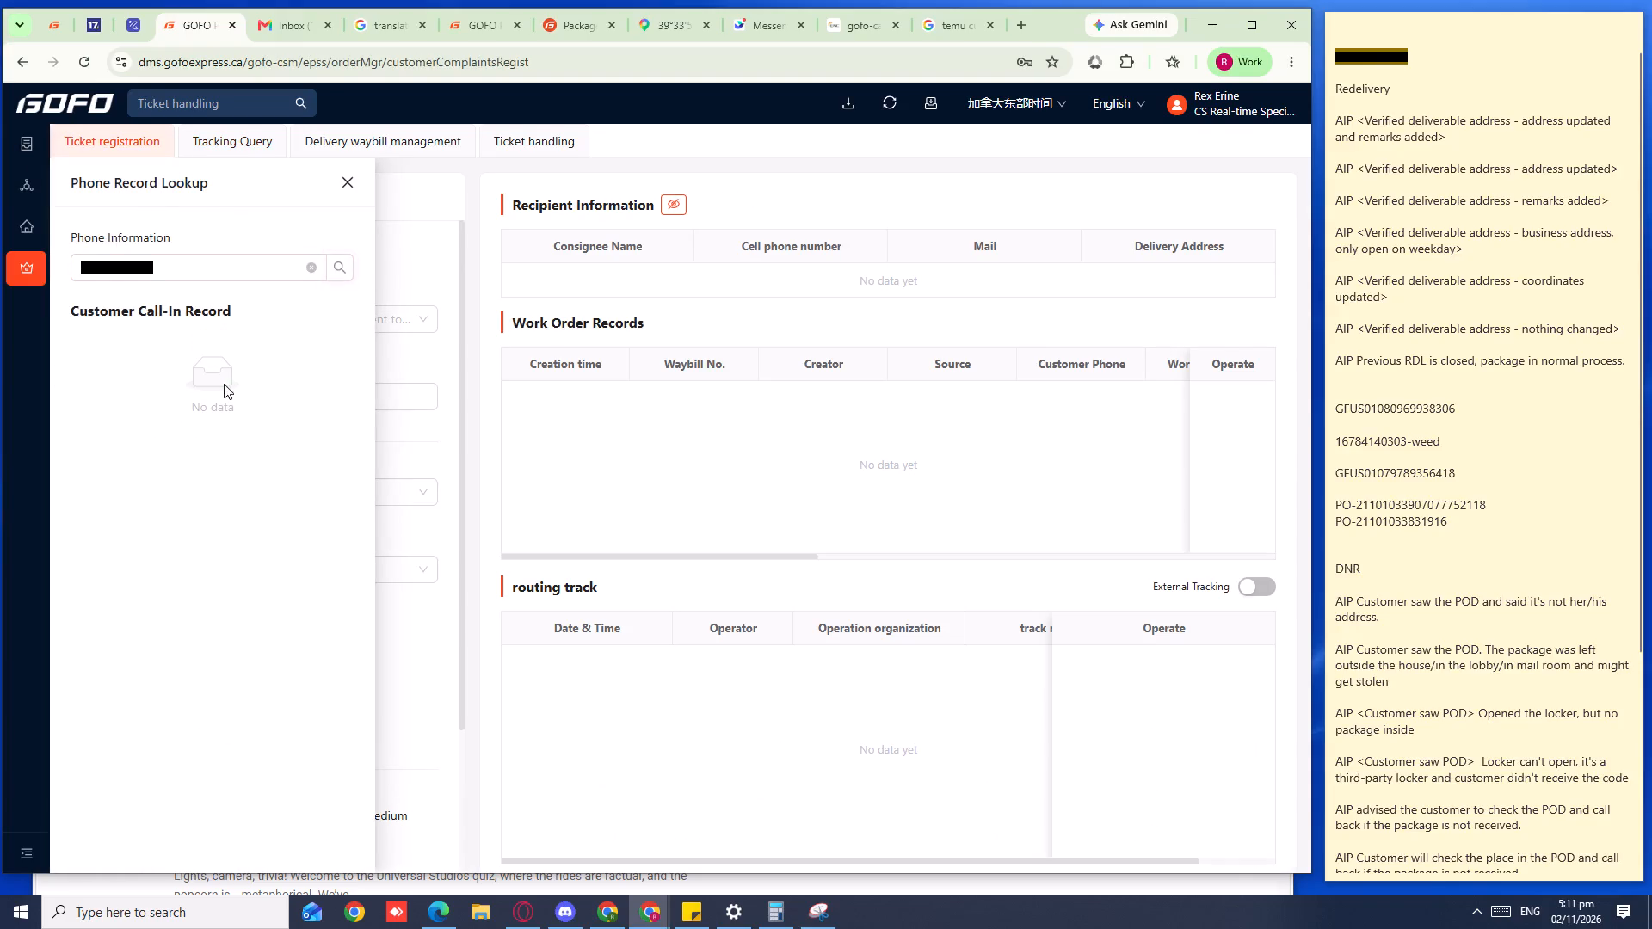
left_click(336, 193)
left_click(336, 176)
left_click(347, 184)
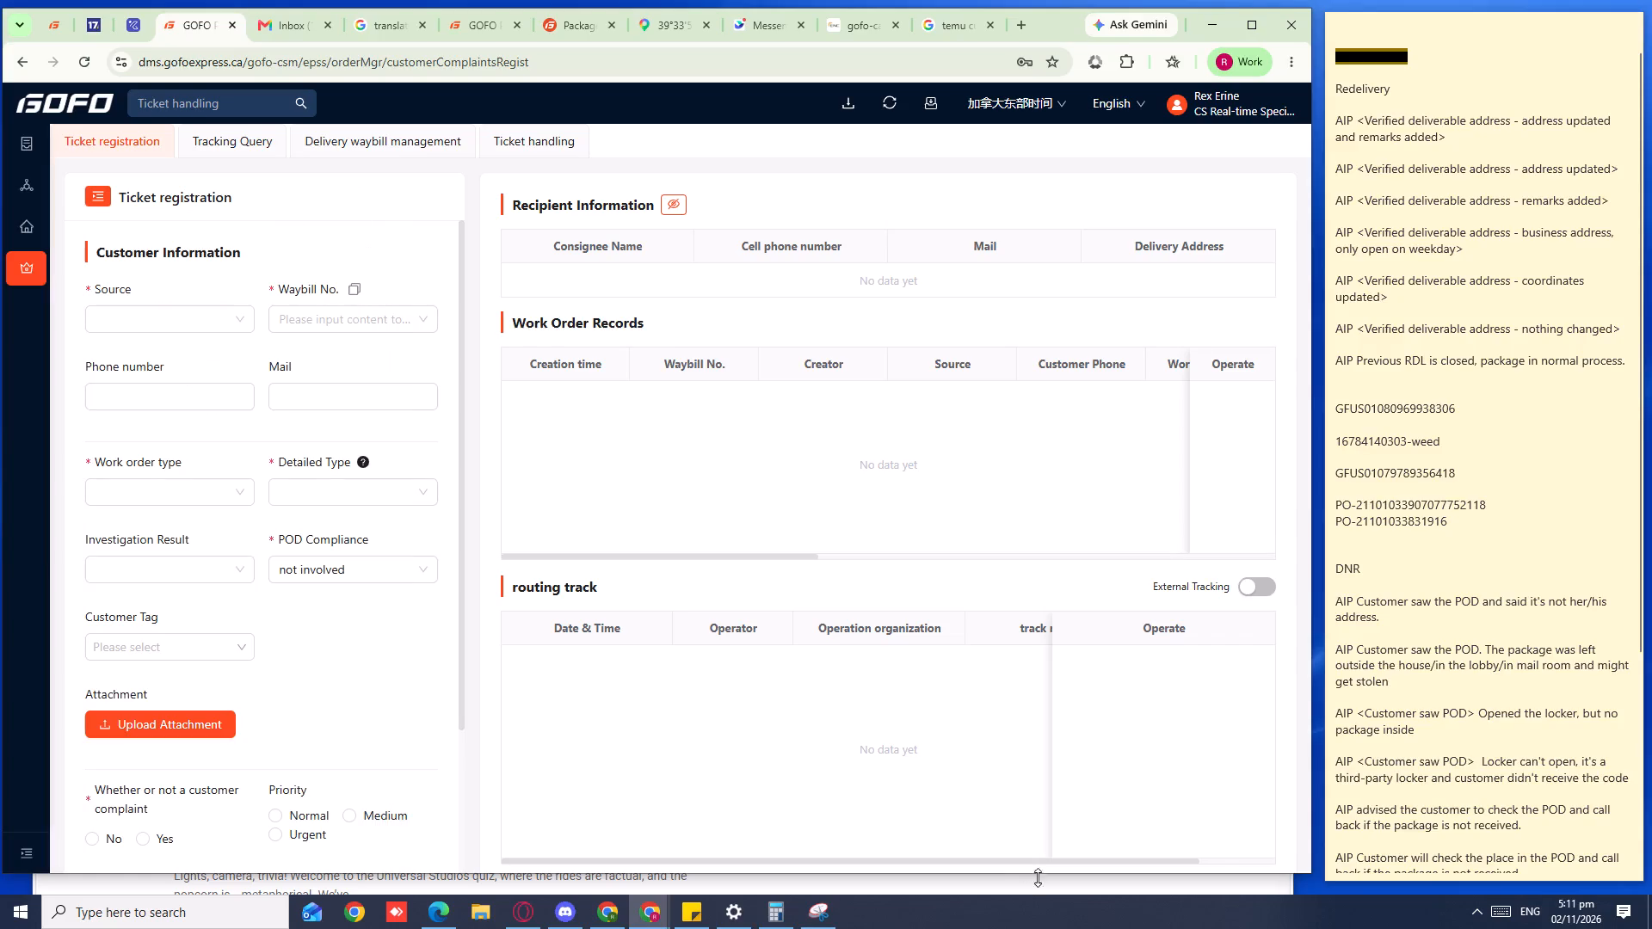
Switch to the call center's recordings and copy the caller's phone number from the inbound call recorded at 17:05:03.
left_click(852, 30)
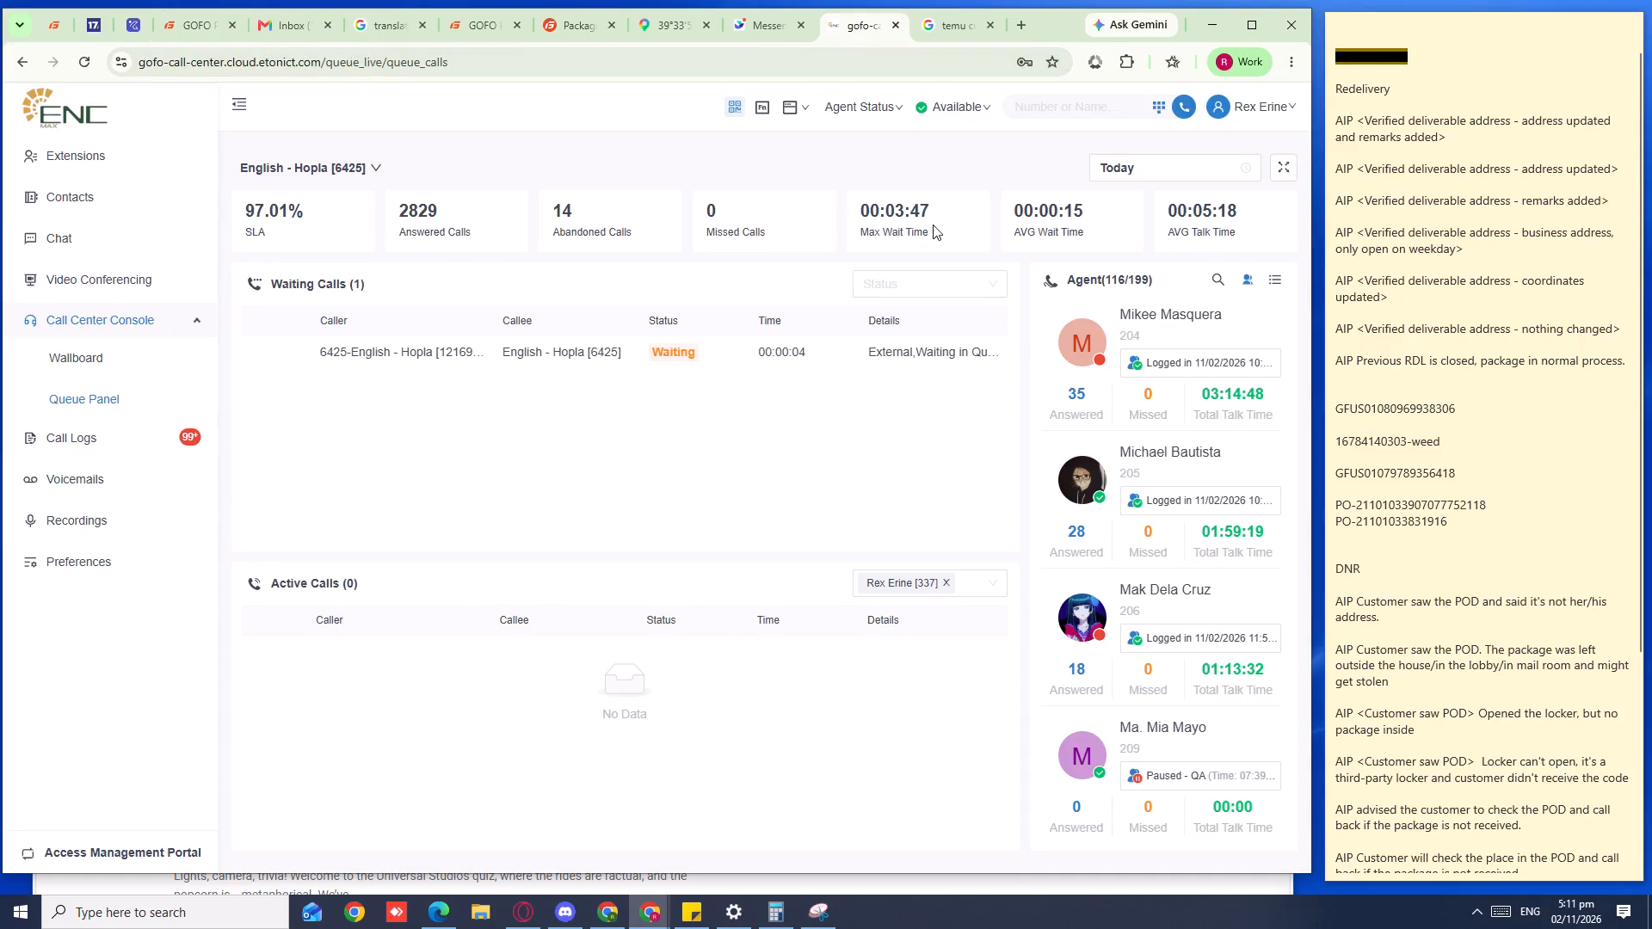
left_click(79, 531)
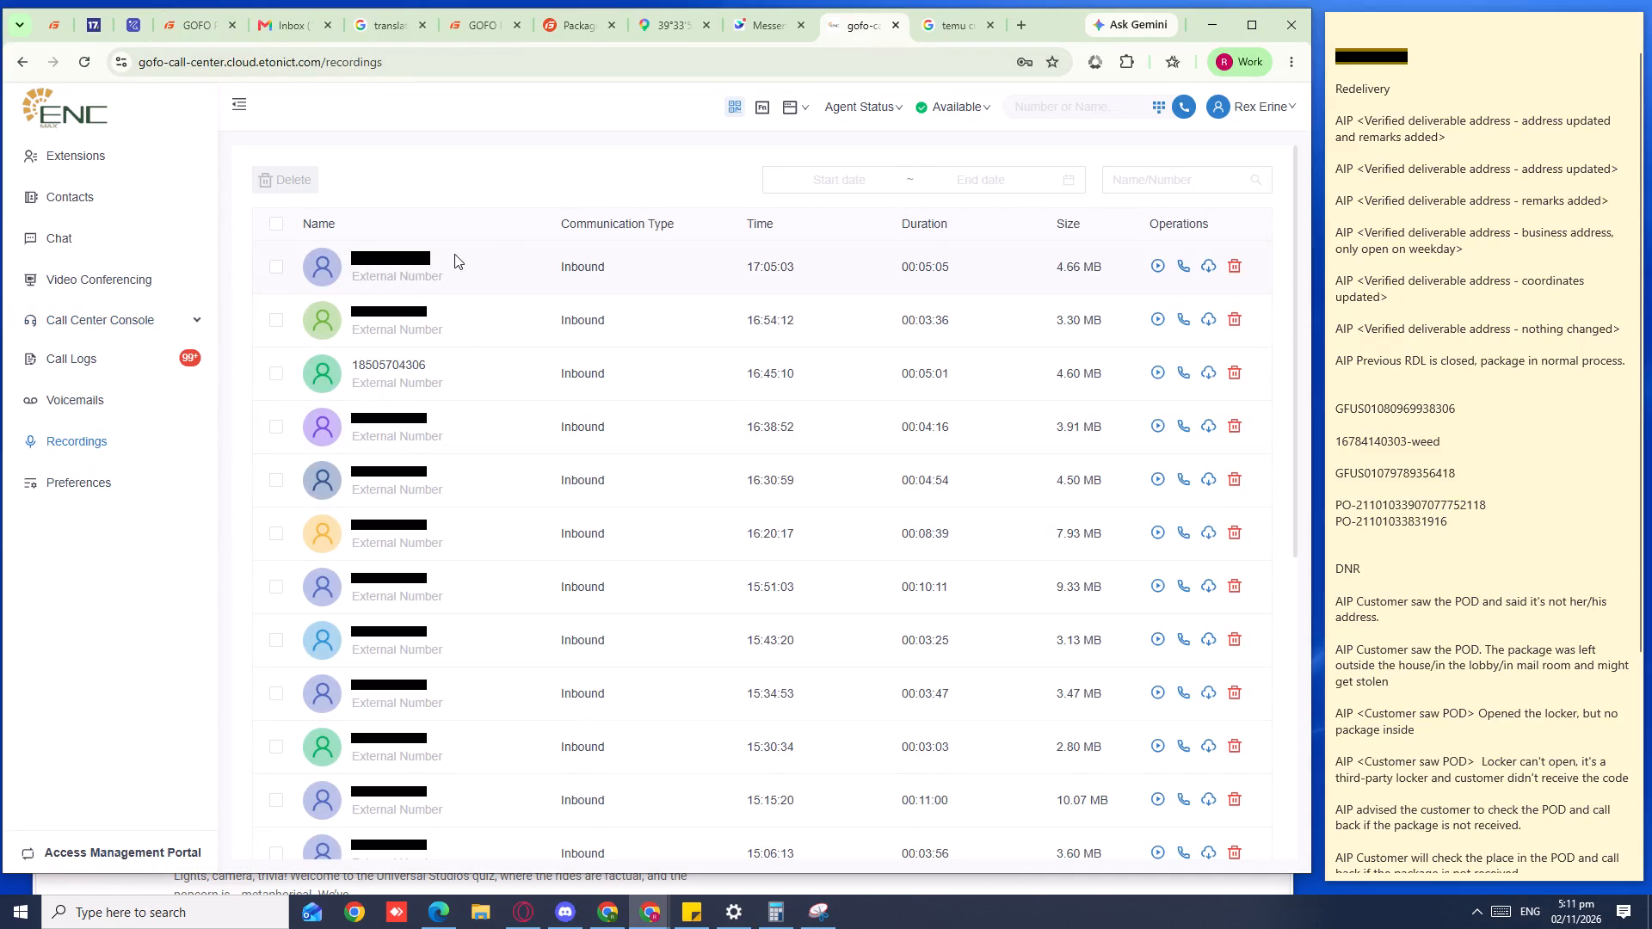
left_click_drag(454, 254, 351, 266)
left_click(124, 623)
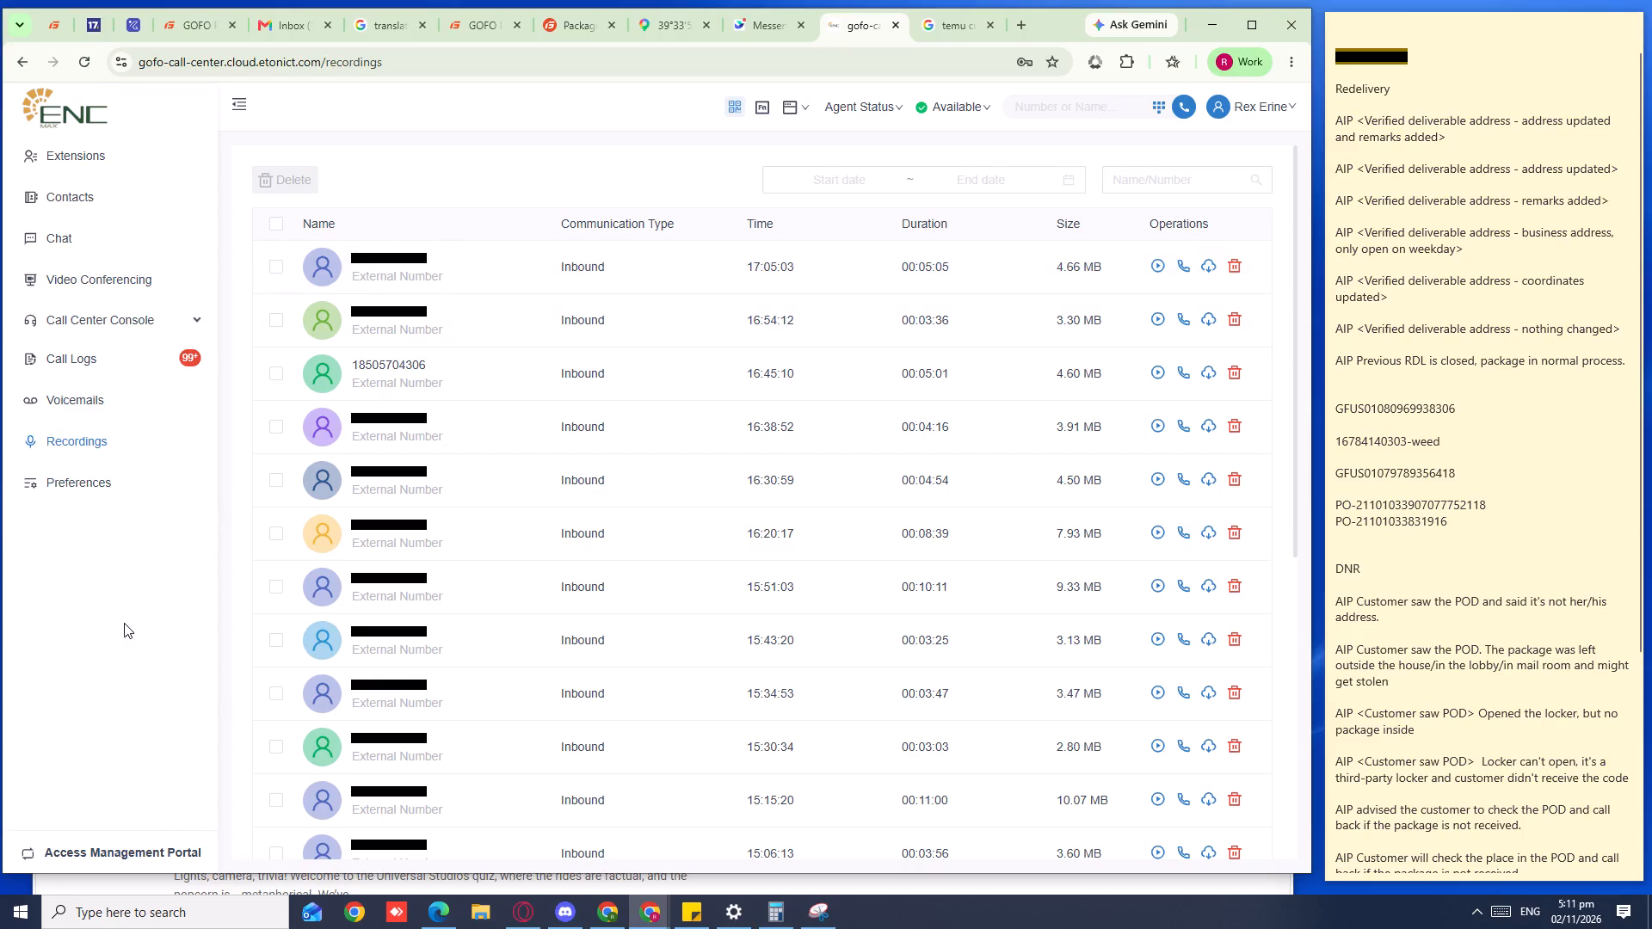
left_click_drag(424, 254, 350, 261)
left_click_drag(350, 261, 348, 261)
key("ctrl+c")
key("ctrl+c")
key("ctrl+c")
key("ctrl+c")
key("ctrl+c")
key("ctrl+c")
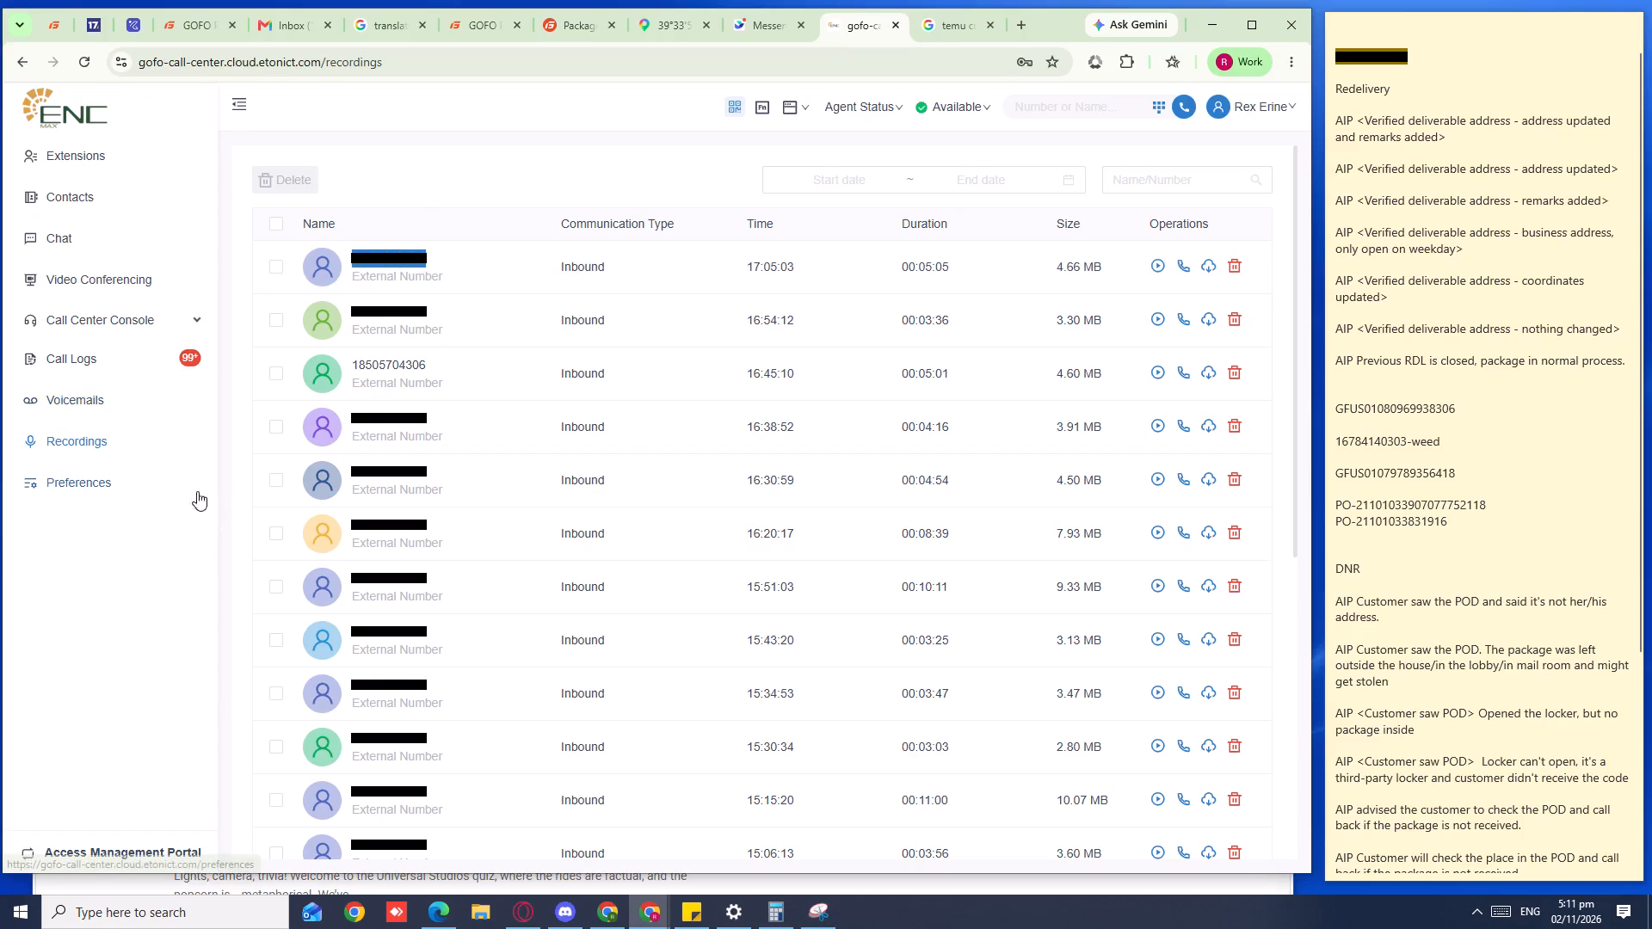
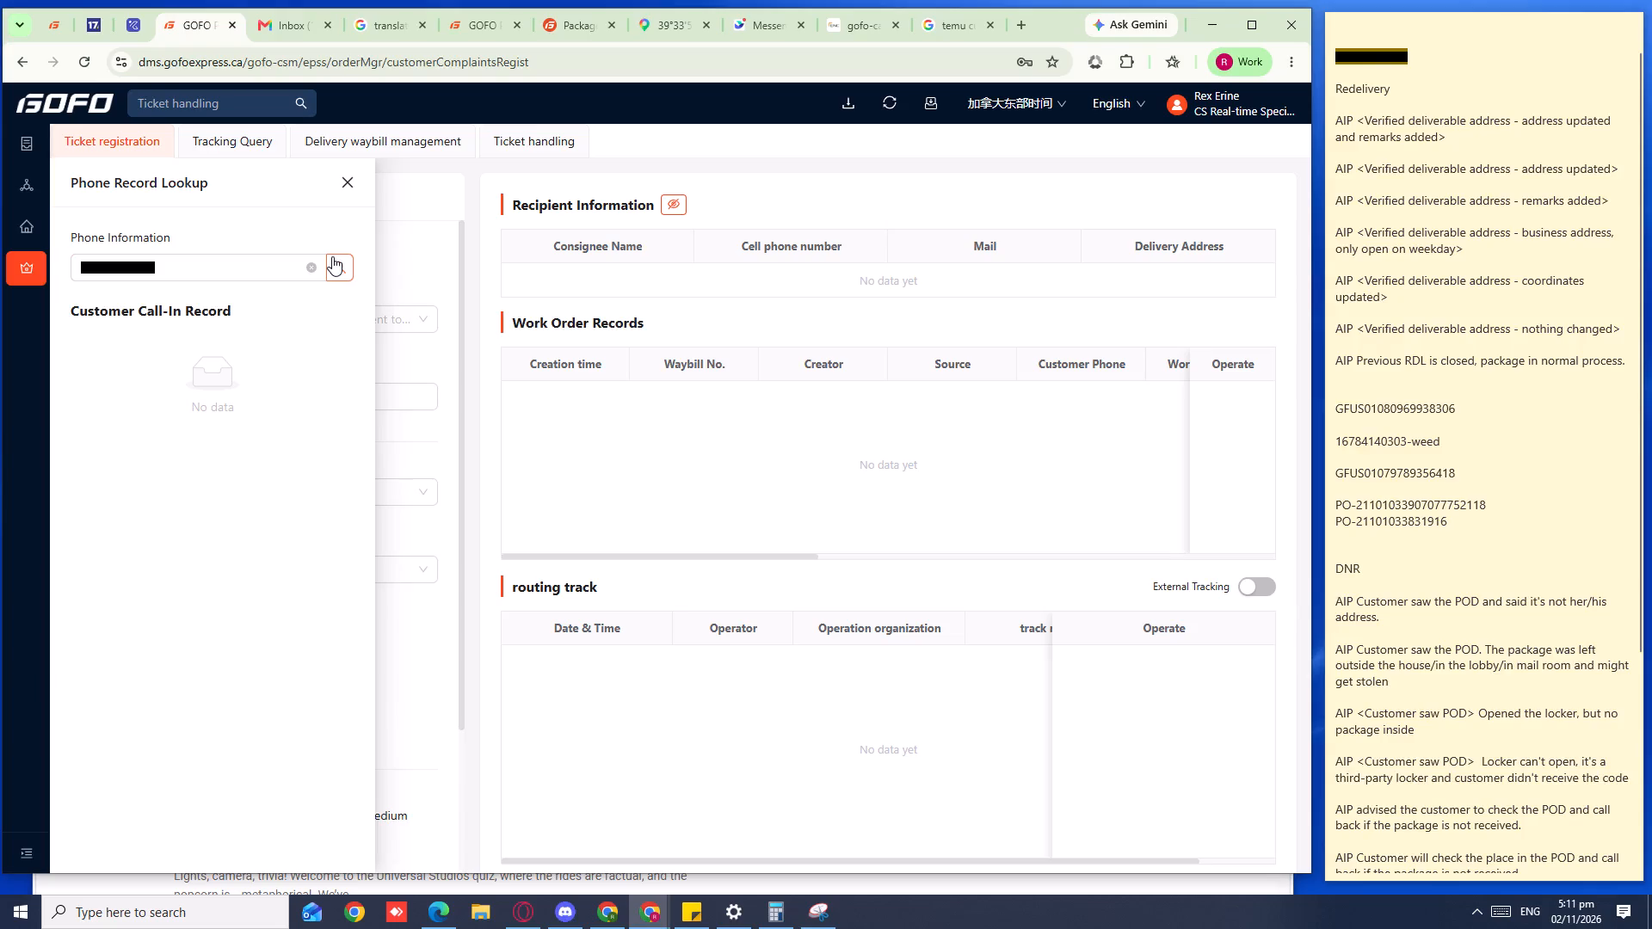
left_click(490, 40)
double_click(196, 211)
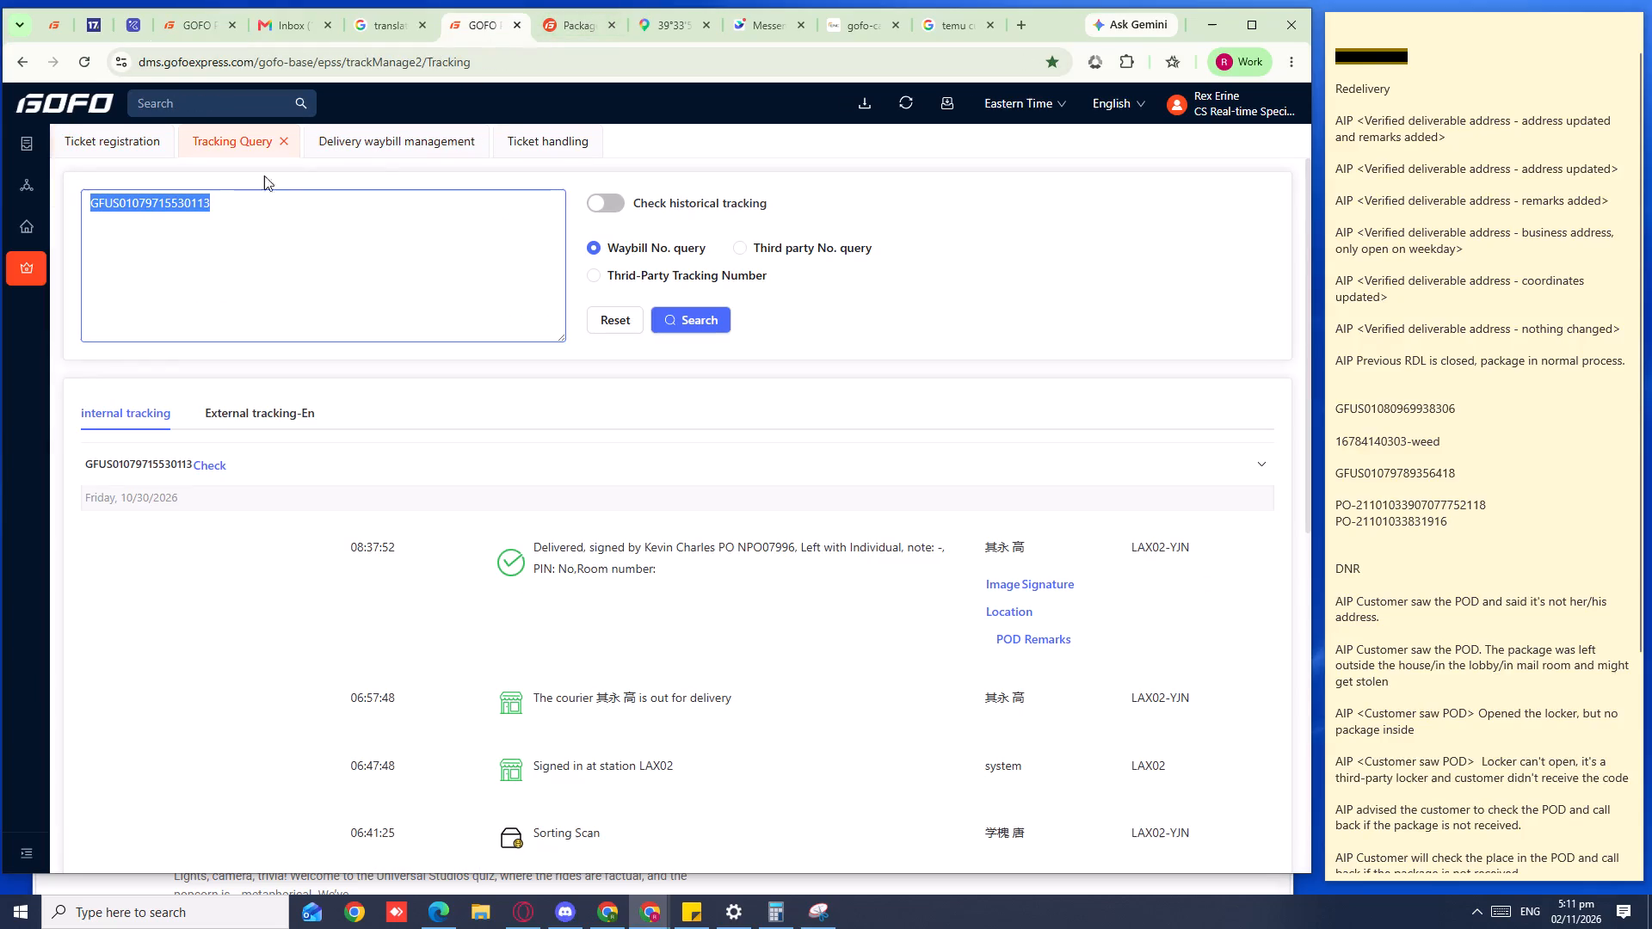
key("ctrl+c")
key("ctrl+c")
key("ctrl+c")
key("ctrl+c")
key("ctrl+c")
key("ctrl+c")
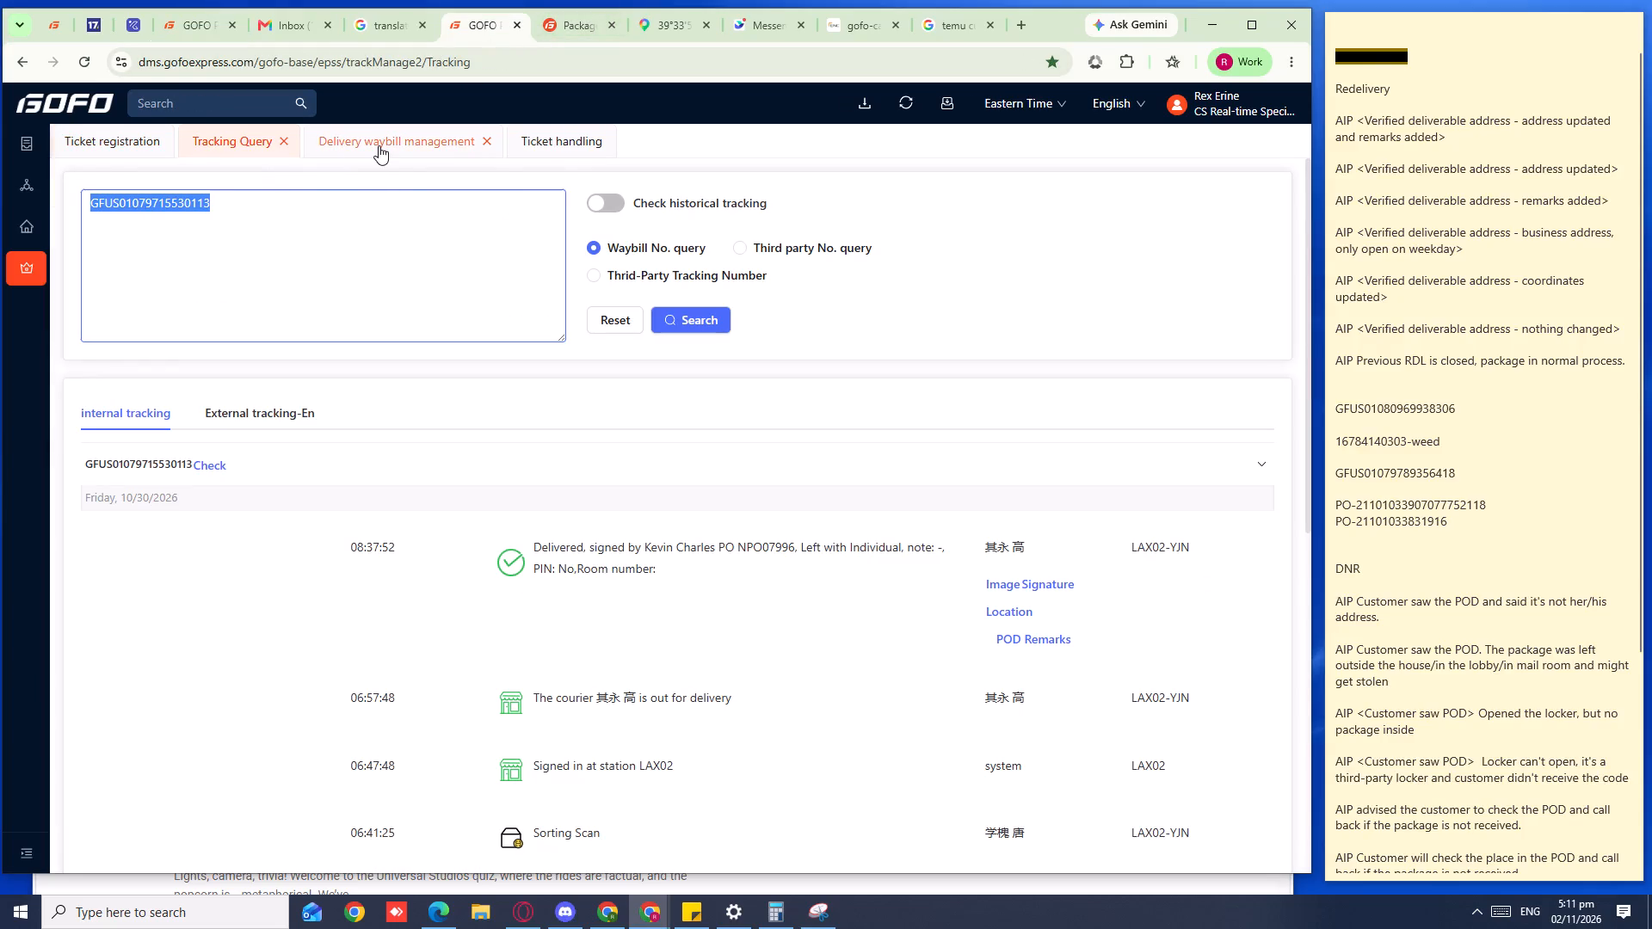
key("ctrl+c")
key("ctrl+c")
left_click(556, 163)
left_click(551, 151)
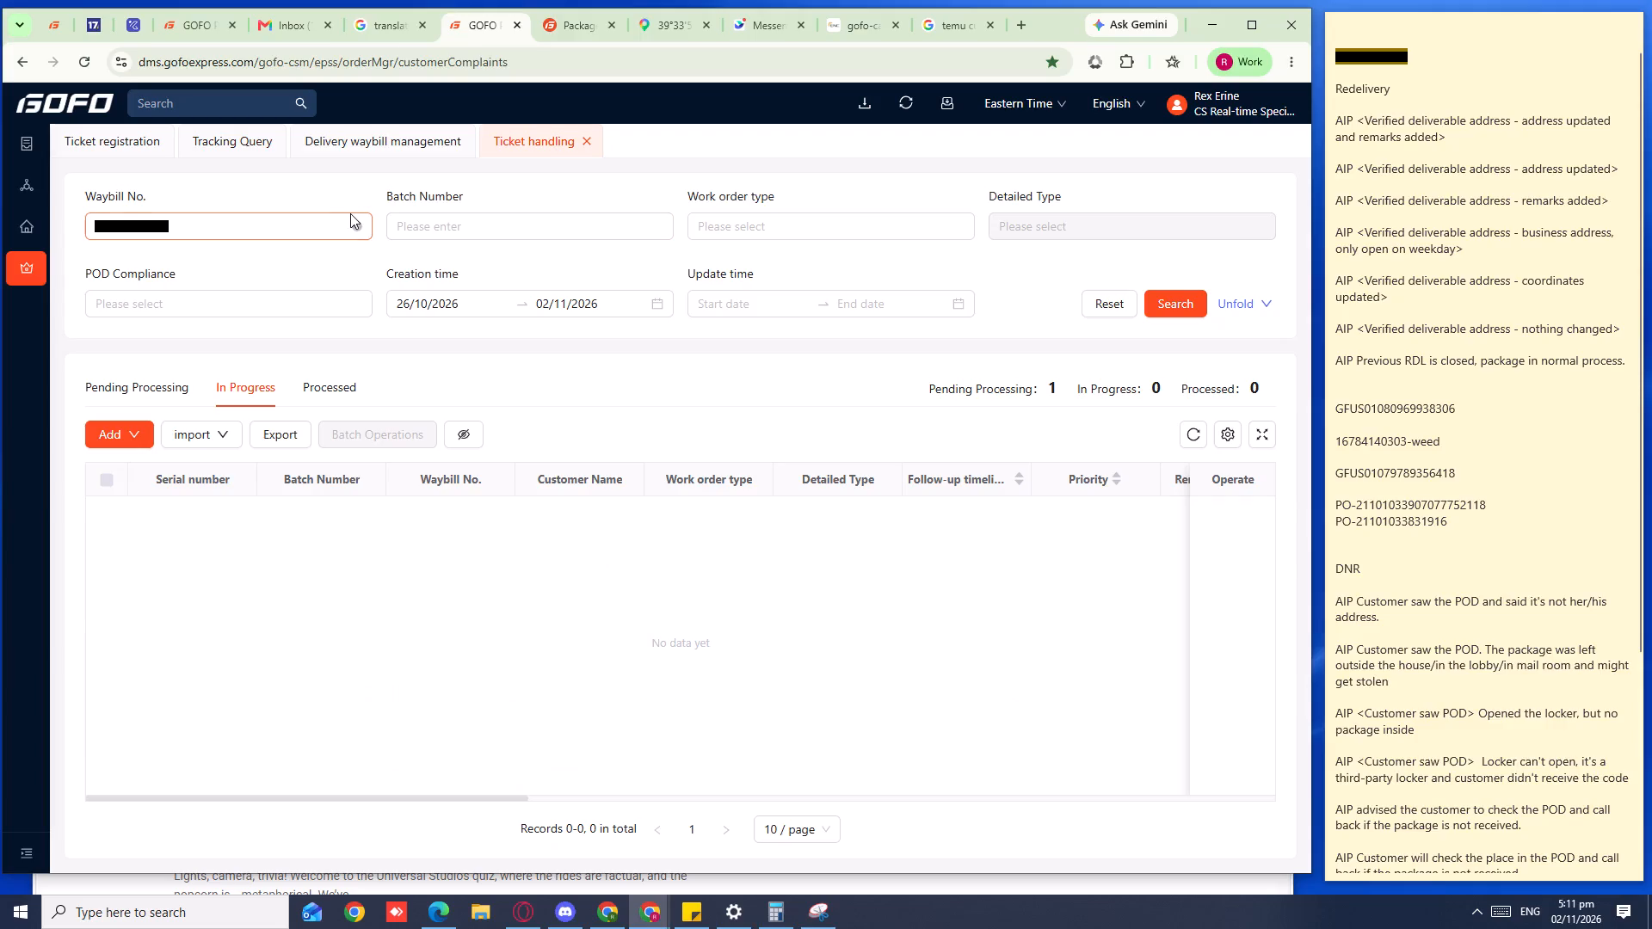
left_click(361, 229)
key("ctrl+v")
left_click(1167, 290)
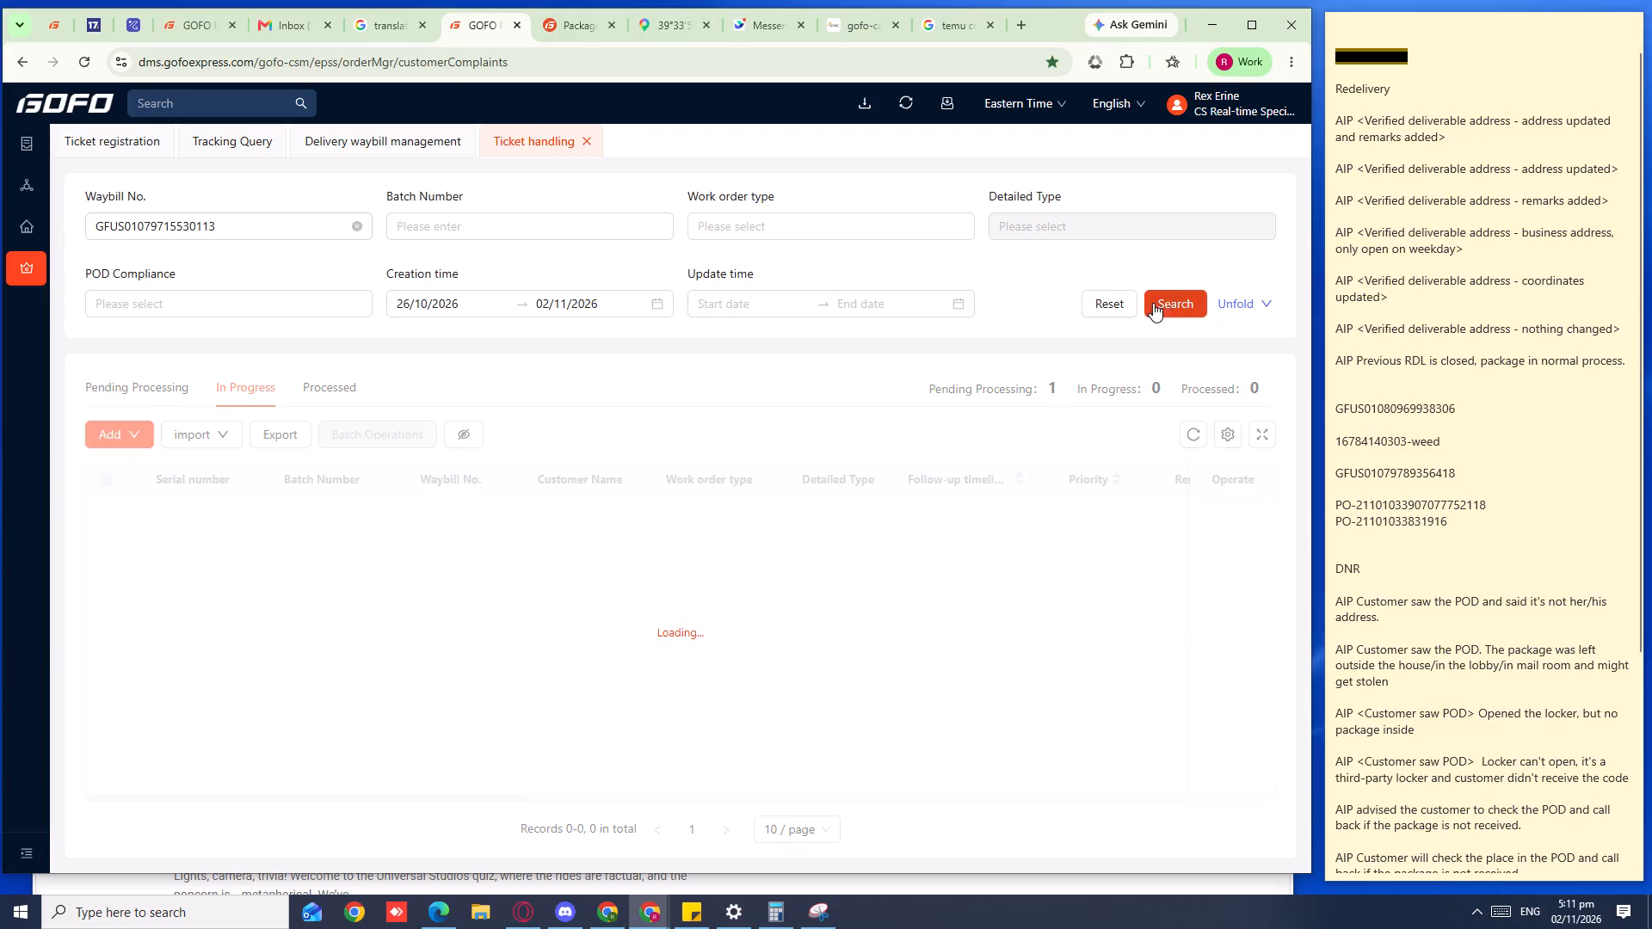
left_click(134, 142)
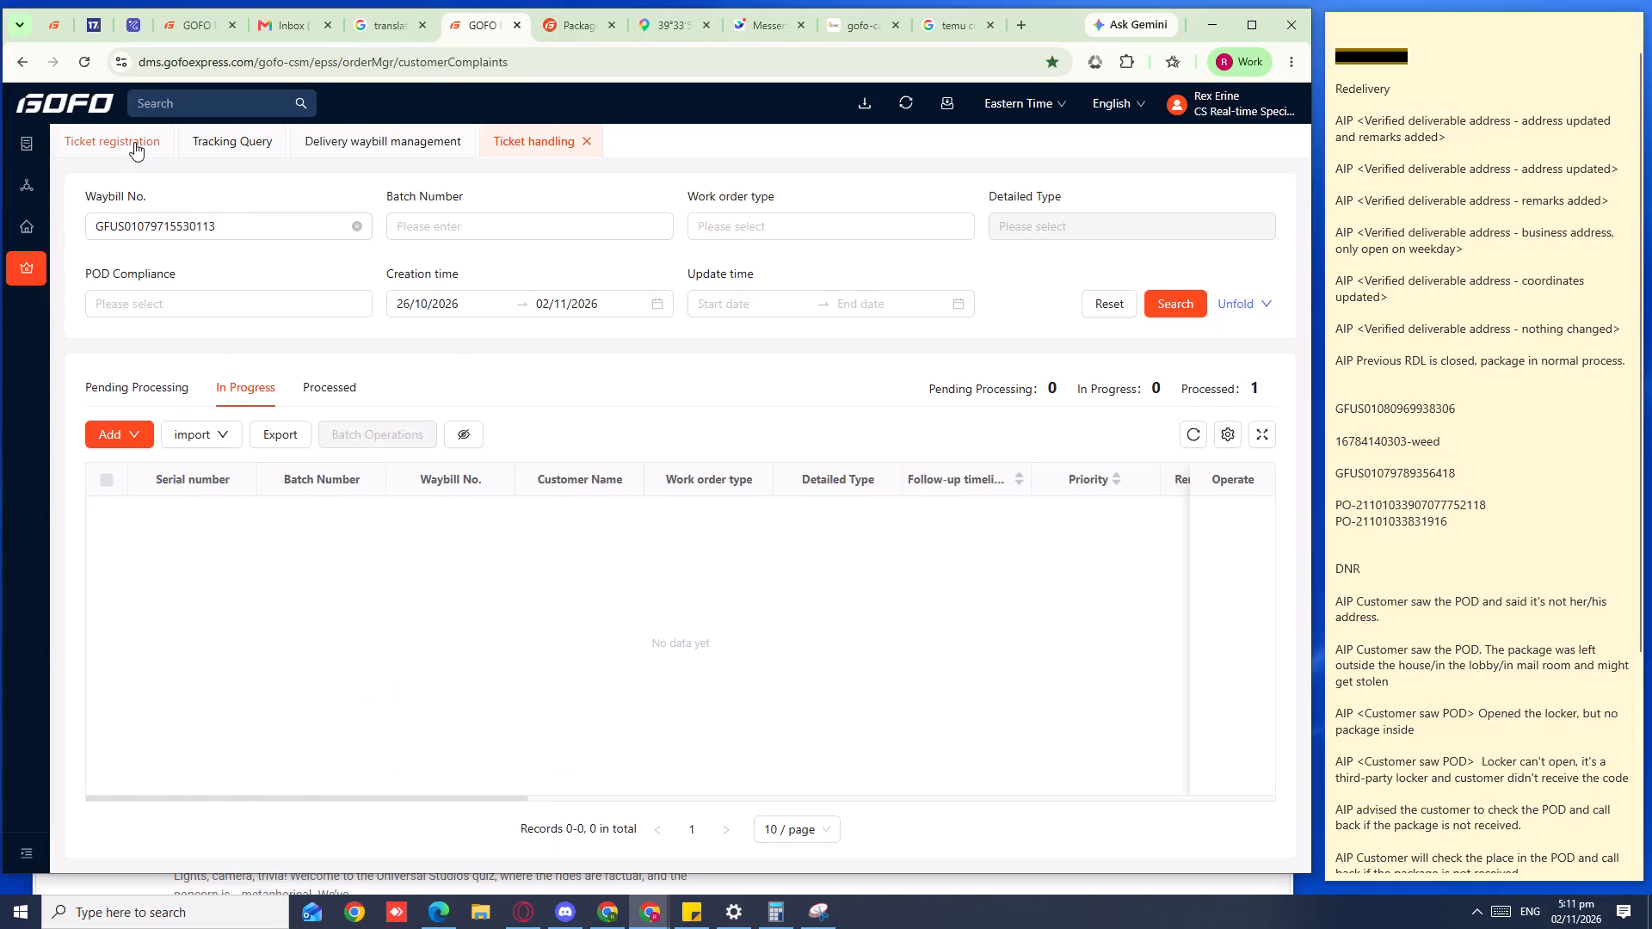
left_click(349, 185)
left_click(203, 305)
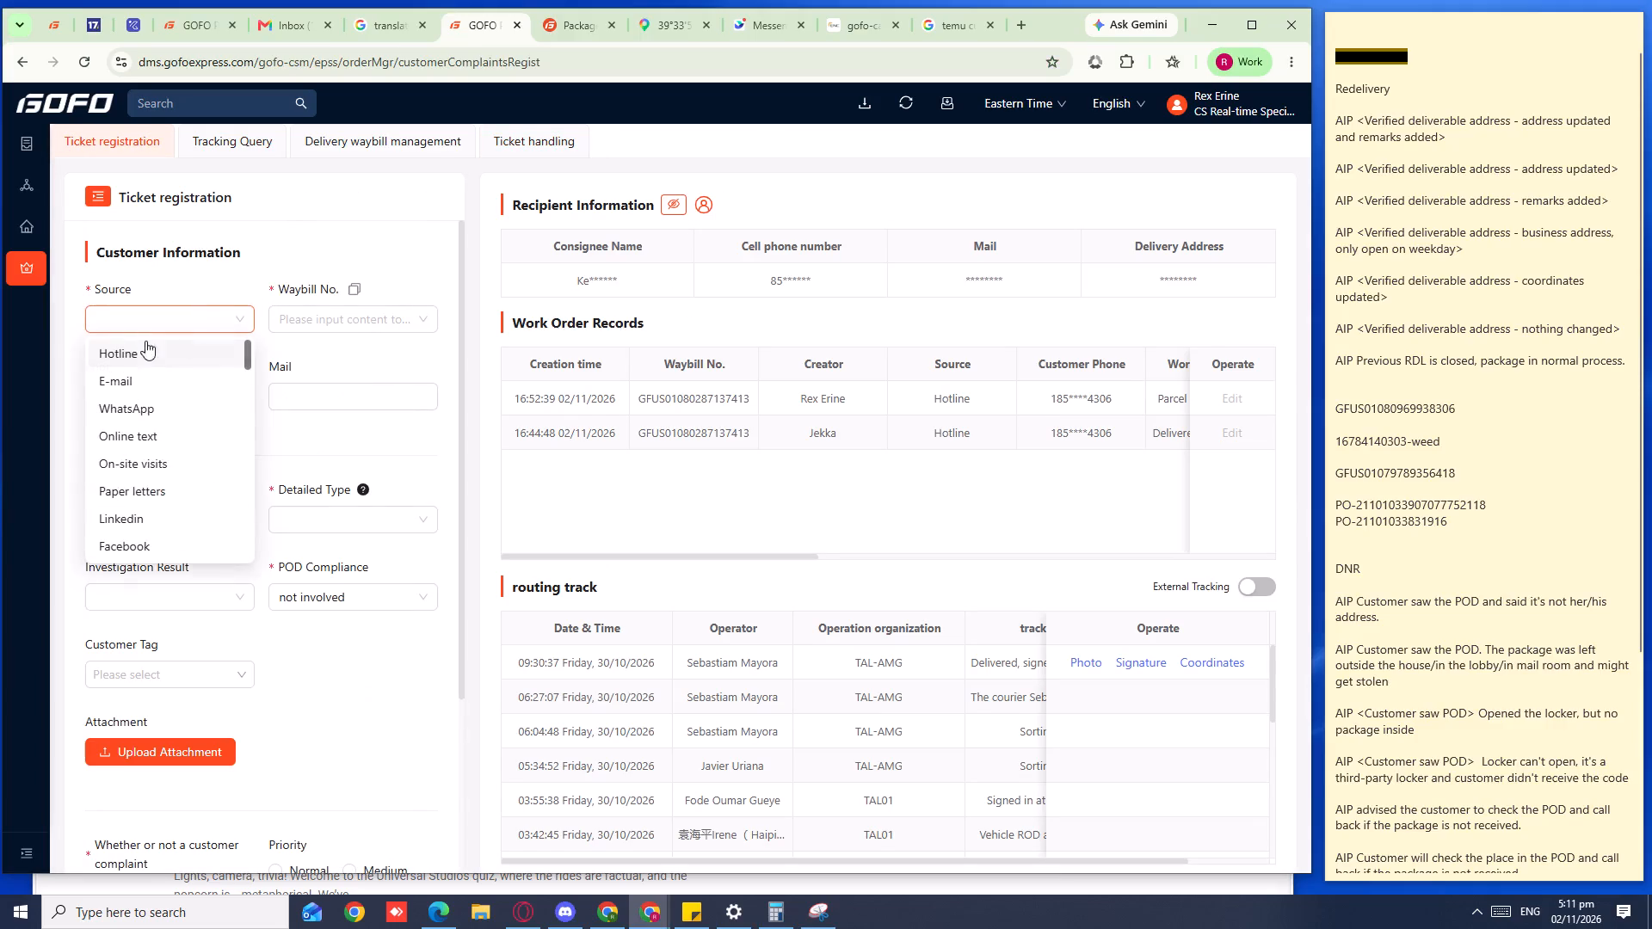
left_click(138, 348)
left_click(310, 305)
key("ctrl+v")
Copy the caller's phone number from the top of the sticky note into the ticket's phone number.
left_click(189, 394)
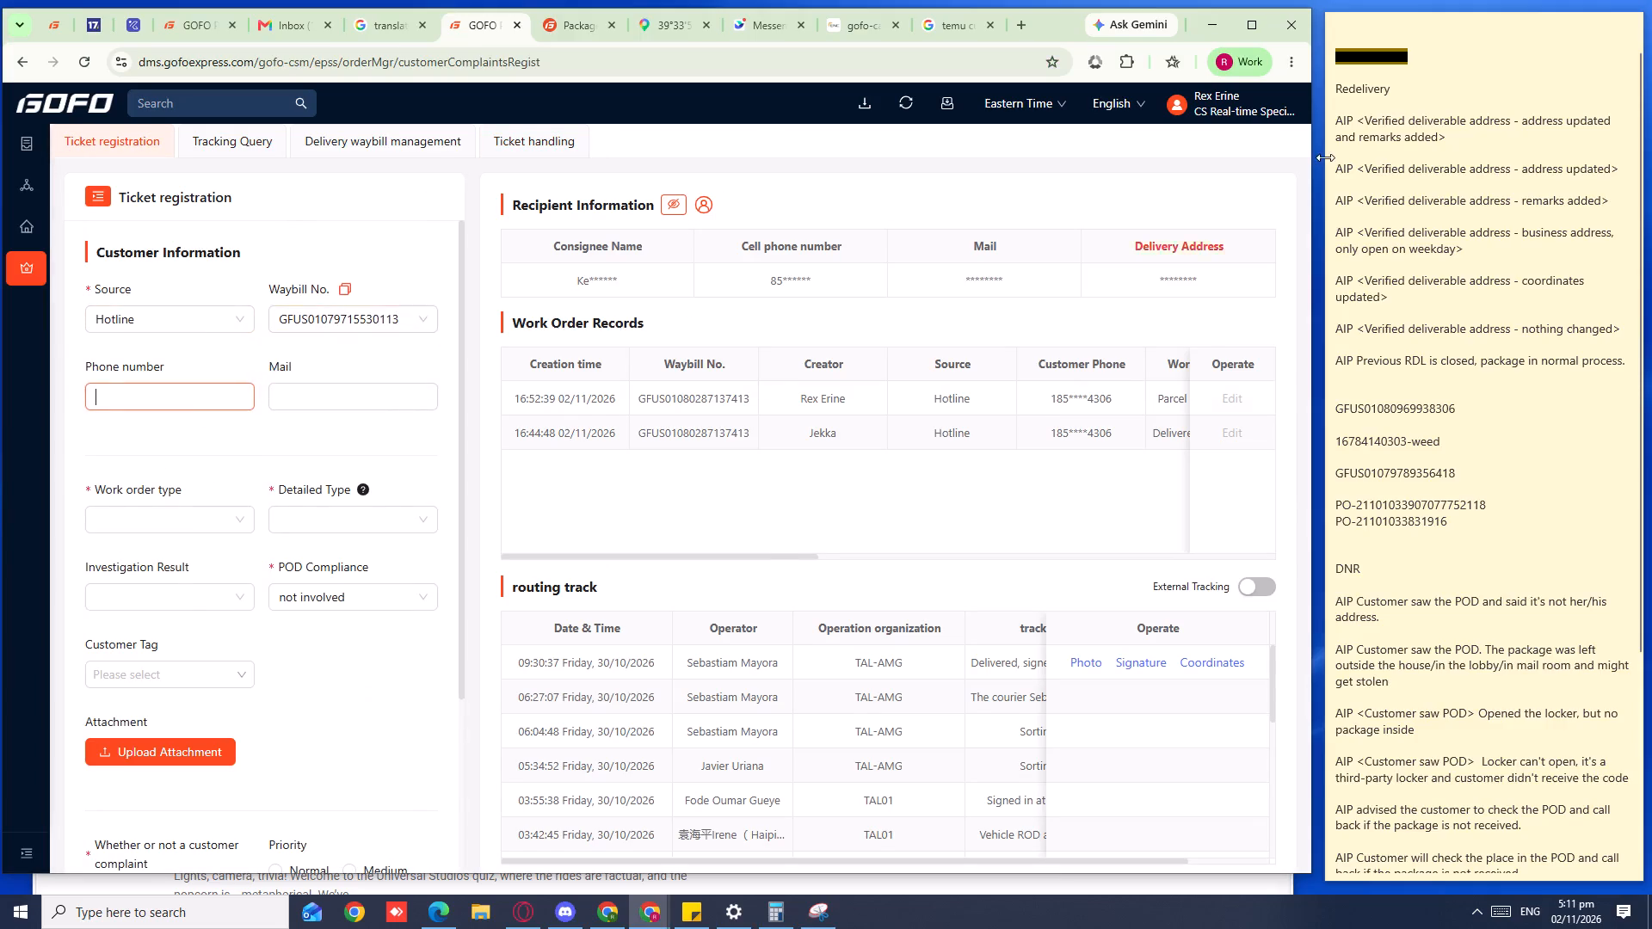
triple_click(1335, 72)
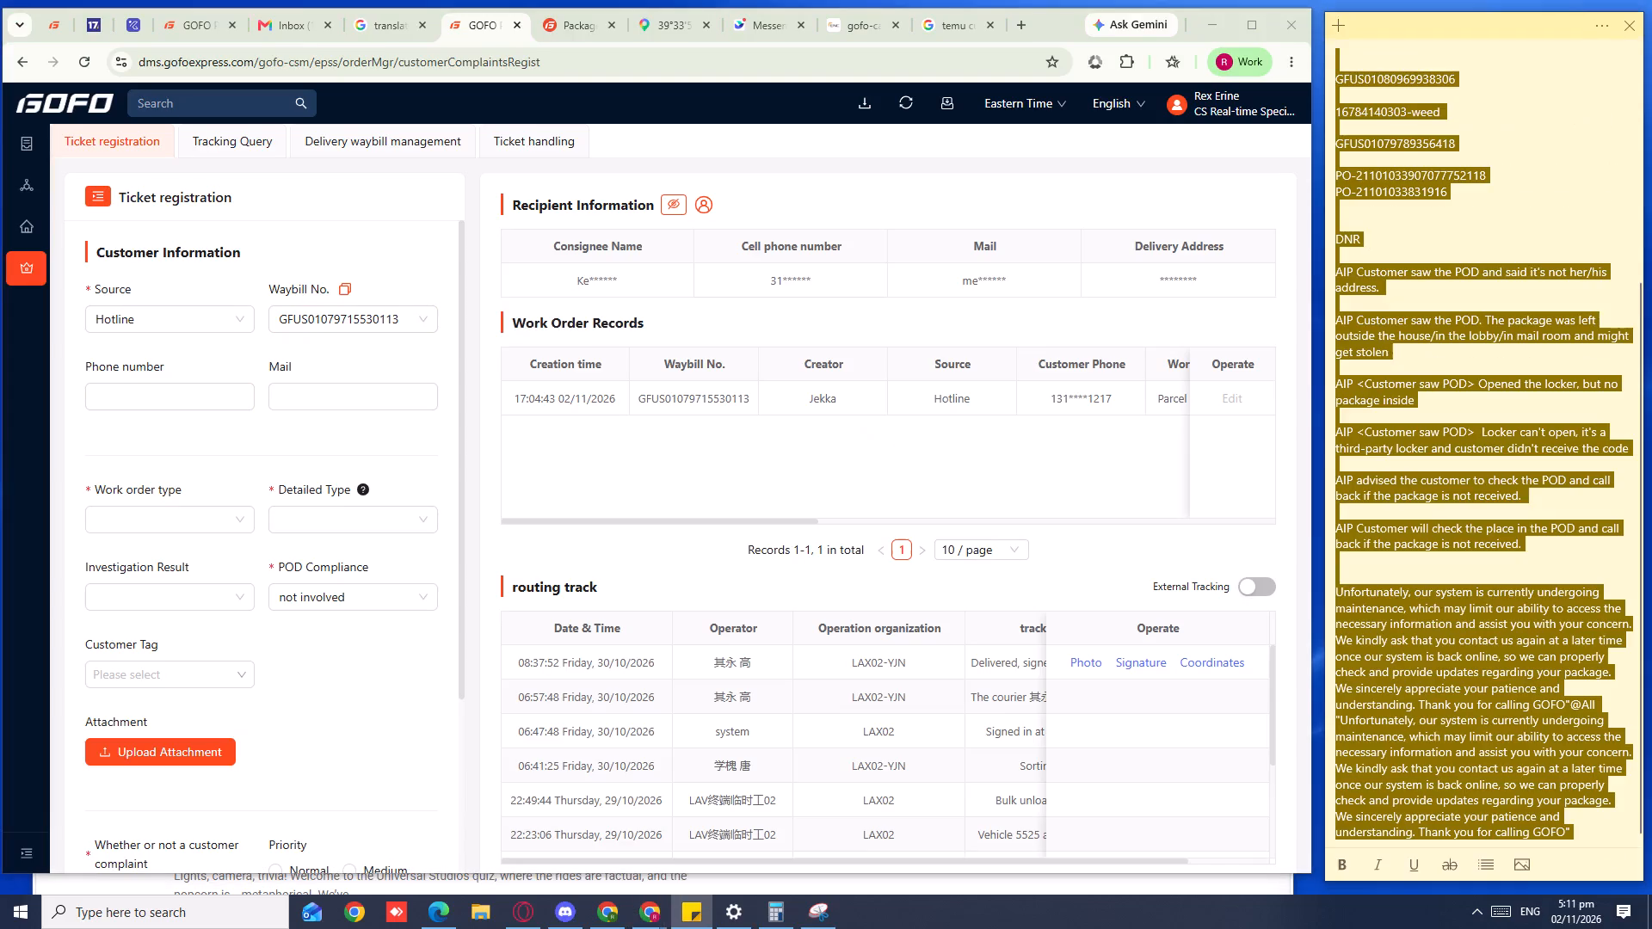
left_click(1255, 178)
left_click(1347, 164)
scroll(1372, 217, "up", 2)
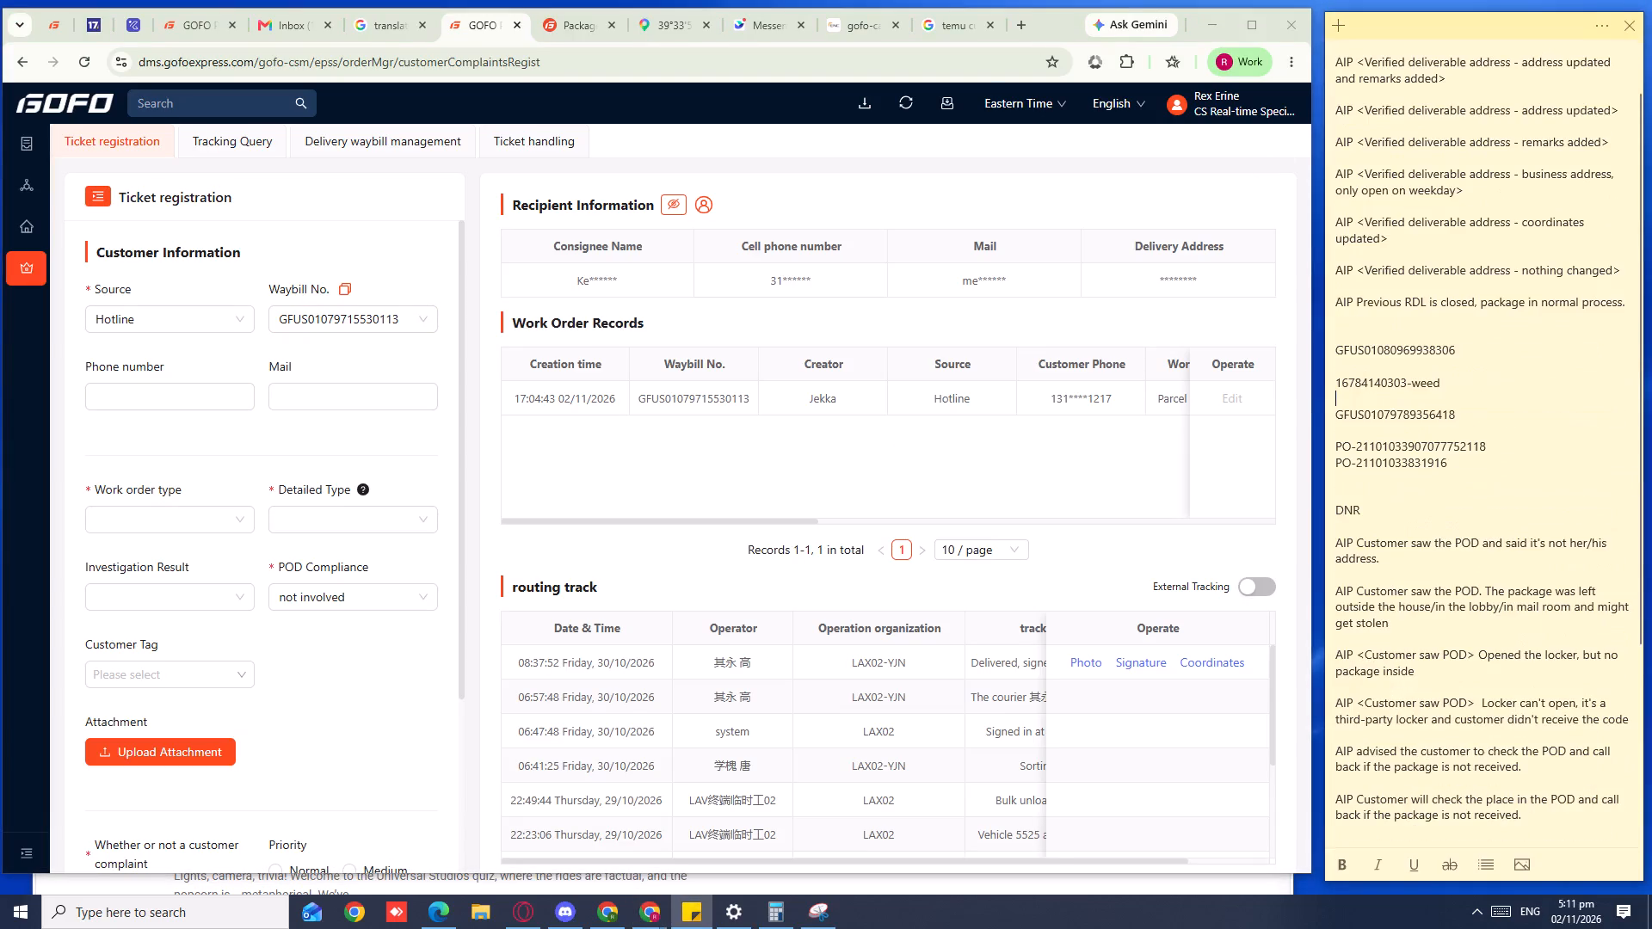
scroll(1372, 217, "up", 7)
left_click(1371, 39)
double_click(1366, 51)
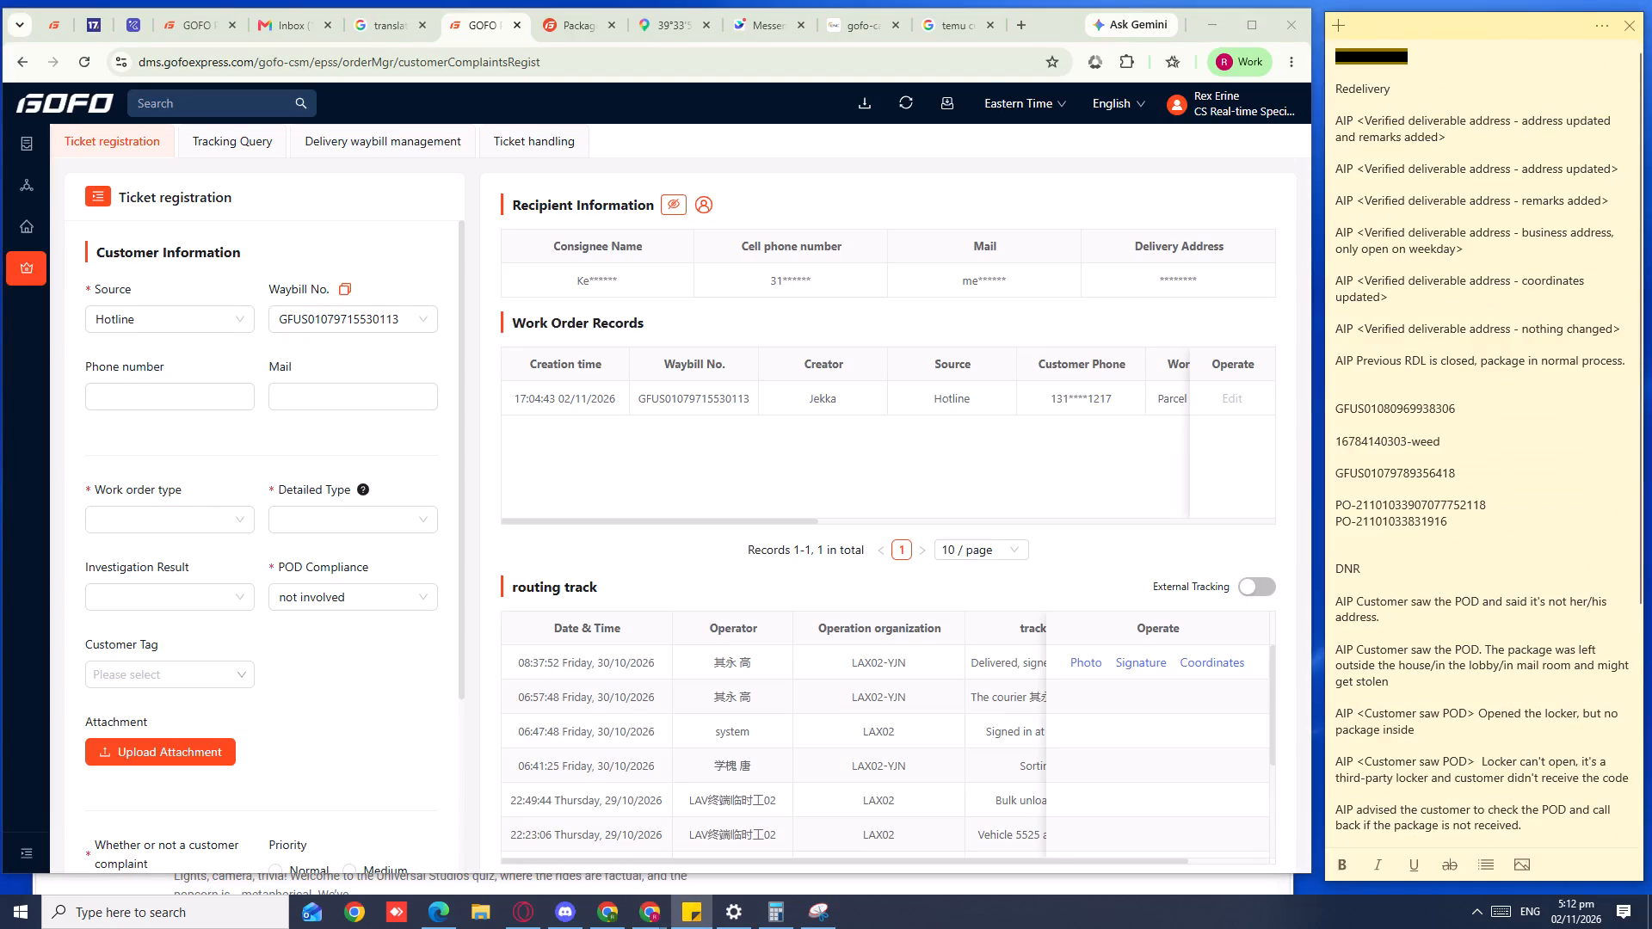
key("ctrl+c")
key("ctrl+c")
key("ctrl+c")
left_click(170, 402)
key("ctrl+v")
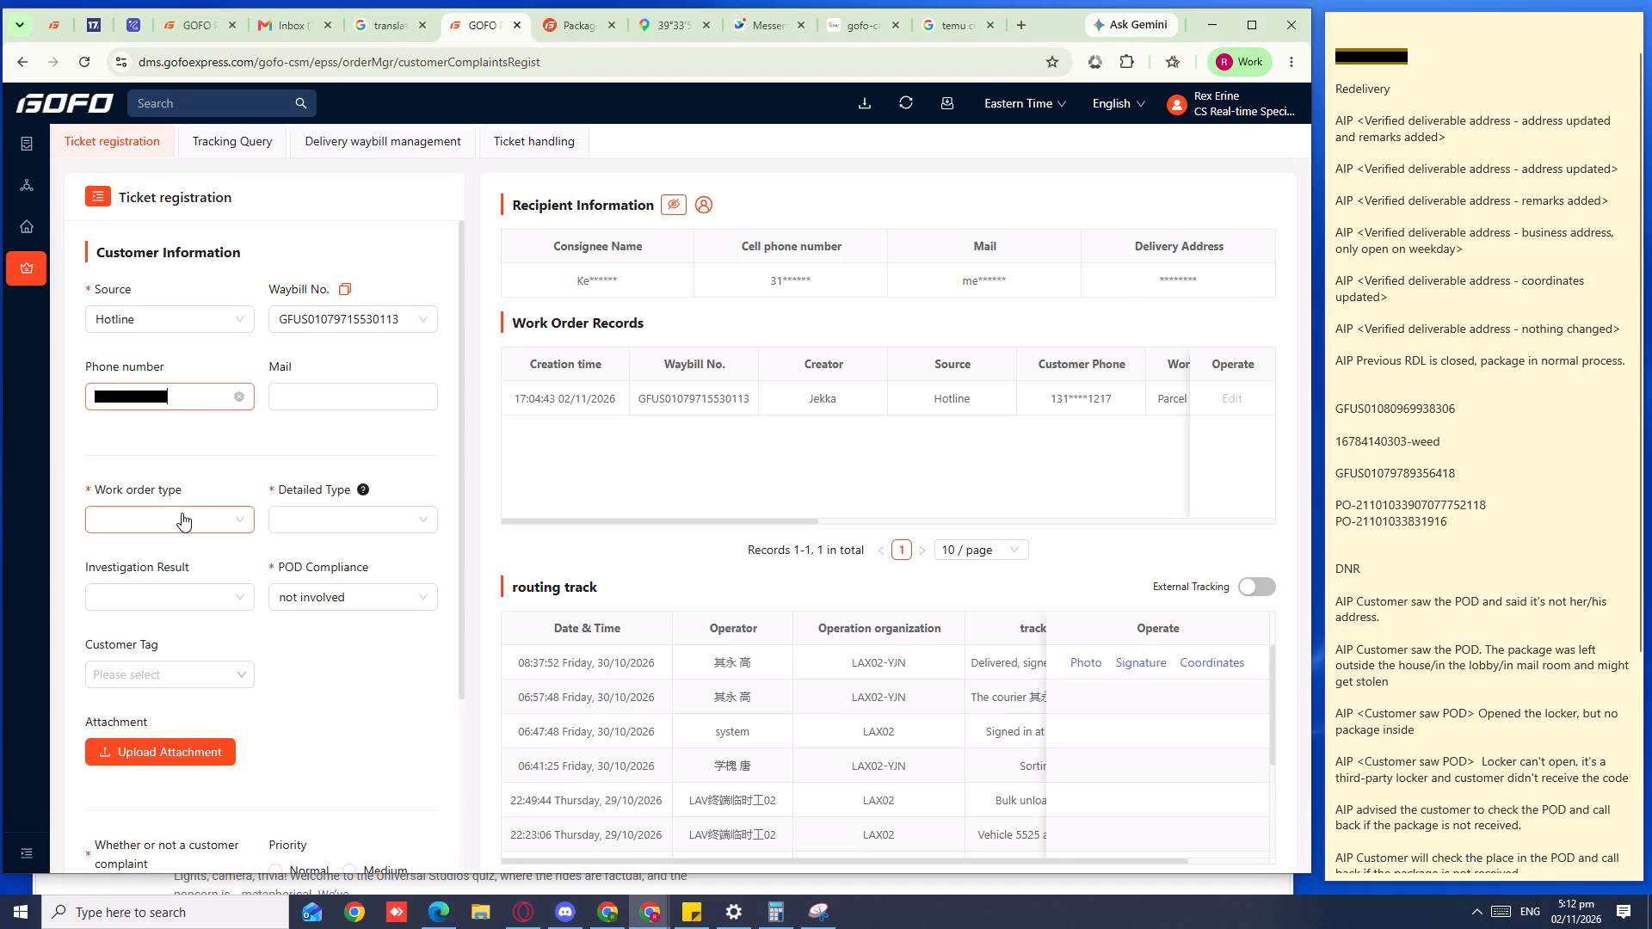
Classify the ticket as Parcel Status Request with detailed type General query, and mark it as not a customer complaint.
left_click(182, 513)
left_click(178, 691)
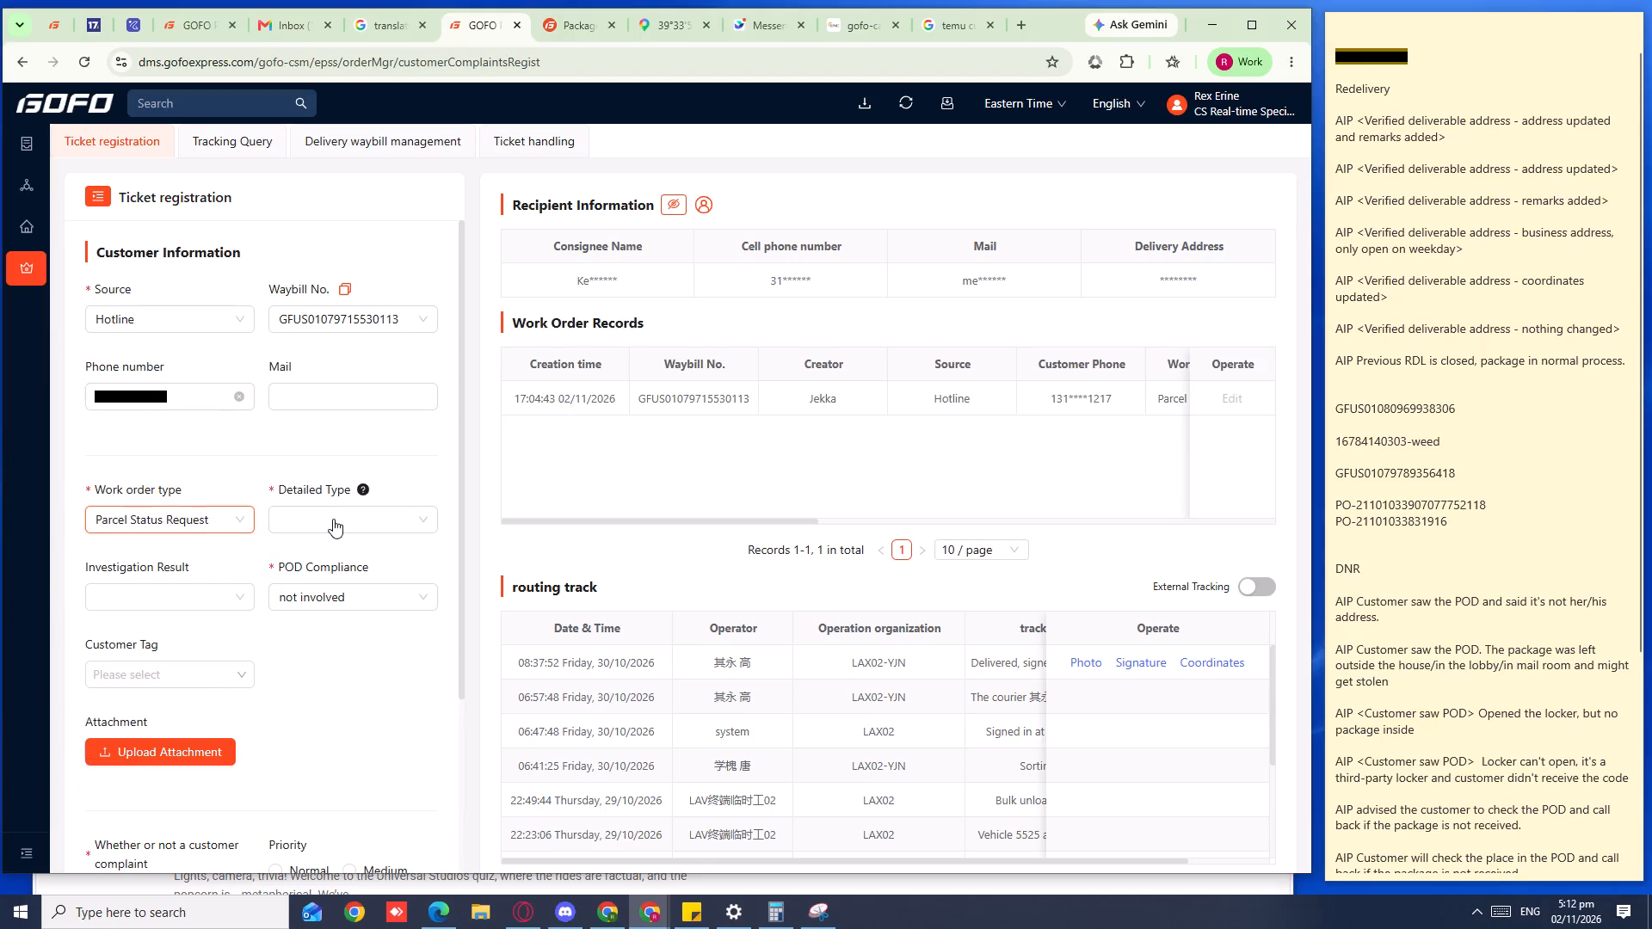
left_click(333, 518)
left_click(315, 550)
scroll(270, 575, "down", 4)
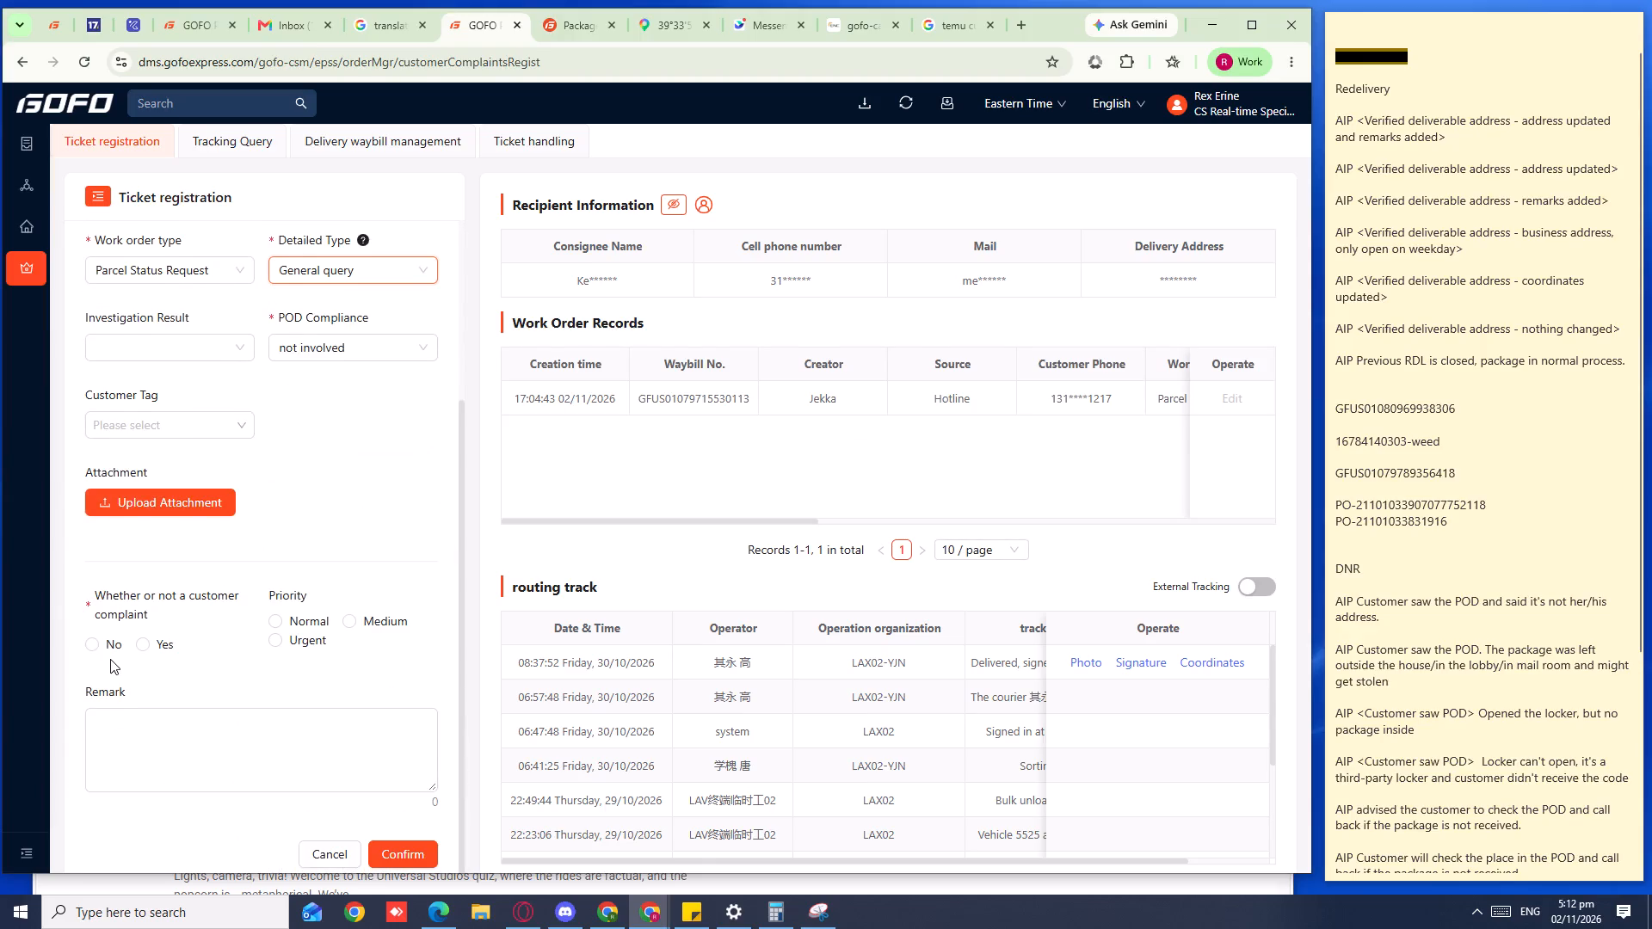
left_click(105, 640)
Enter the ticket remark "AIP, want to know where the package came from".
left_click(164, 746)
scroll(271, 704, "up", 3)
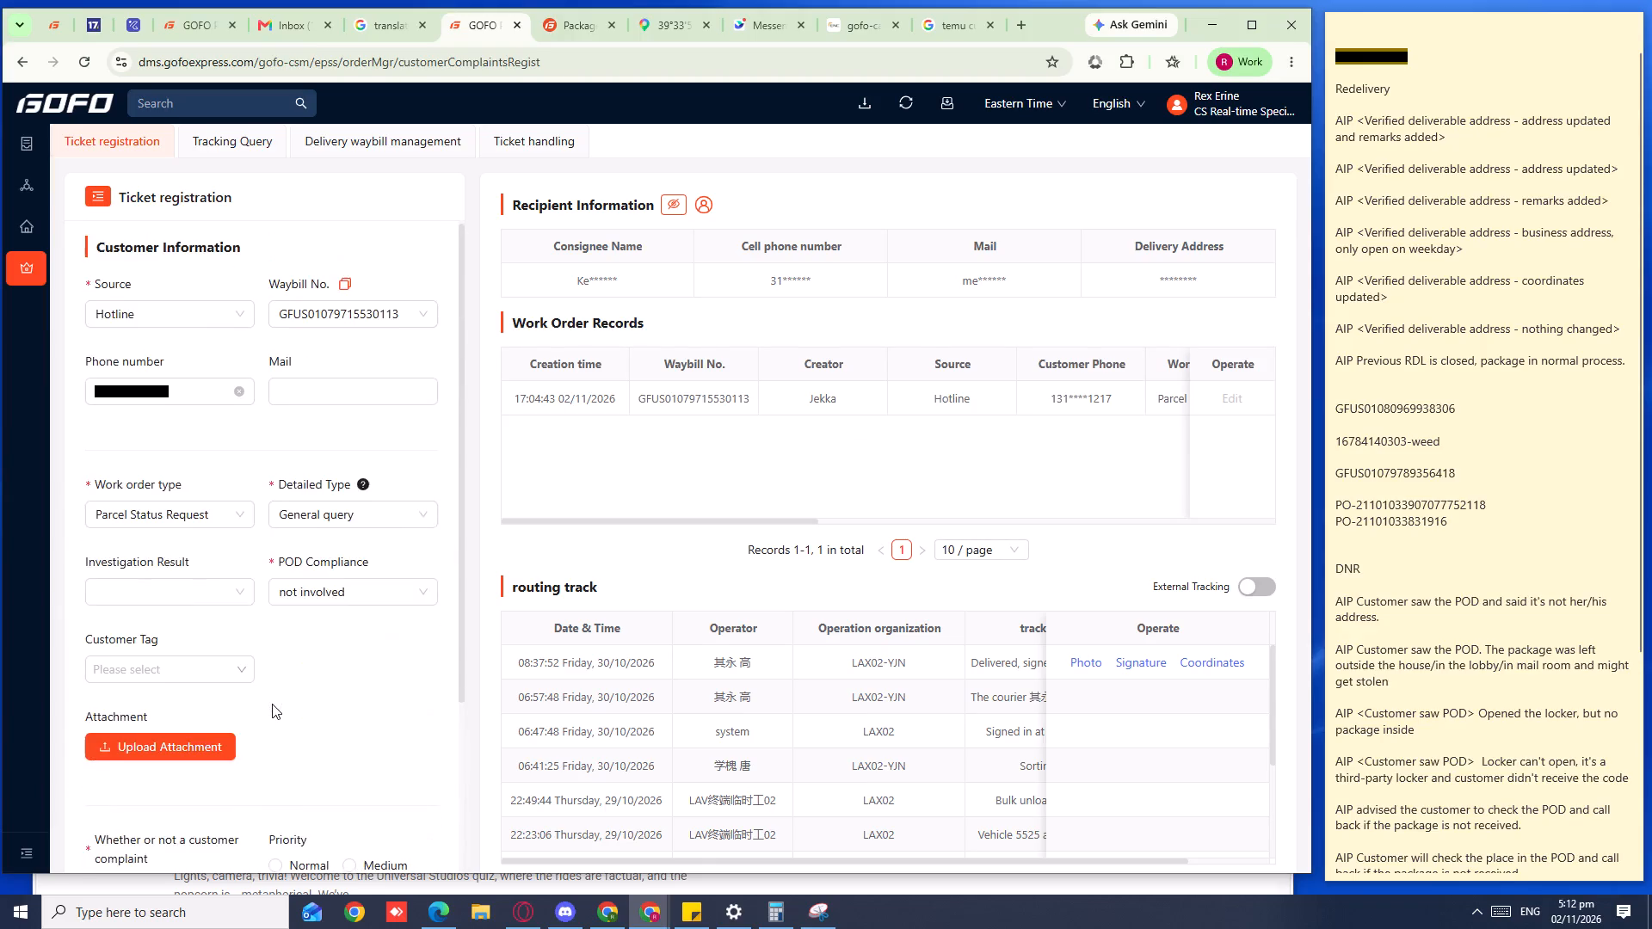
scroll(274, 704, "down", 5)
key("shift+a")
type("IP")
type(", want to")
key("space")
type("know wh")
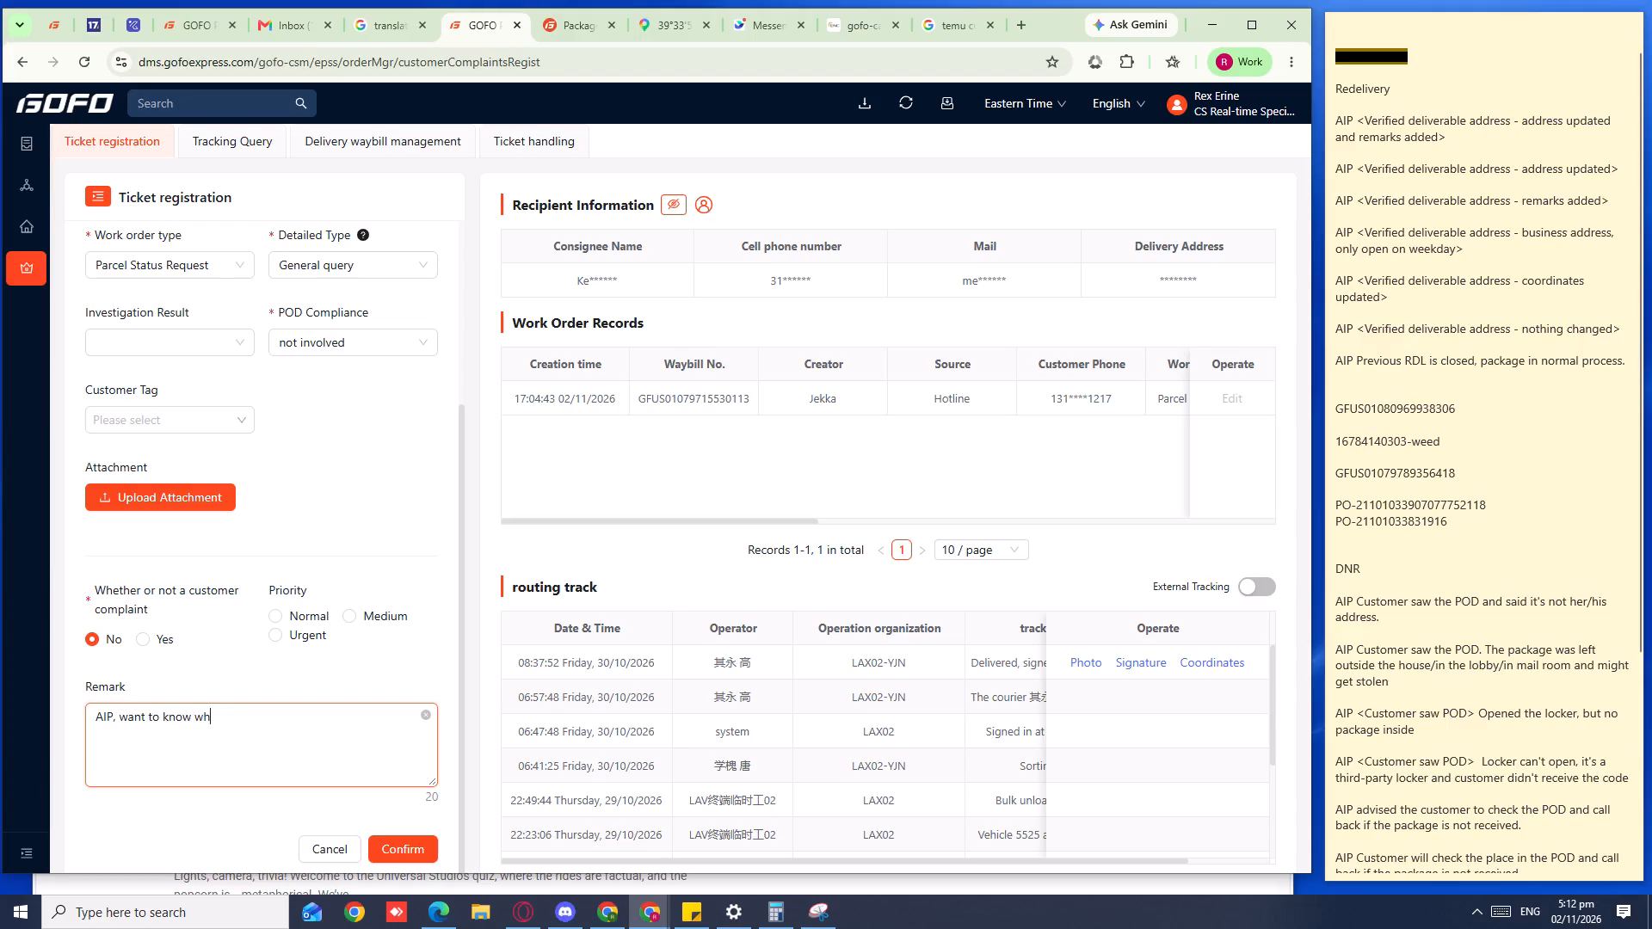
type("ere the pacak")
key("BackSpace")
key("BackSpace")
type("kage cane")
key("BackSpace")
key("BackSpace")
type("me fron")
key("BackSpace")
key("m")
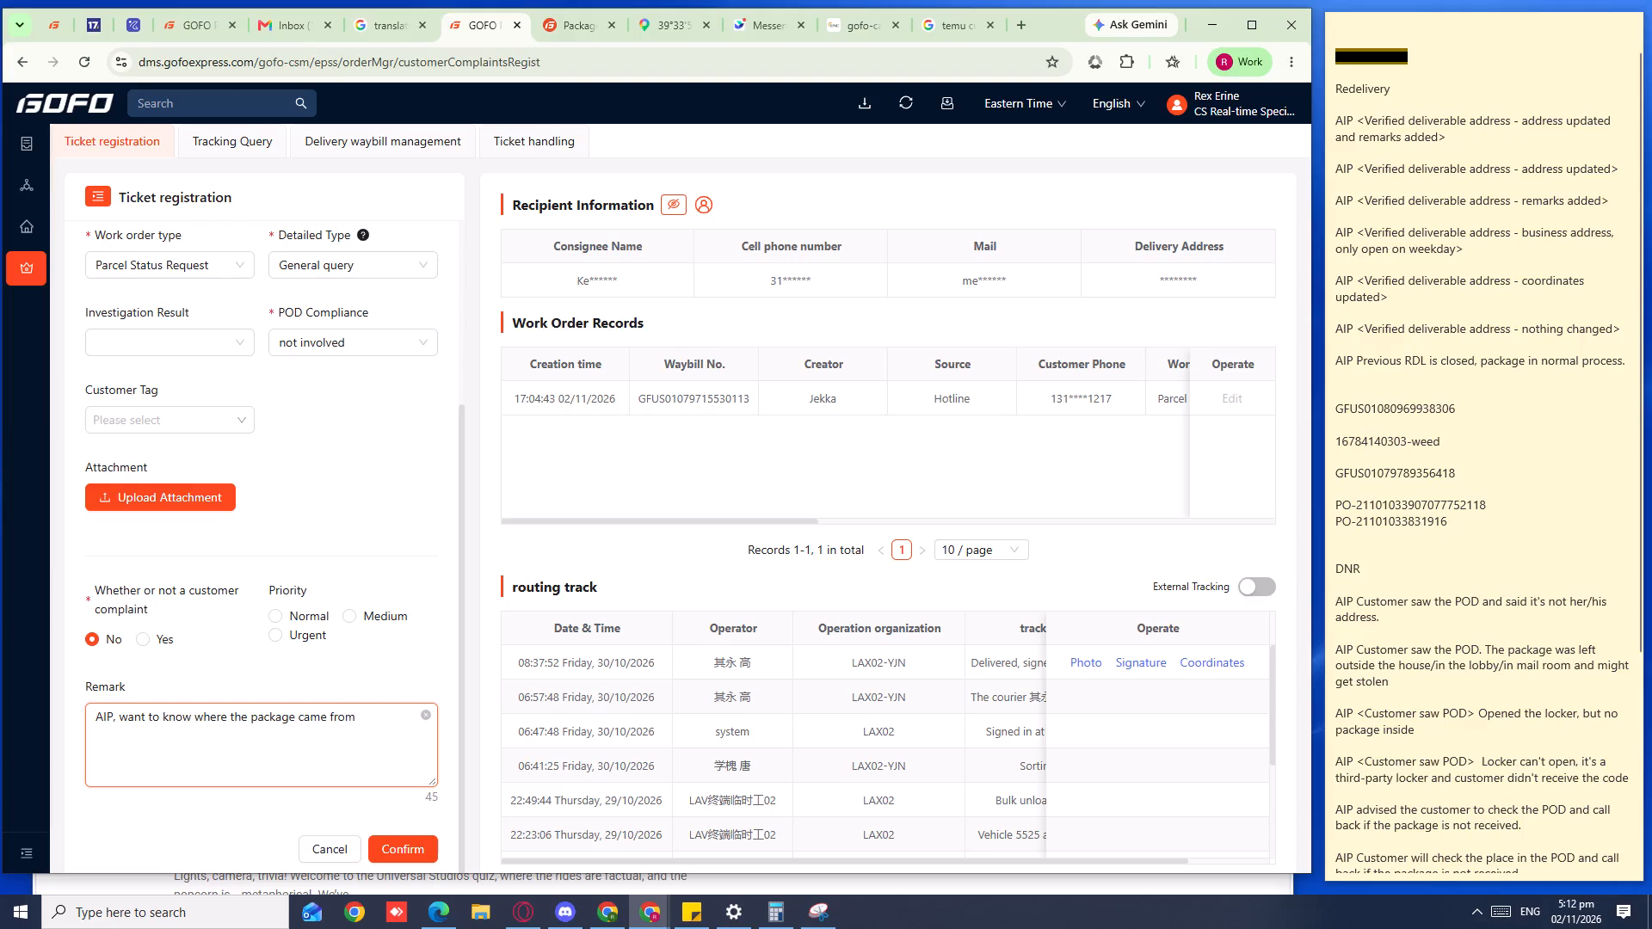
Continue the remark with ". told him we cannot we don't have info," and submit the ticket.
type(". told h")
type("im we")
key("space")
type("cannot")
key("space")
key("g")
type("=w")
key("e")
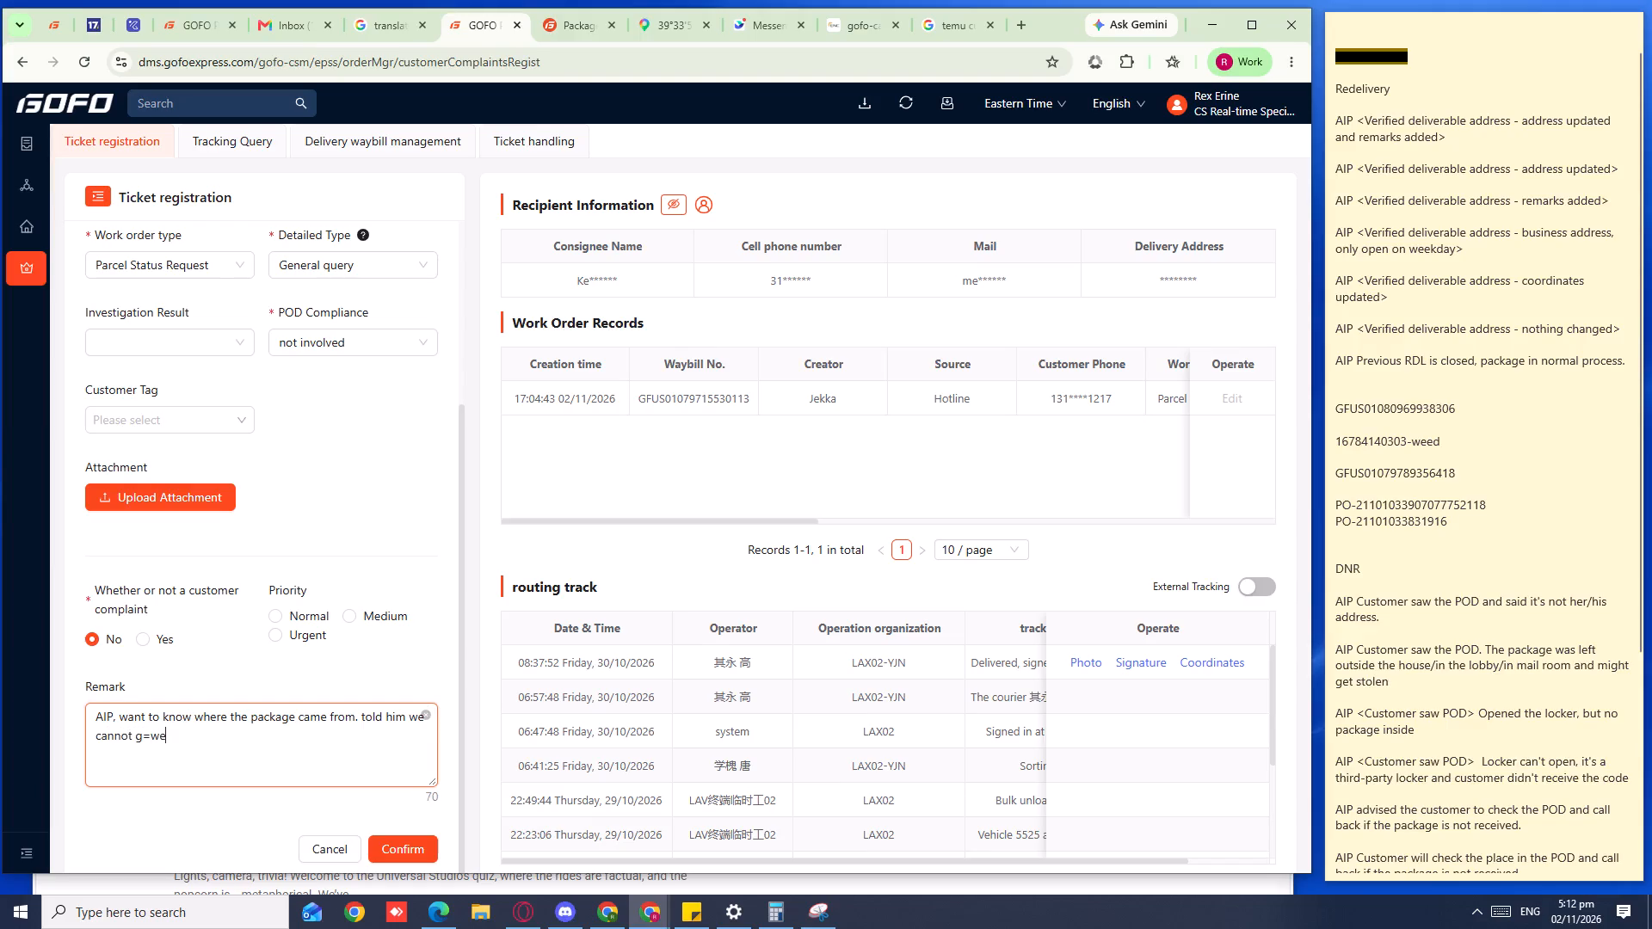
type("==")
key("BackSpace")
key("BackSpace")
key("BackSpace")
key("BackSpace")
key("BackSpace")
key("BackSpace")
key("w")
type("e don")
type("'t have info,")
key("BackSpace")
key("comma")
scroll(337, 553, "down", 2)
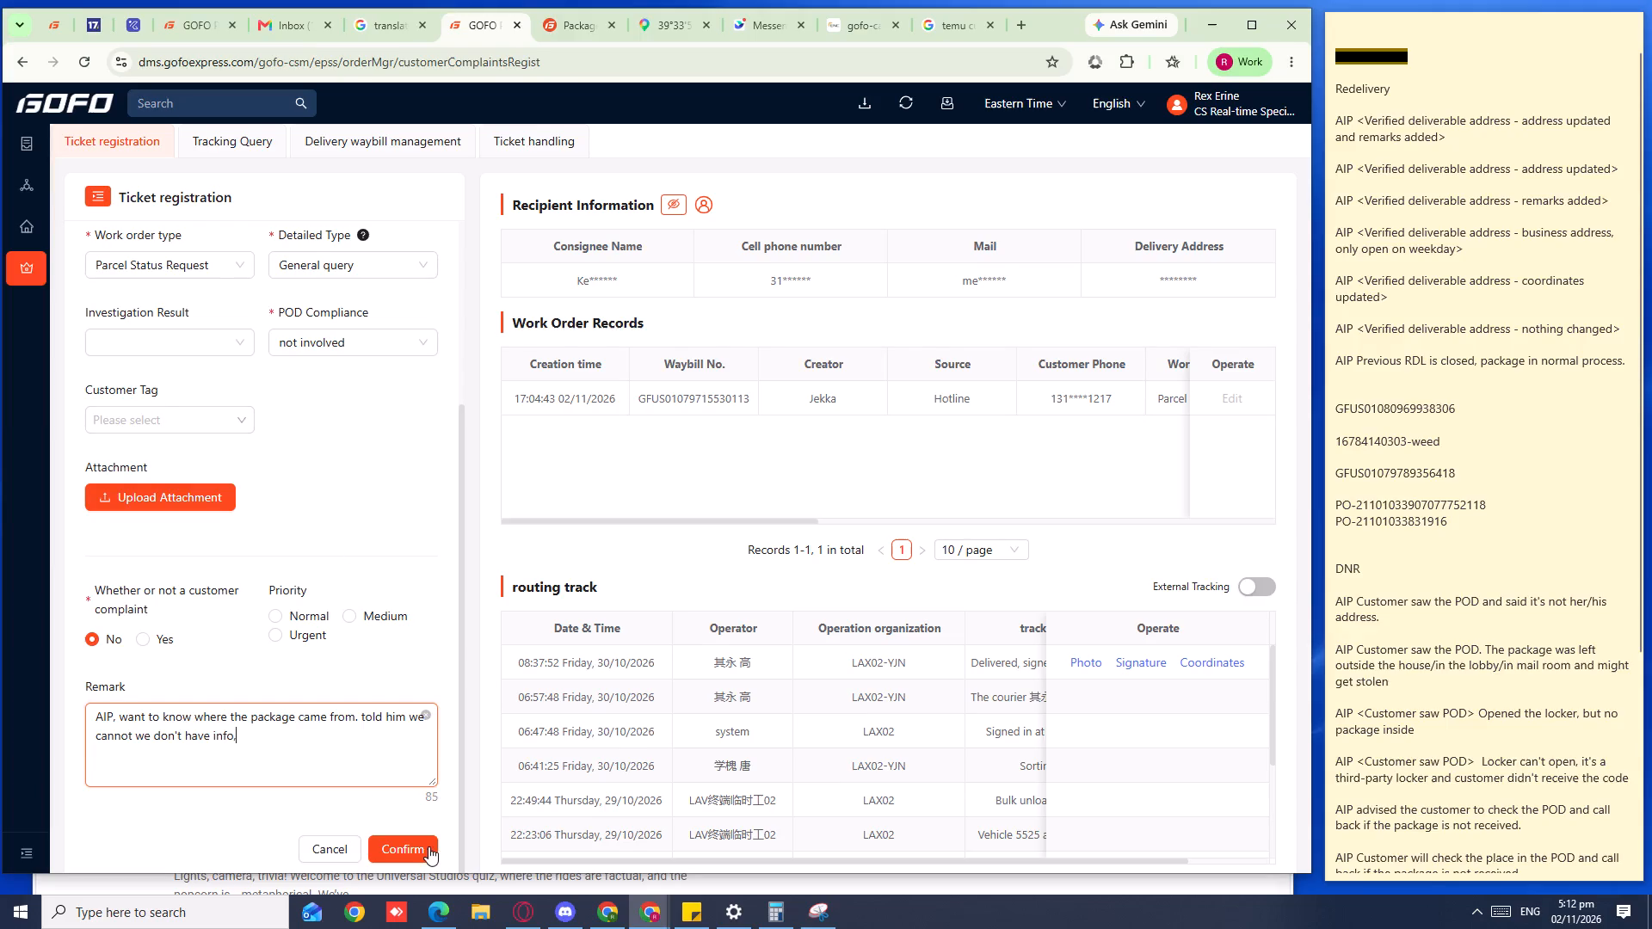
left_click(429, 847)
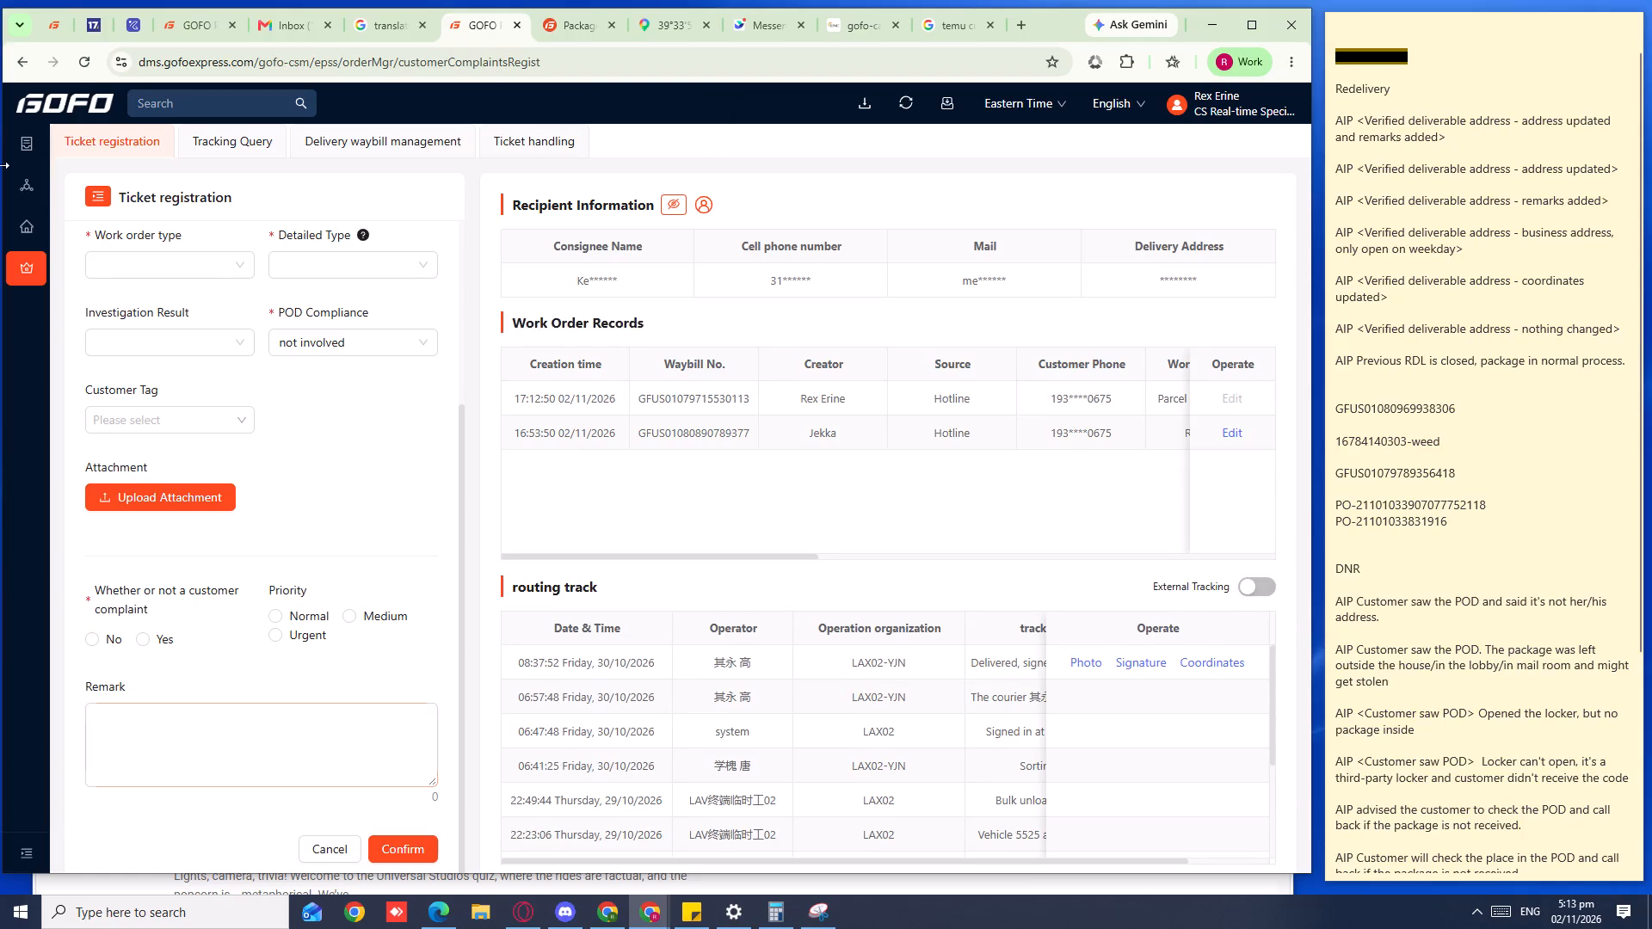
Switch to the call center site and view the live queue panel for waiting and active calls.
left_click(865, 30)
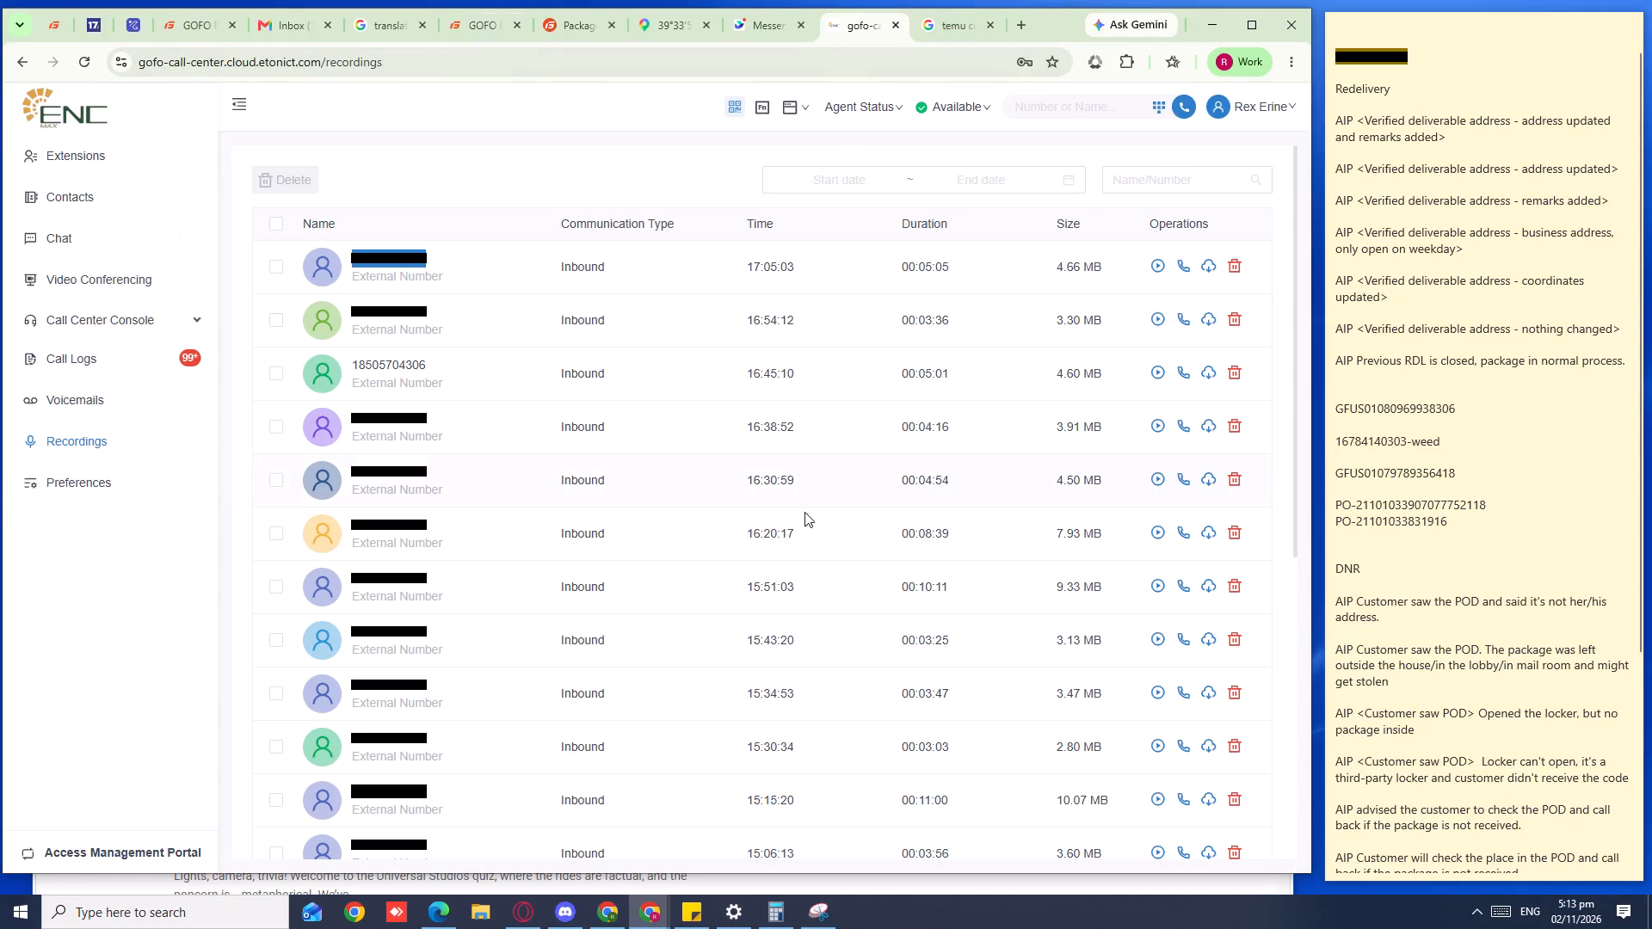
left_click(144, 317)
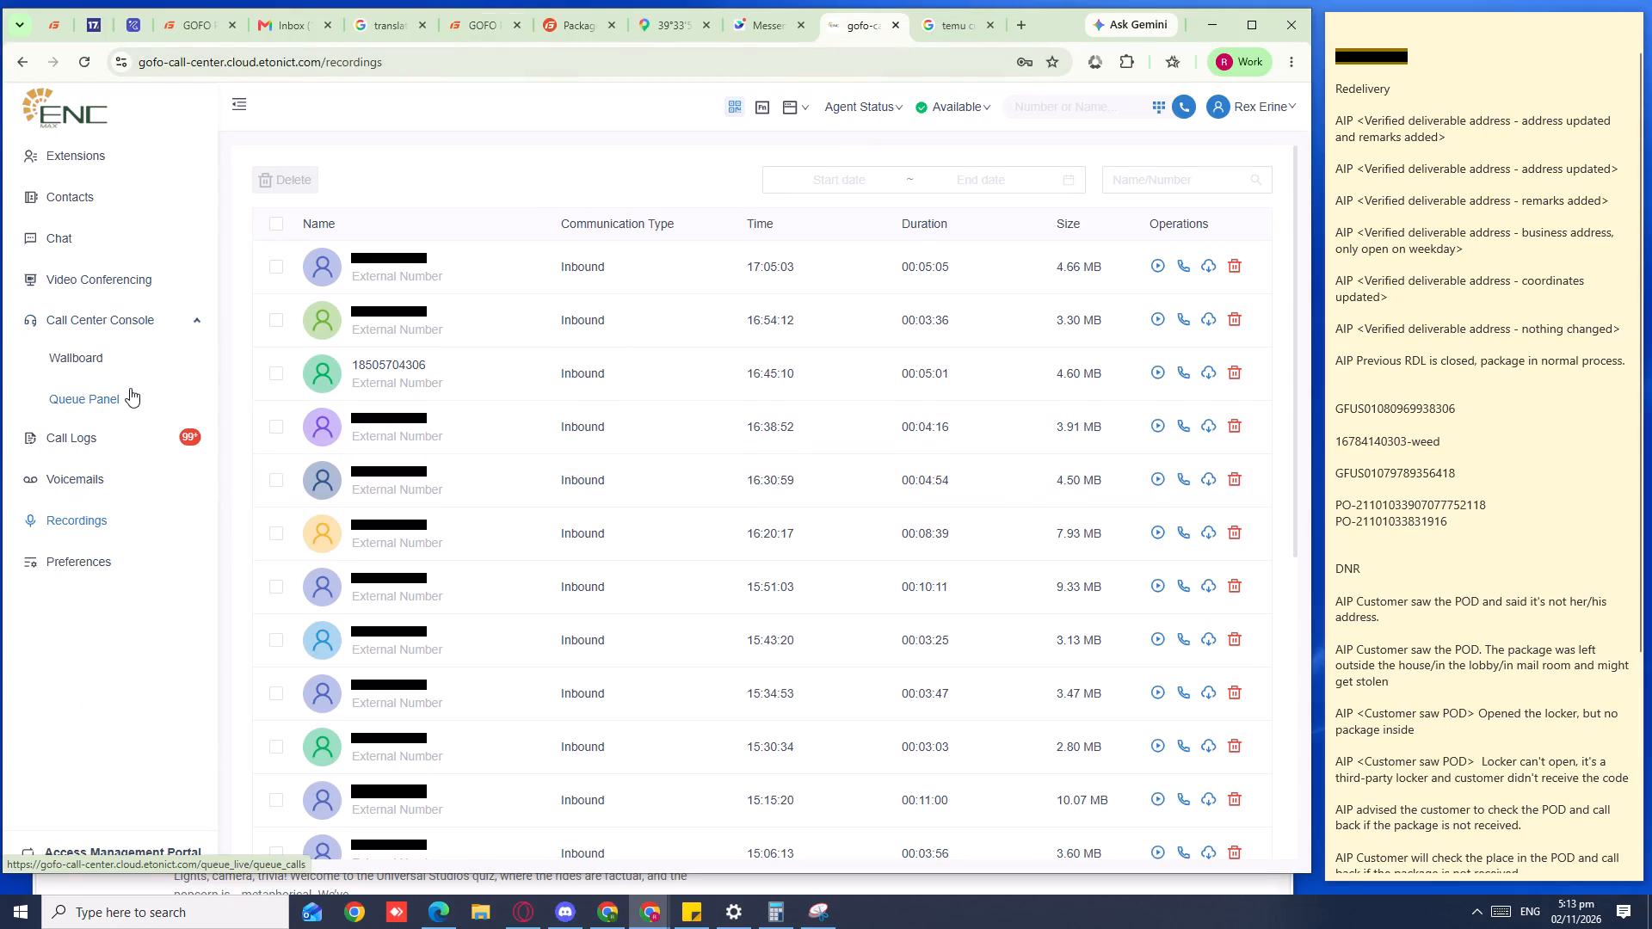
left_click(130, 388)
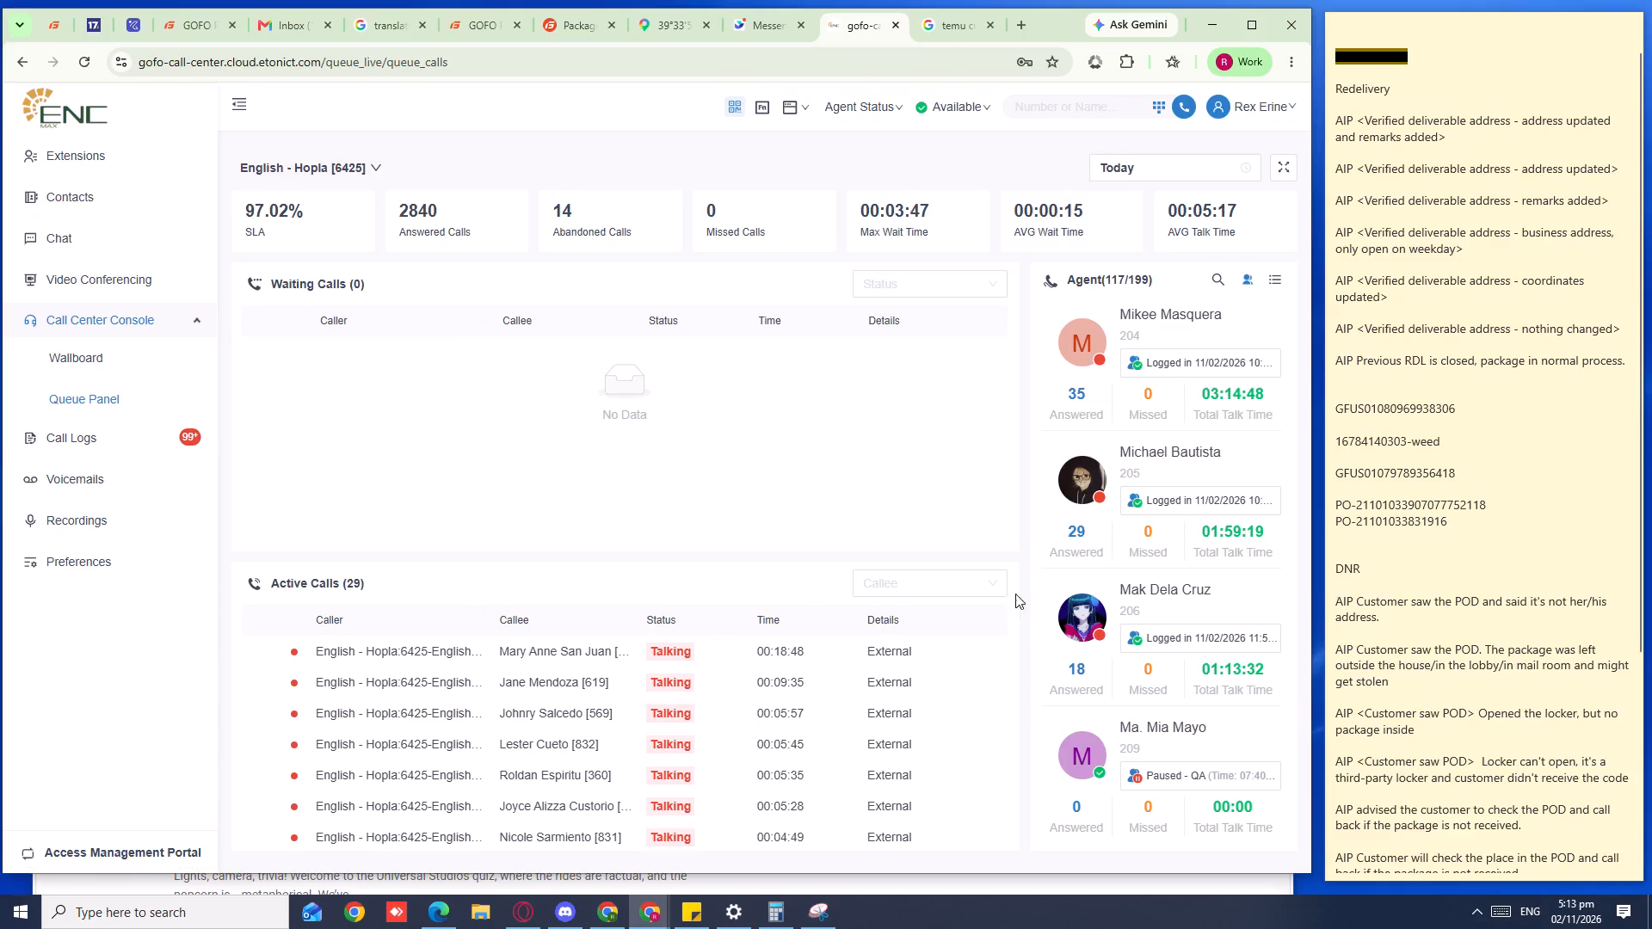
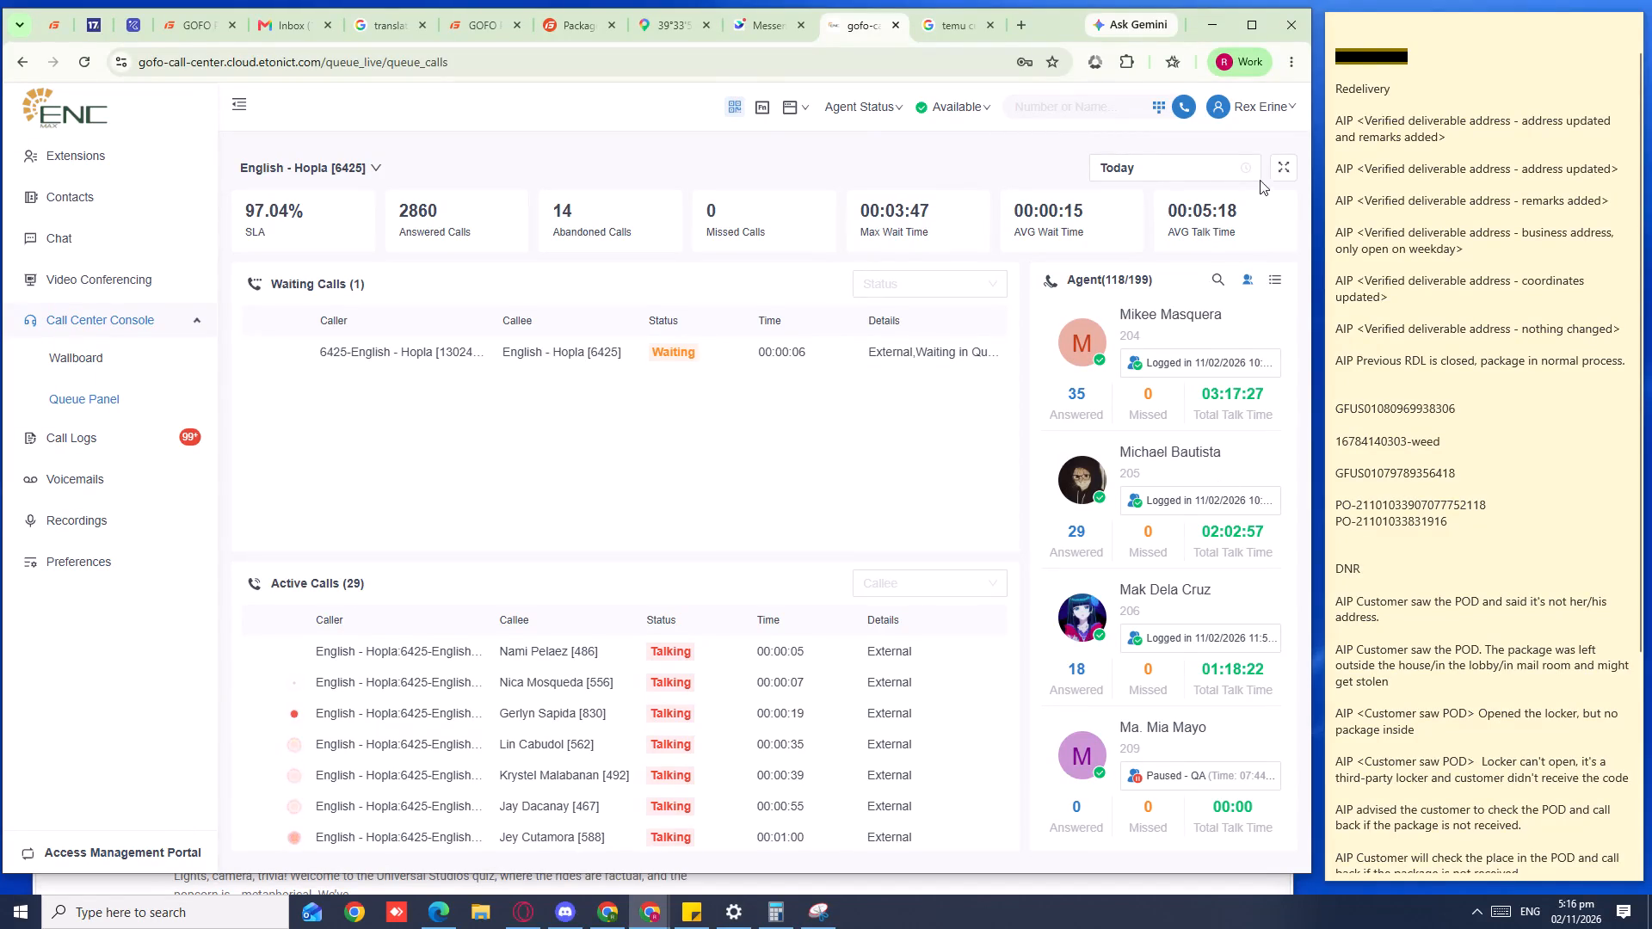
Search the queue panel's agent list for "rex" to check that agent's call statistics, and clear the search.
left_click(1221, 290)
key("r")
key("e")
key("x")
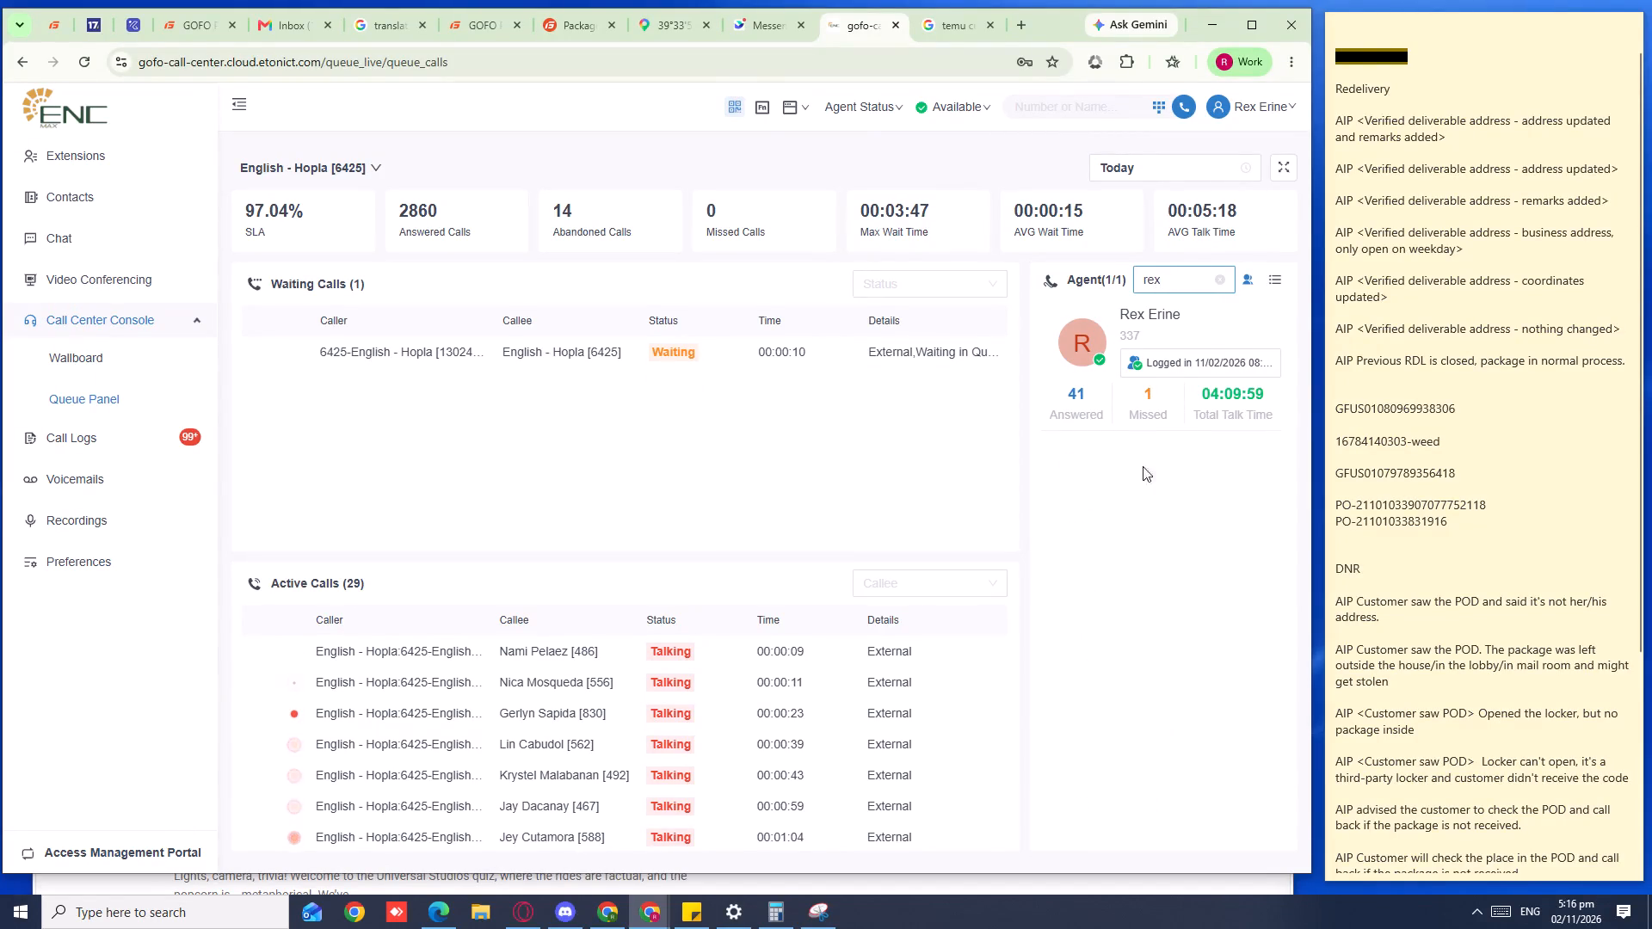
key("BackSpace")
key("BackSpace")
key("BackSpace")
key("BackSpace")
key("BackSpace")
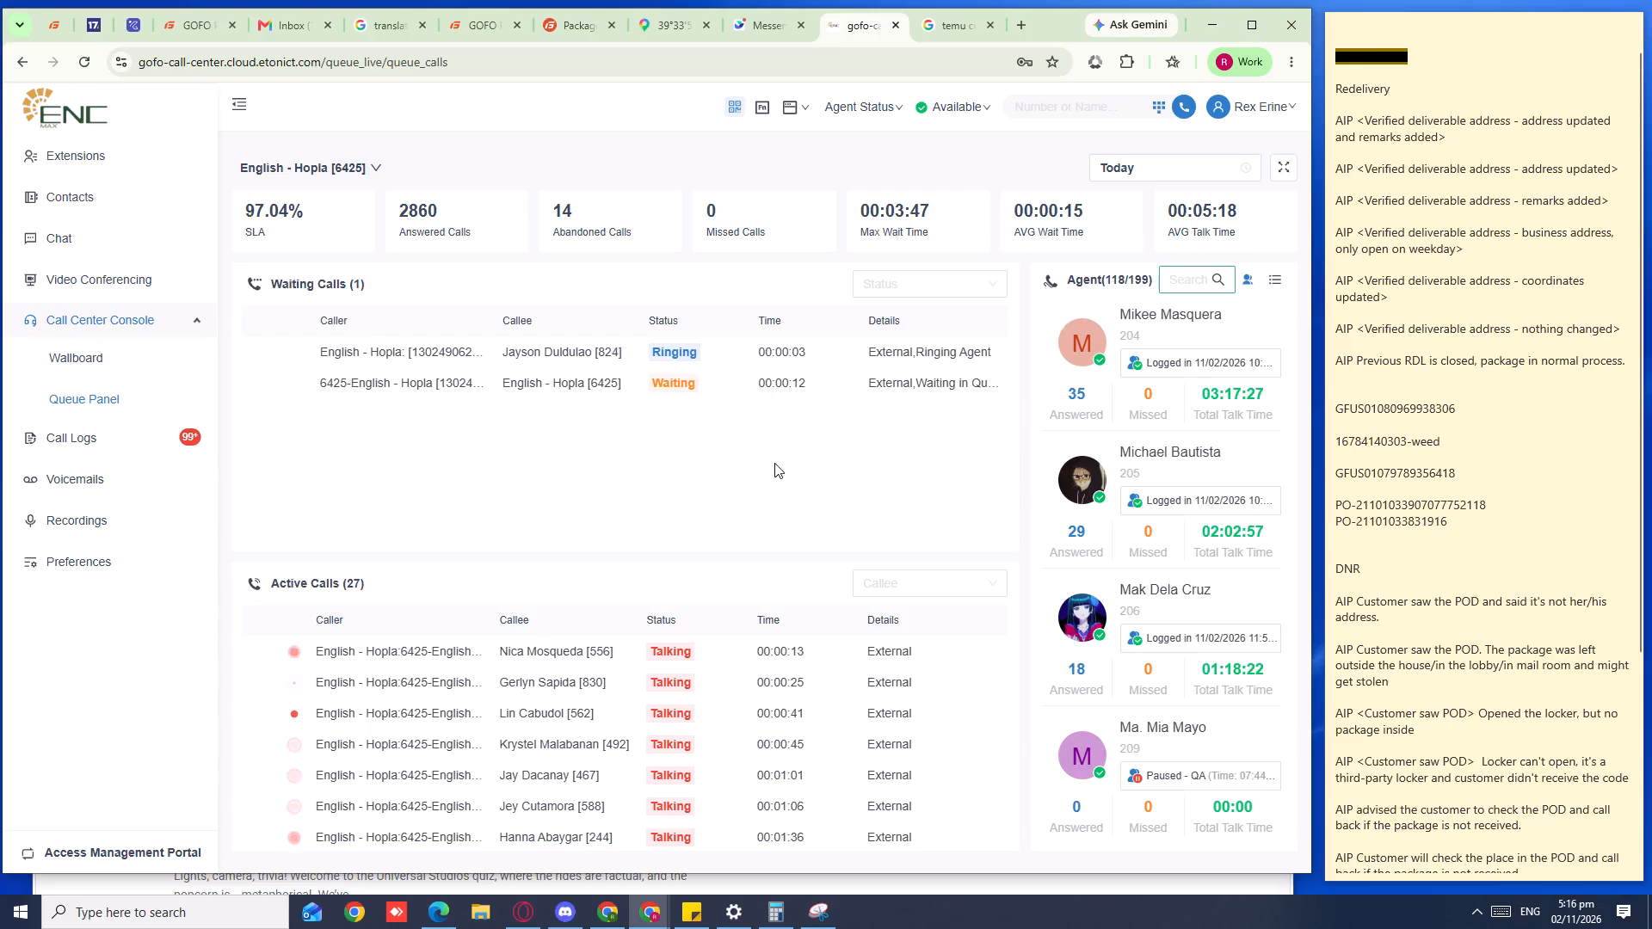
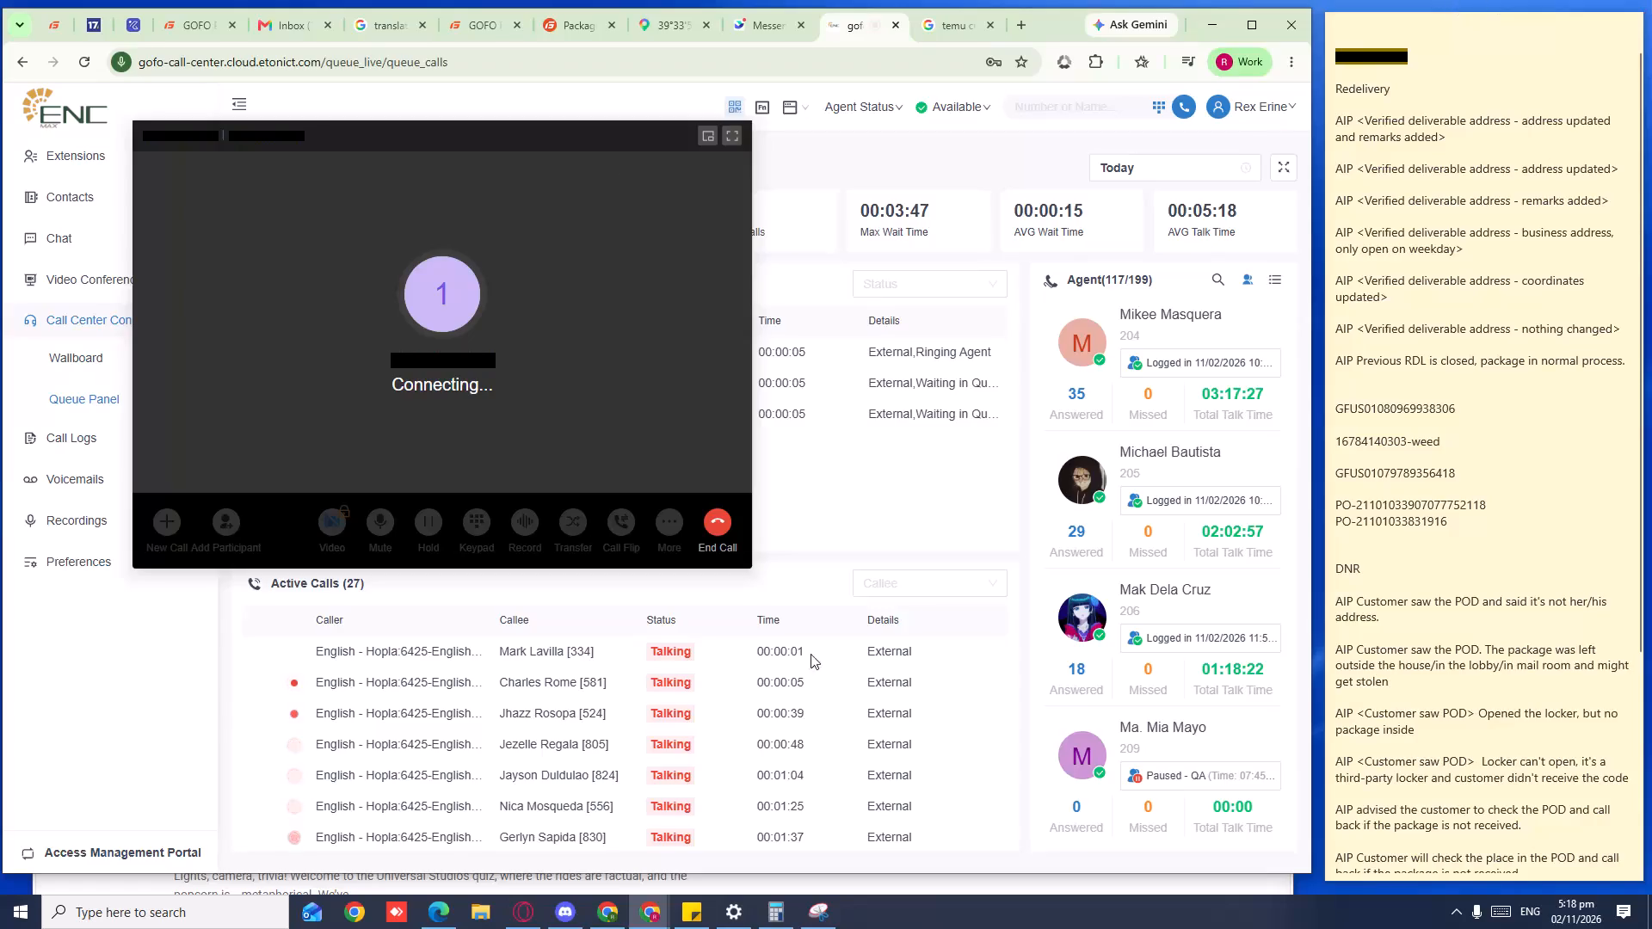
Delete the previous caller's entry from the first line of the sticky note above the Redelivery templates.
triple_click(1378, 61)
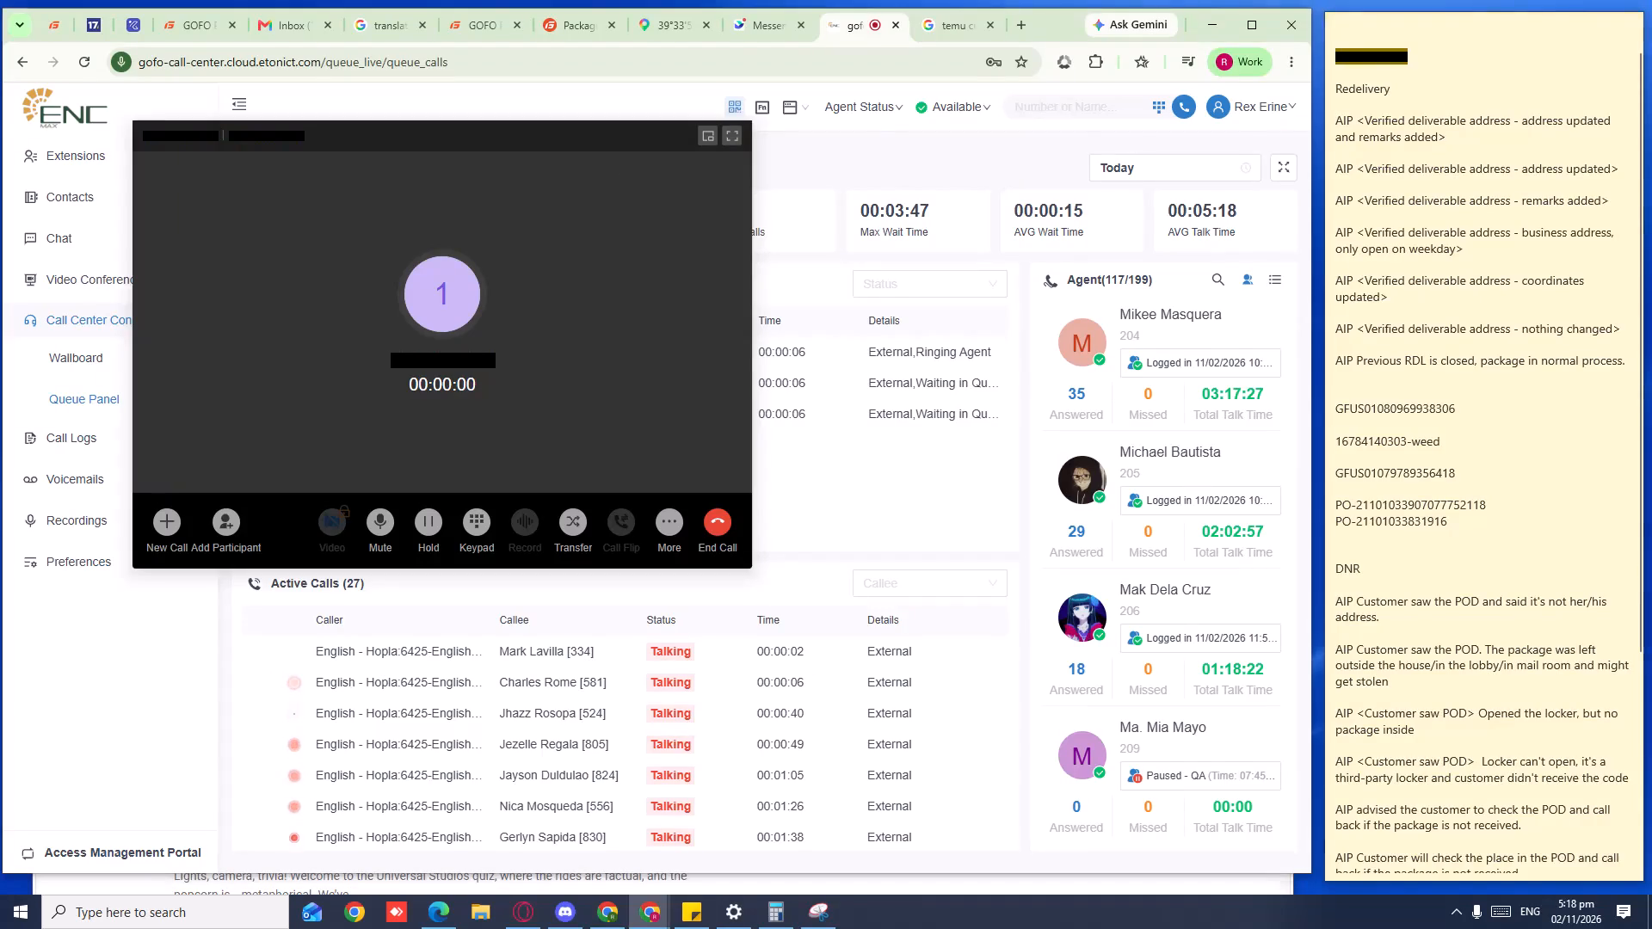
key("Delete")
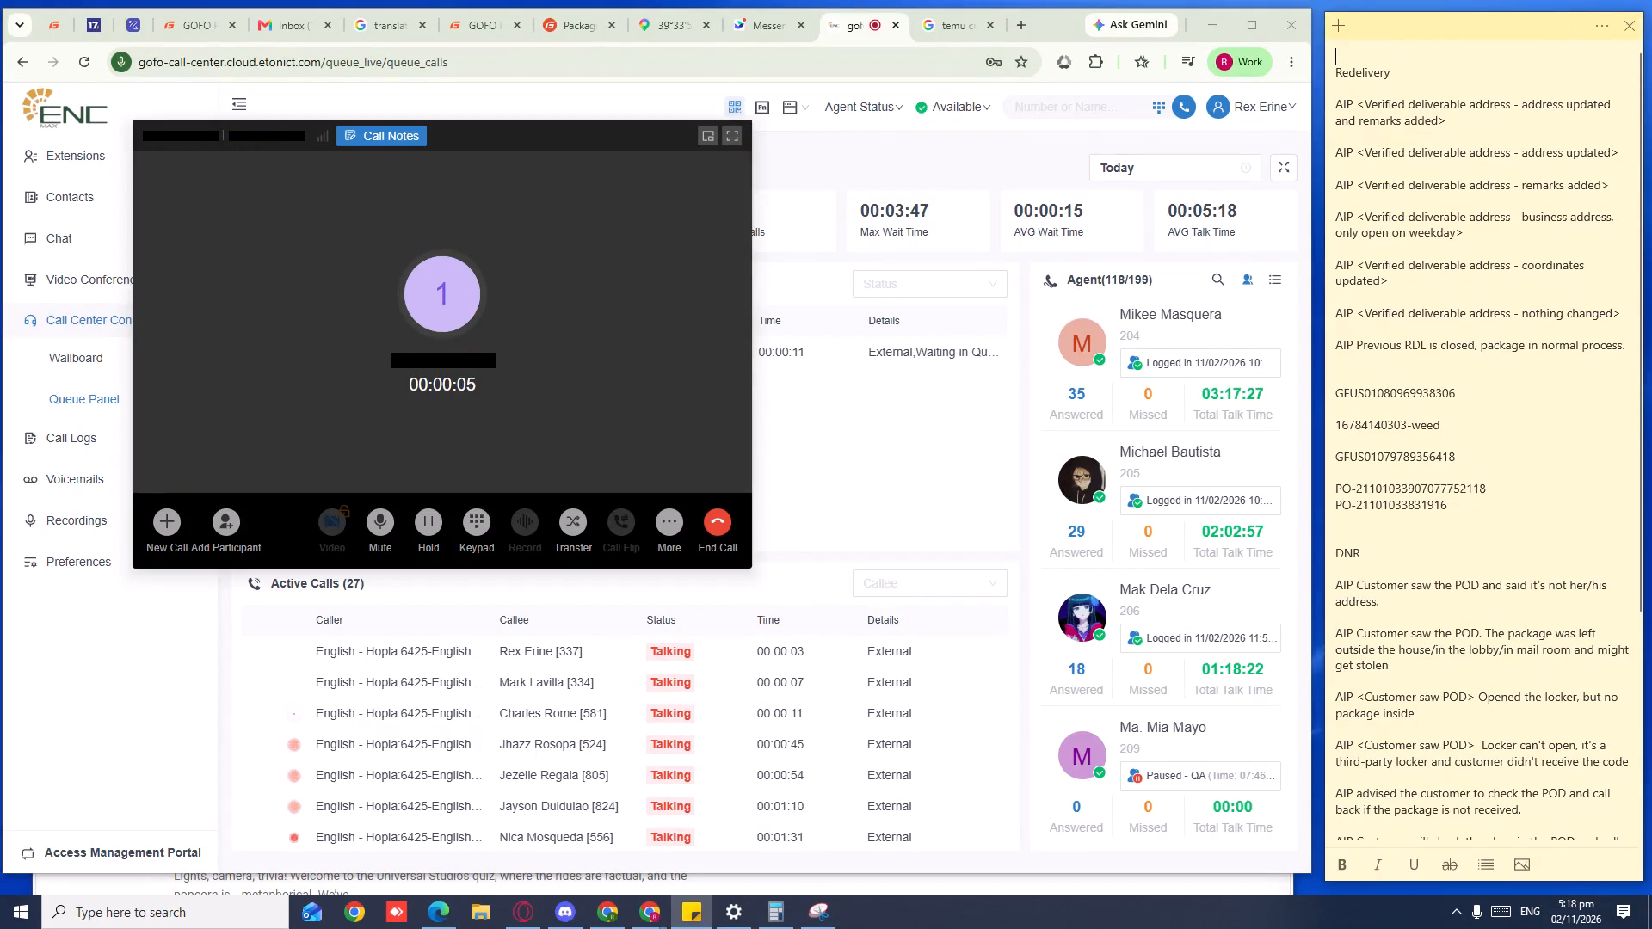
left_click(477, 33)
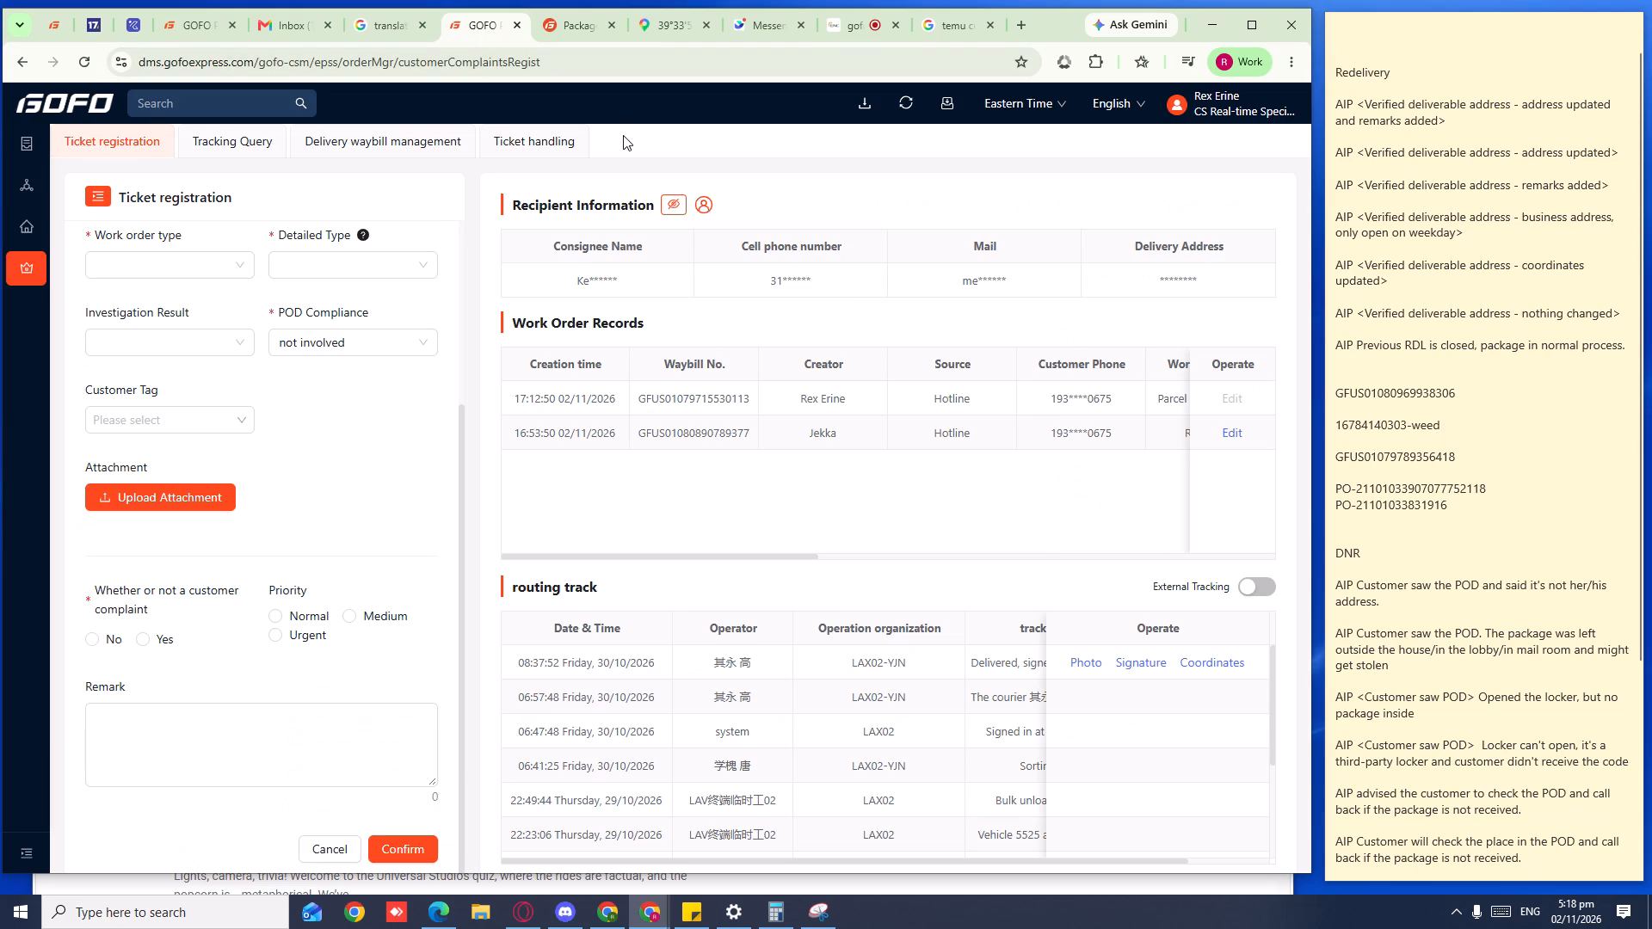
left_click(226, 164)
left_click(259, 145)
double_click(213, 212)
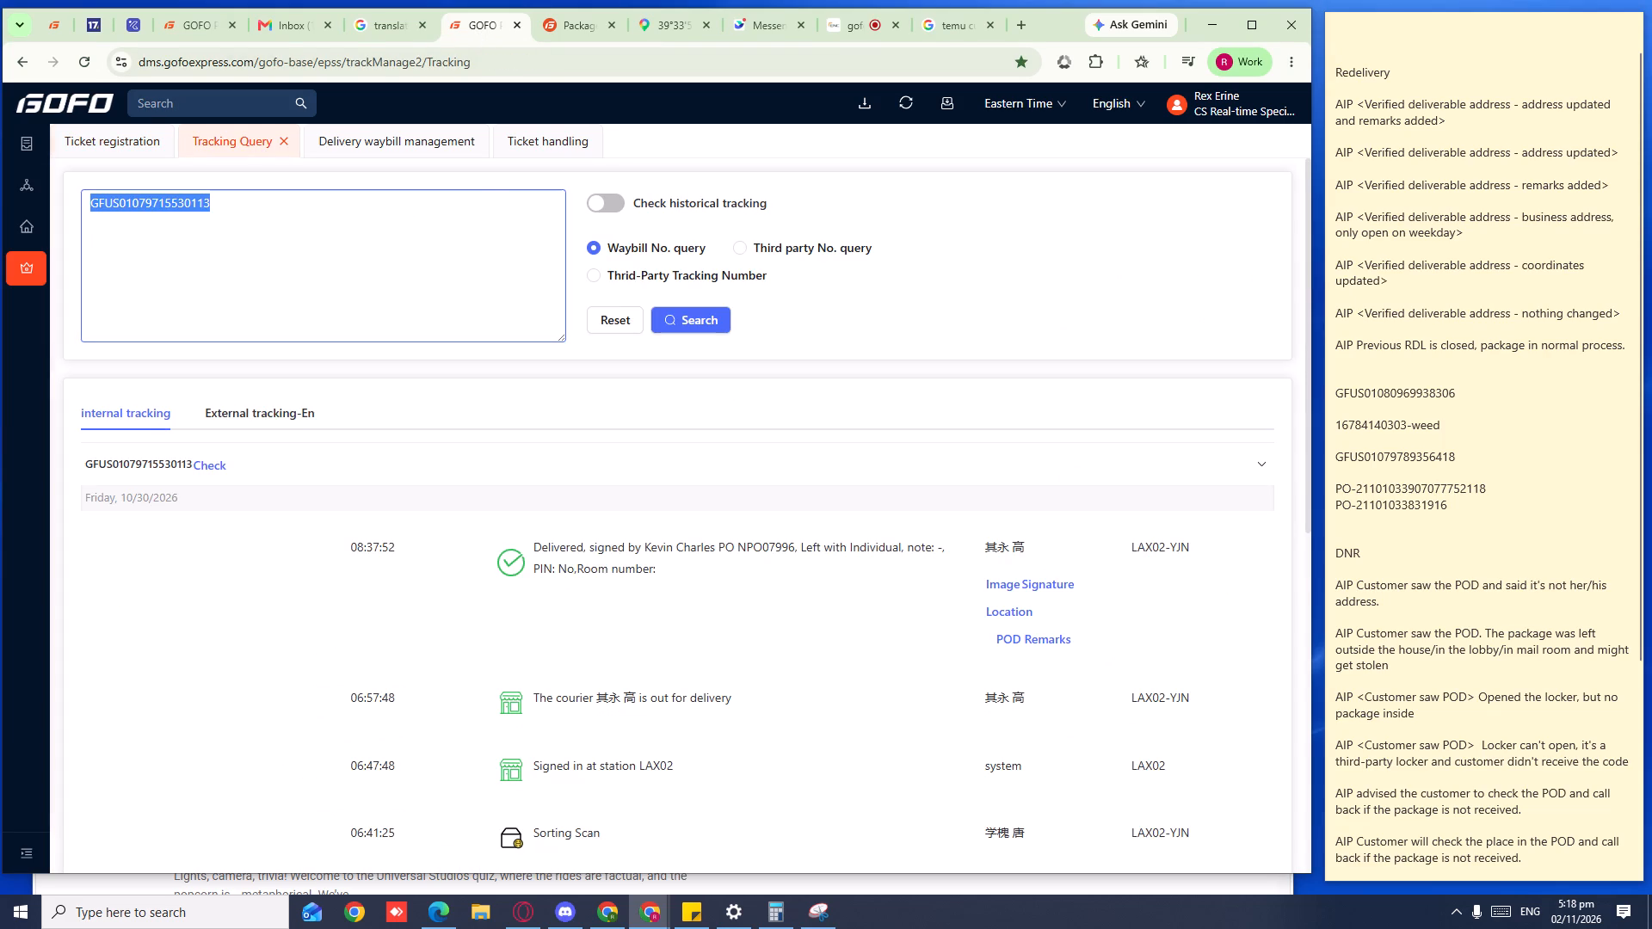
key("ctrl+c")
key("ctrl+c")
key("ctrl+c")
key("ctrl+c")
key("ctrl+c")
key("ctrl+c")
left_click(514, 152)
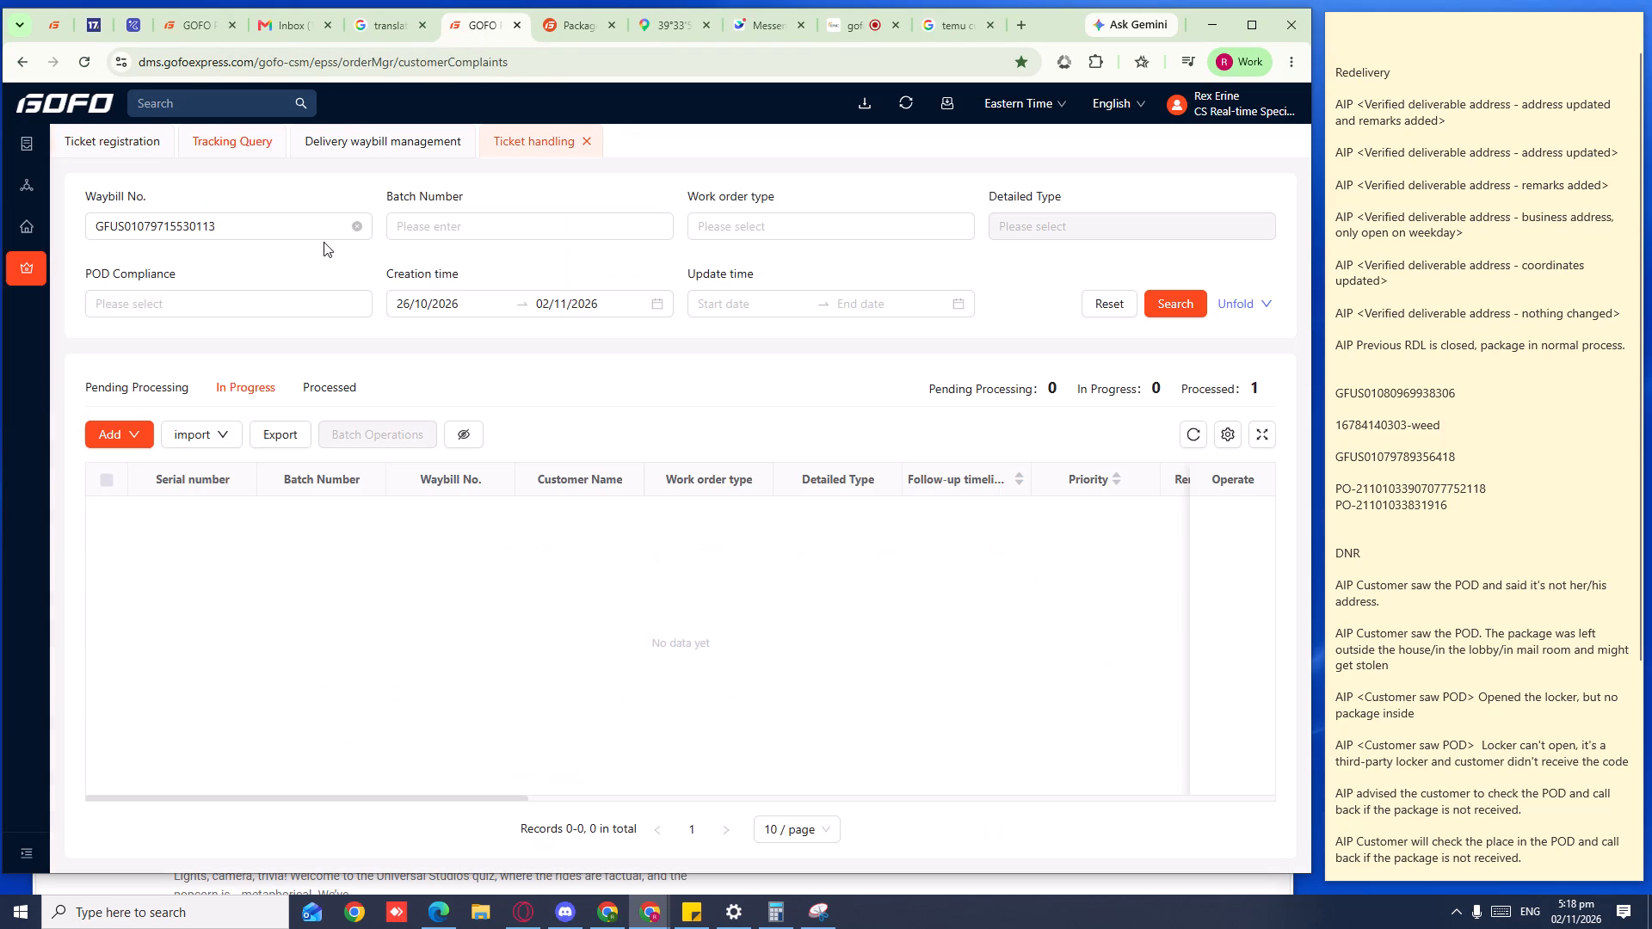
left_click(1187, 305)
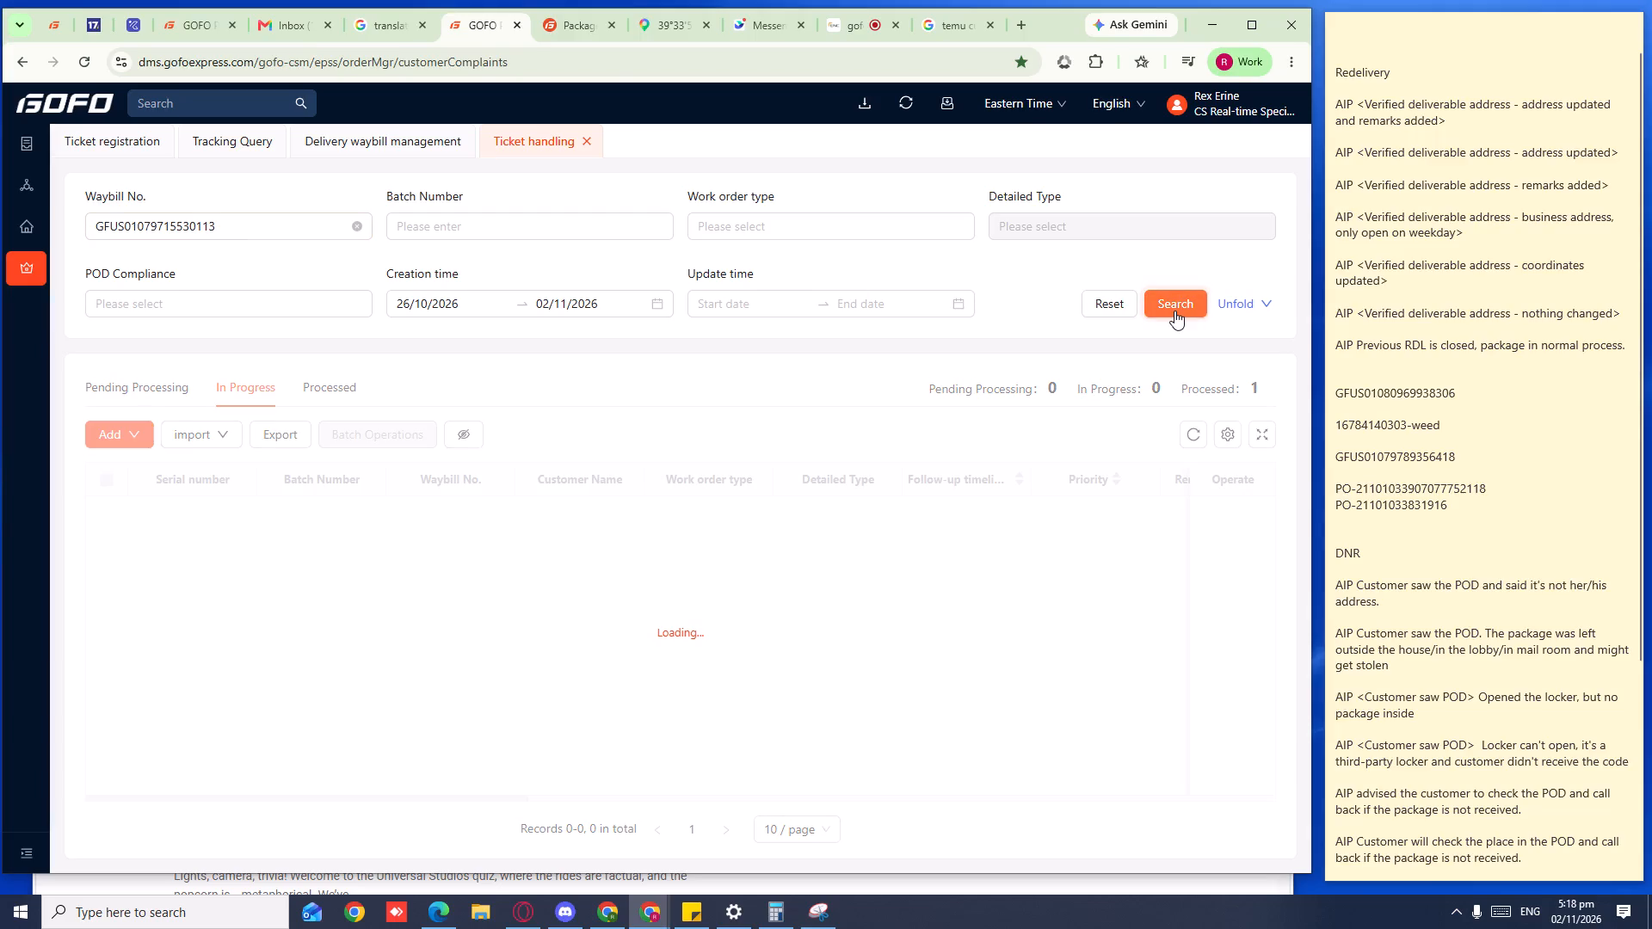
Return to the call center site to view the ongoing call over the live queue panel.
left_click(846, 34)
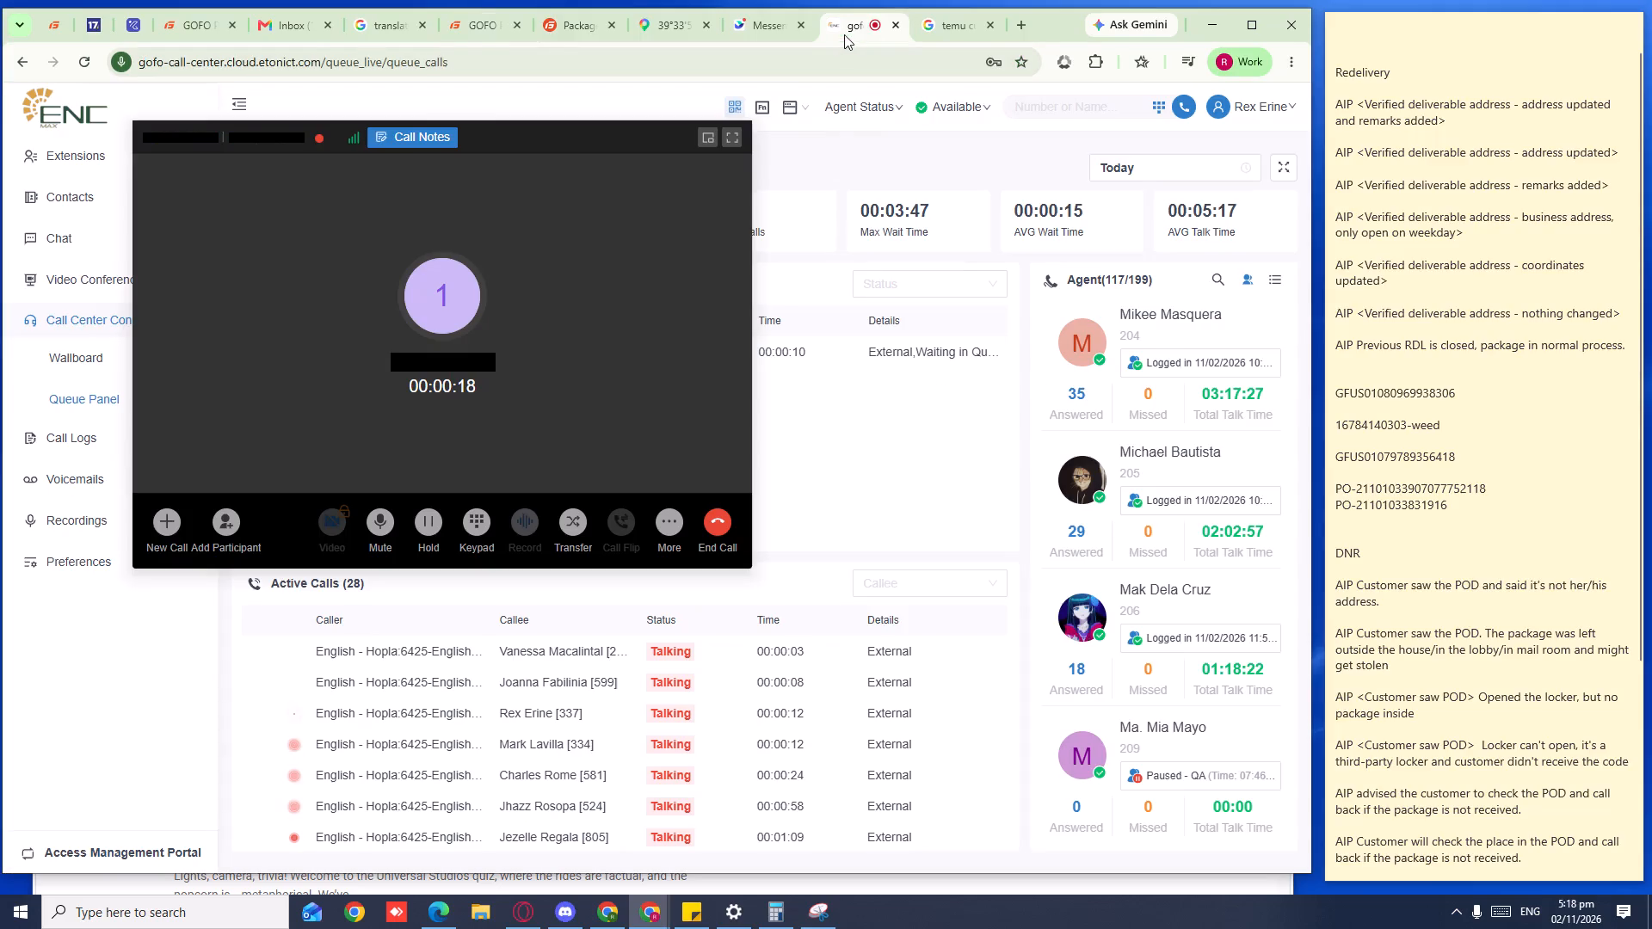
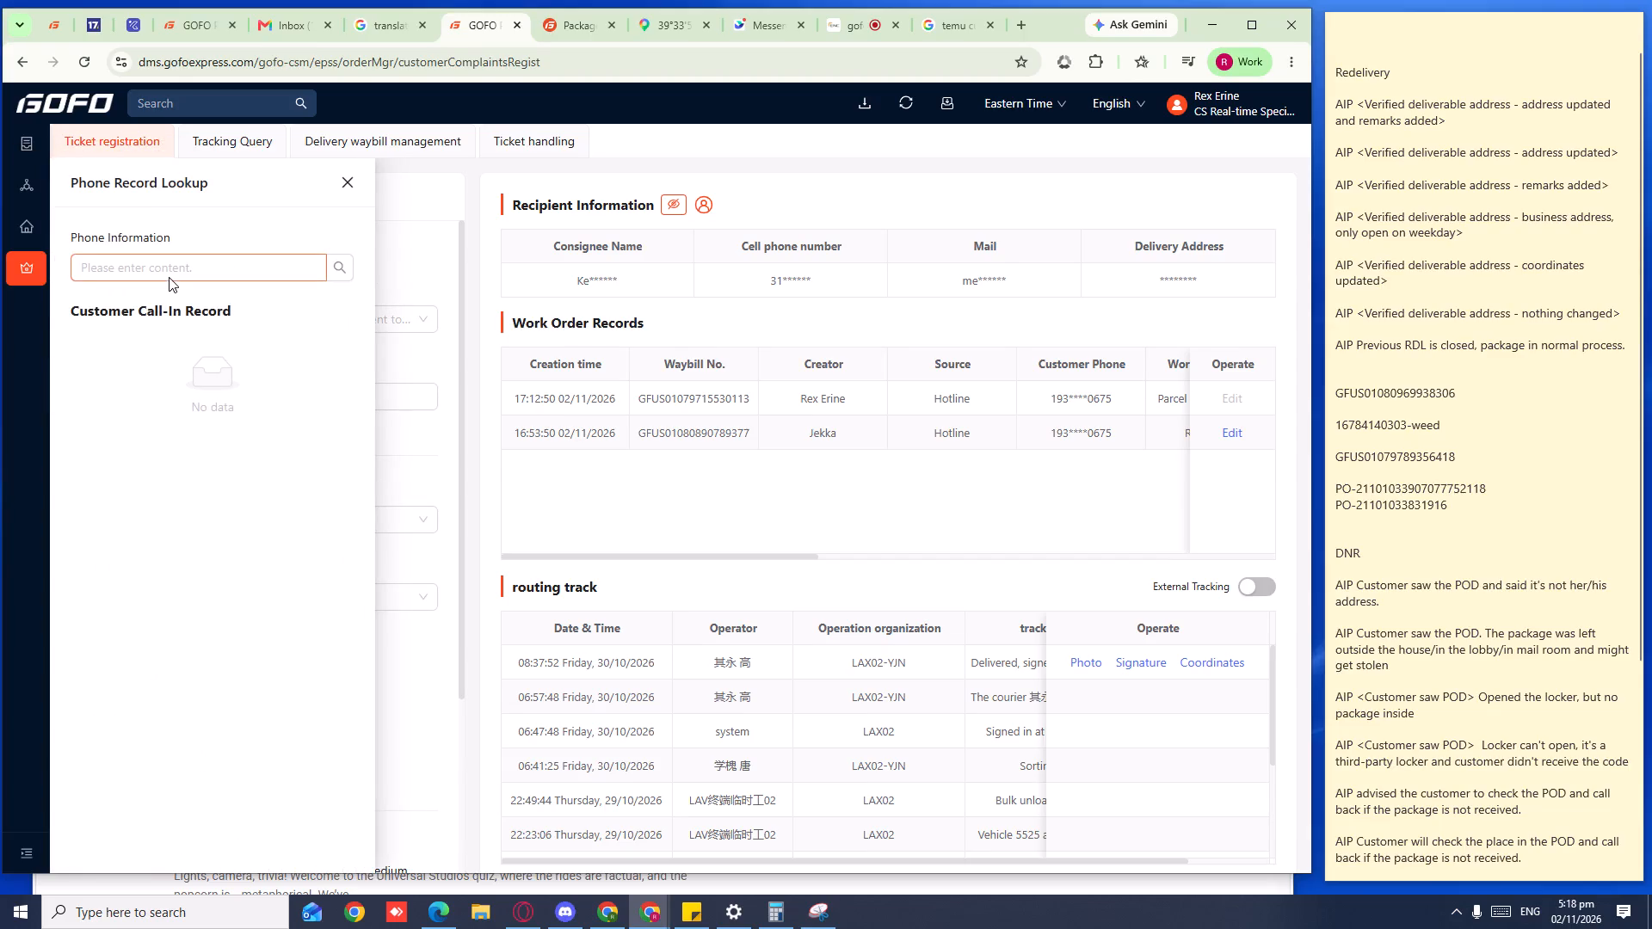
Look up the caller's phone number in Phone Record Lookup and copy the waybill number from the latest call-in record.
key("ctrl+v")
left_click(333, 268)
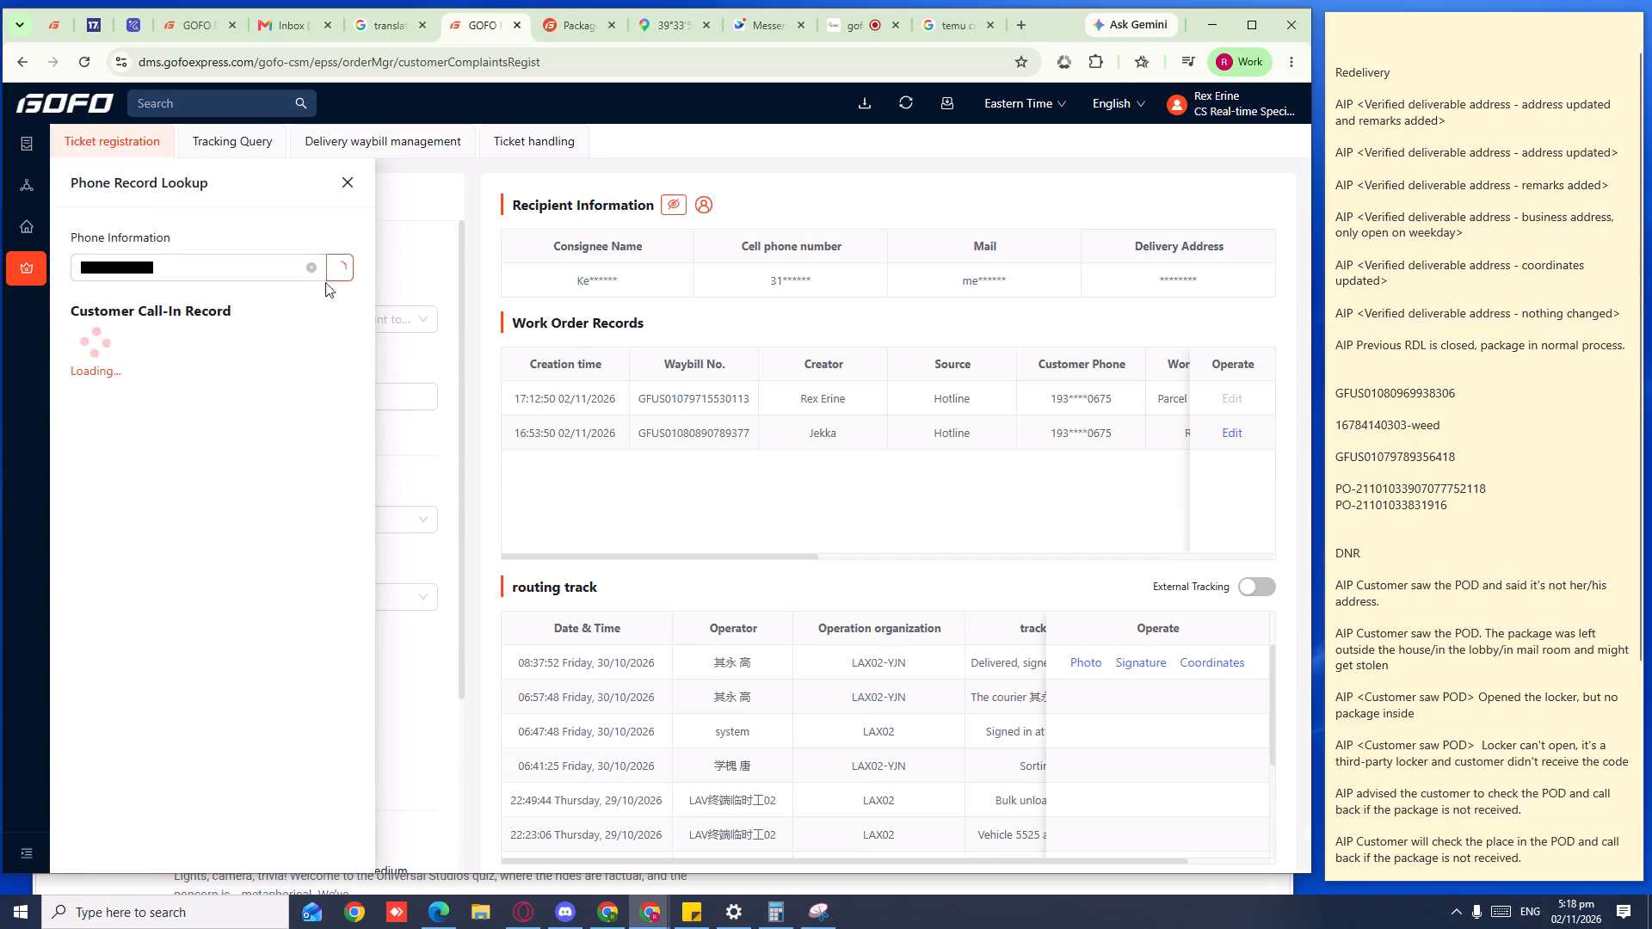
double_click(227, 349)
key("ctrl+c")
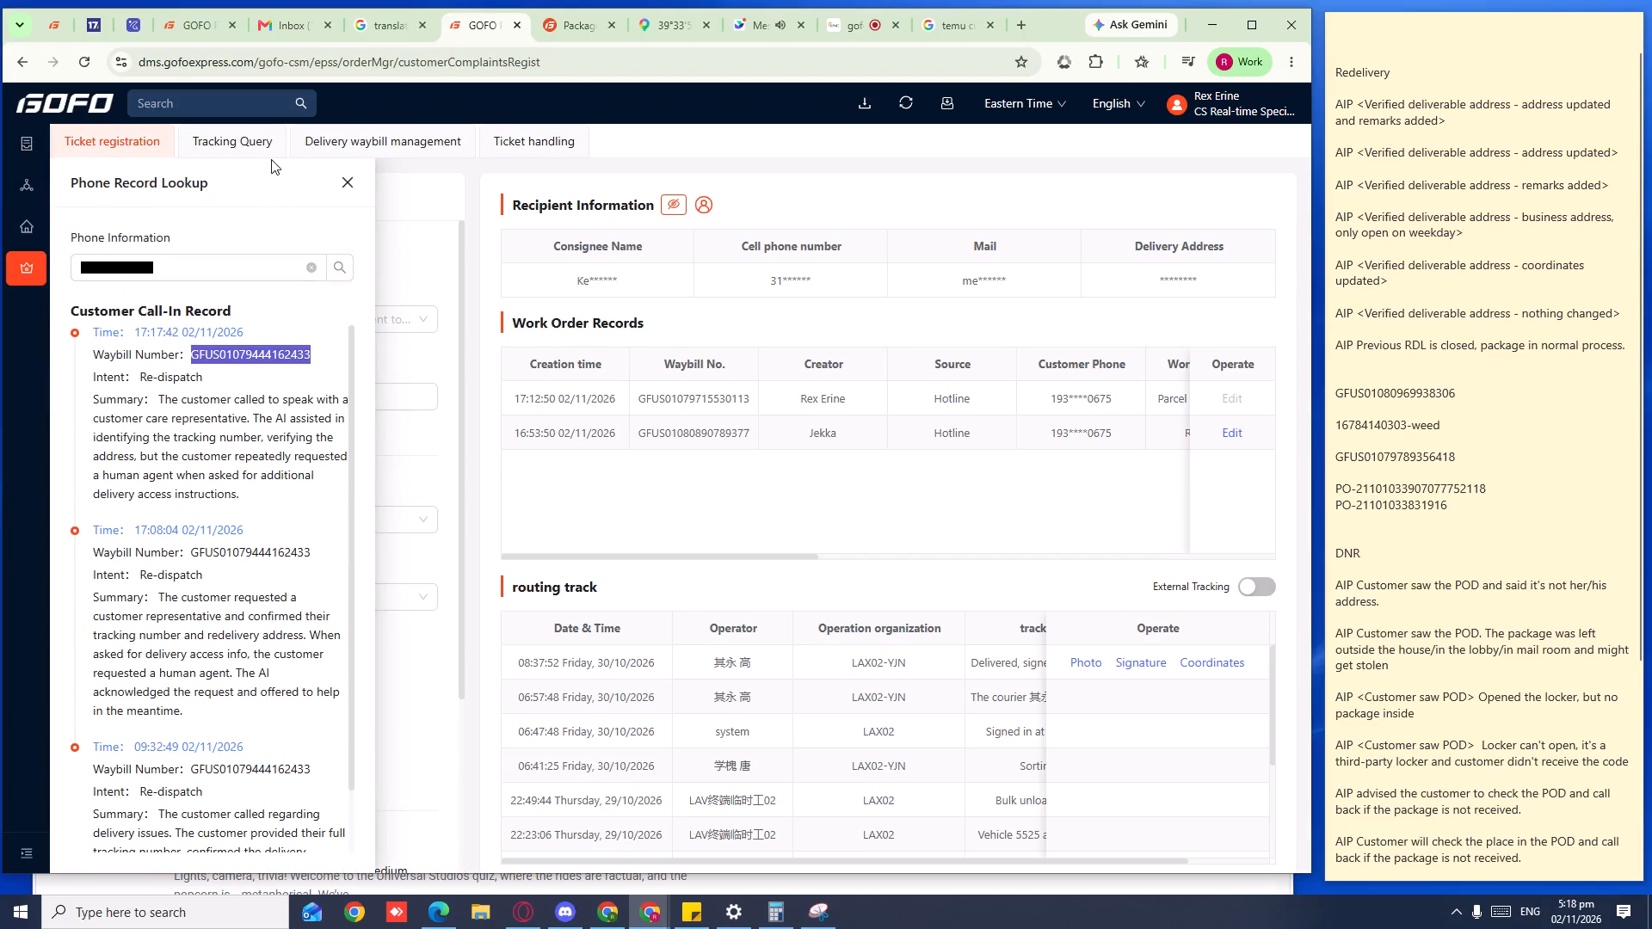
key("ctrl+c")
key("ctrl+c")
key("ctrl+c")
left_click(229, 138, "ctrl")
key("ctrl+c")
left_click(210, 230)
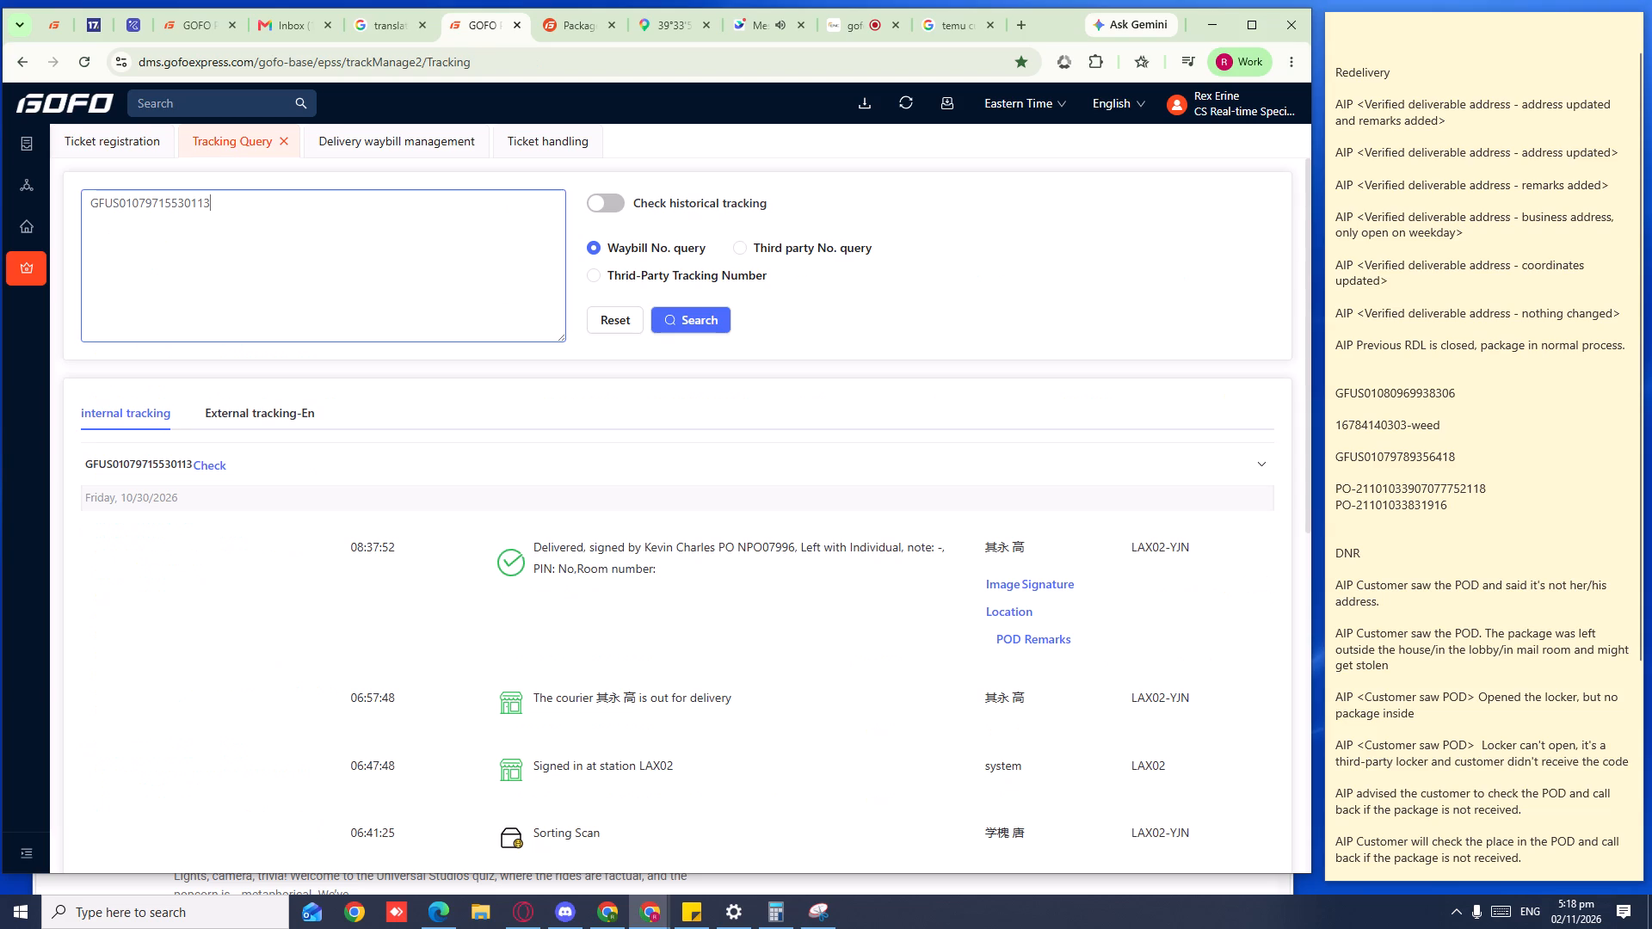
double_click(210, 230)
key("Delete")
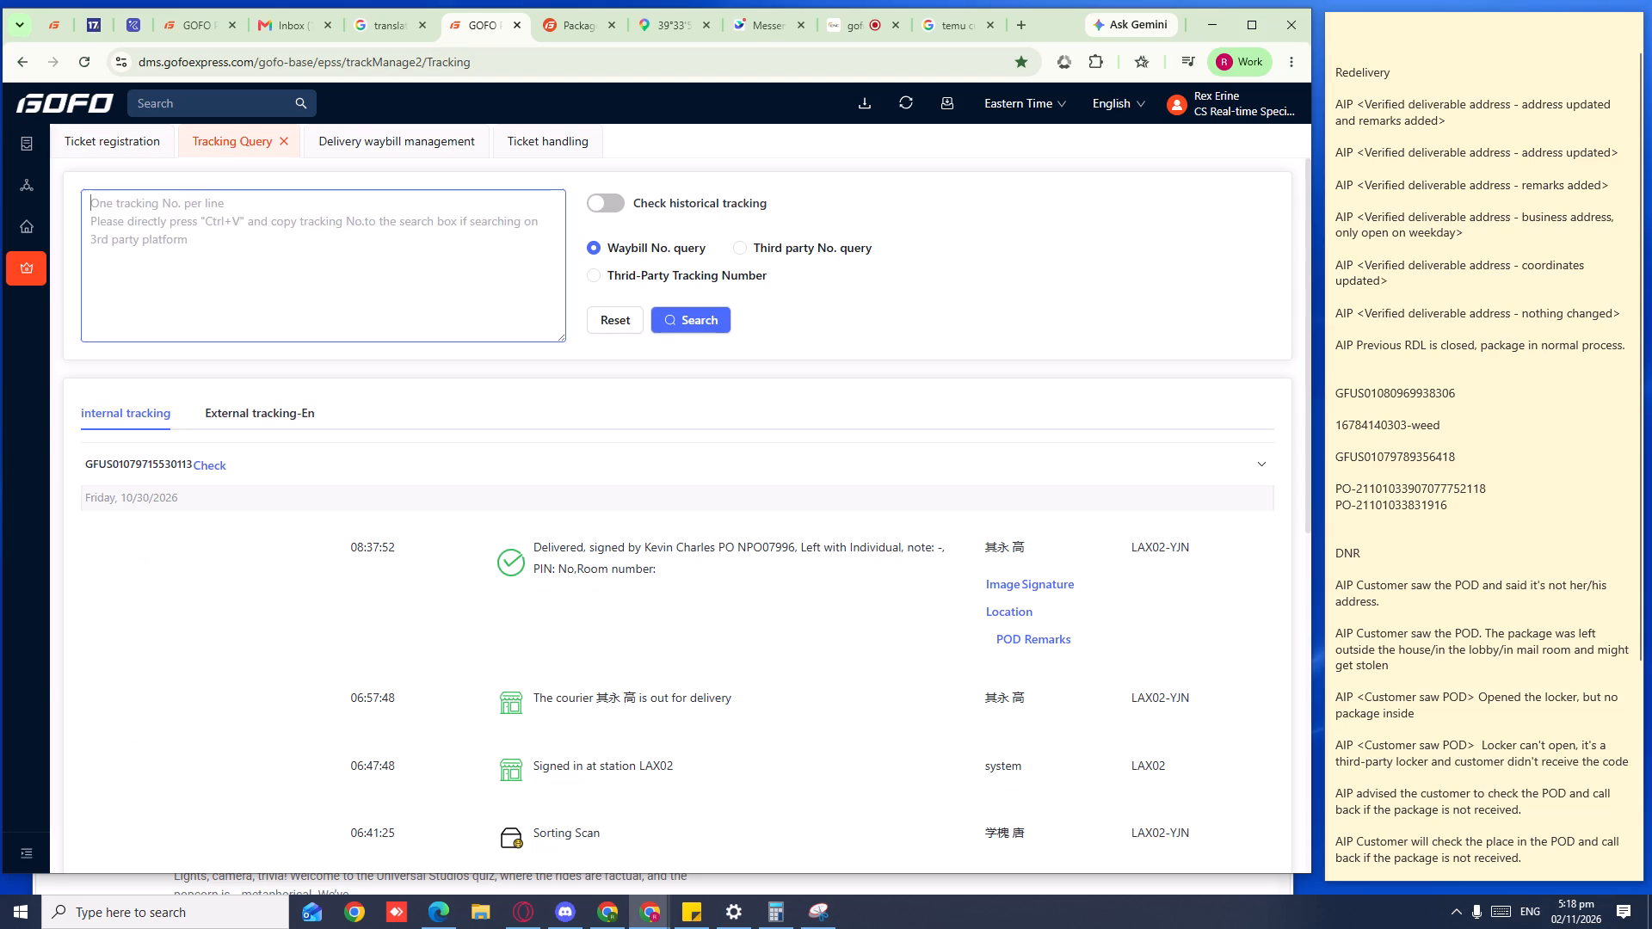
key("ctrl+v")
left_click(703, 318)
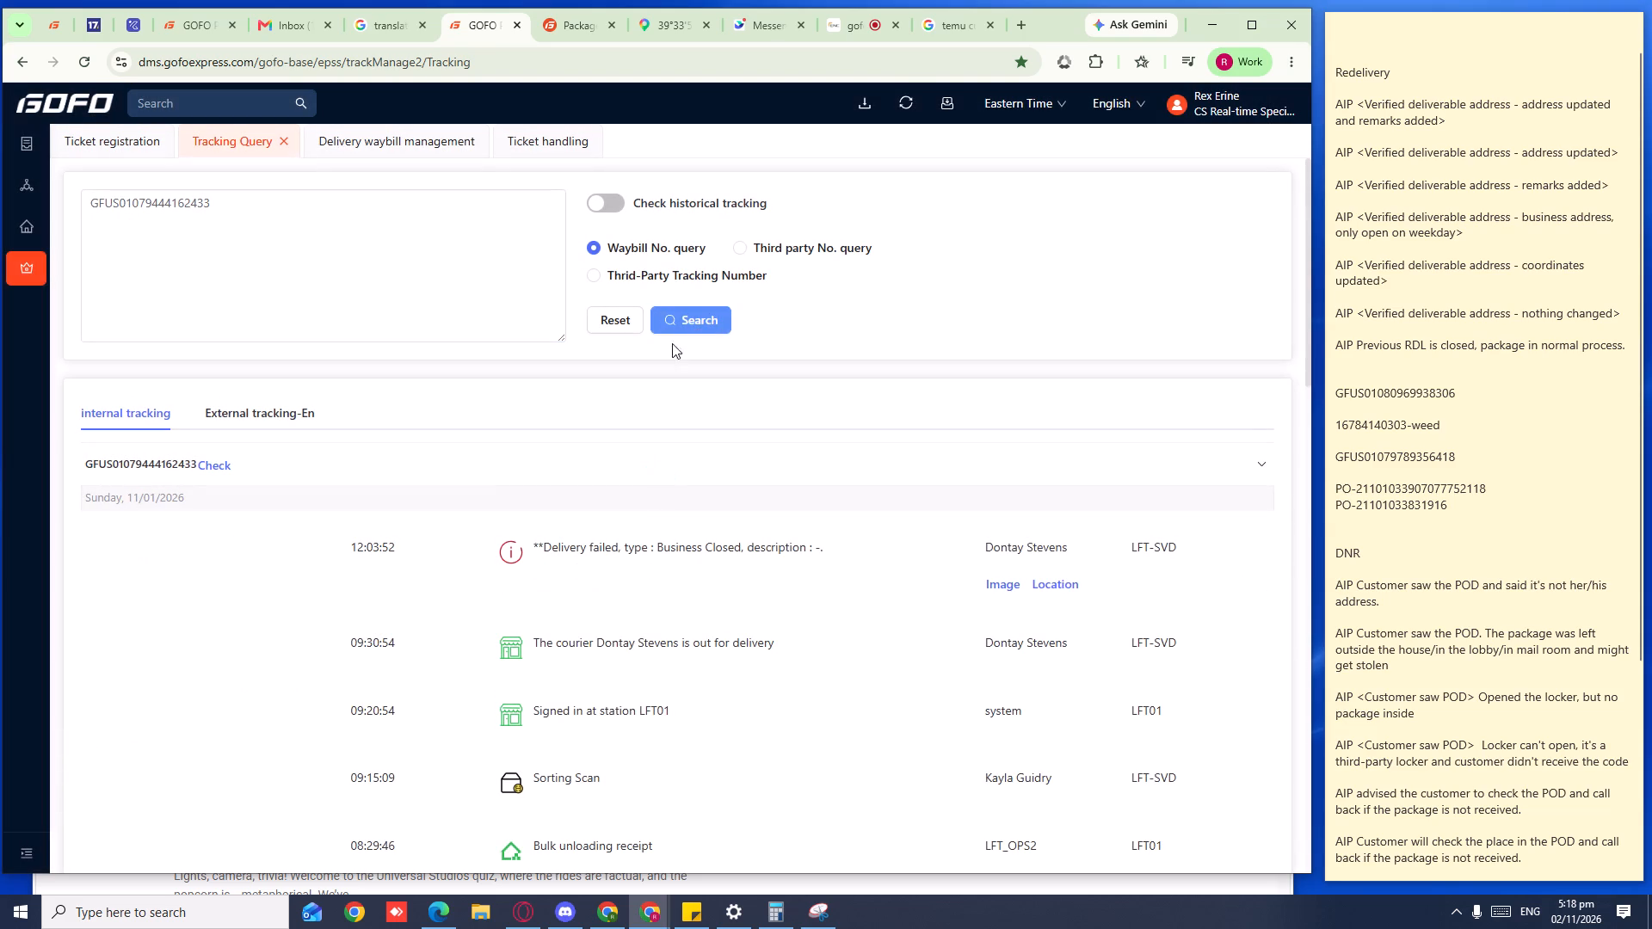
left_click(216, 465)
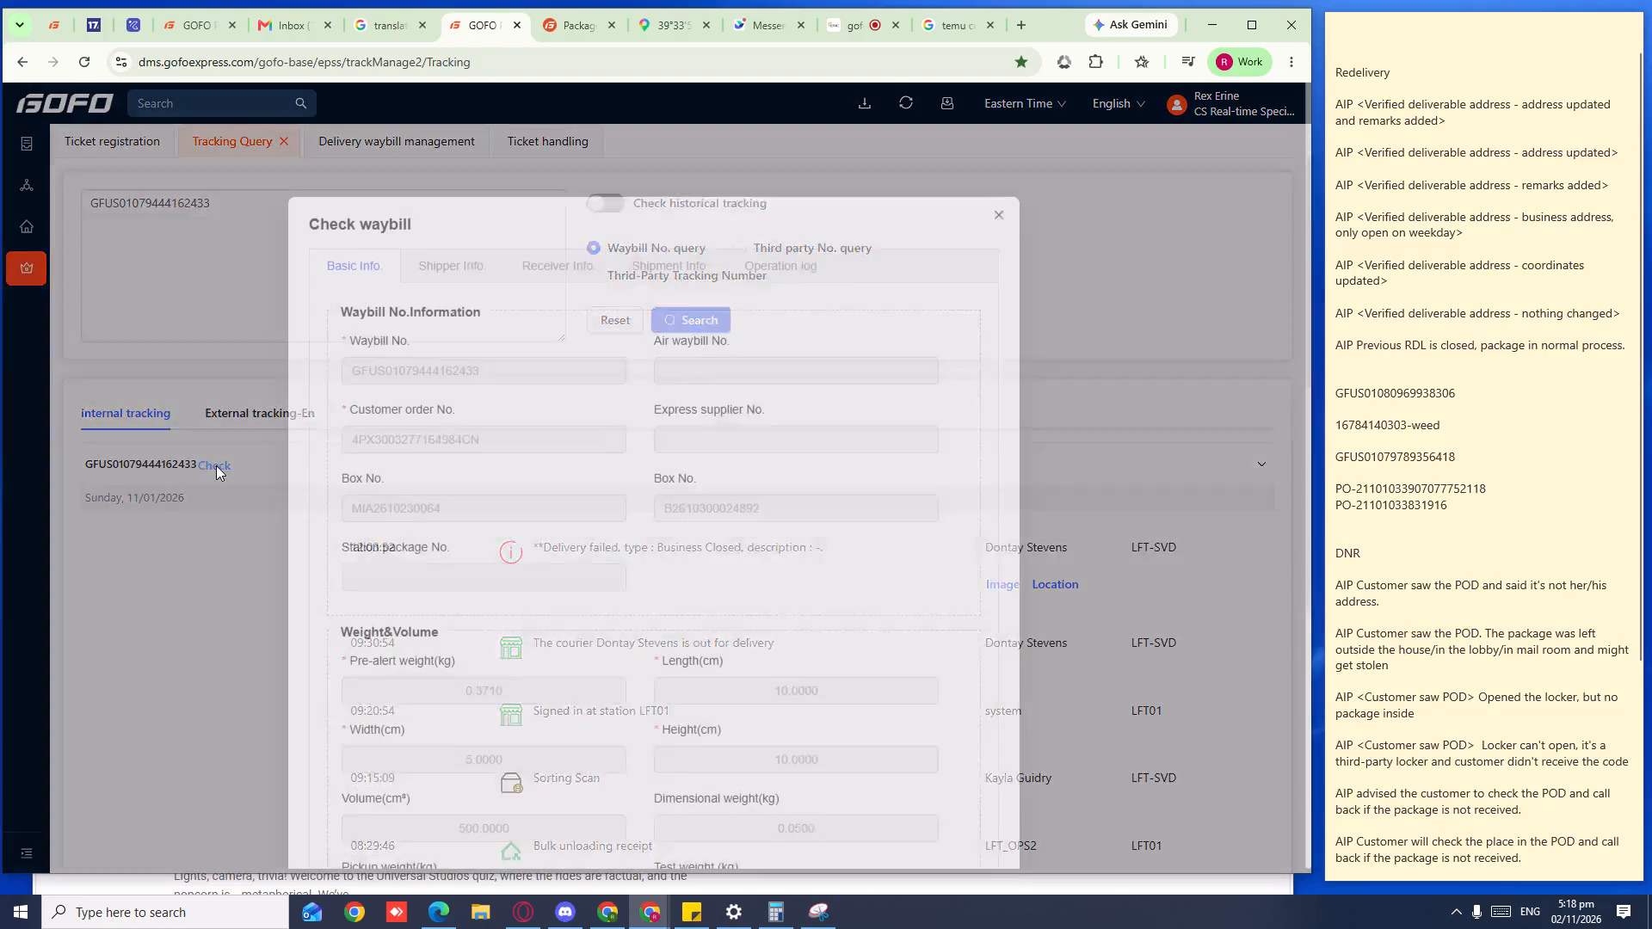
left_click(597, 251)
left_click(563, 277)
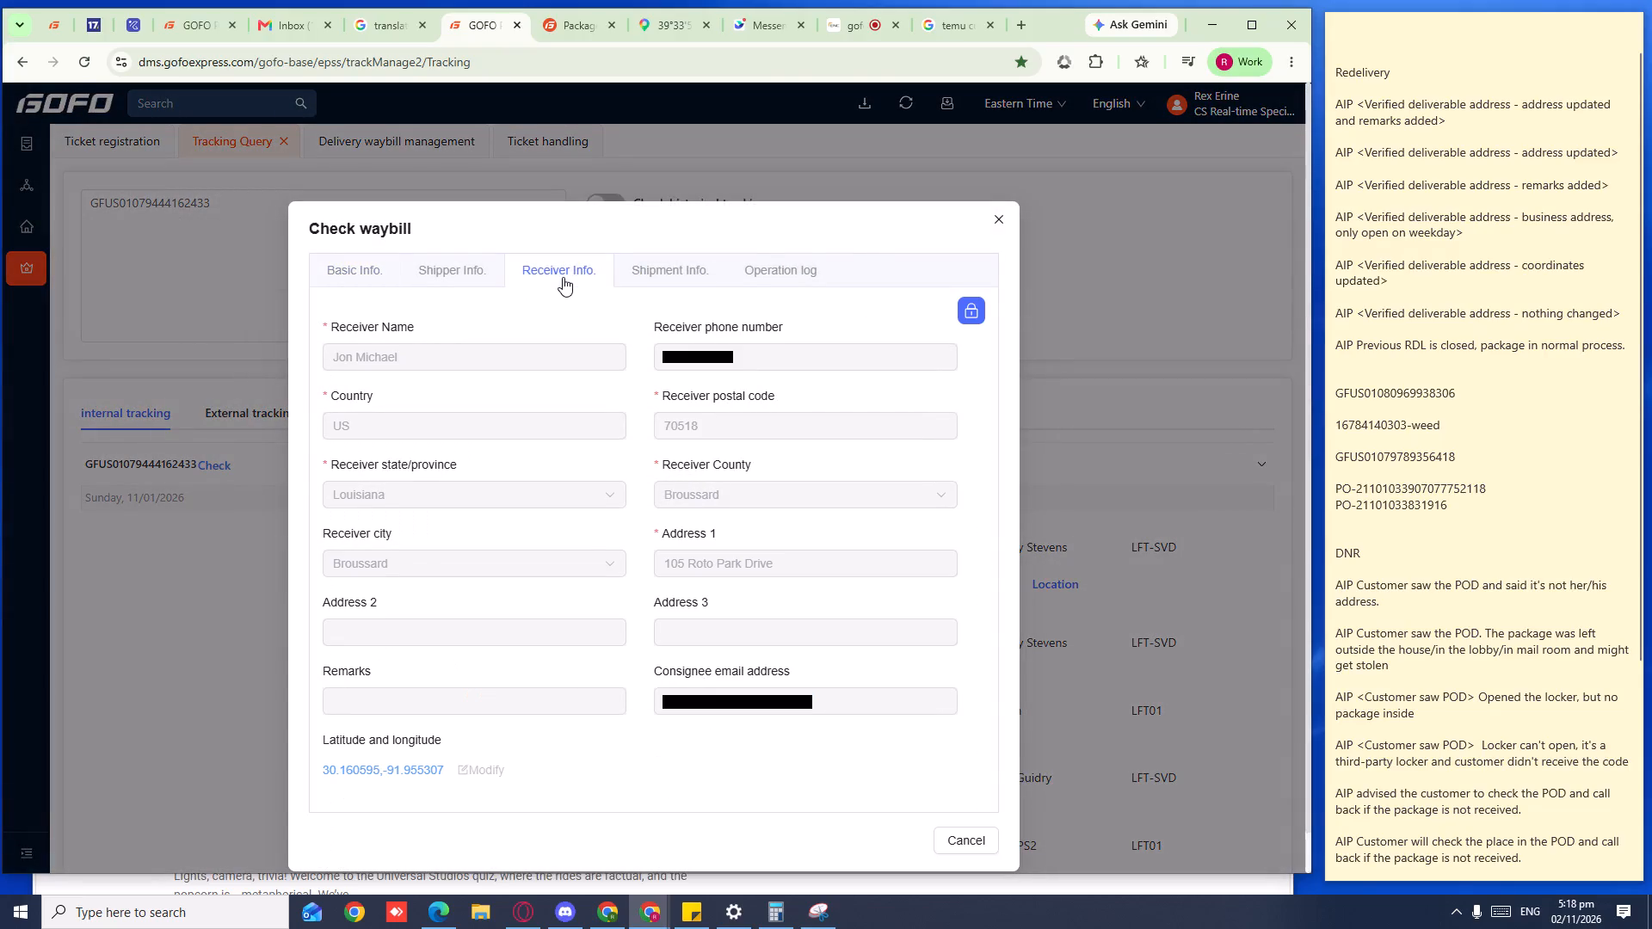
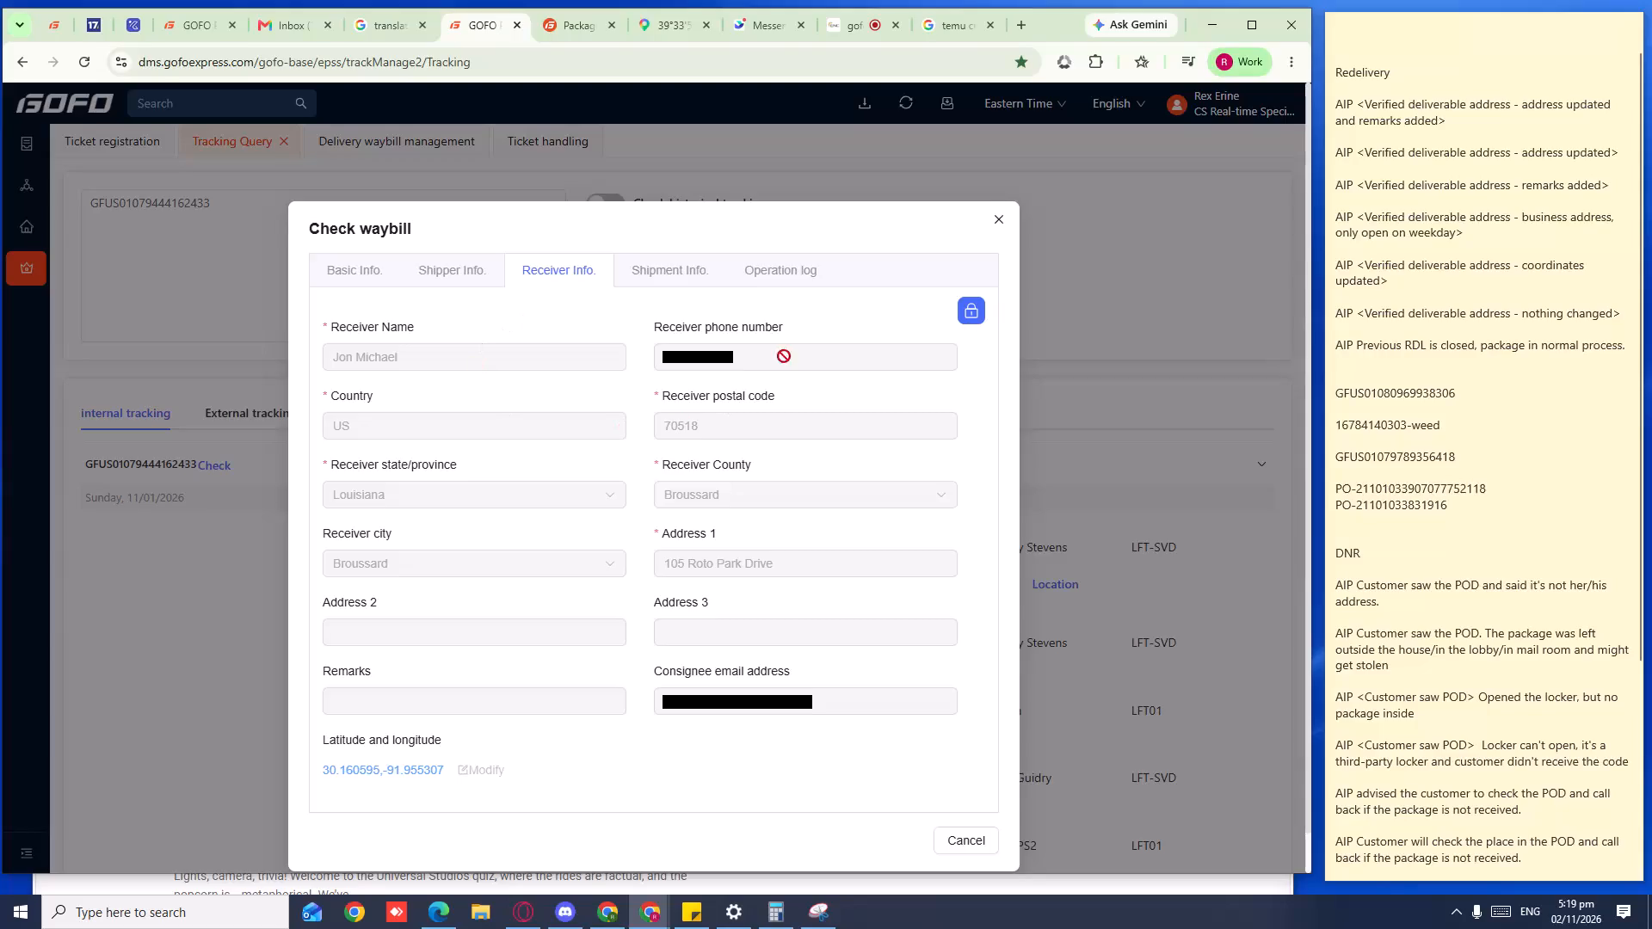
left_click(1002, 222)
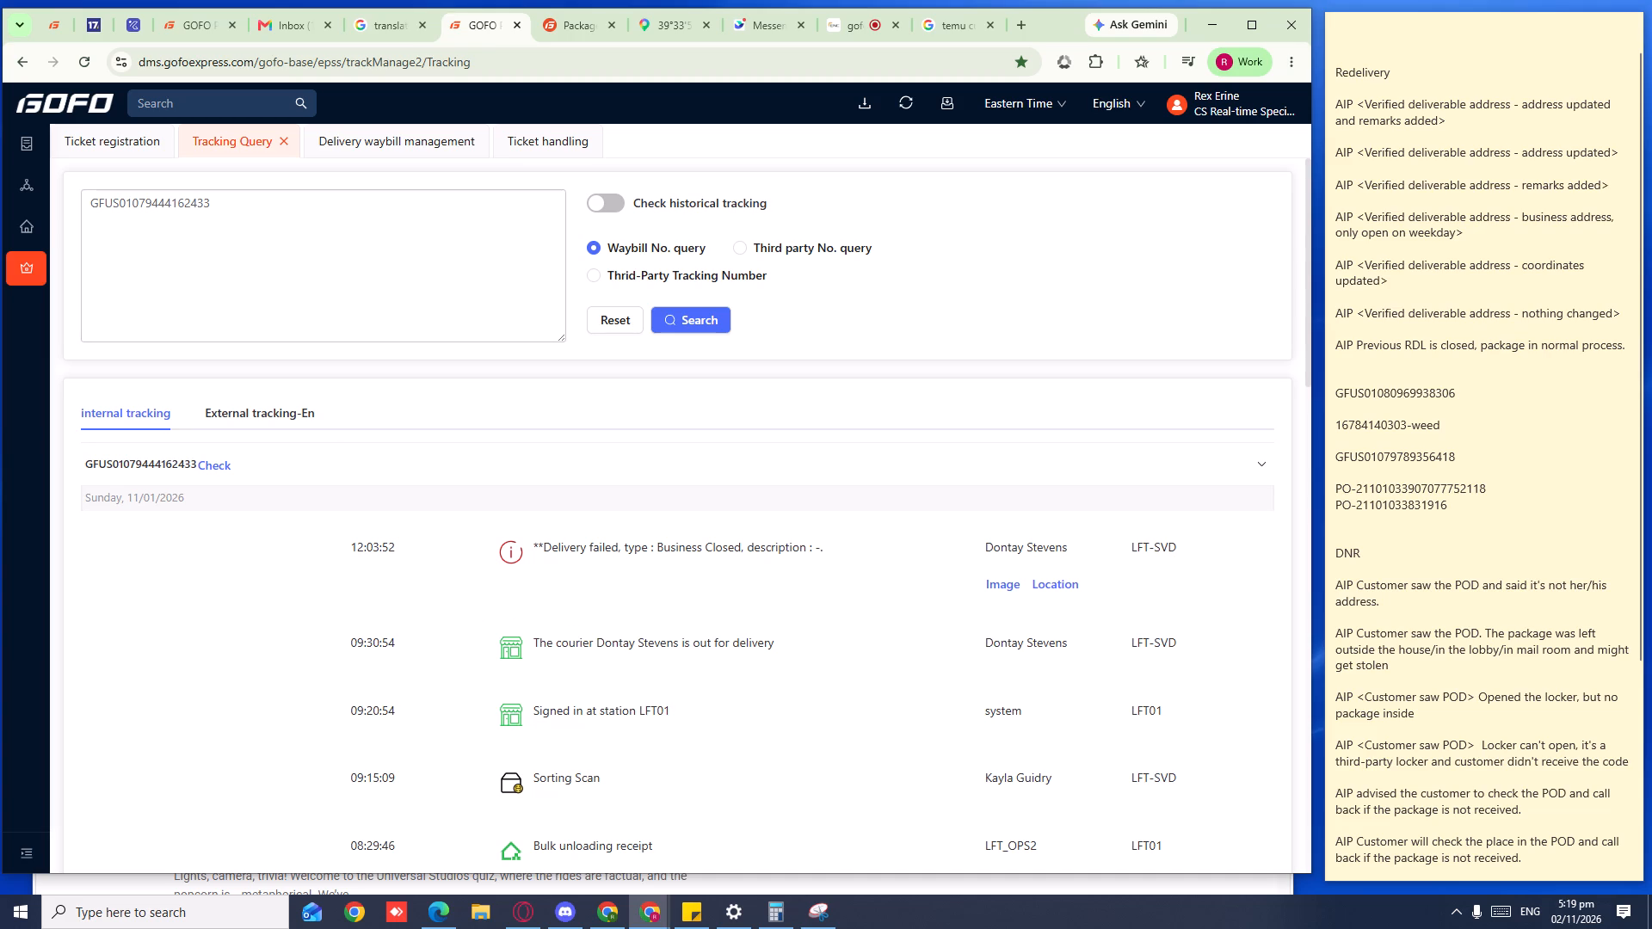
double_click(311, 212)
key("ctrl+c")
key("ctrl+c")
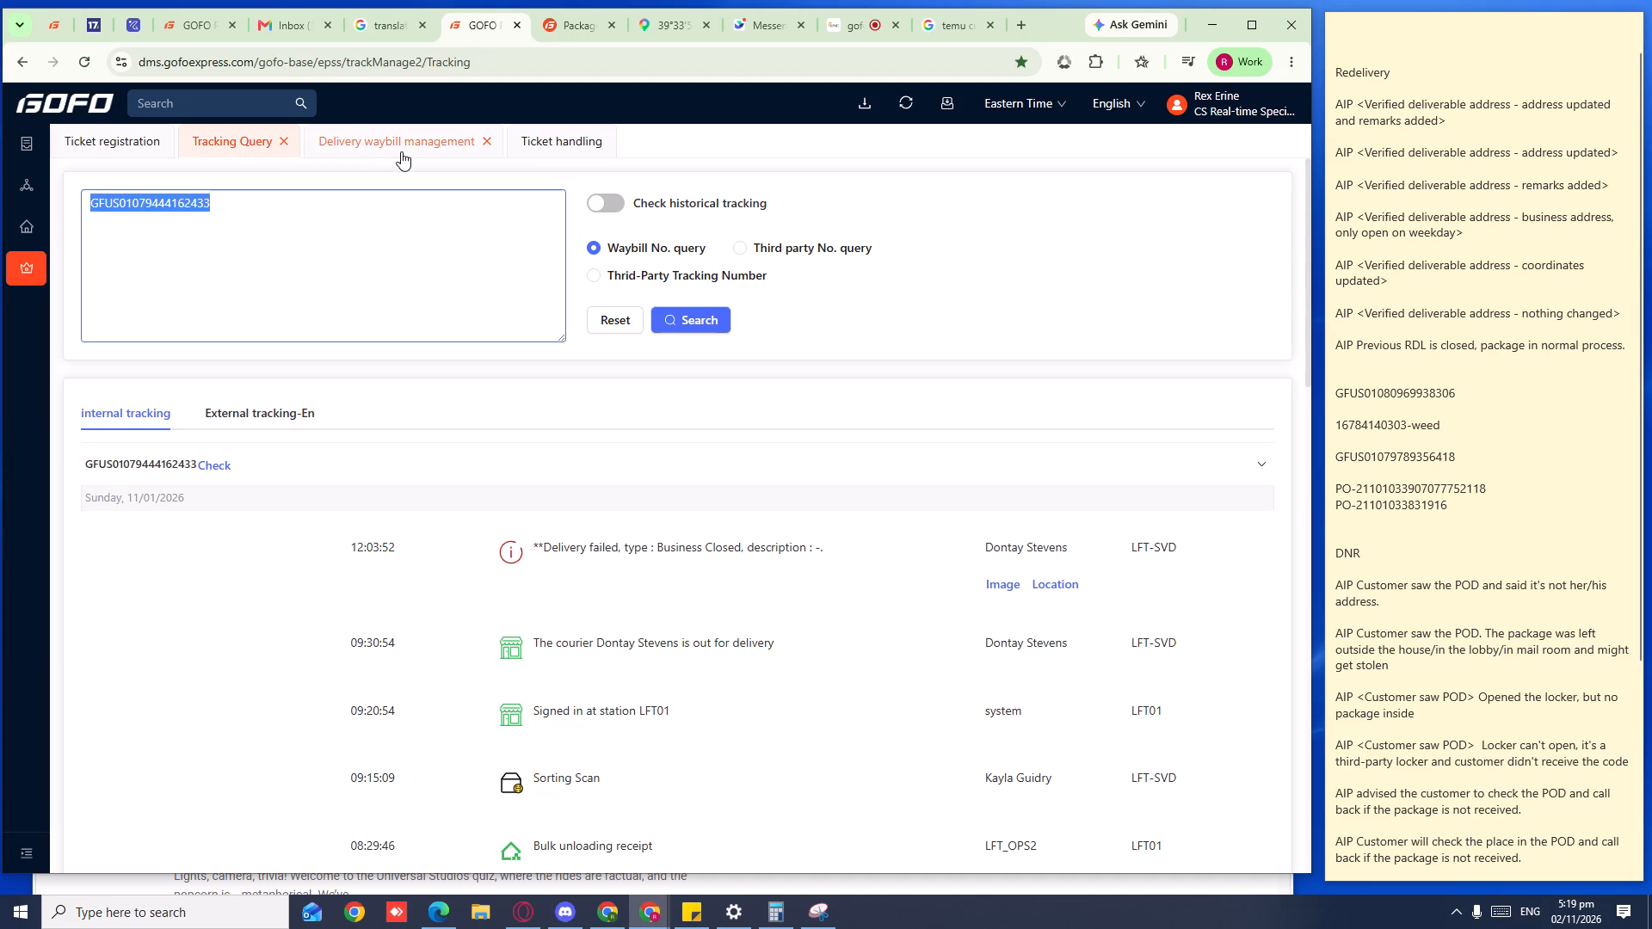
key("ctrl+c")
key("ctrl+c")
key("ctrl+c")
key("ctrl+c")
left_click(401, 151)
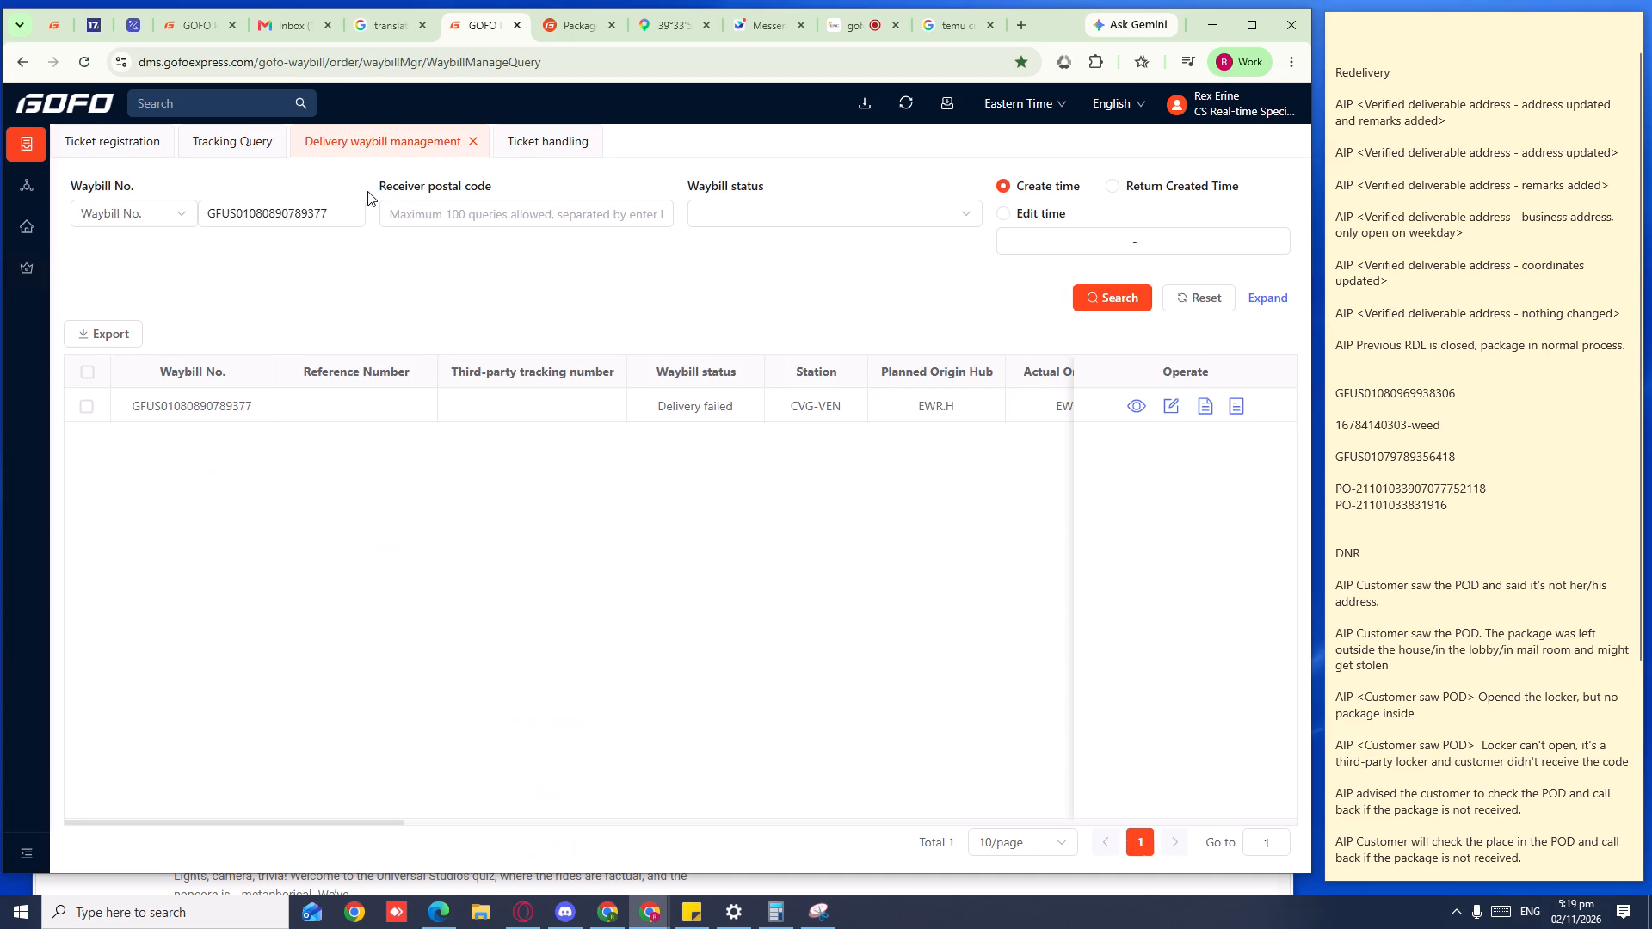
left_click(216, 136)
scroll(638, 725, "down", 11)
scroll(638, 725, "up", 2)
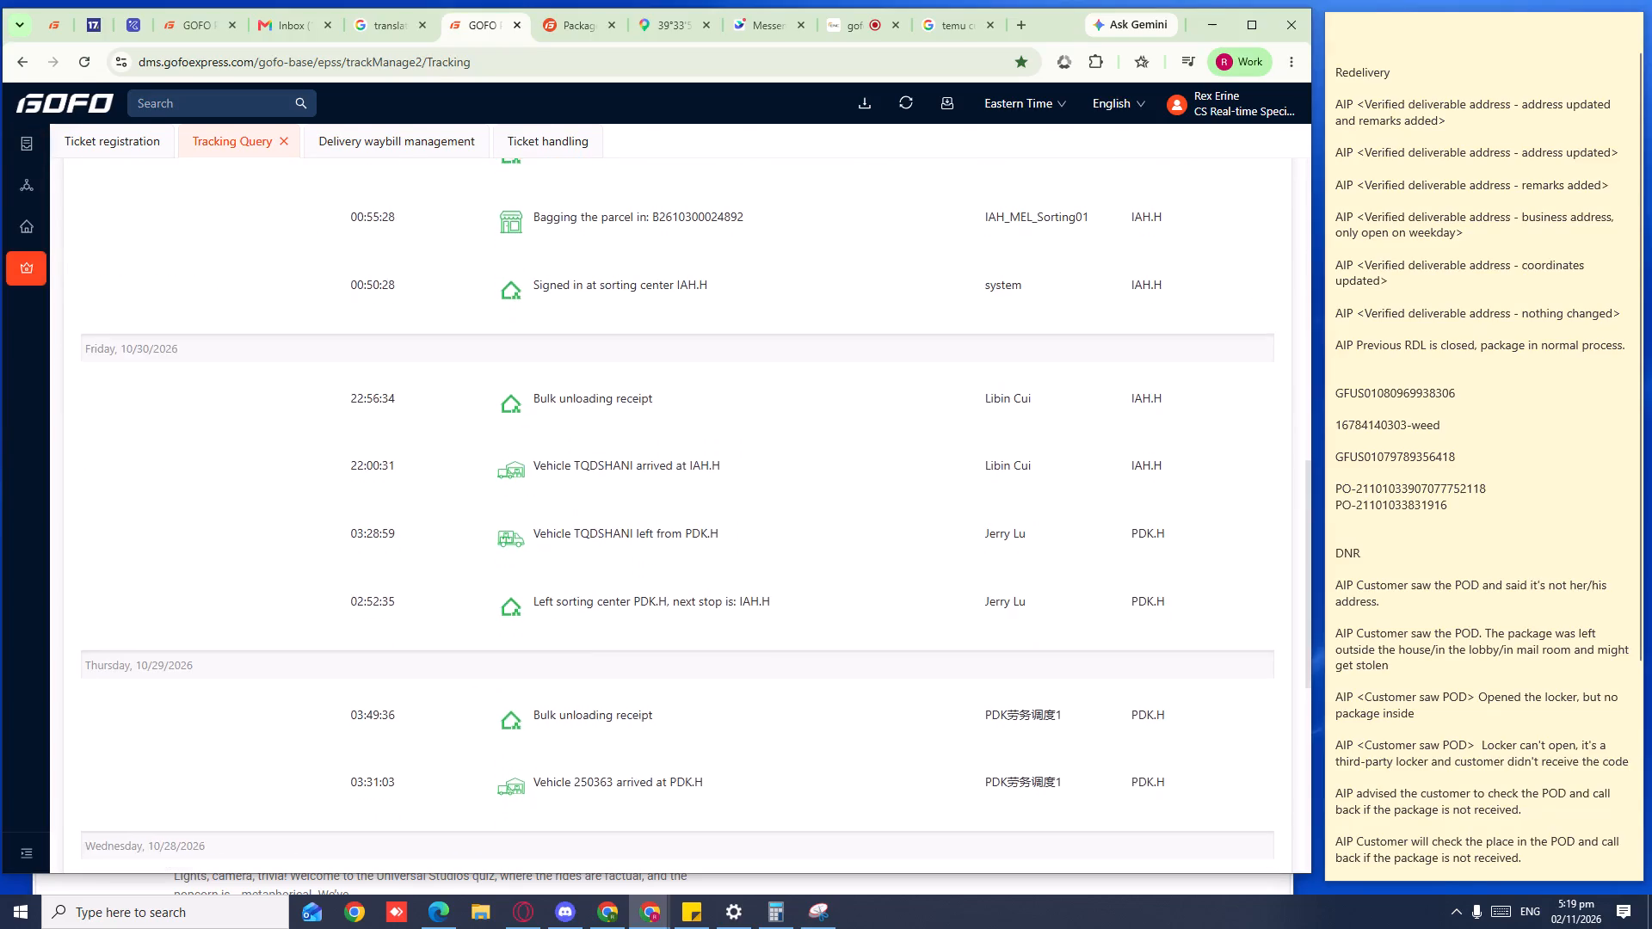
scroll(638, 725, "up", 8)
left_click(354, 157)
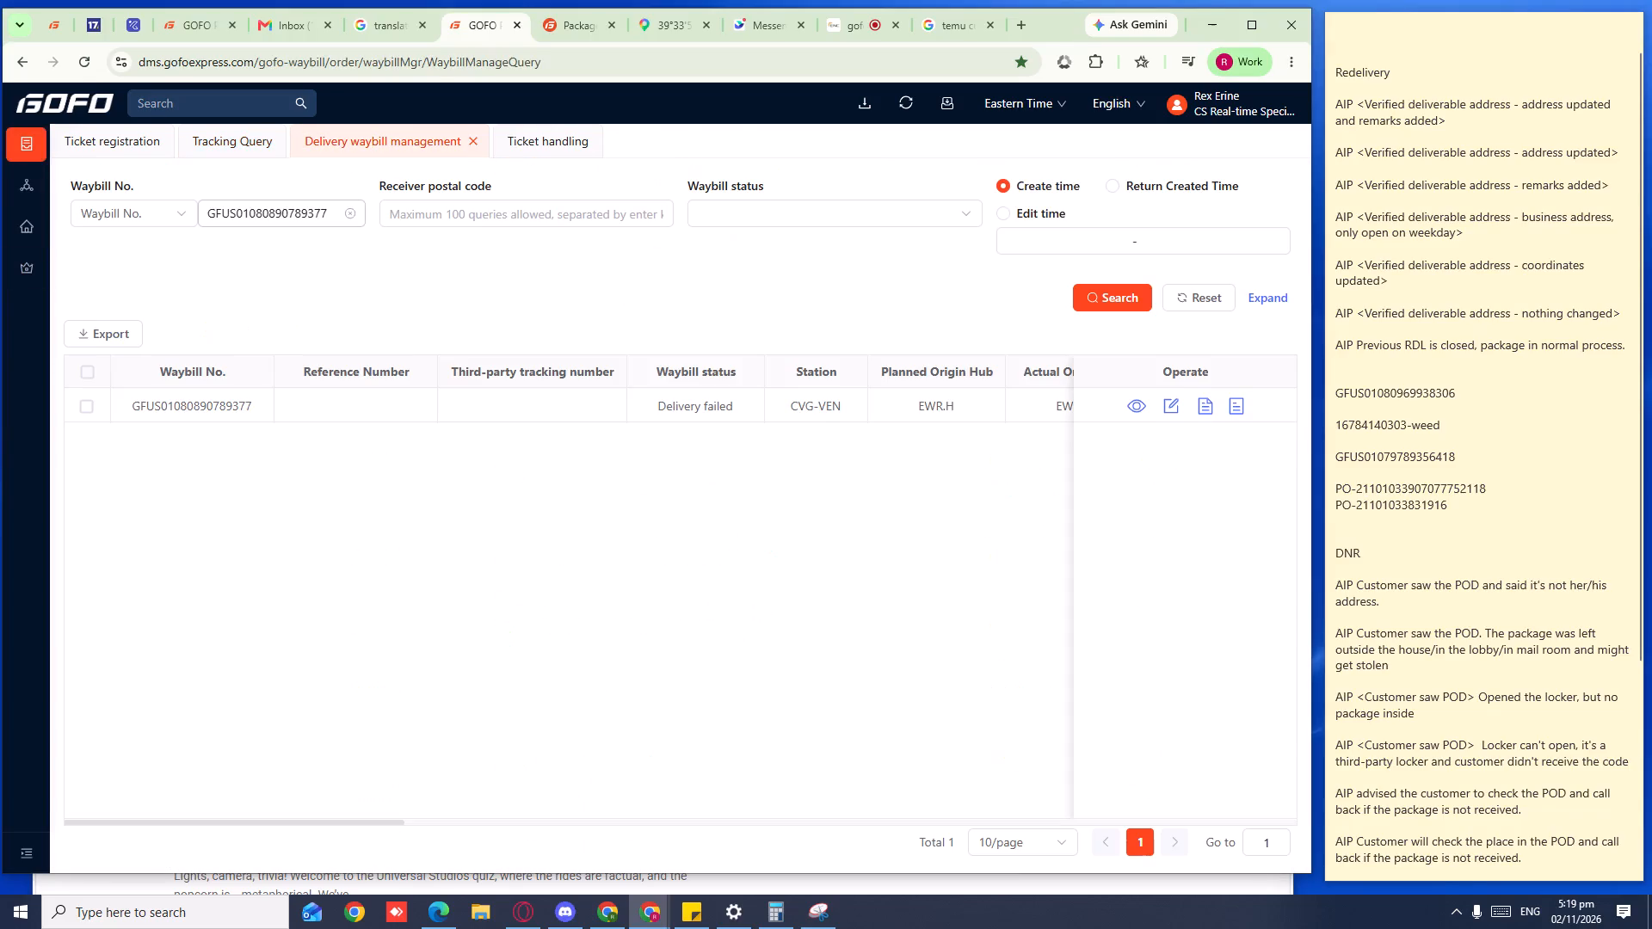
left_click(351, 217)
key("ctrl+v")
left_click(1128, 308)
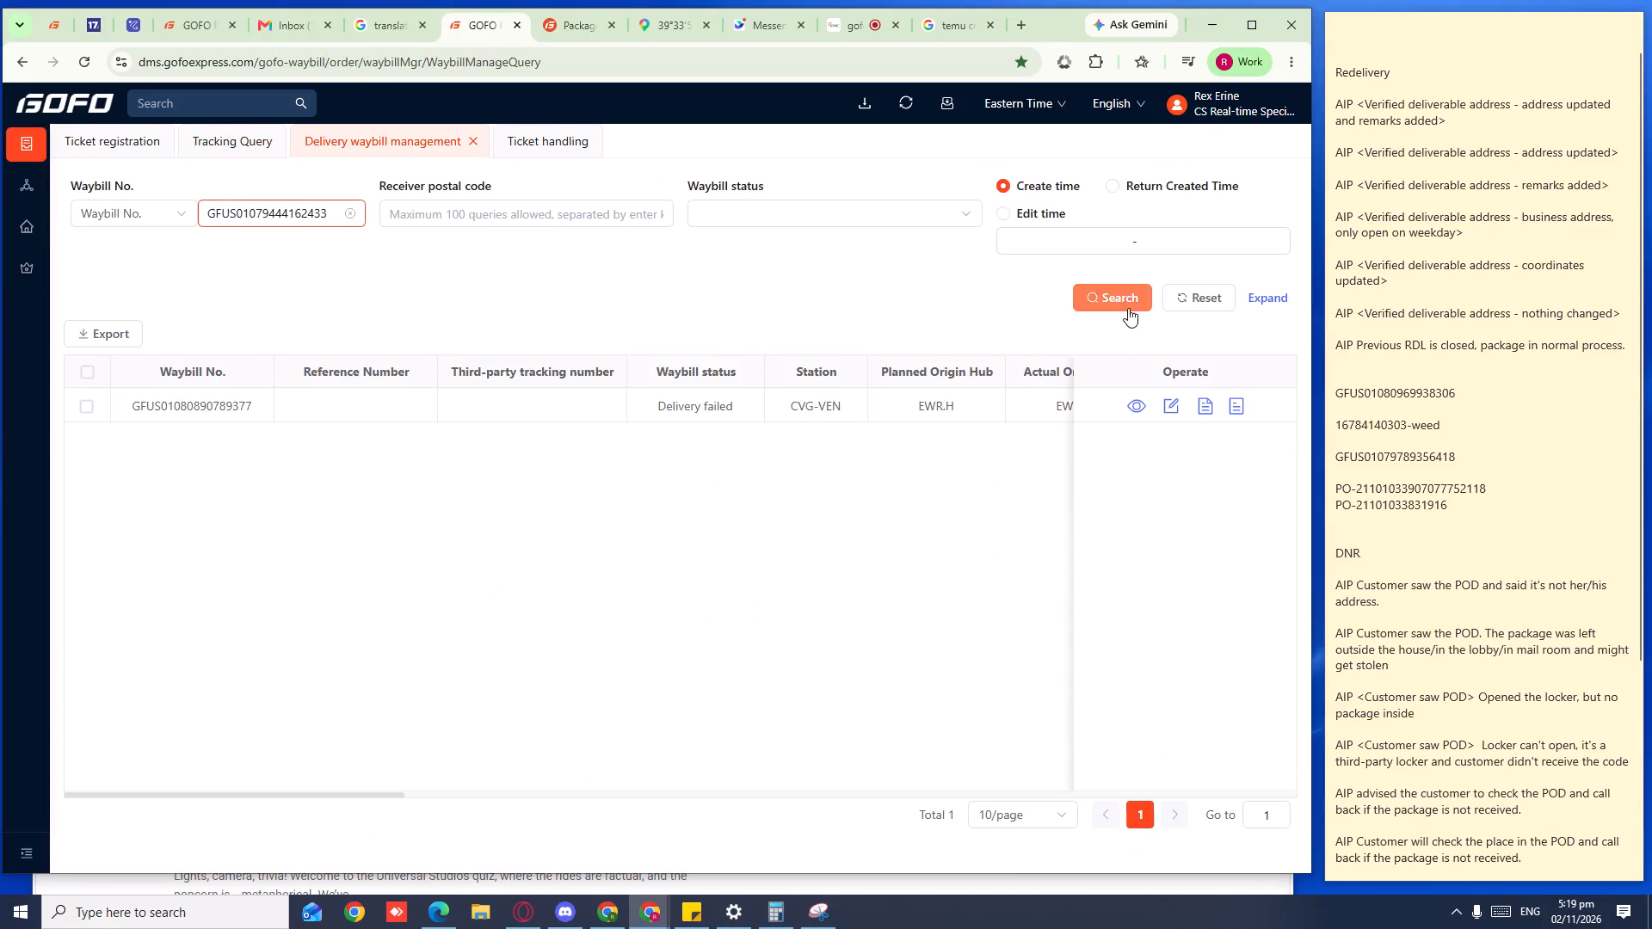
left_click(1172, 409)
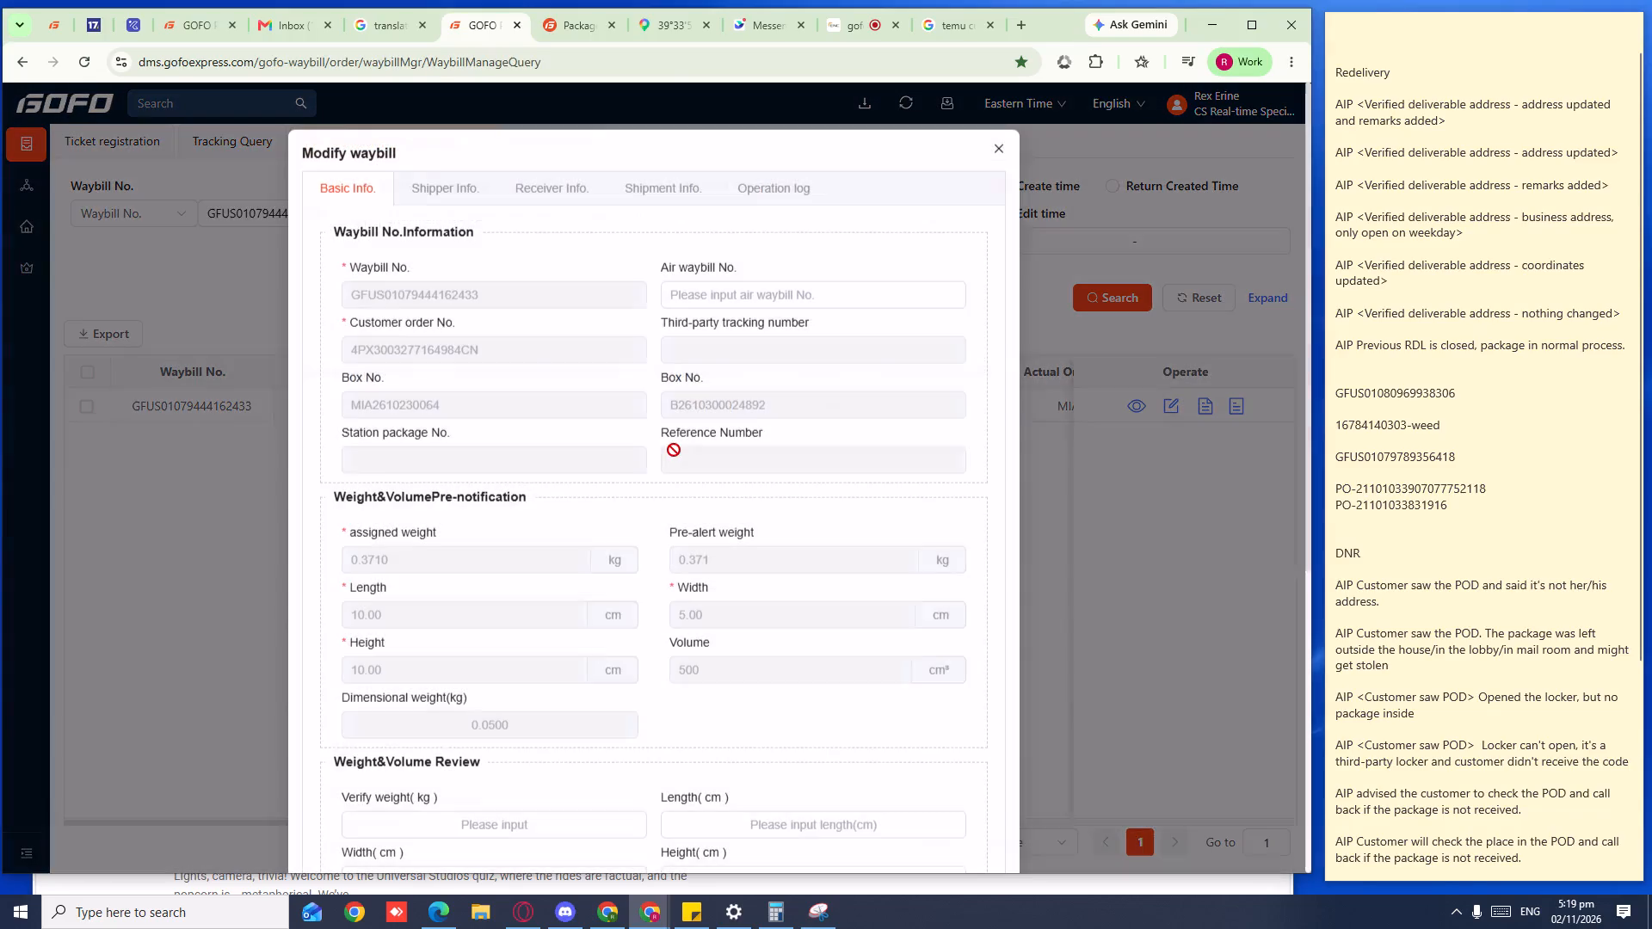
left_click(557, 203)
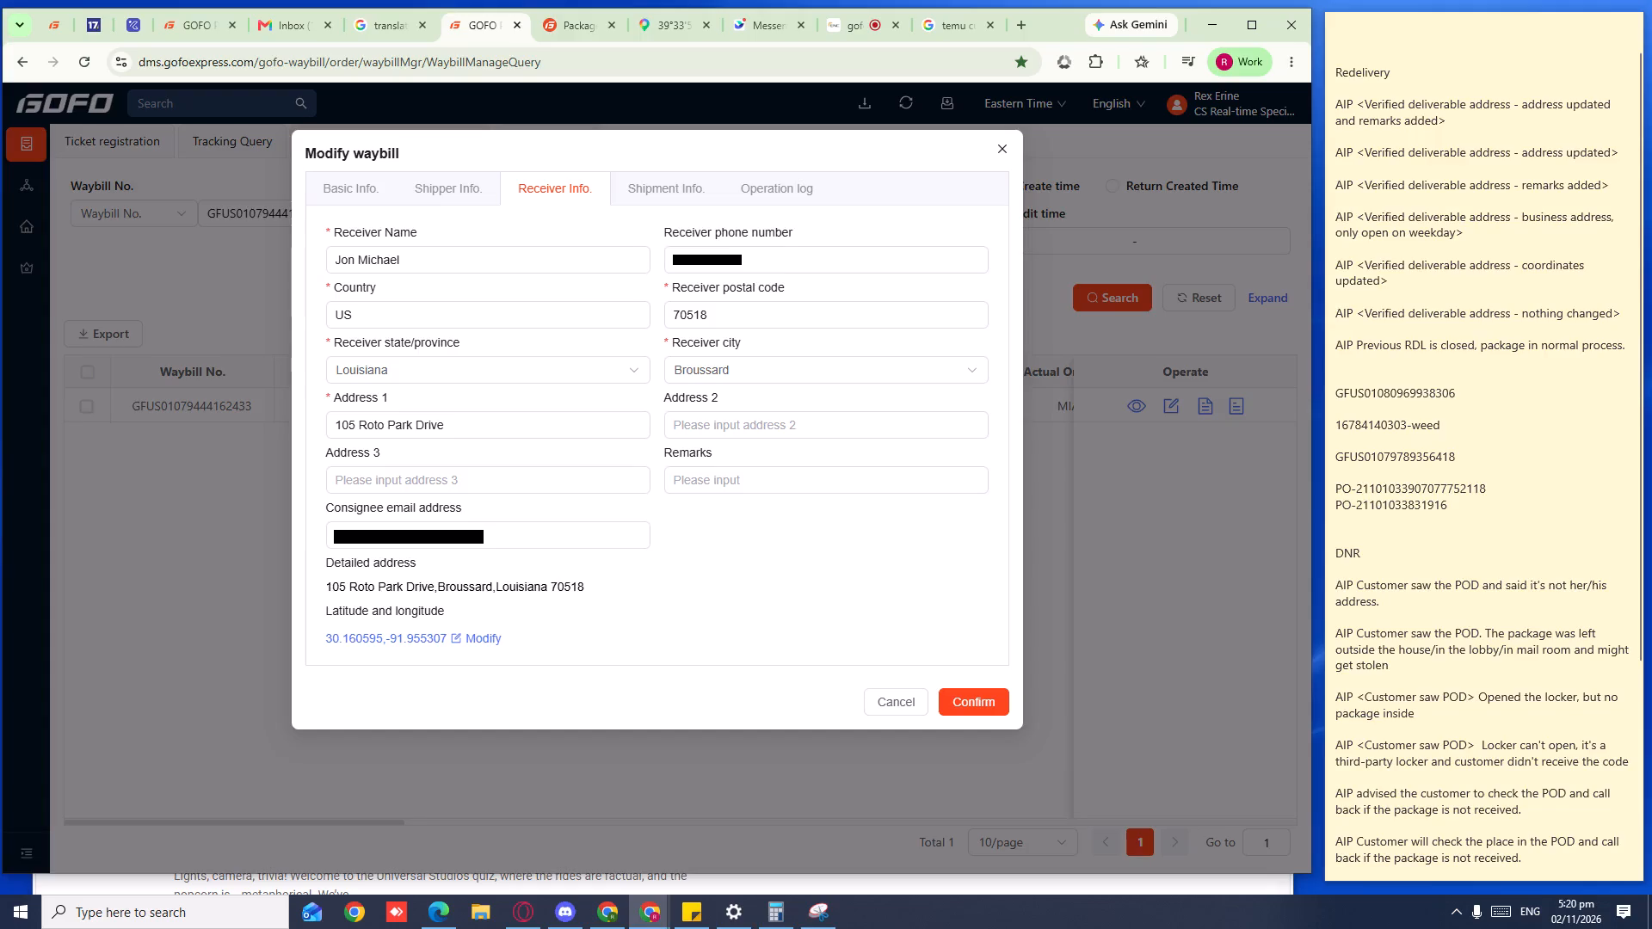
Search Google Maps for the receiver's detailed address and examine the matching businesses and surrounding area.
left_click(550, 585)
key("ctrl+c")
key("ctrl+c")
key("ctrl+c")
left_click(637, 28)
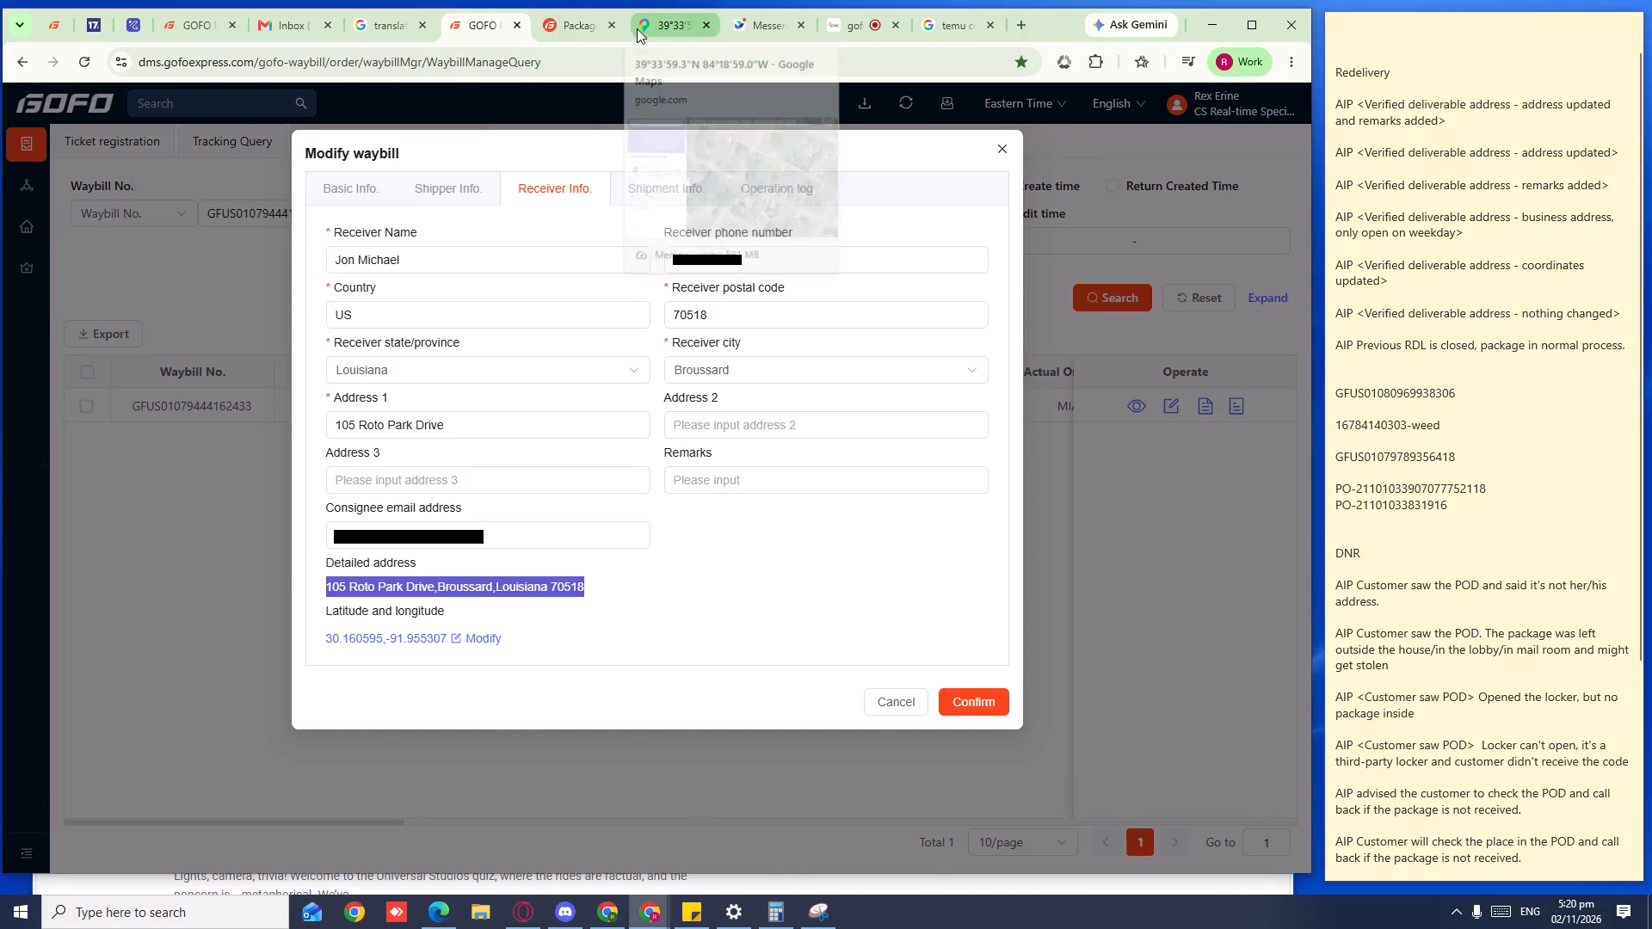
left_click(324, 126)
key("ctrl+v")
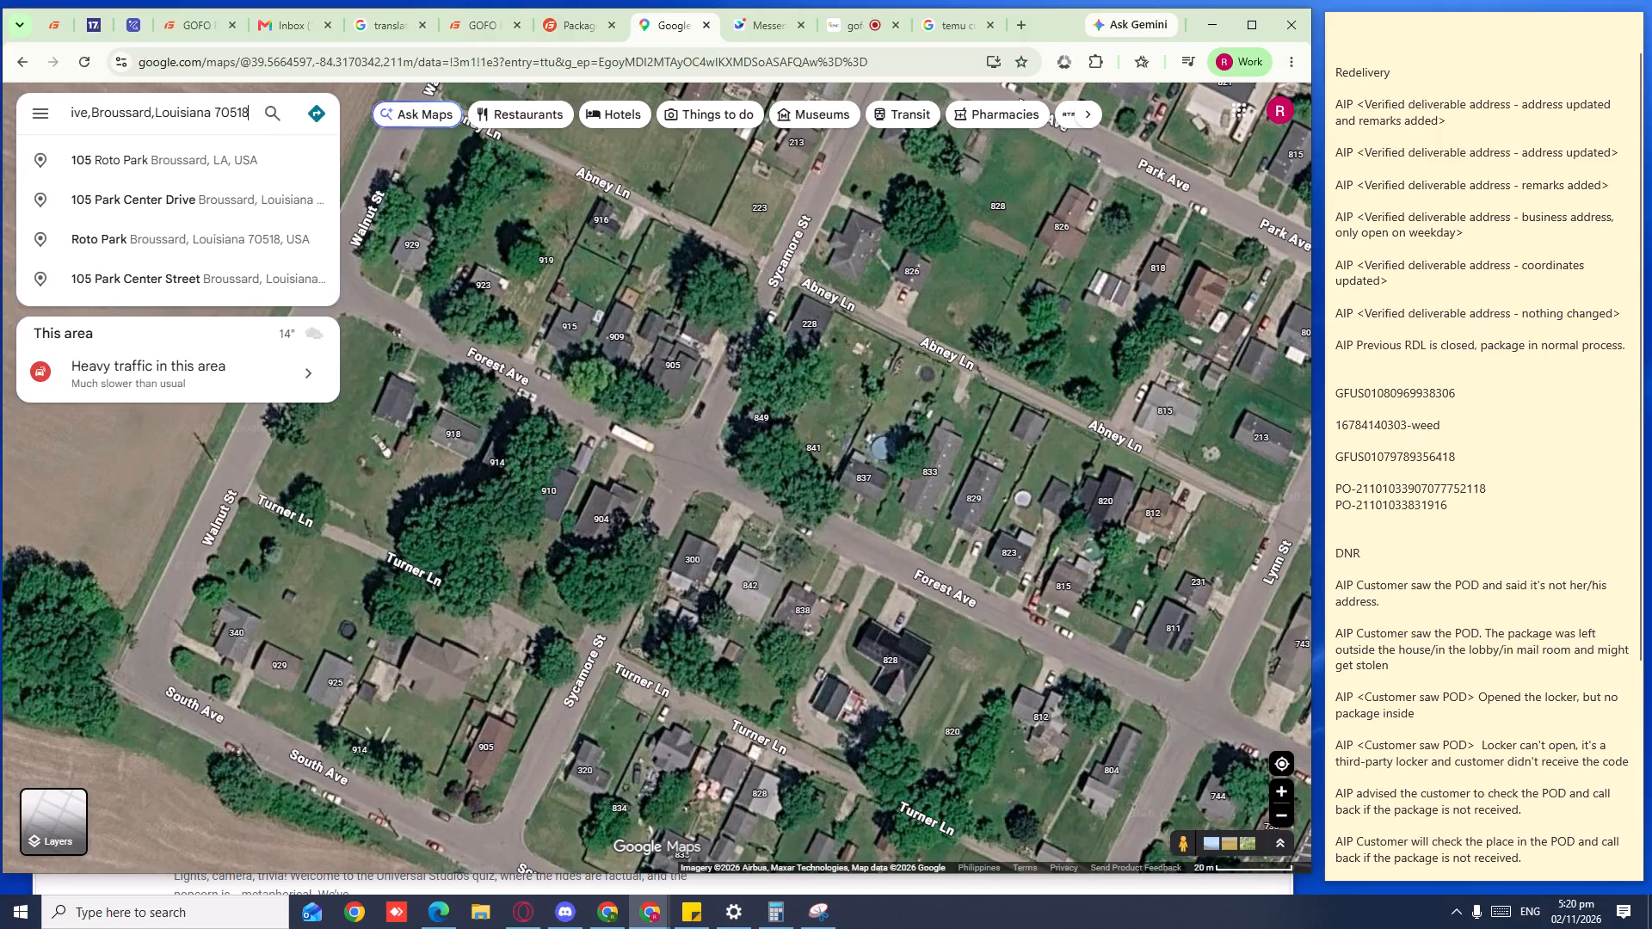
left_click(271, 112)
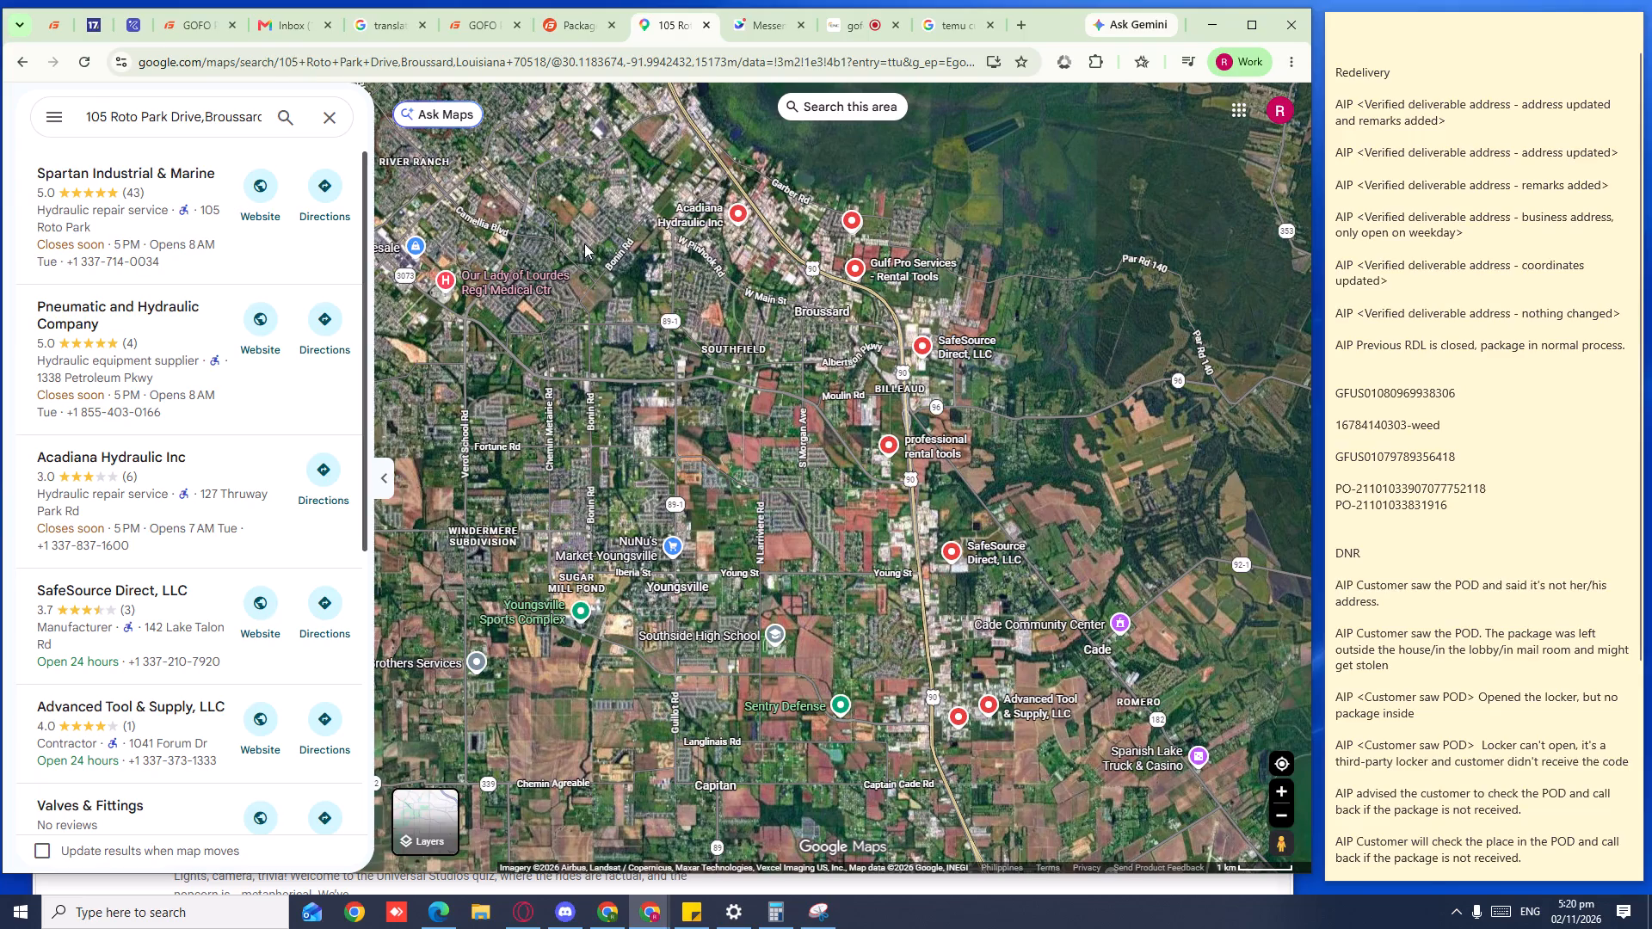
left_click(486, 30)
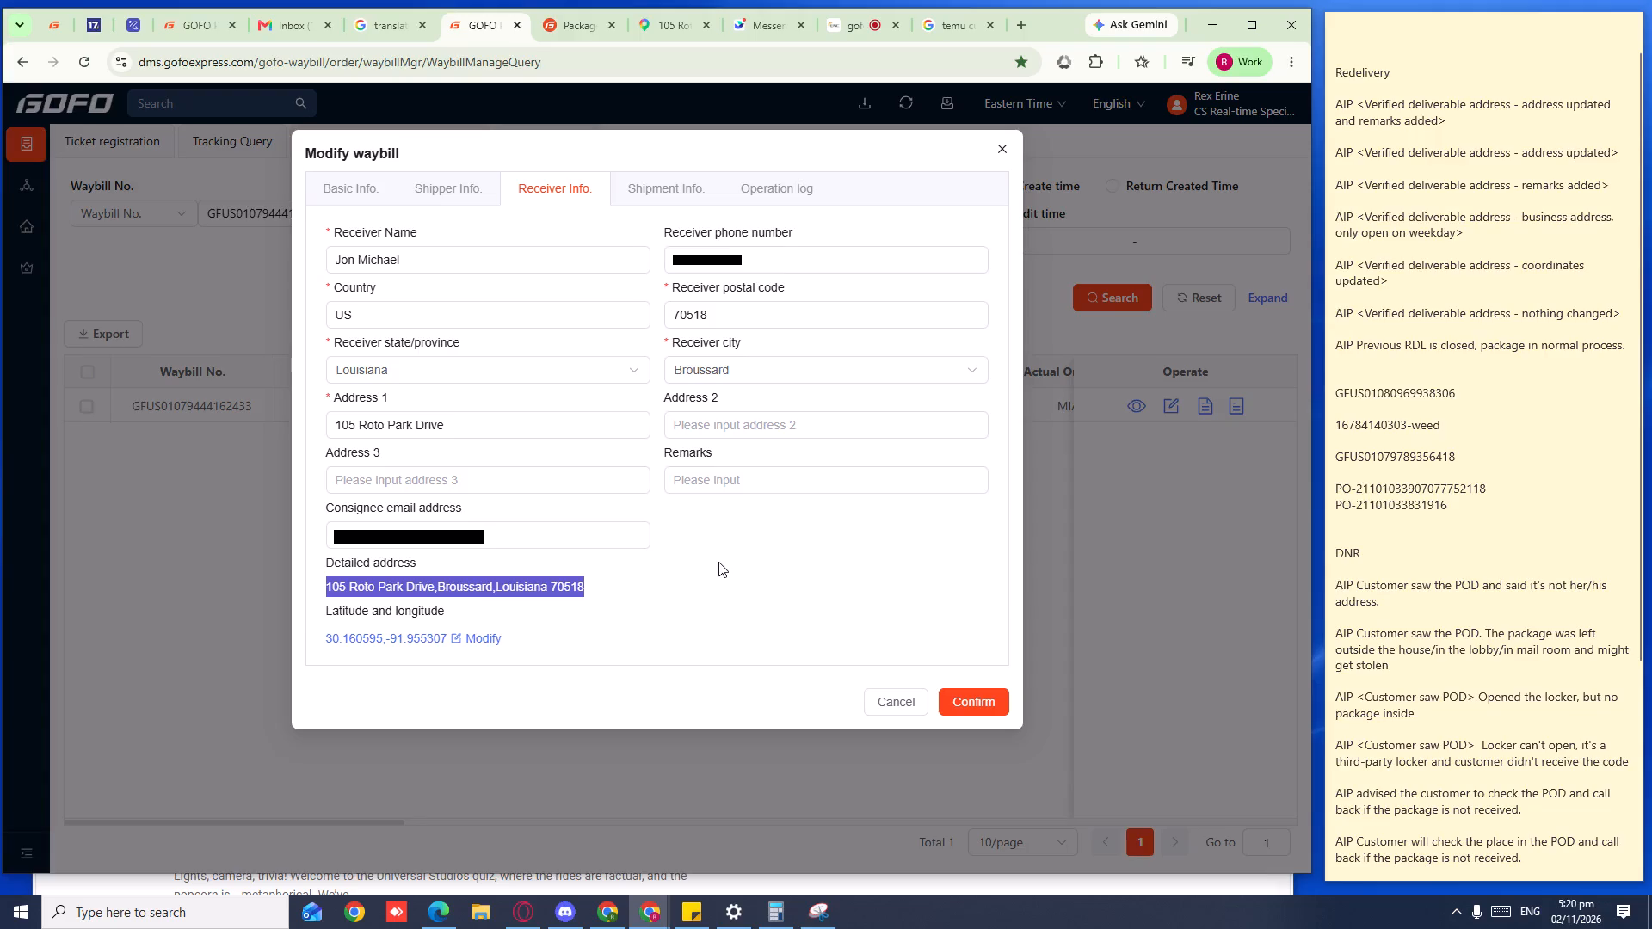
scroll(718, 562, "up", 1)
left_click(642, 19)
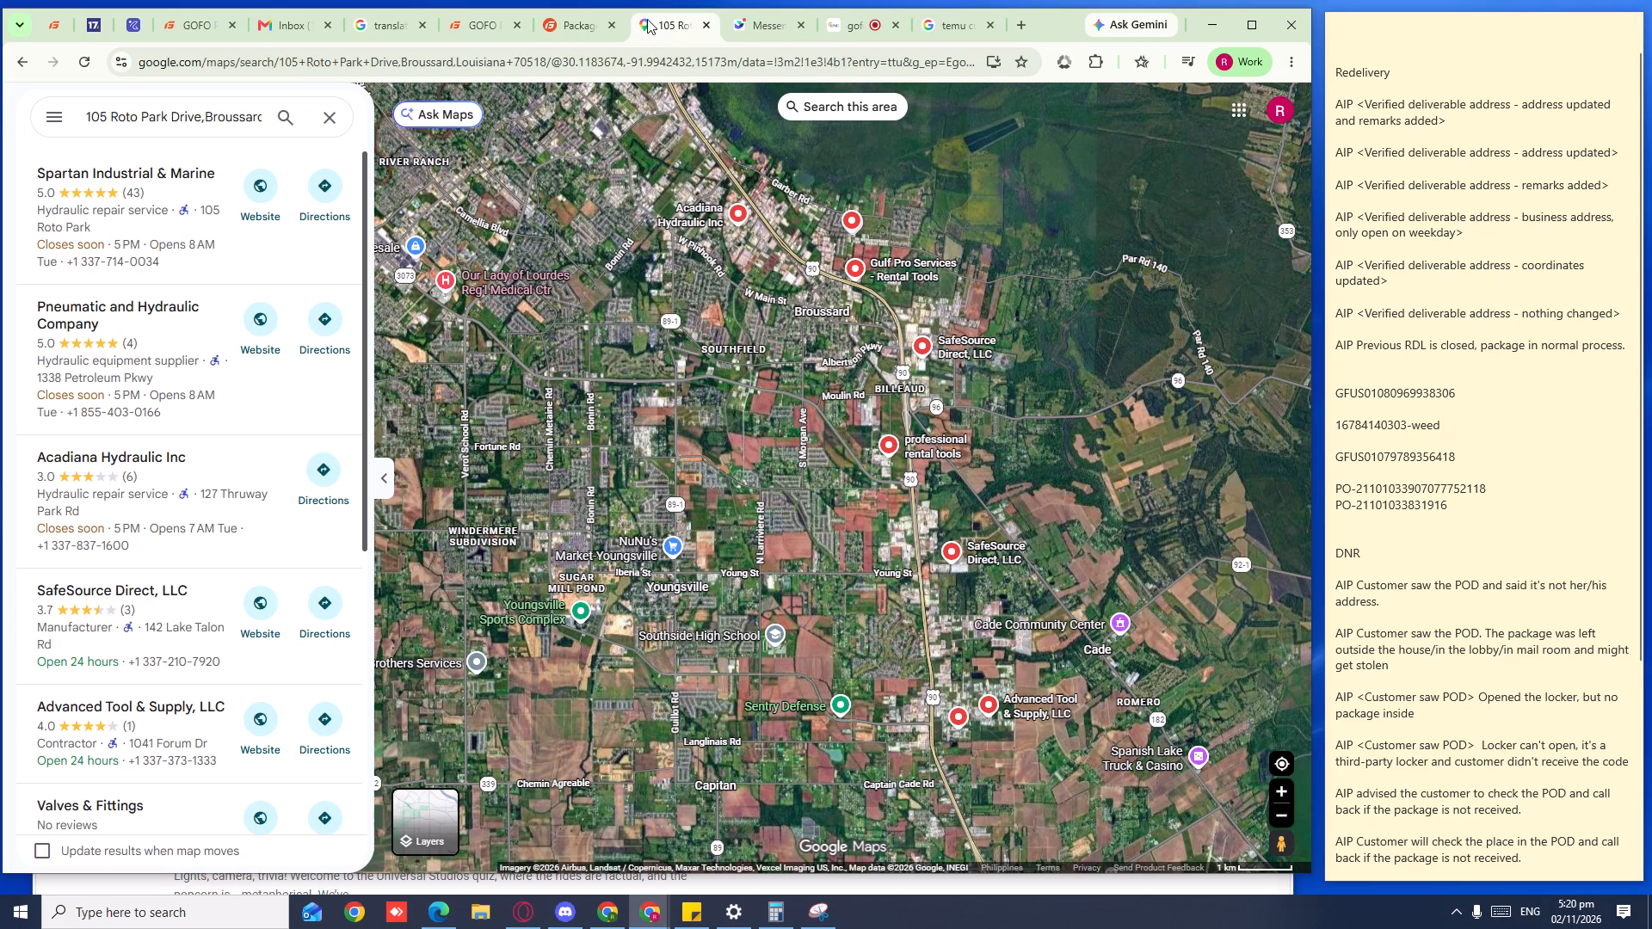
scroll(979, 507, "up", 3)
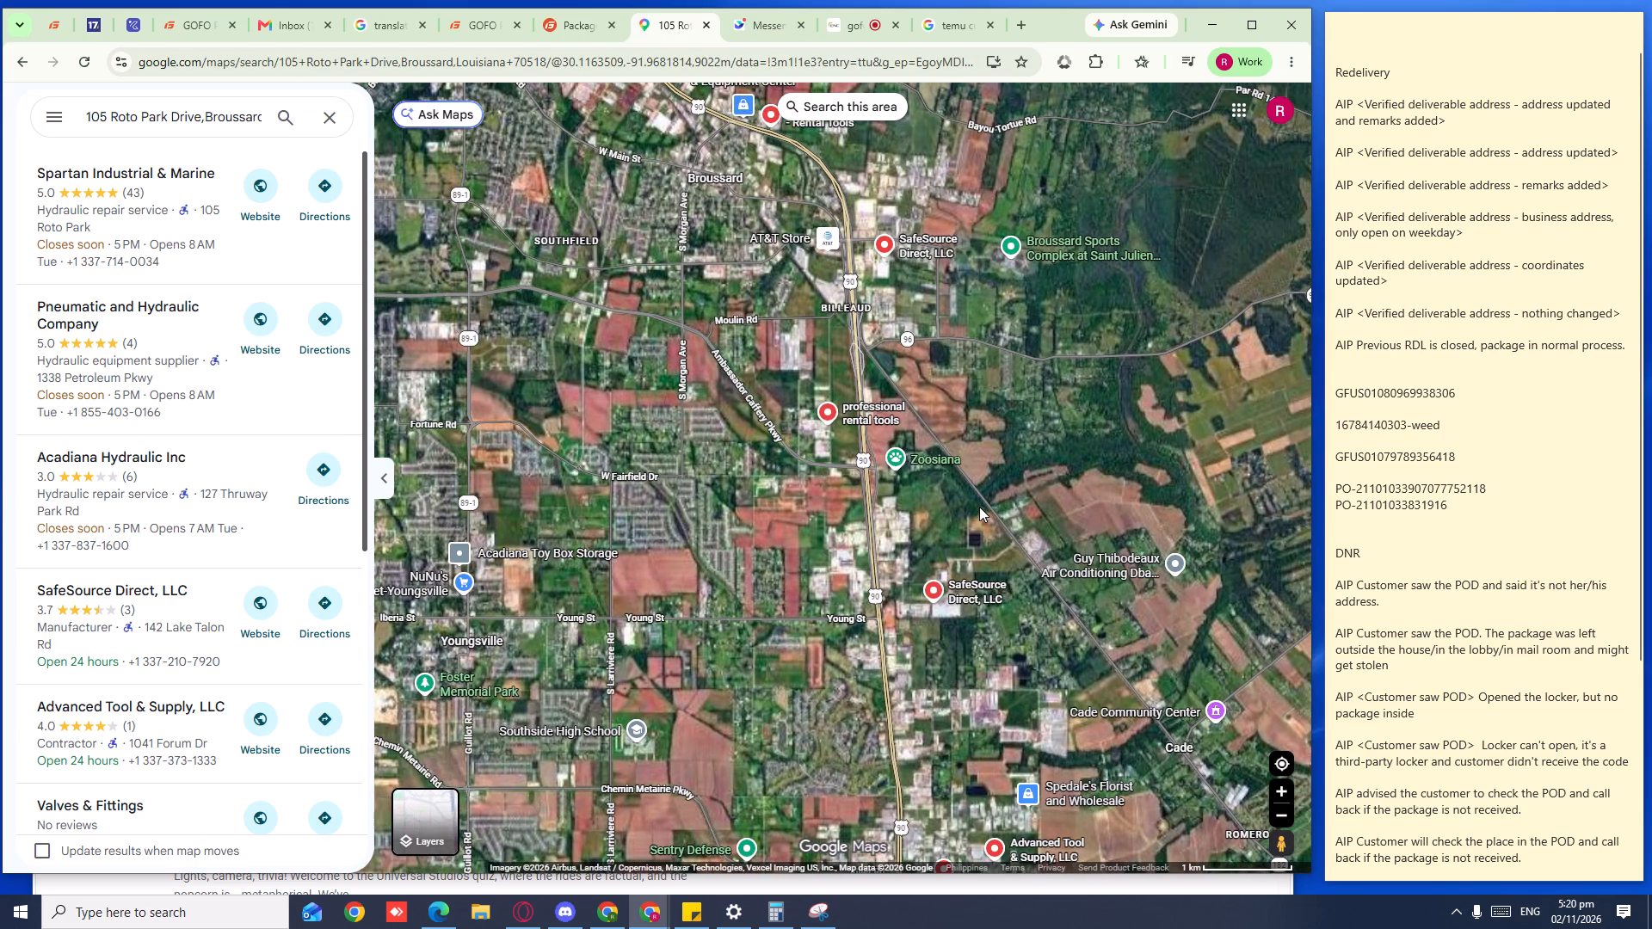
scroll(979, 507, "down", 1)
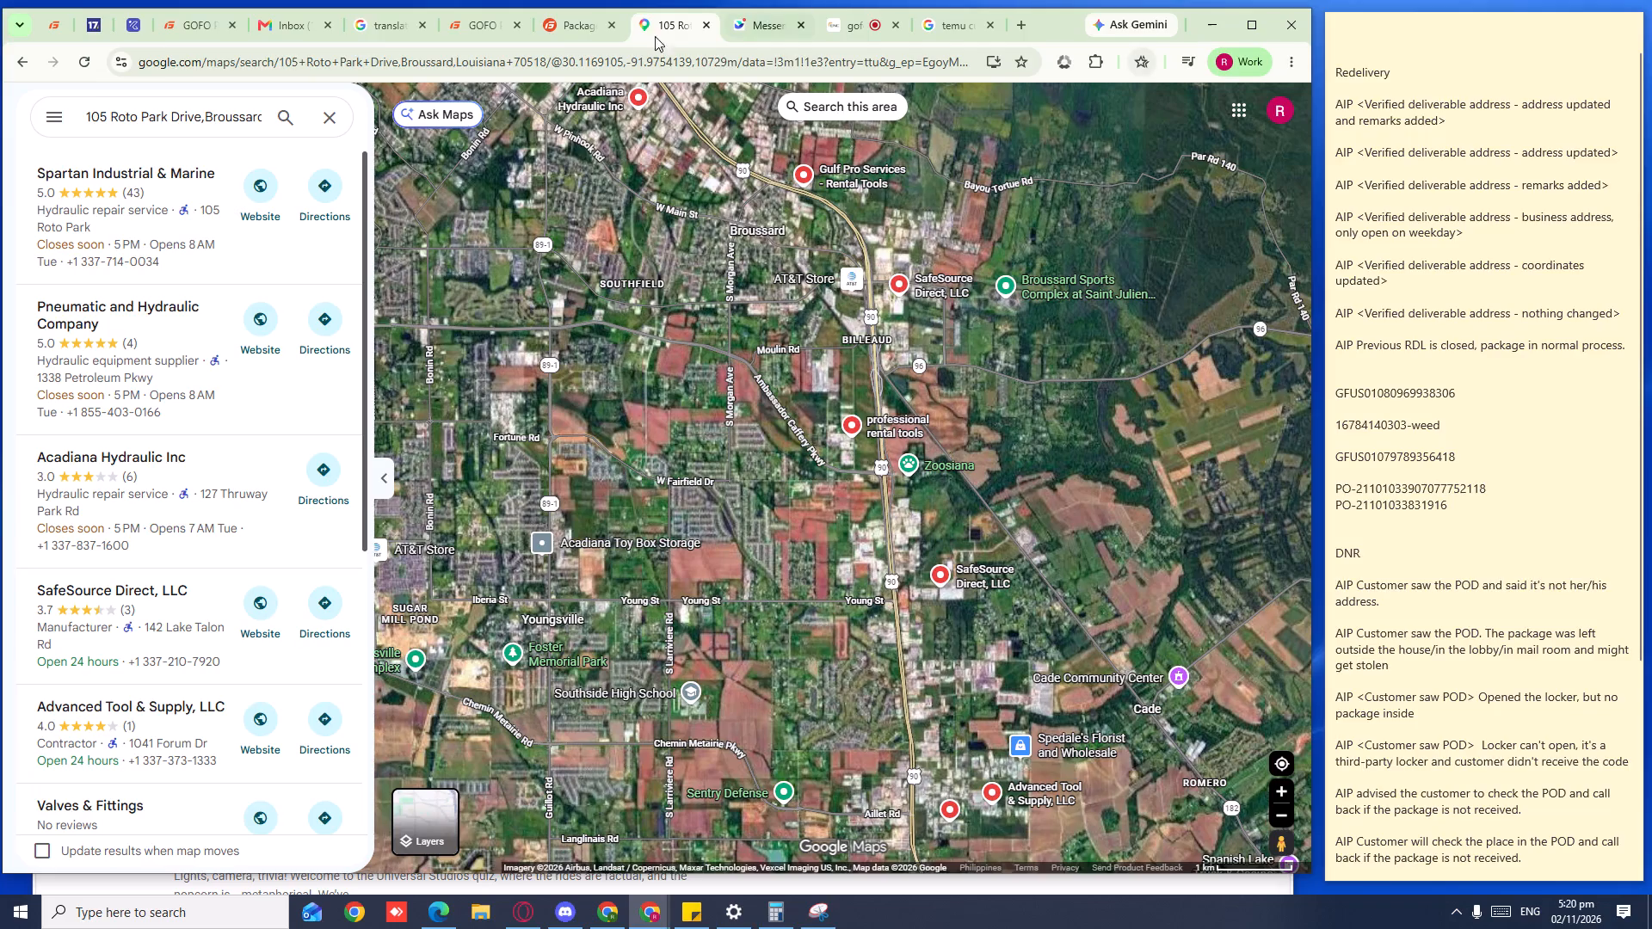
Enter "spartan inudstrial" in the Remarks of the waybill's receiver information.
left_click(502, 34)
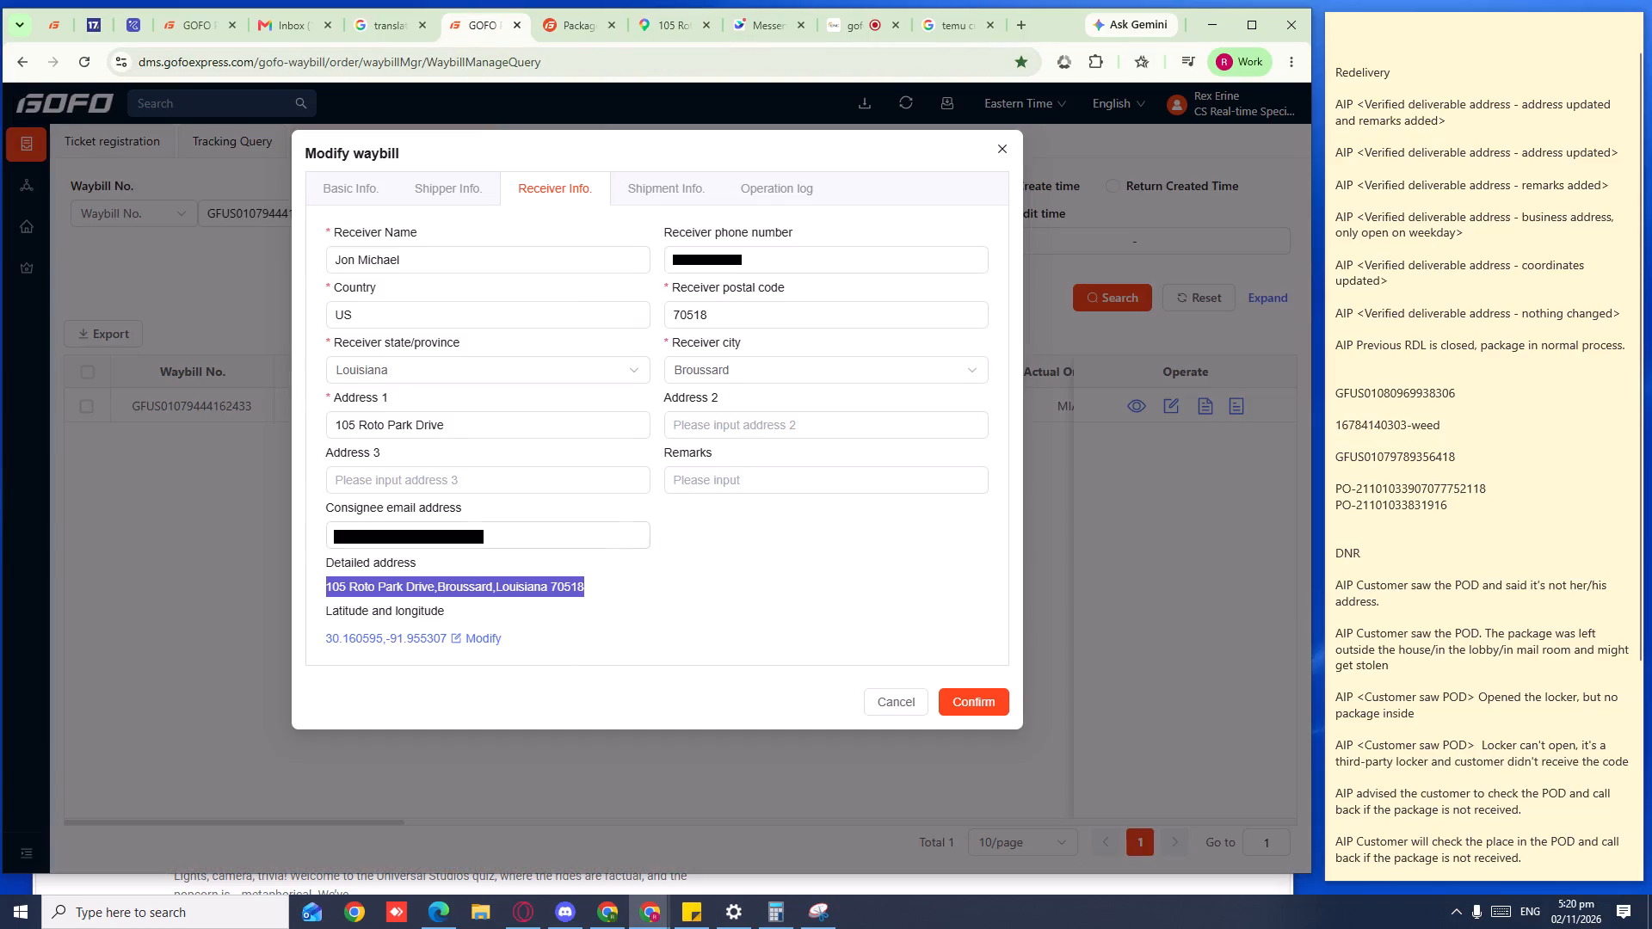
left_click(735, 493)
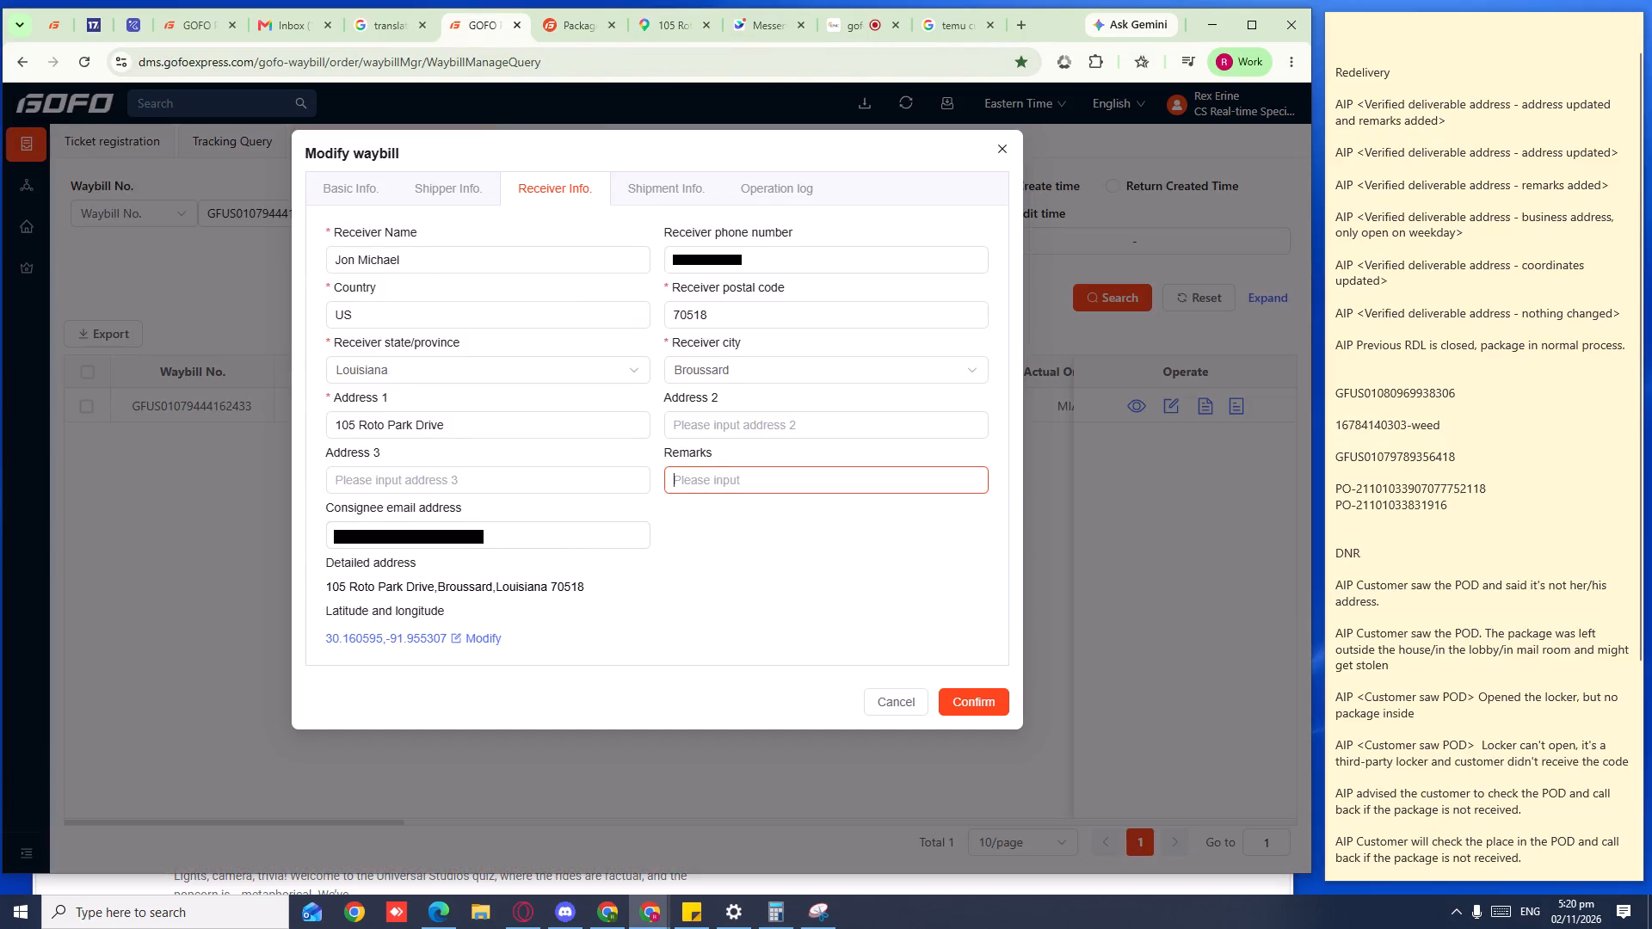
type("spartan")
key("space")
type("inudsta")
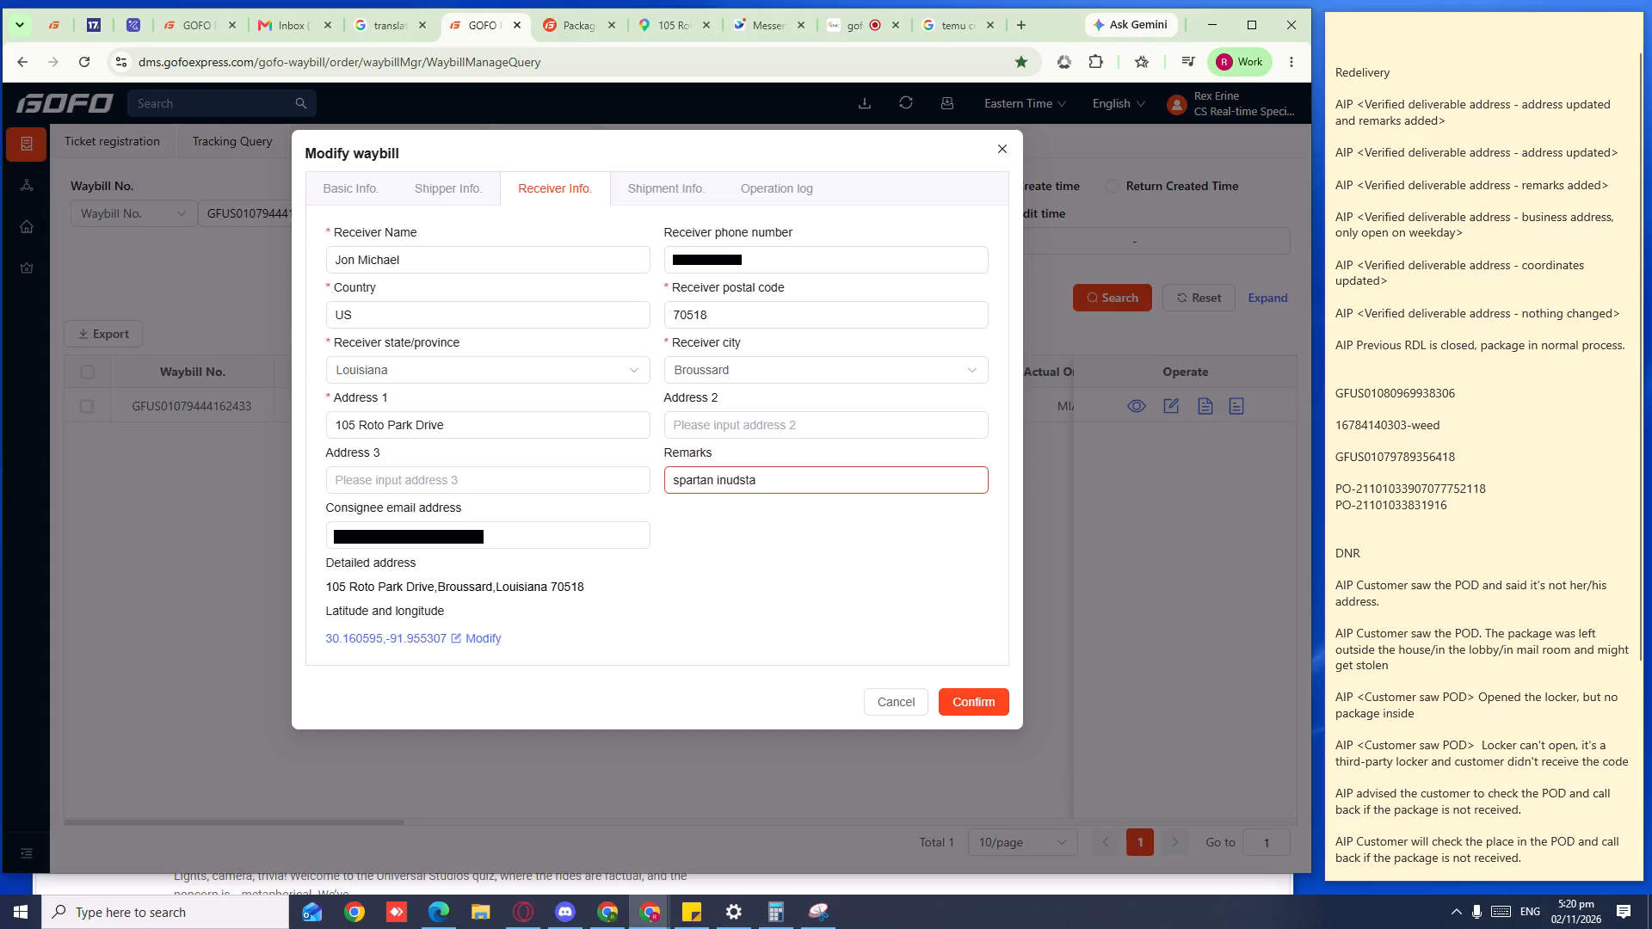
key("BackSpace")
type("rial")
Move the "spartan inudstrial" text from Remarks to Address 3.
left_click_drag(821, 490, 22, 503)
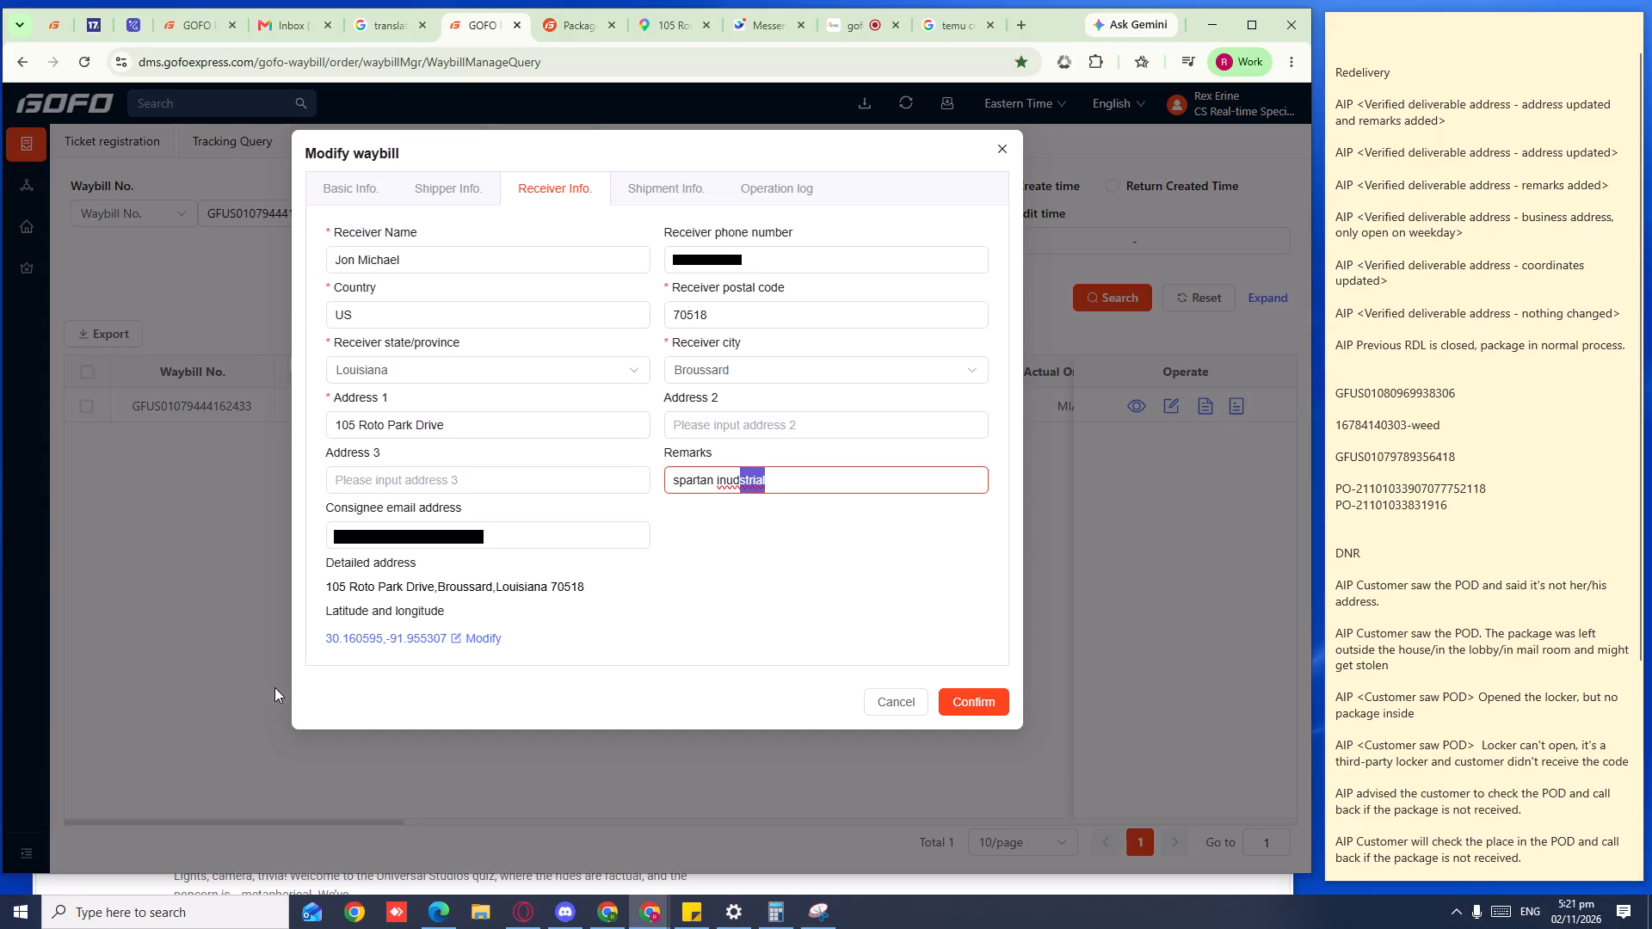
key("ctrl+c")
key("ctrl+x")
left_click(435, 491)
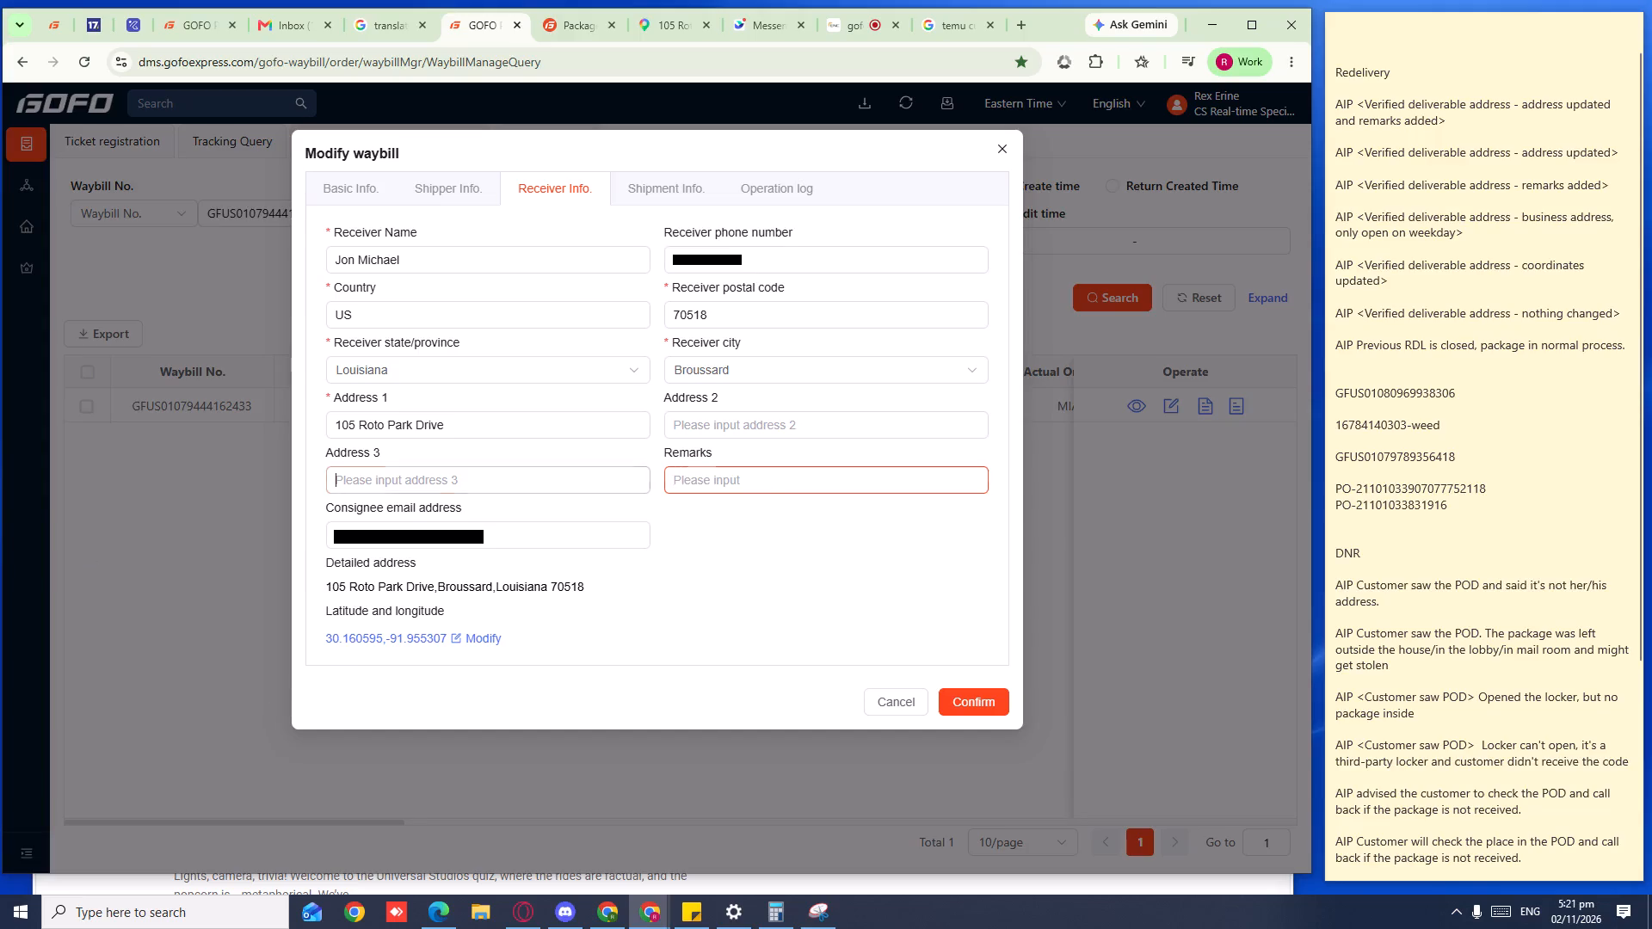
key("ctrl+v")
Search Google Maps for the updated detailed address from the waybill and examine the located business and its surroundings.
double_click(648, 586)
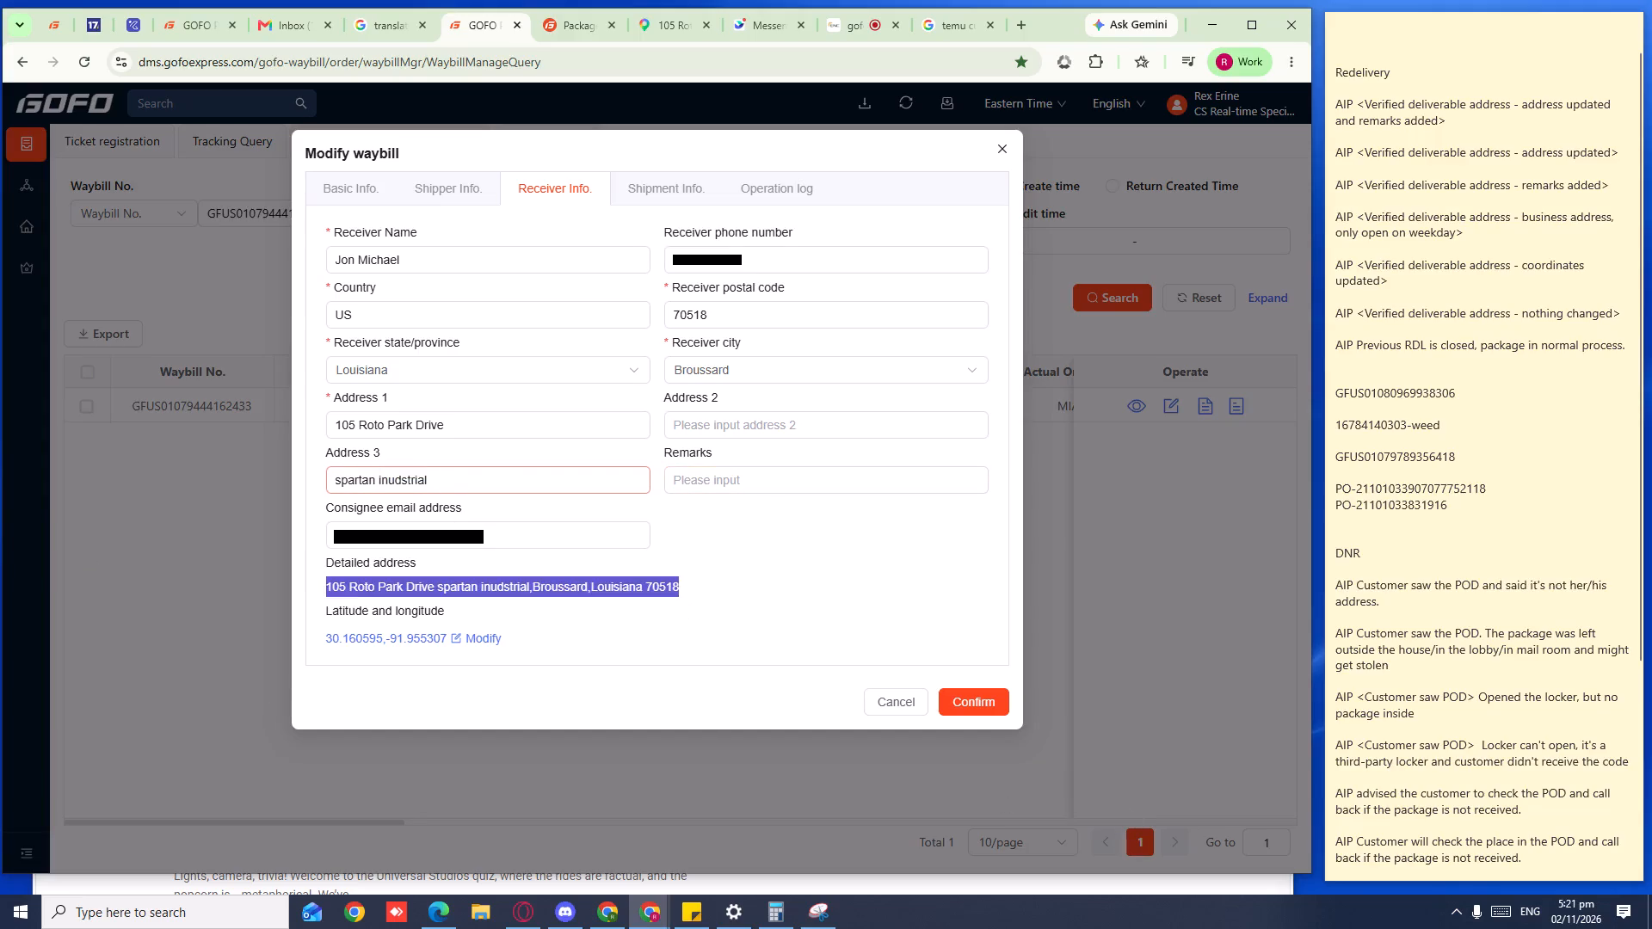
left_click(648, 586)
key("ctrl+c")
key("ctrl+c")
key("ctrl+c")
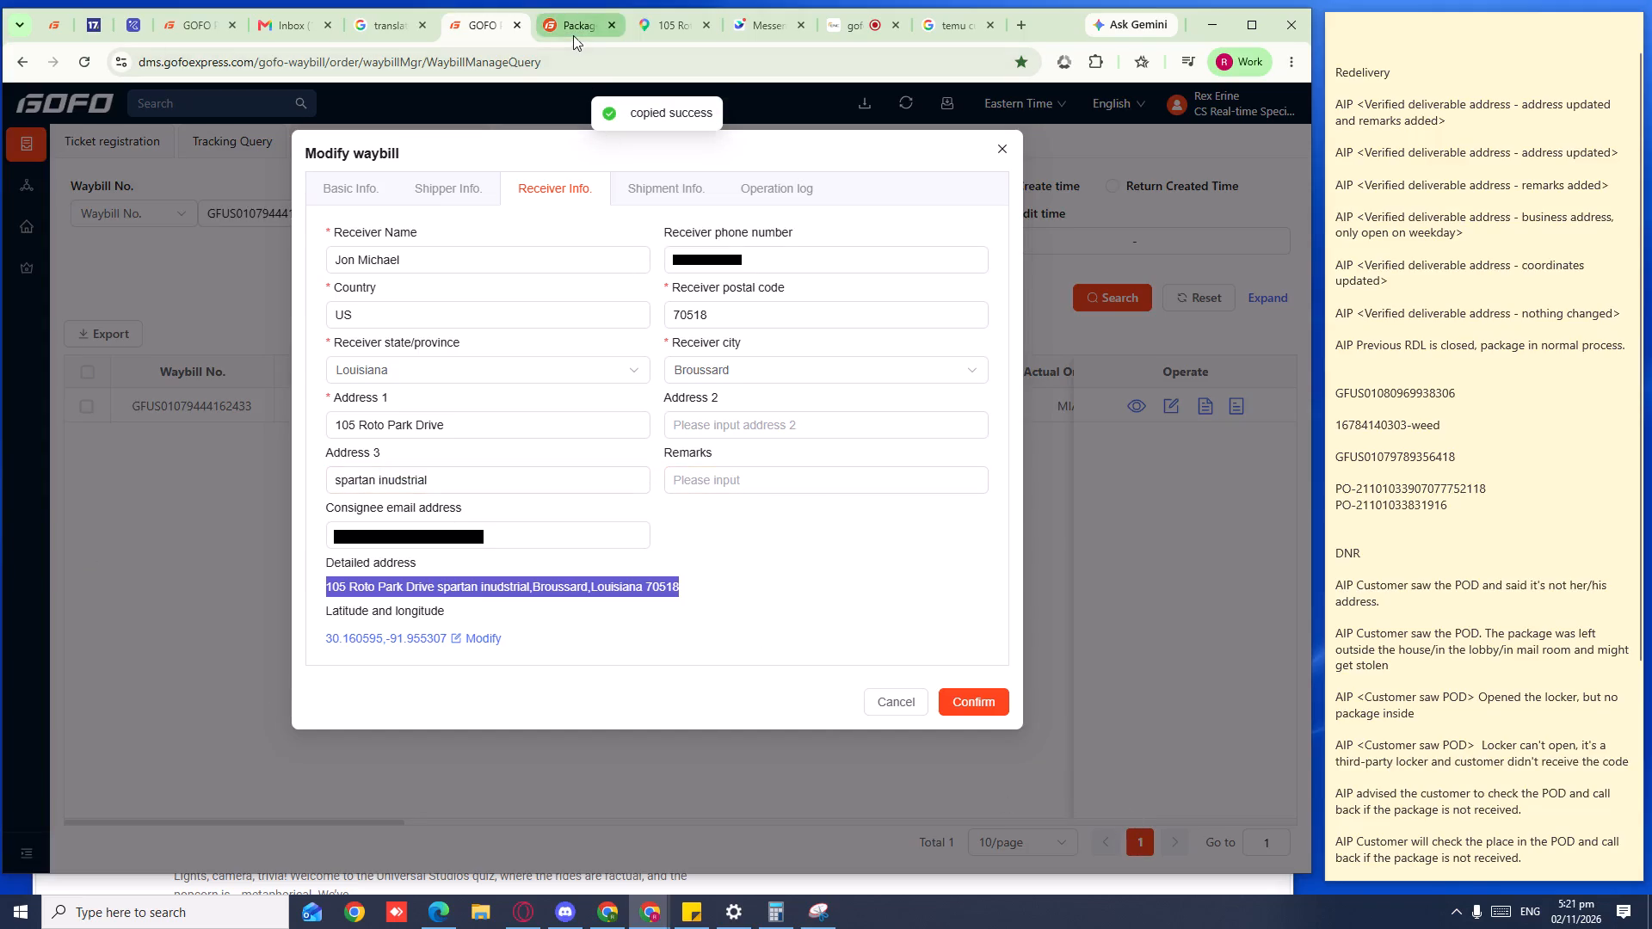
left_click(573, 35)
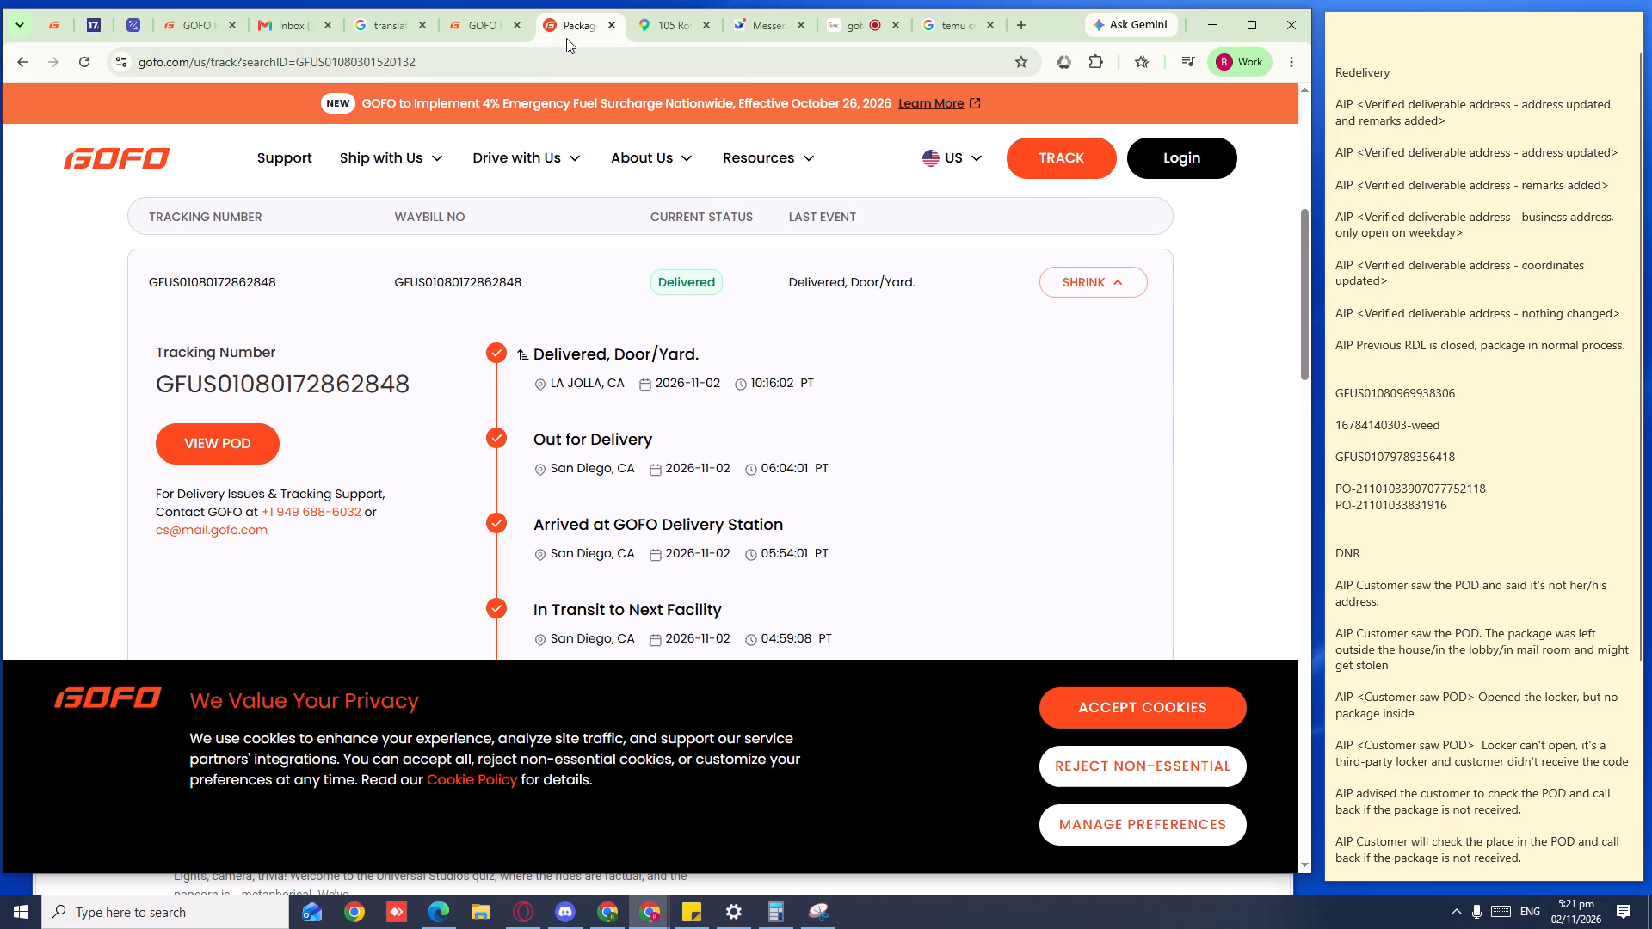
left_click(660, 40)
left_click(337, 117)
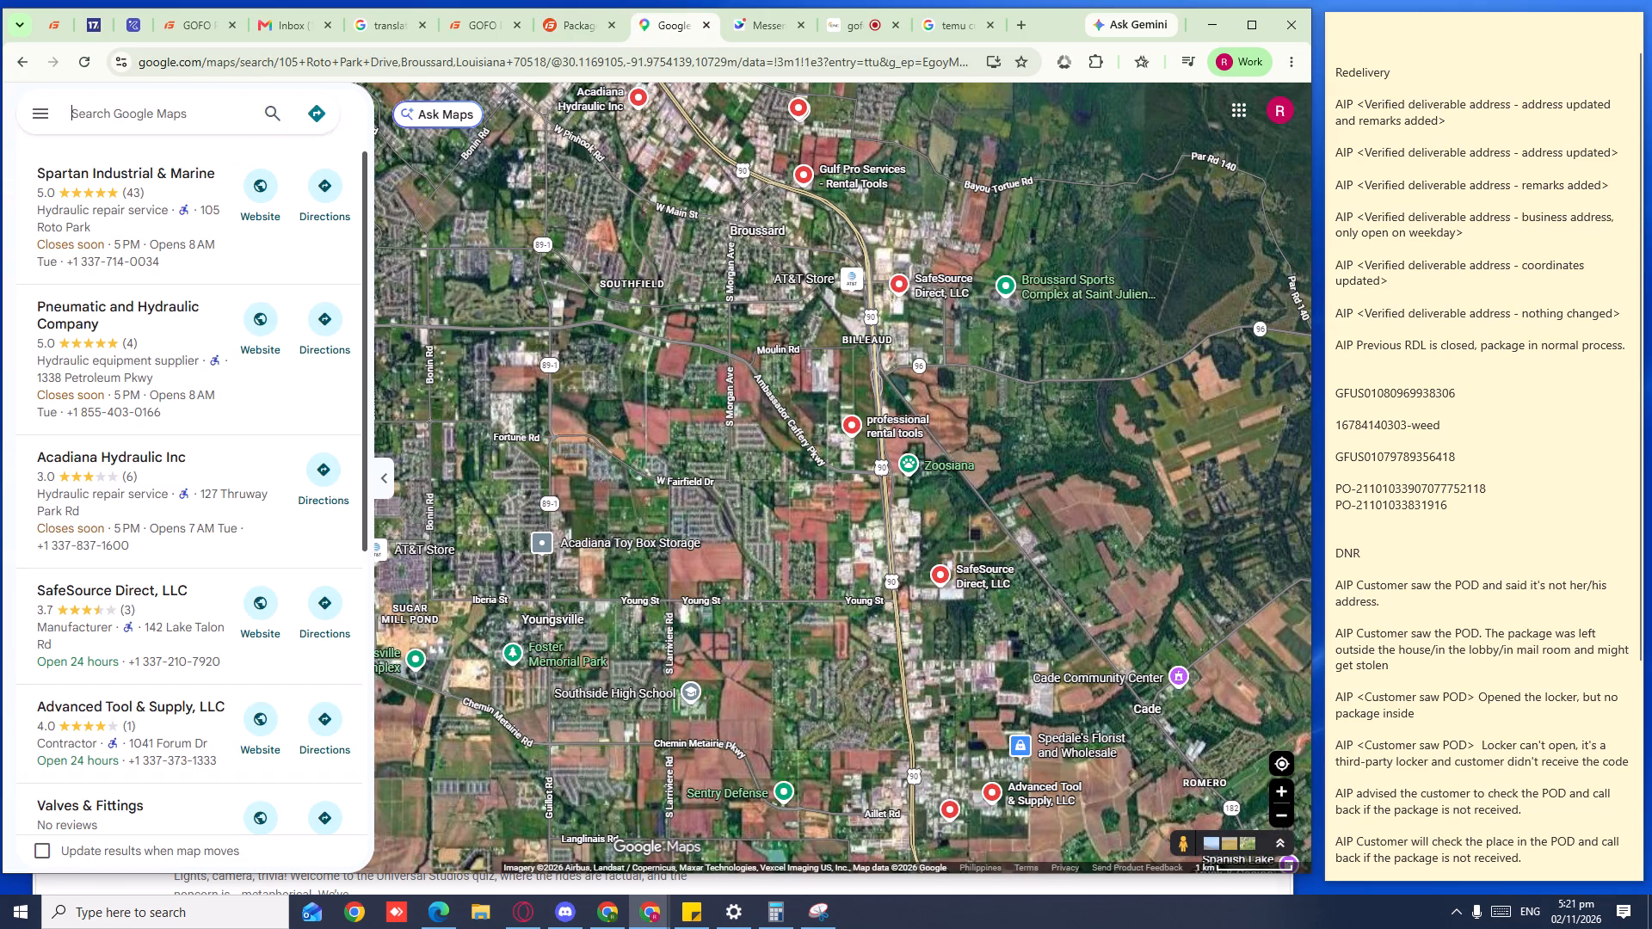
key("ctrl+v")
left_click(258, 110)
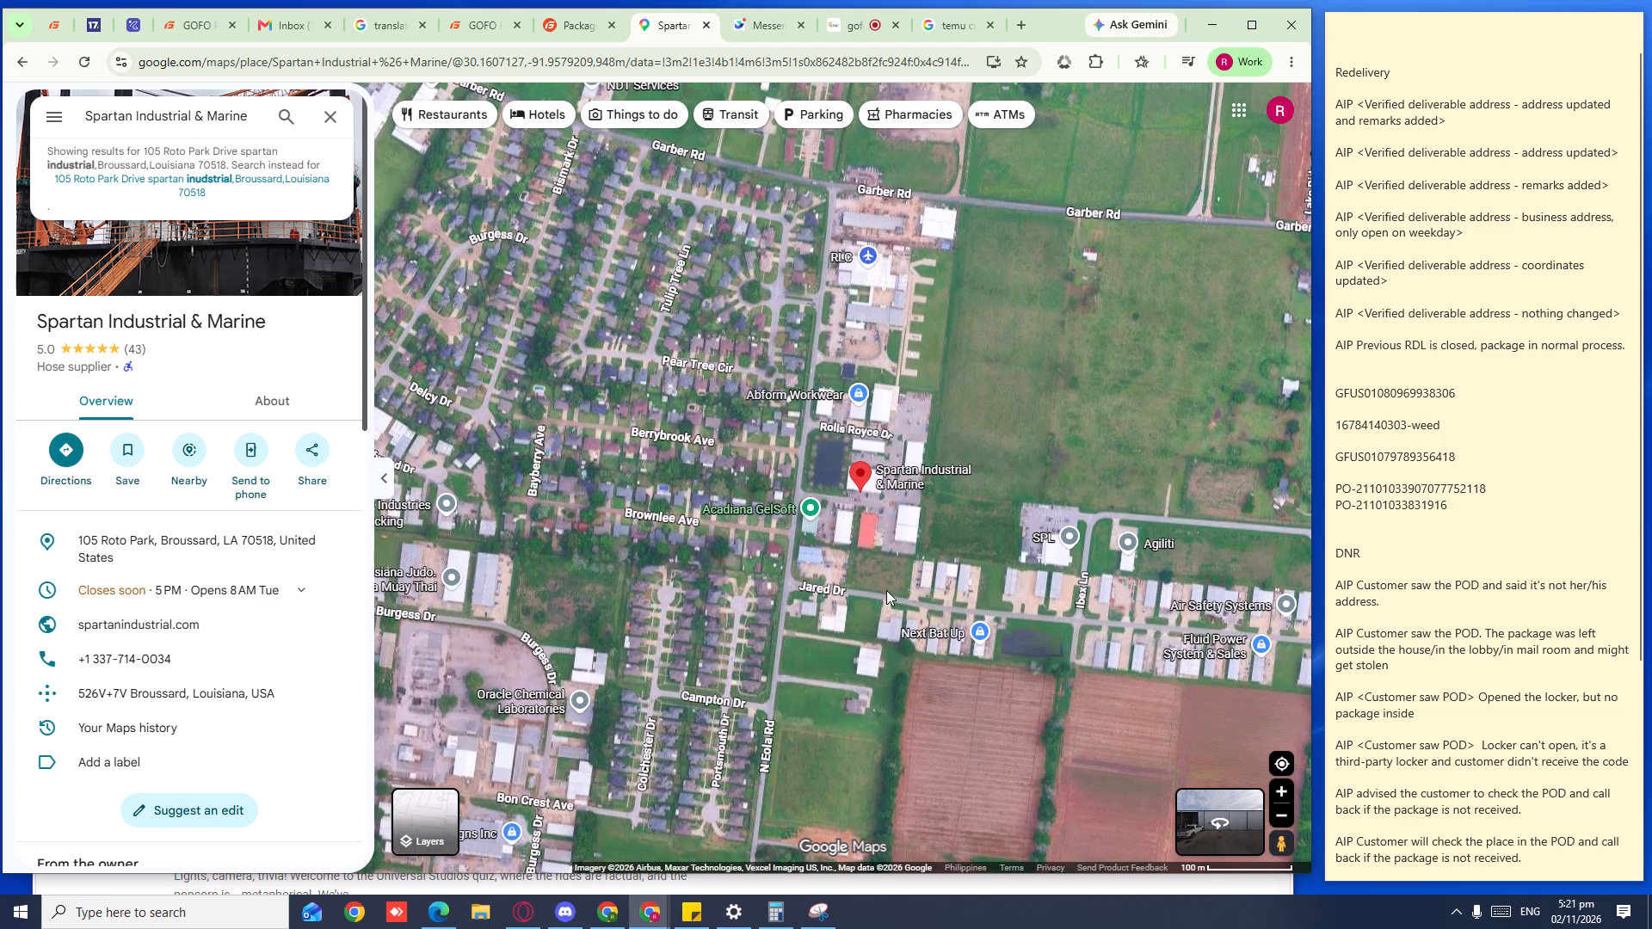
scroll(855, 561, "up", 1, "ctrl")
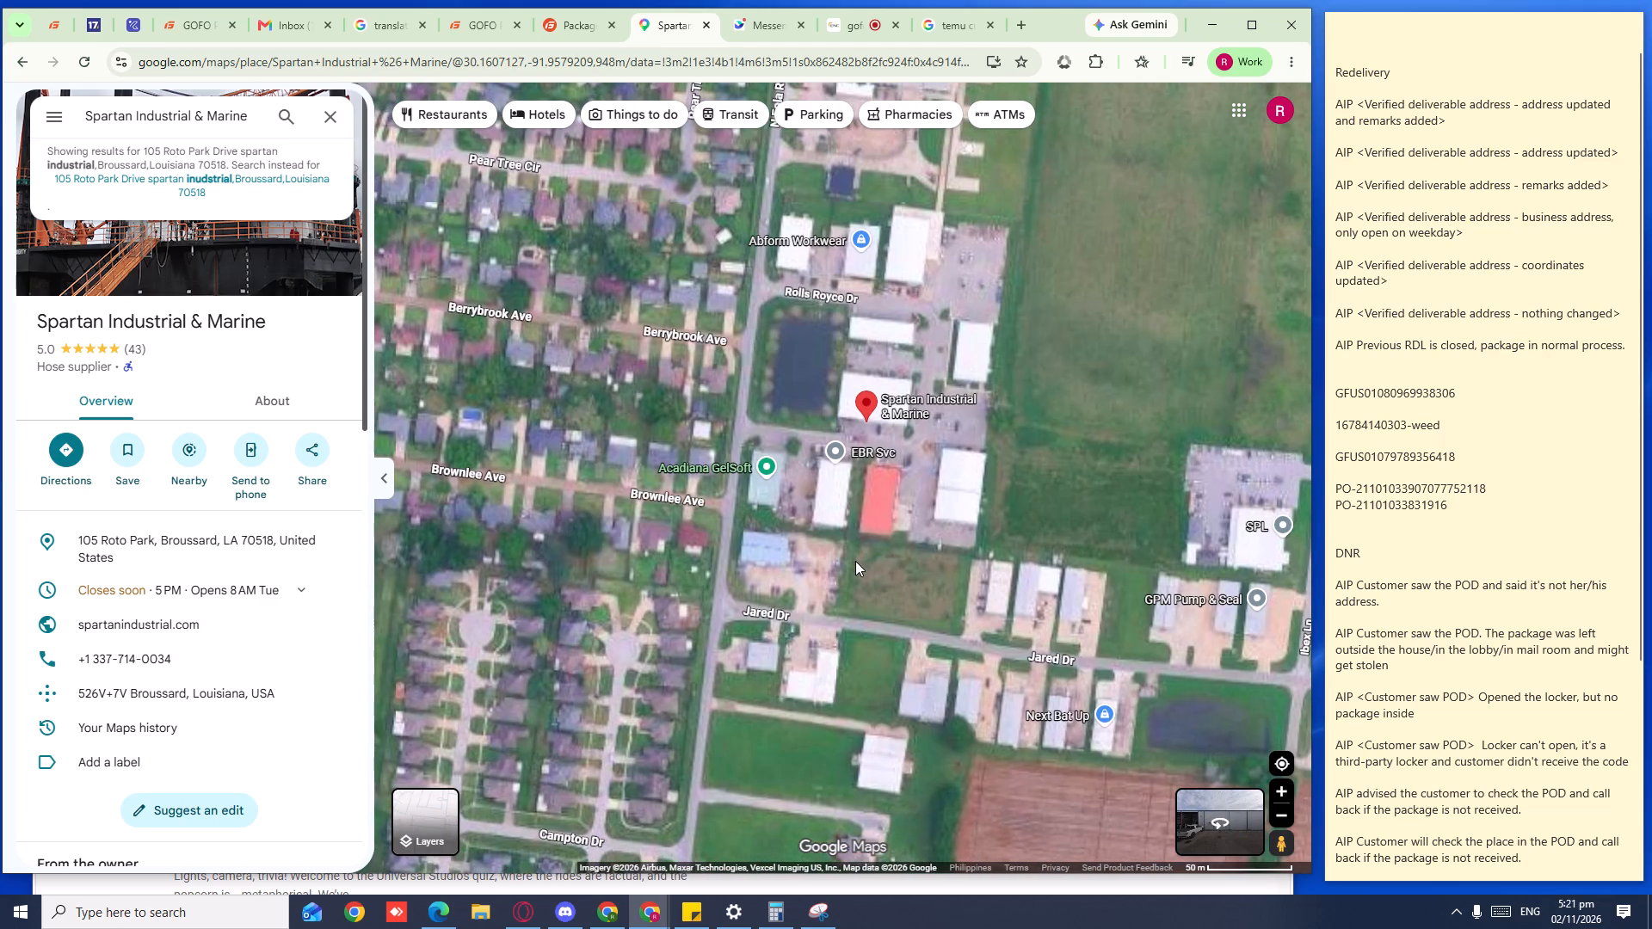
scroll(855, 561, "up", 1, "ctrl")
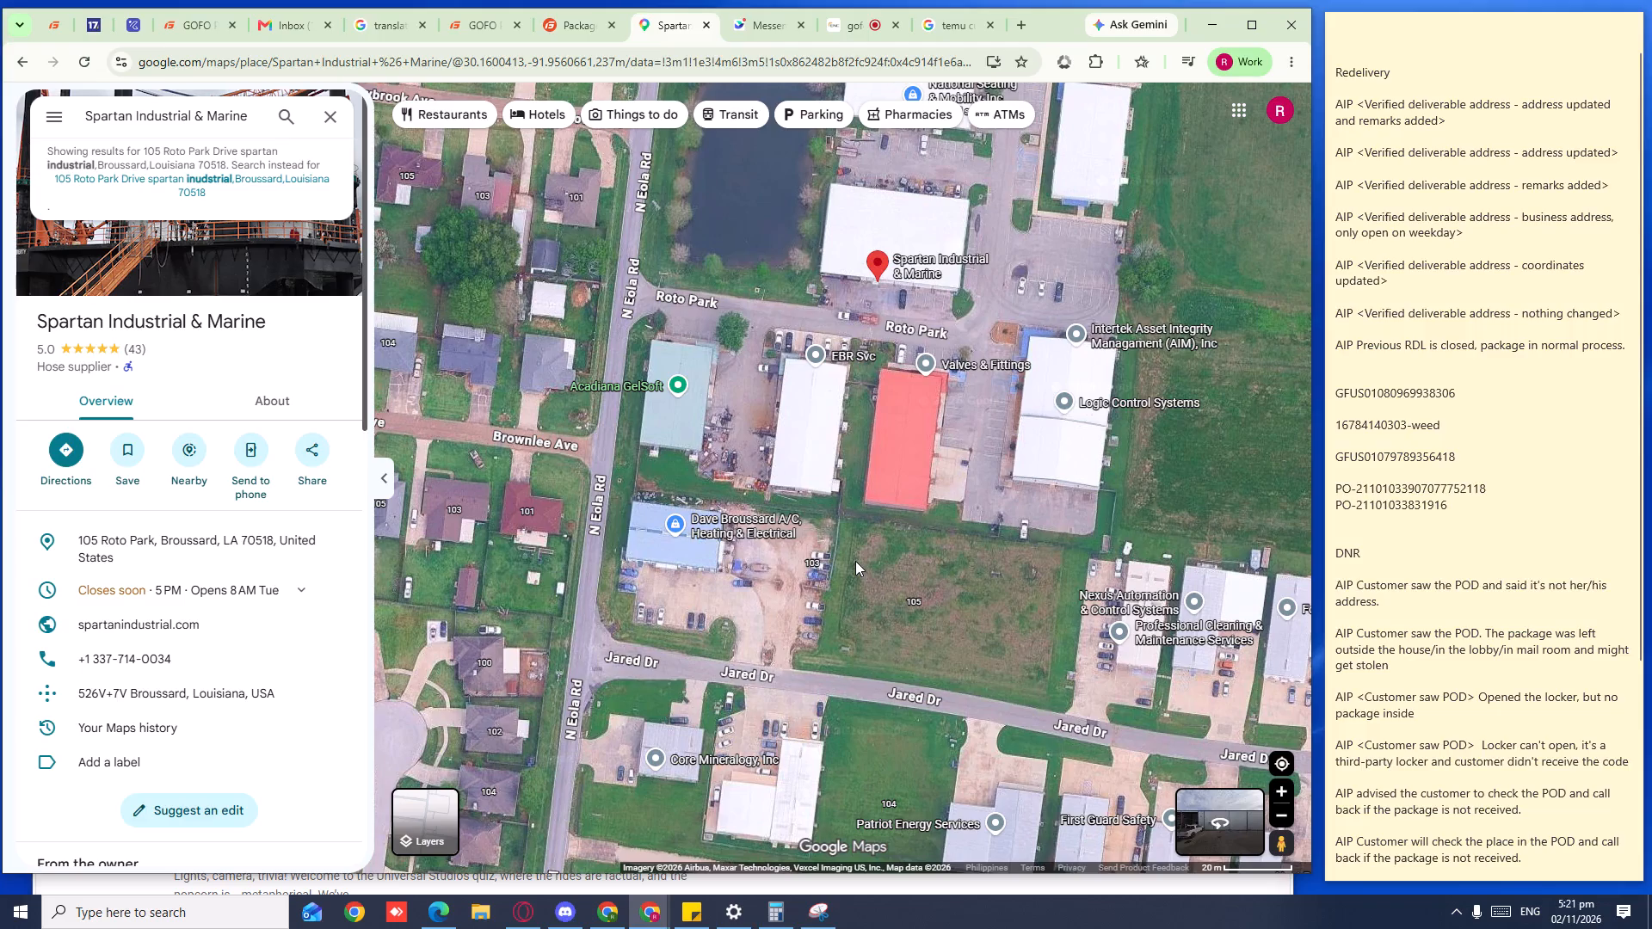
Close the Phone Record Lookup on the Canadian ticket registration page, then check its Tracking Query and the ongoing call.
left_click(196, 35)
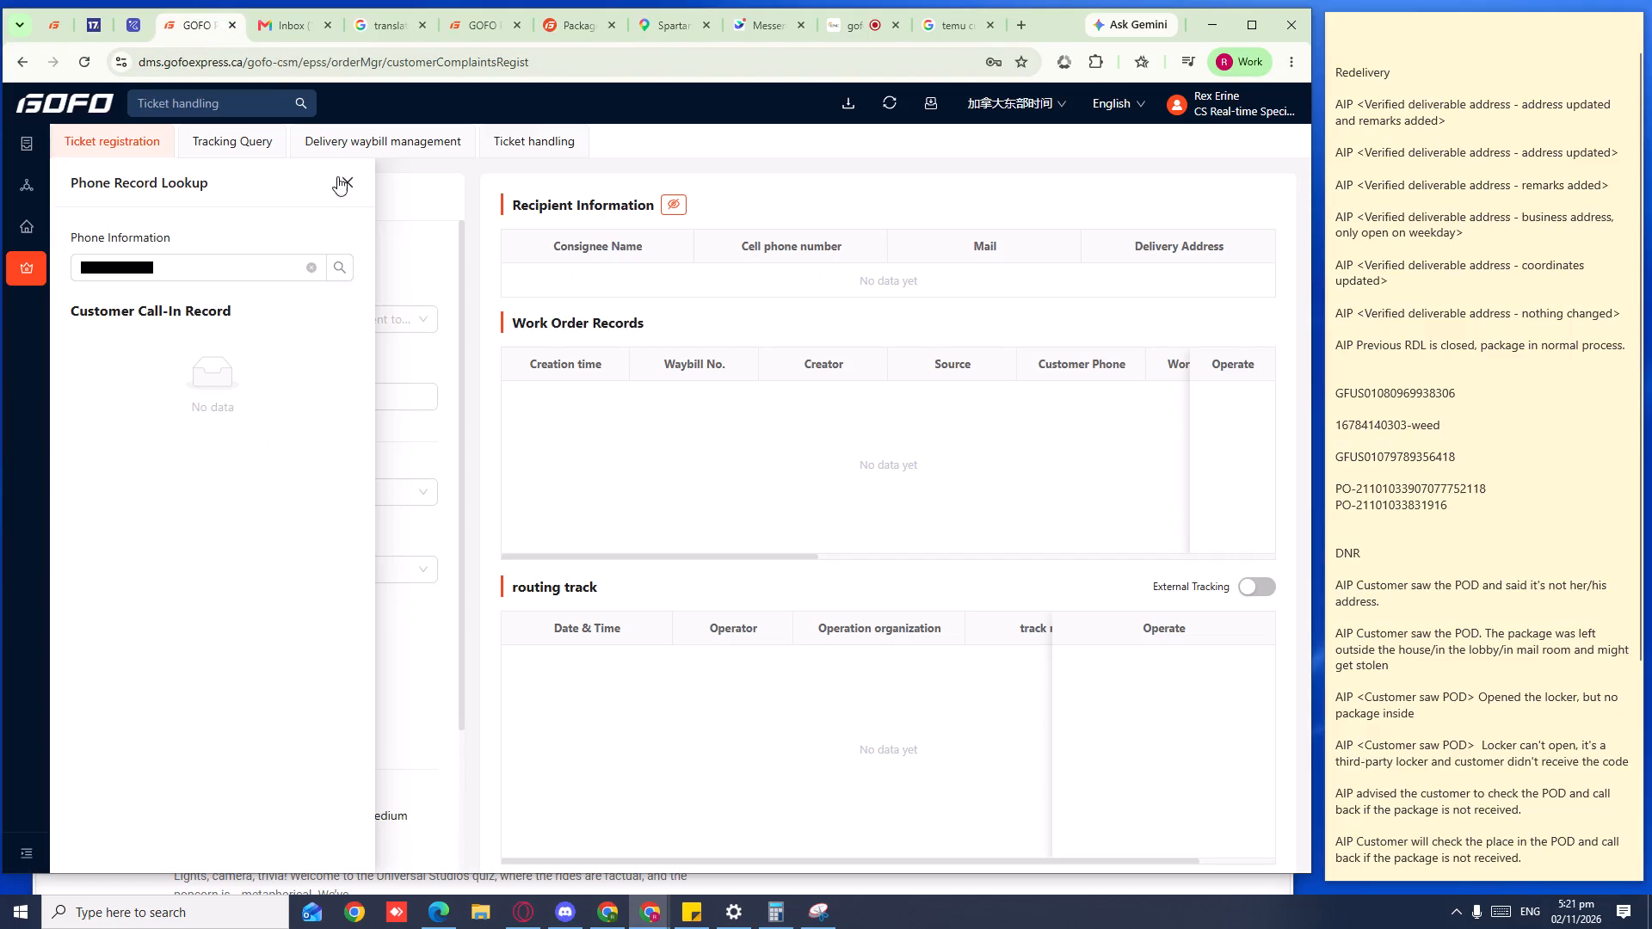
left_click(338, 177)
left_click(354, 184)
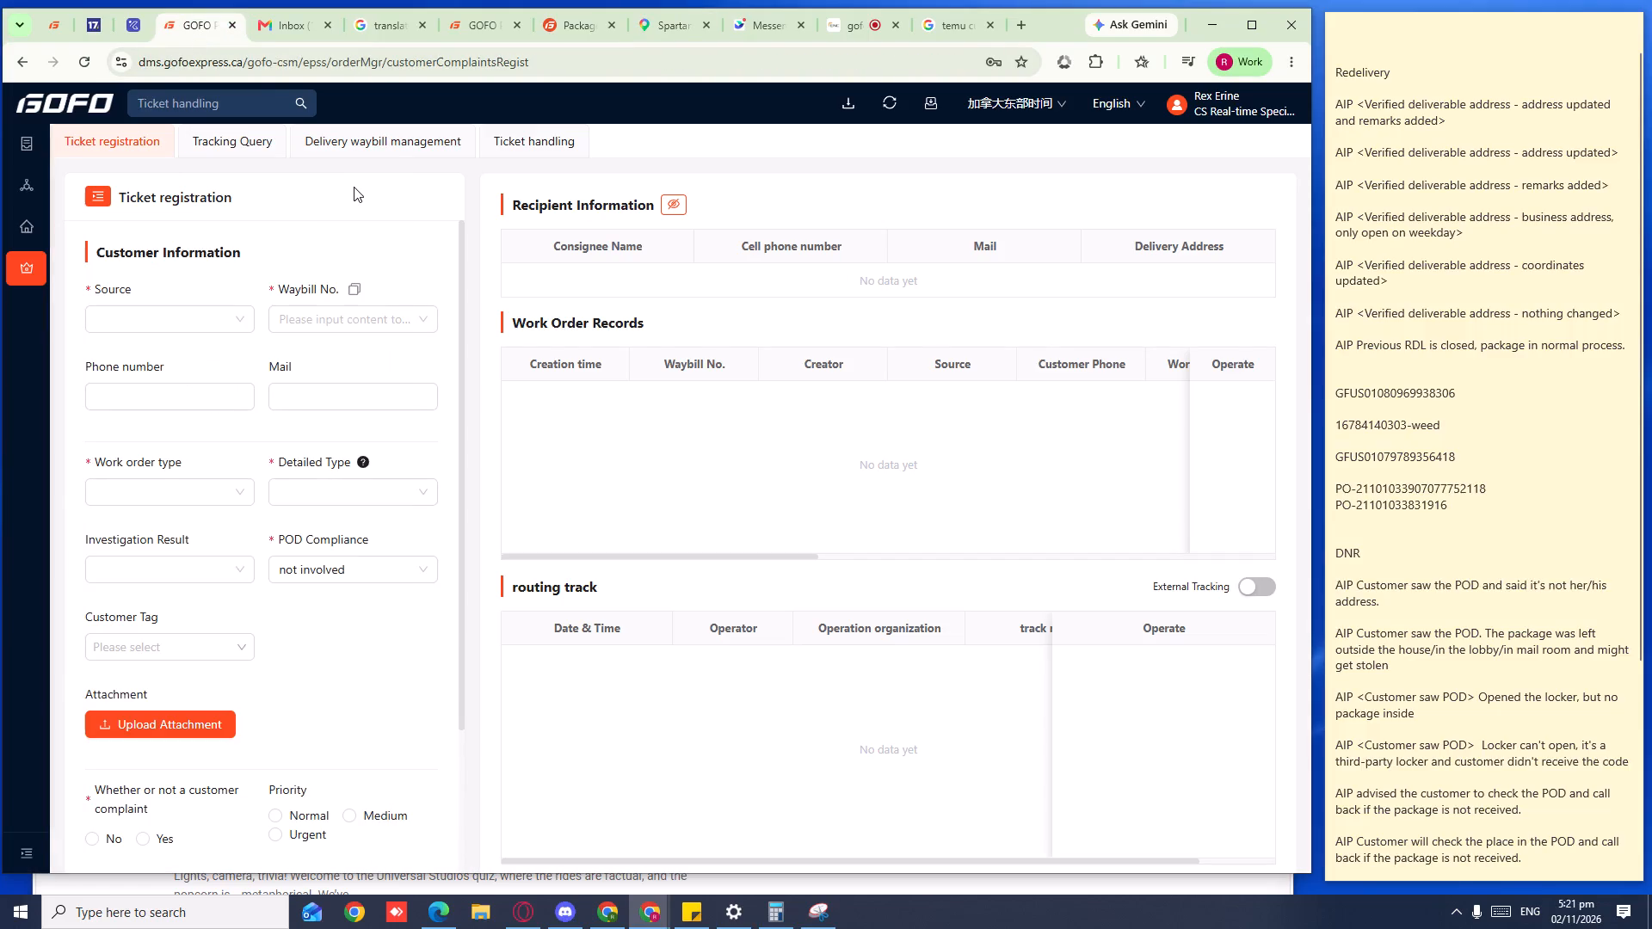
left_click(250, 156)
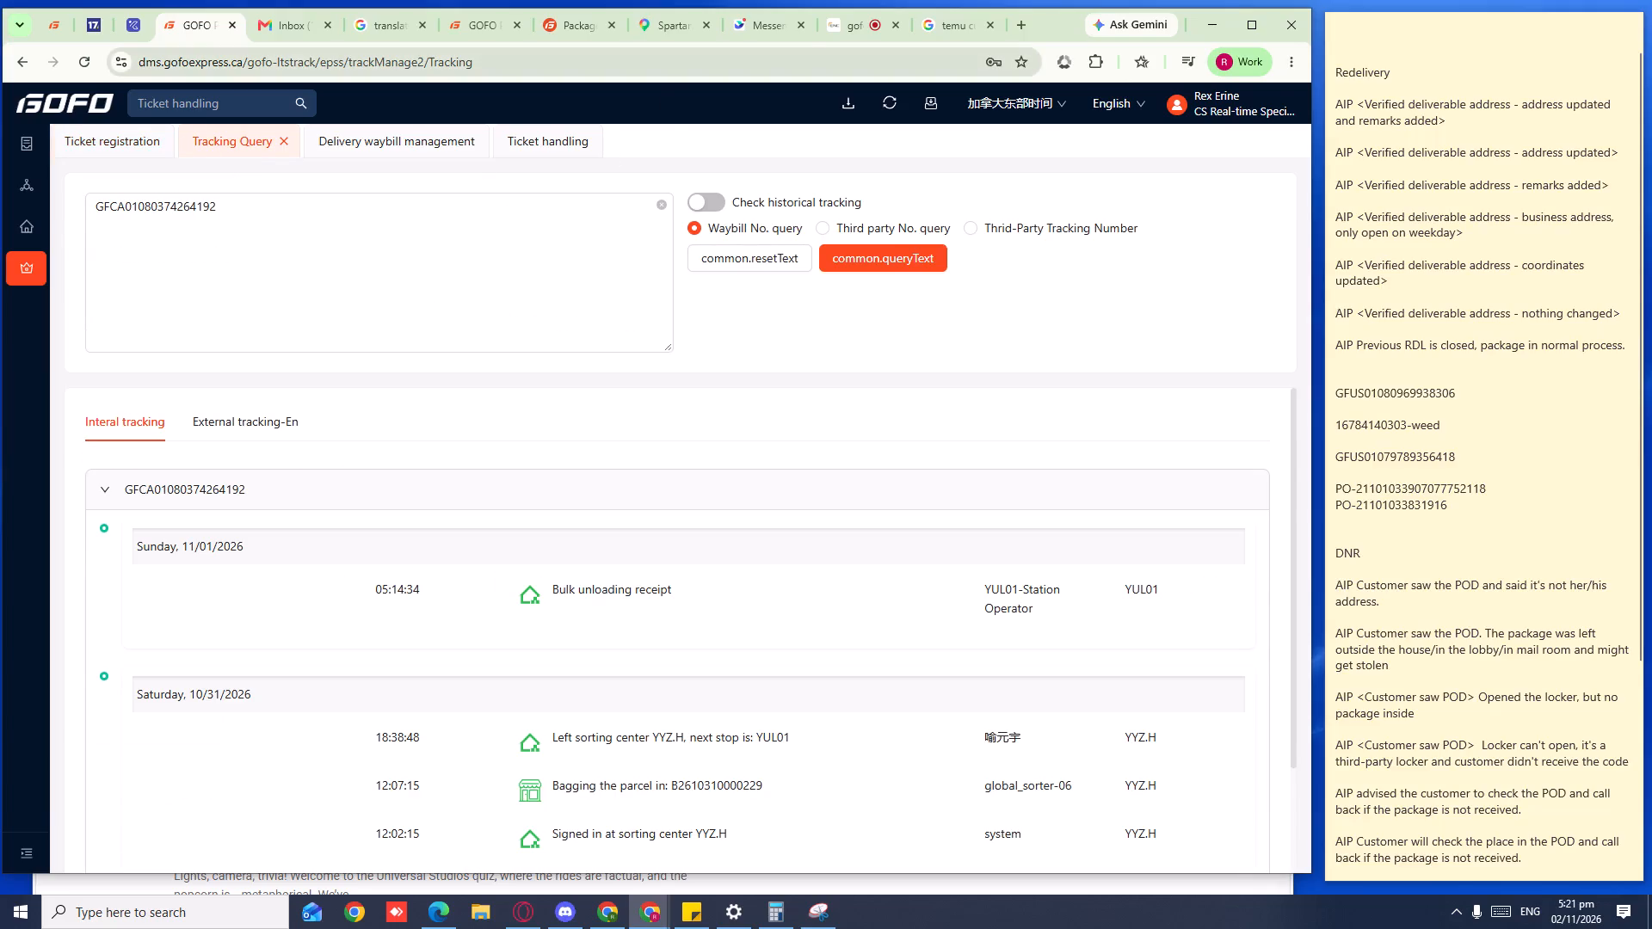
left_click(838, 33)
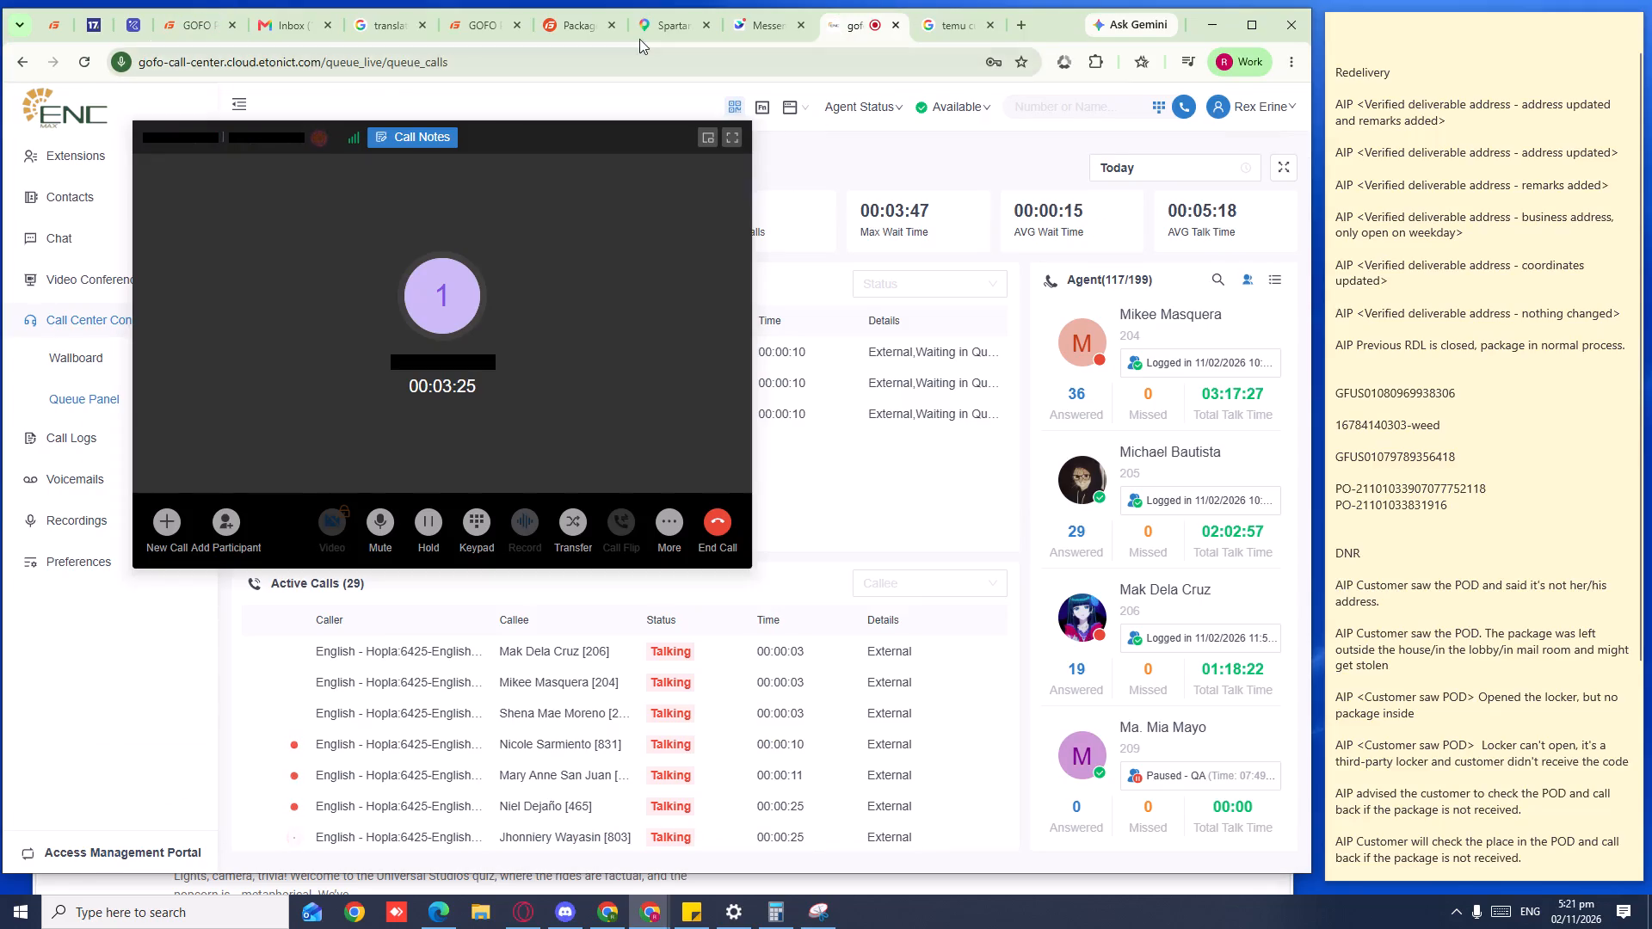
Inspect the buildings around Spartan Industrial & Marine in Street View, then return to the waybill's receiver information.
left_click(643, 35)
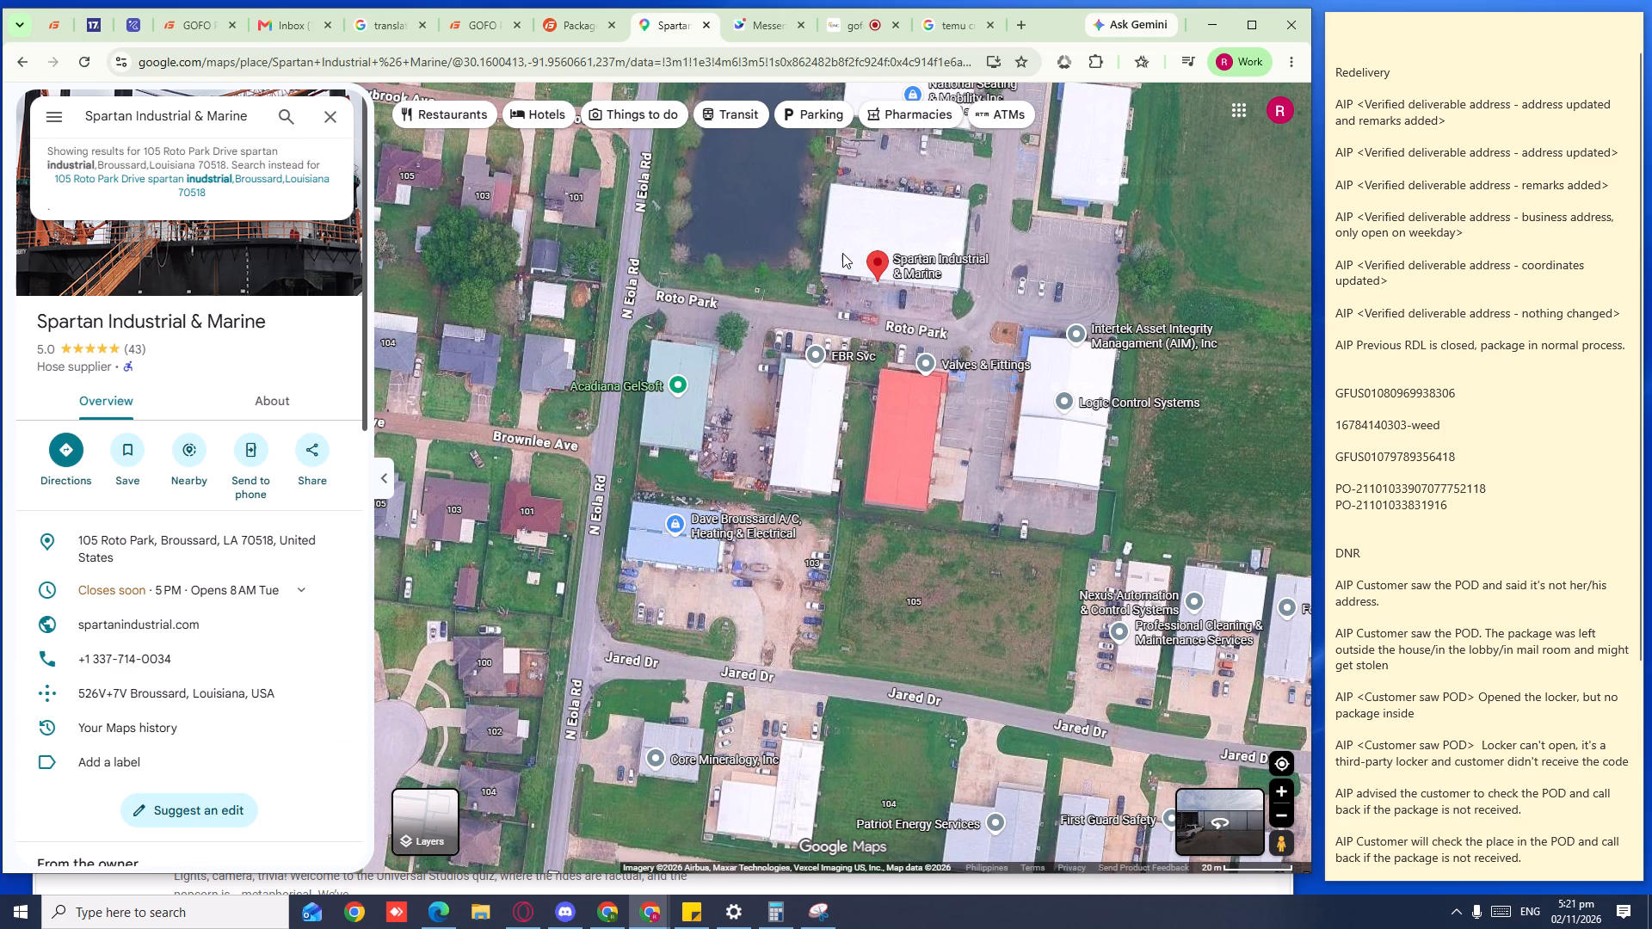
left_click_drag(823, 262, 787, 377)
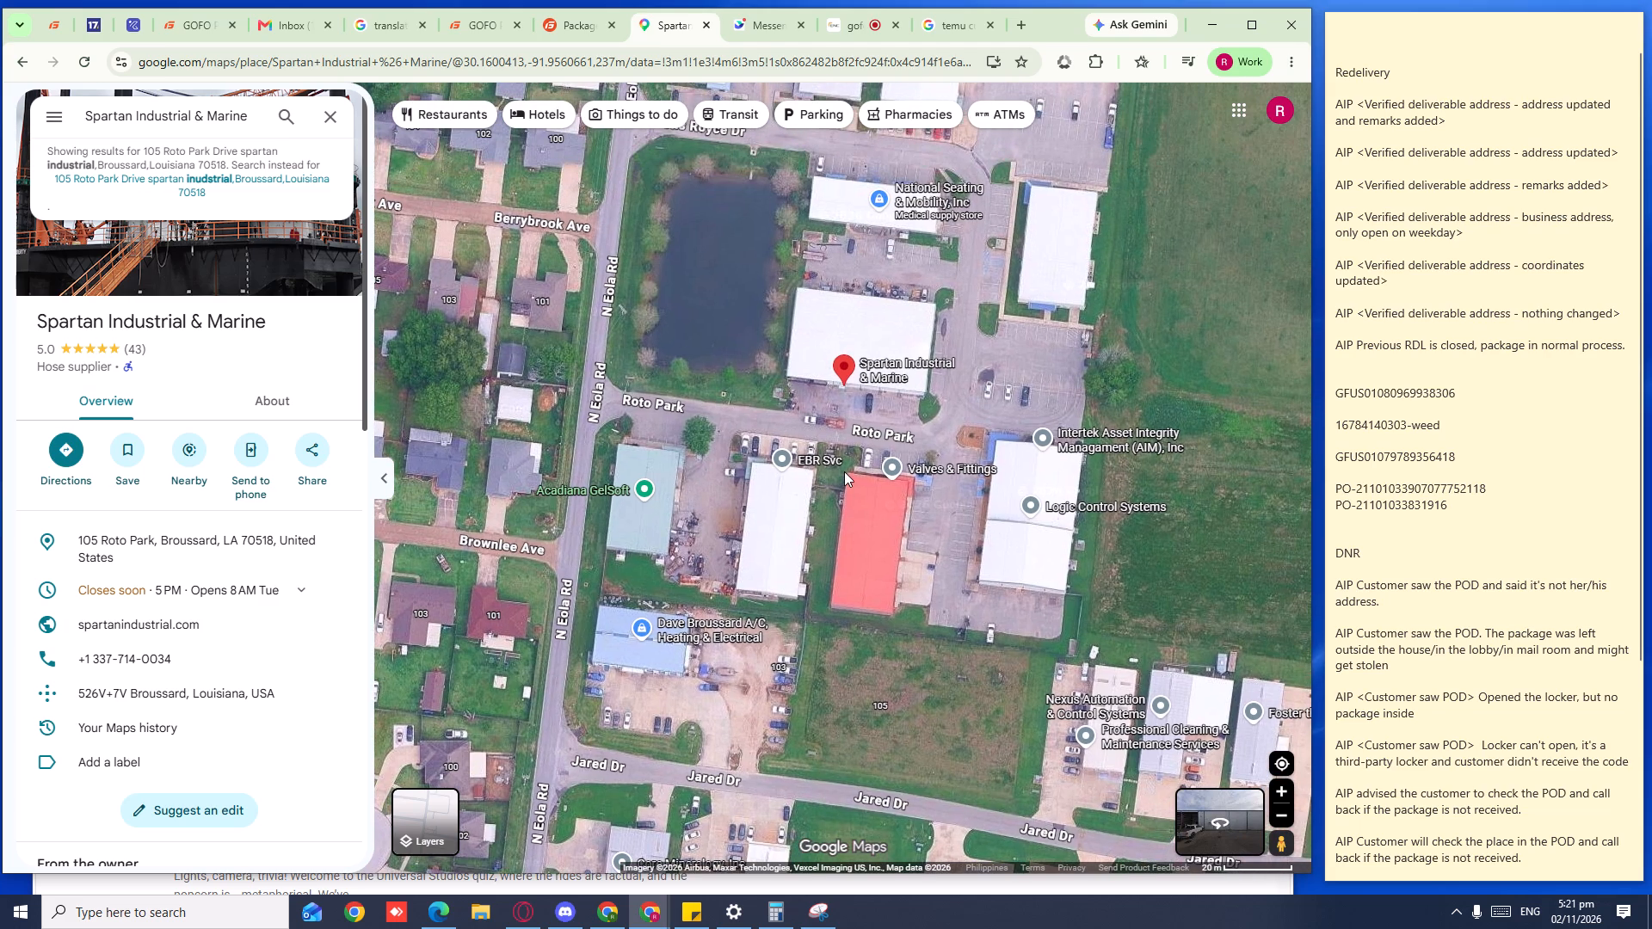
scroll(844, 471, "up", 2, "ctrl")
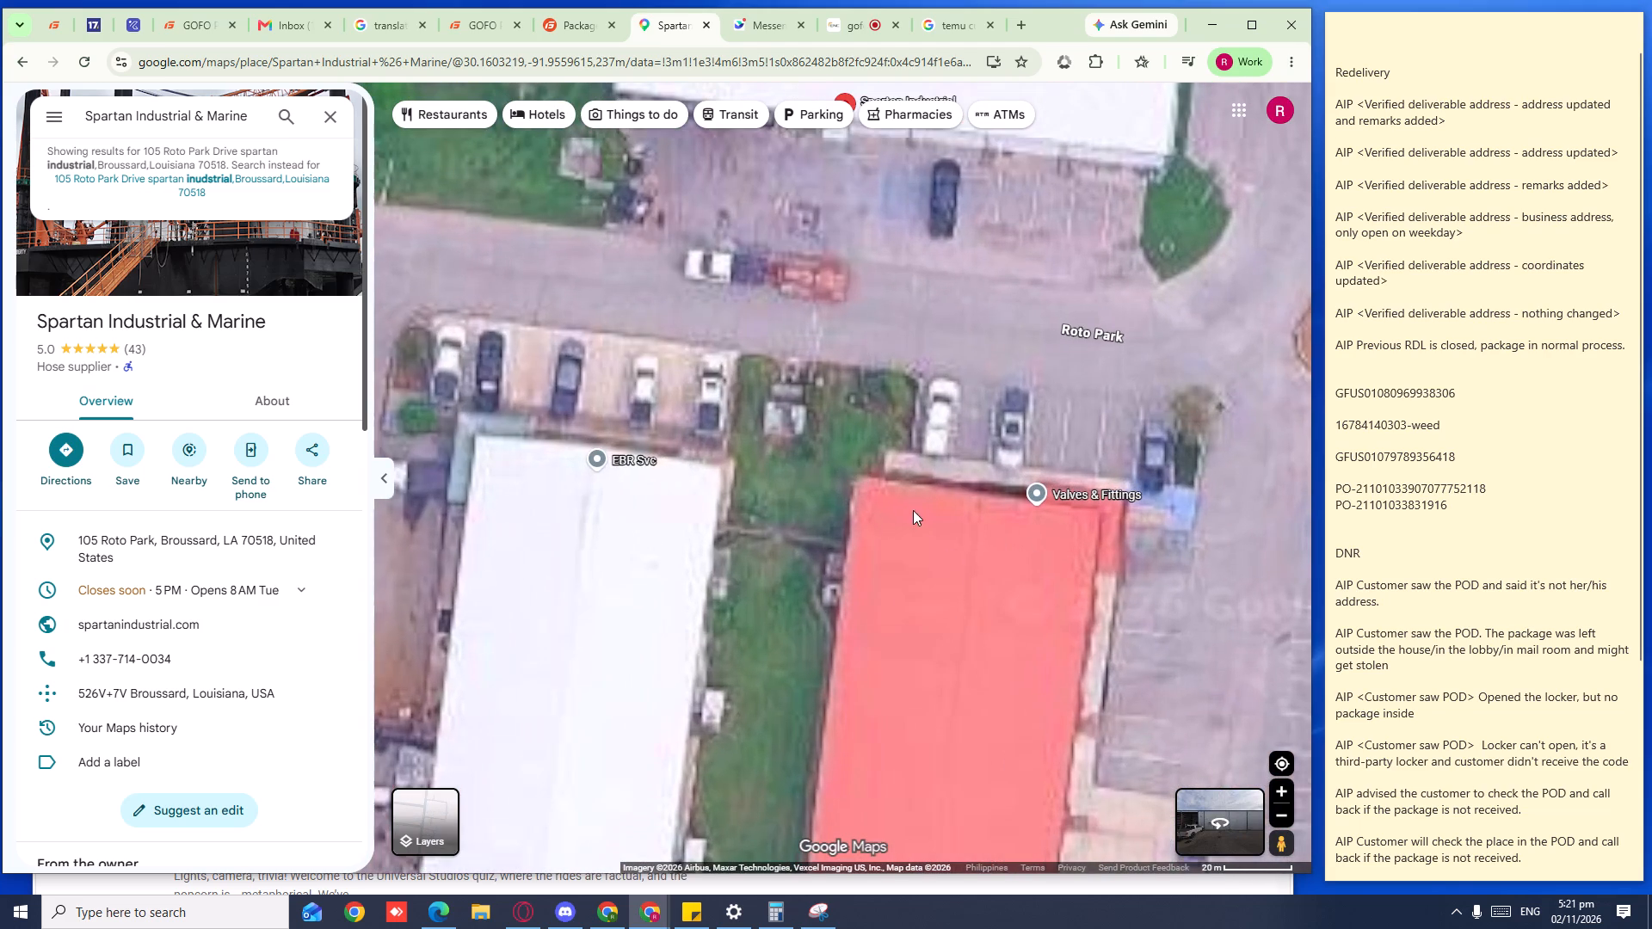
left_click_drag(1279, 841, 914, 394)
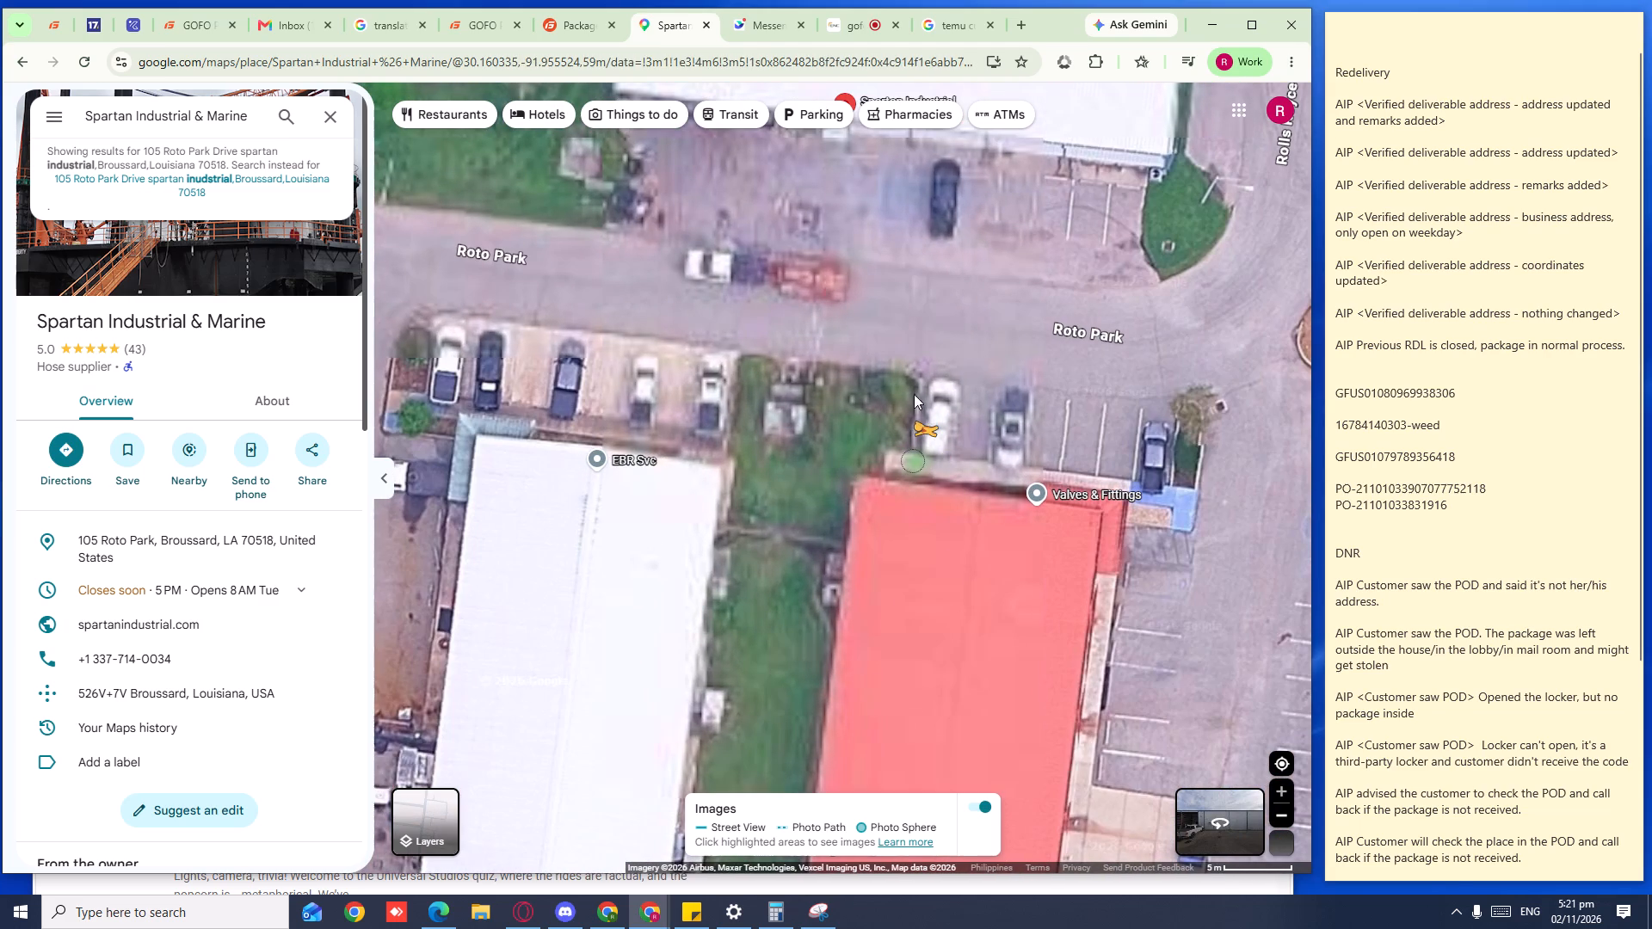
left_click_drag(914, 394, 885, 255)
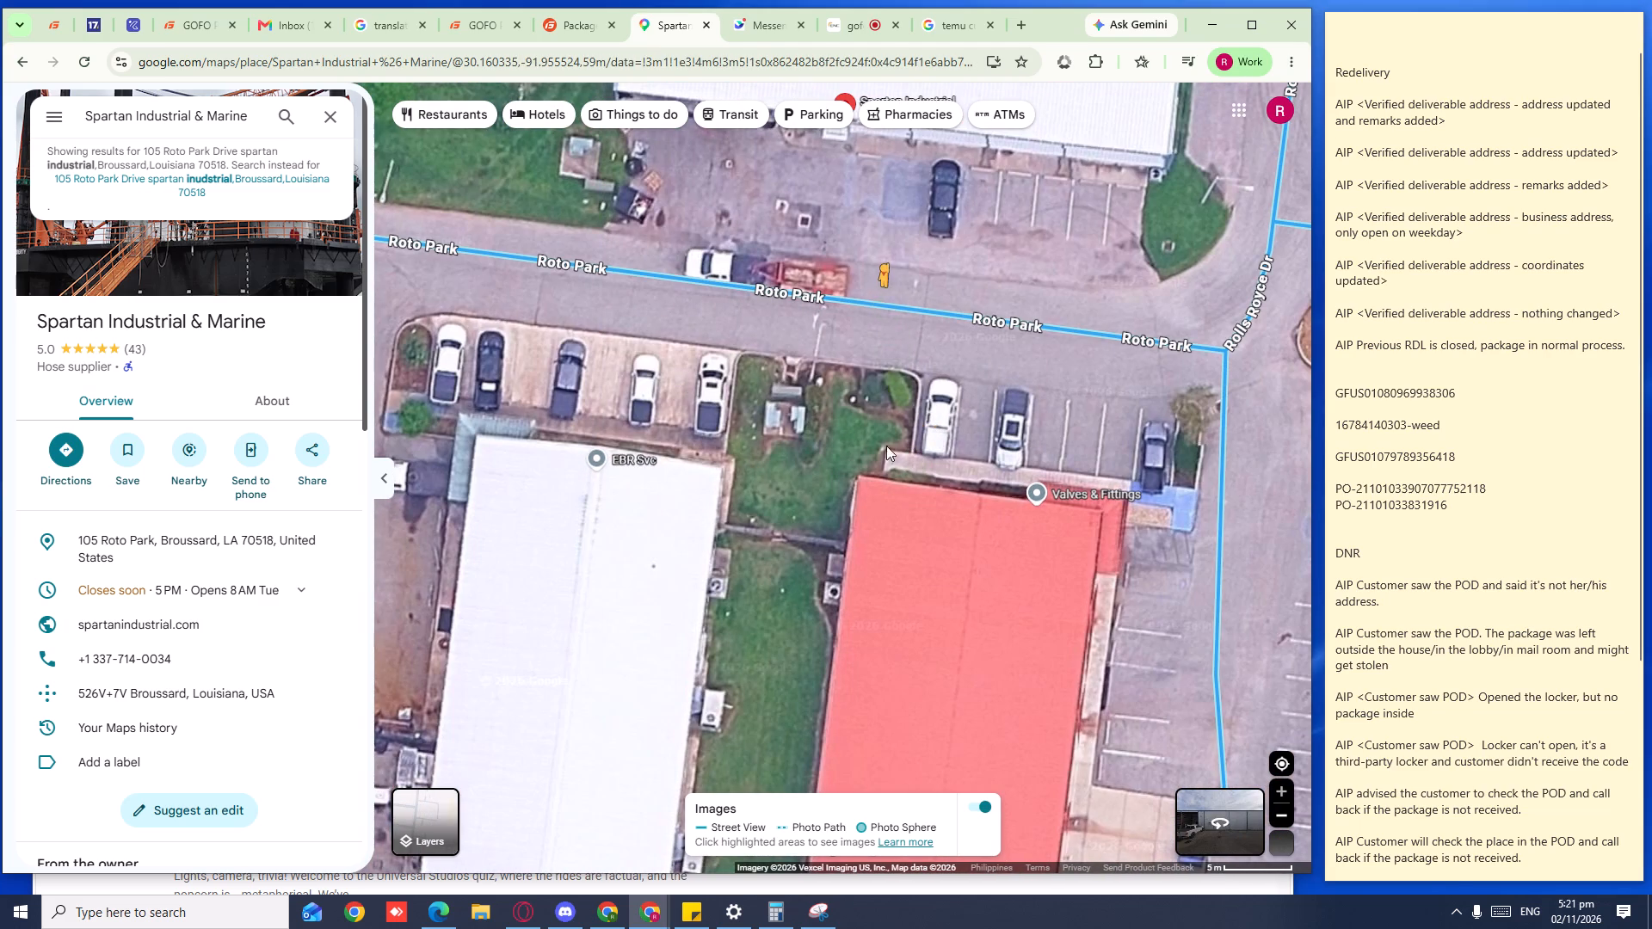
left_click_drag(576, 470, 1246, 582)
left_click_drag(757, 561, 1125, 566)
left_click_drag(782, 589, 983, 468)
left_click_drag(654, 531, 1336, 546)
left_click_drag(728, 505, 1240, 576)
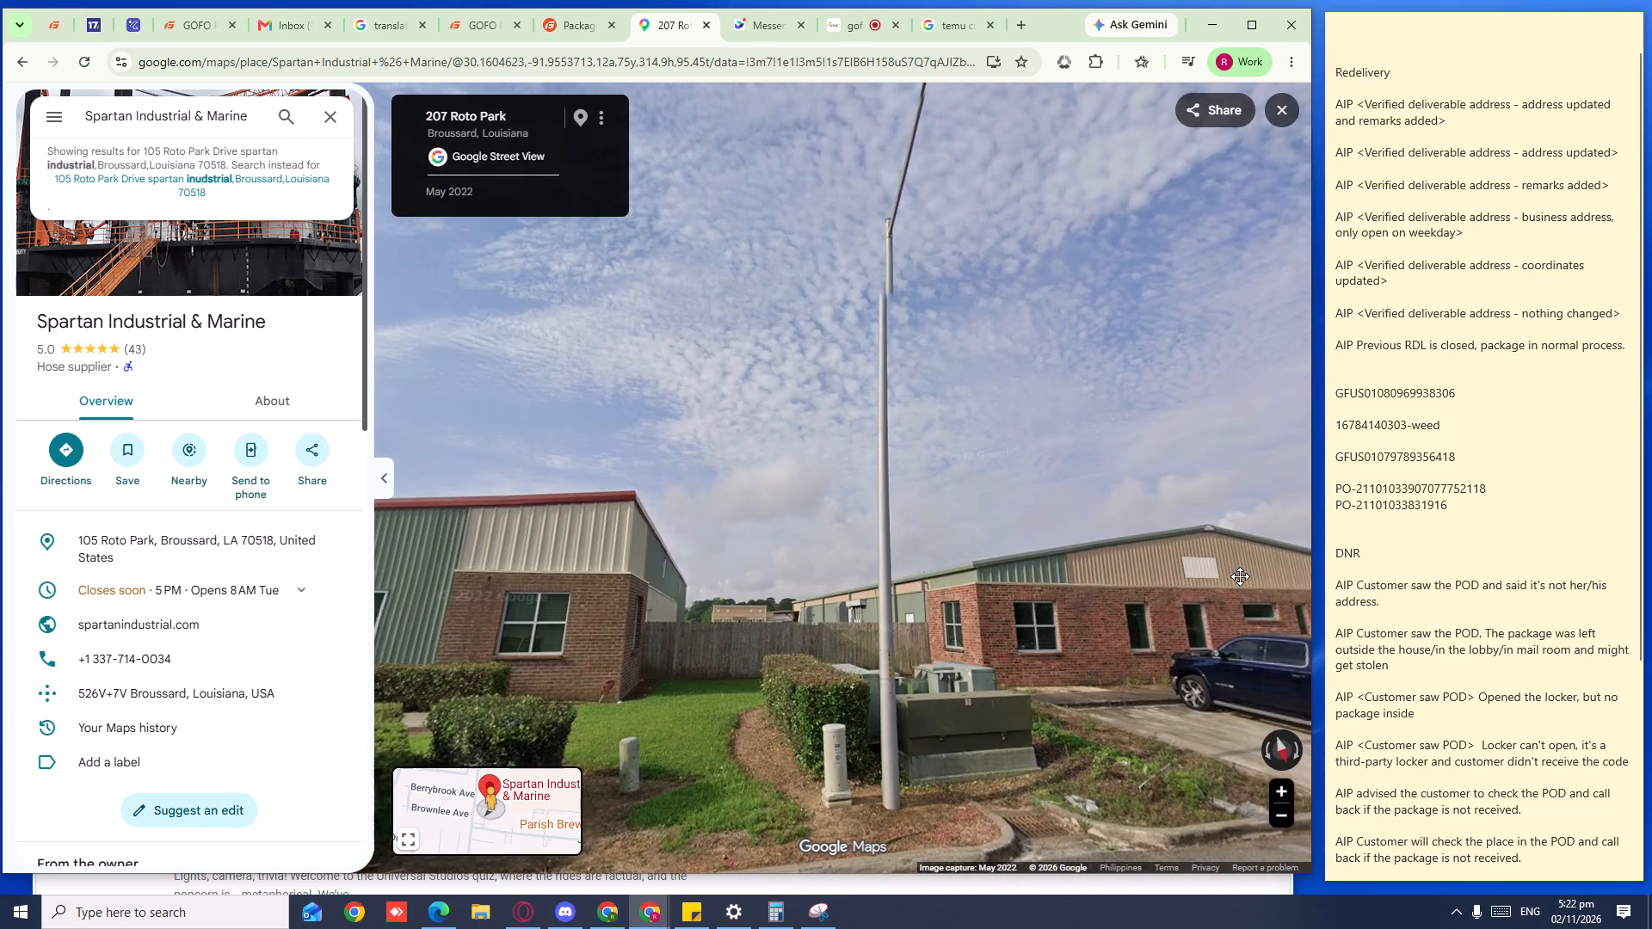
left_click_drag(1240, 576, 415, 463)
left_click_drag(762, 440, 45, 403)
left_click_drag(782, 512, 735, 555)
left_click(465, 39)
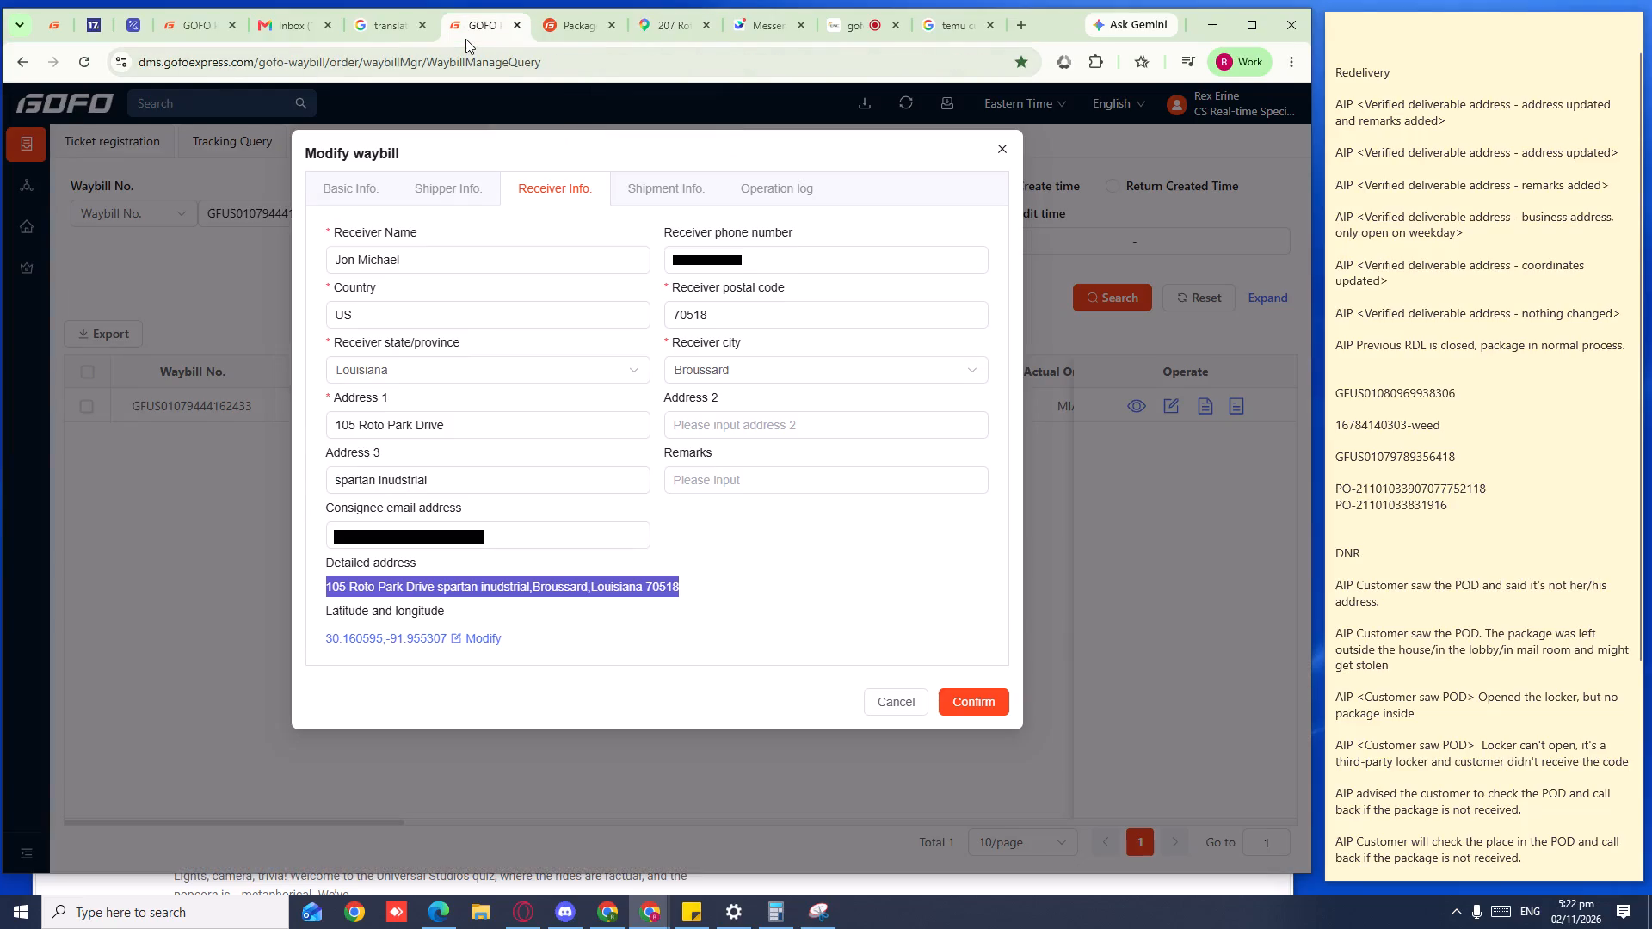
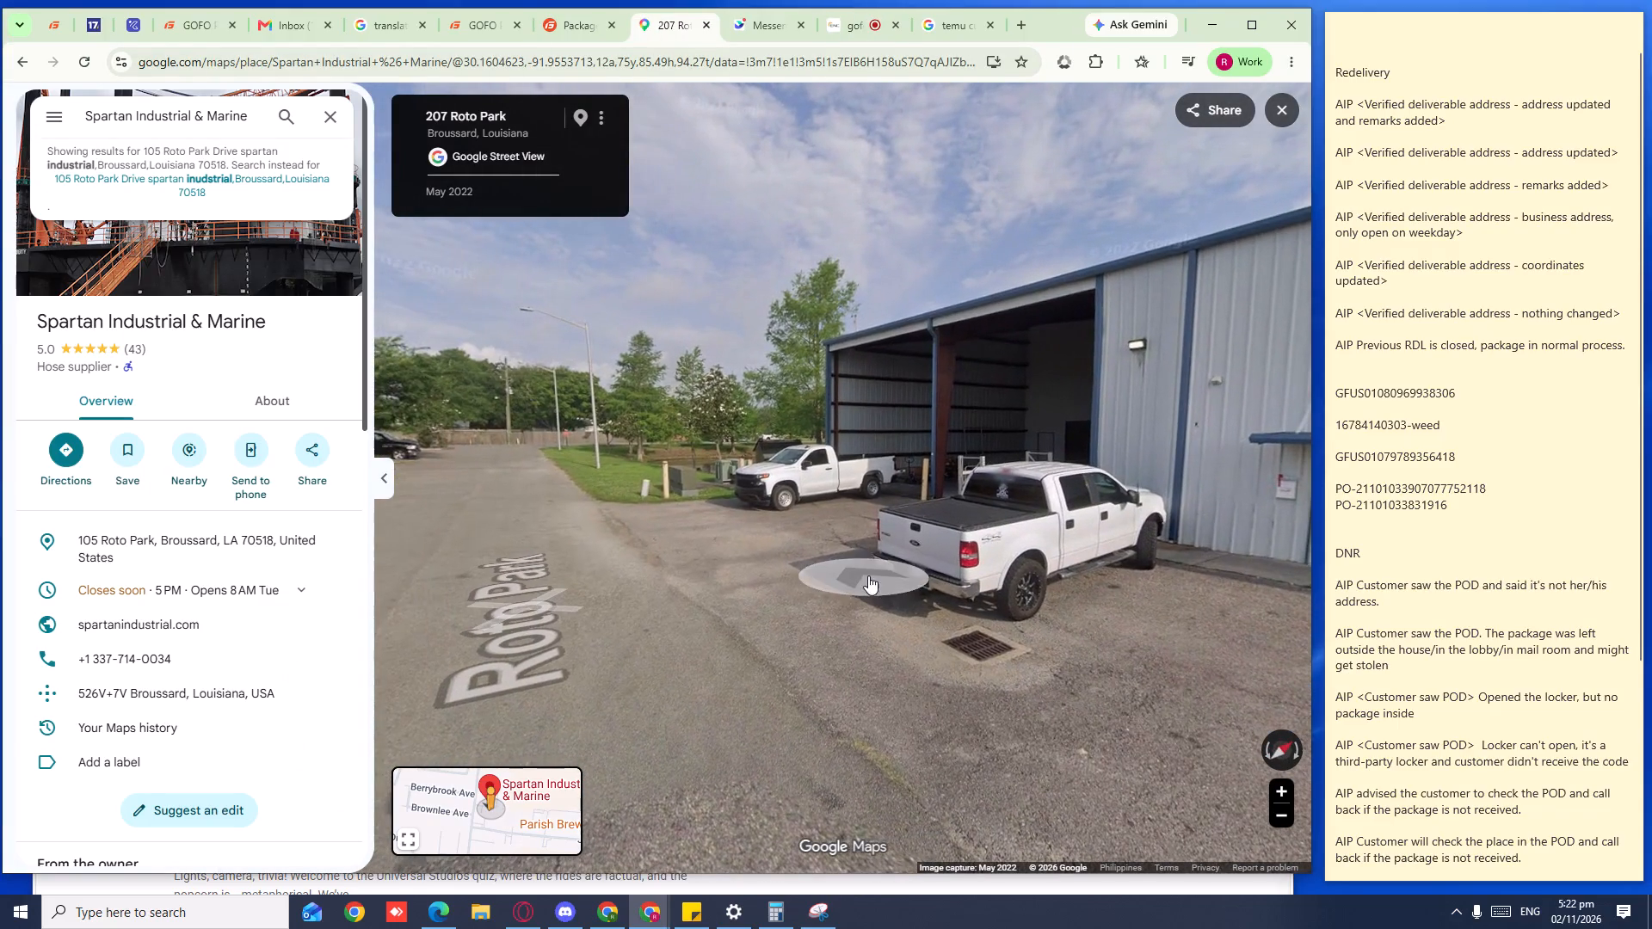
Enter "7am to 5pm" in the waybill's Remarks and save the modified receiver information.
left_click(369, 21)
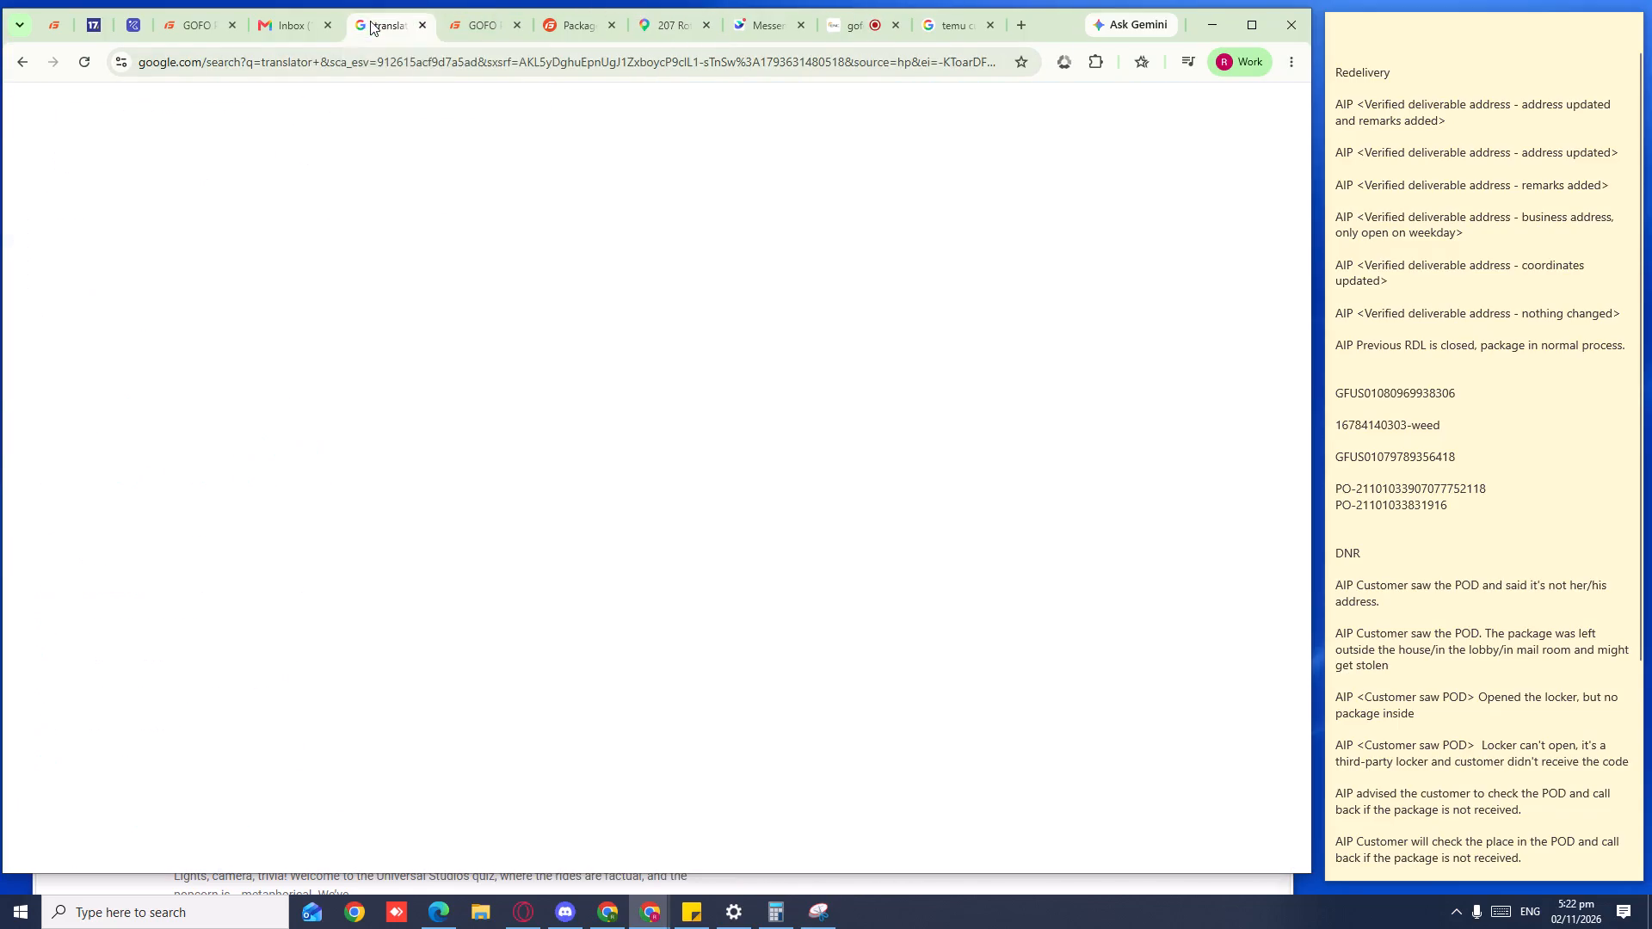
left_click(497, 22)
left_click(752, 484)
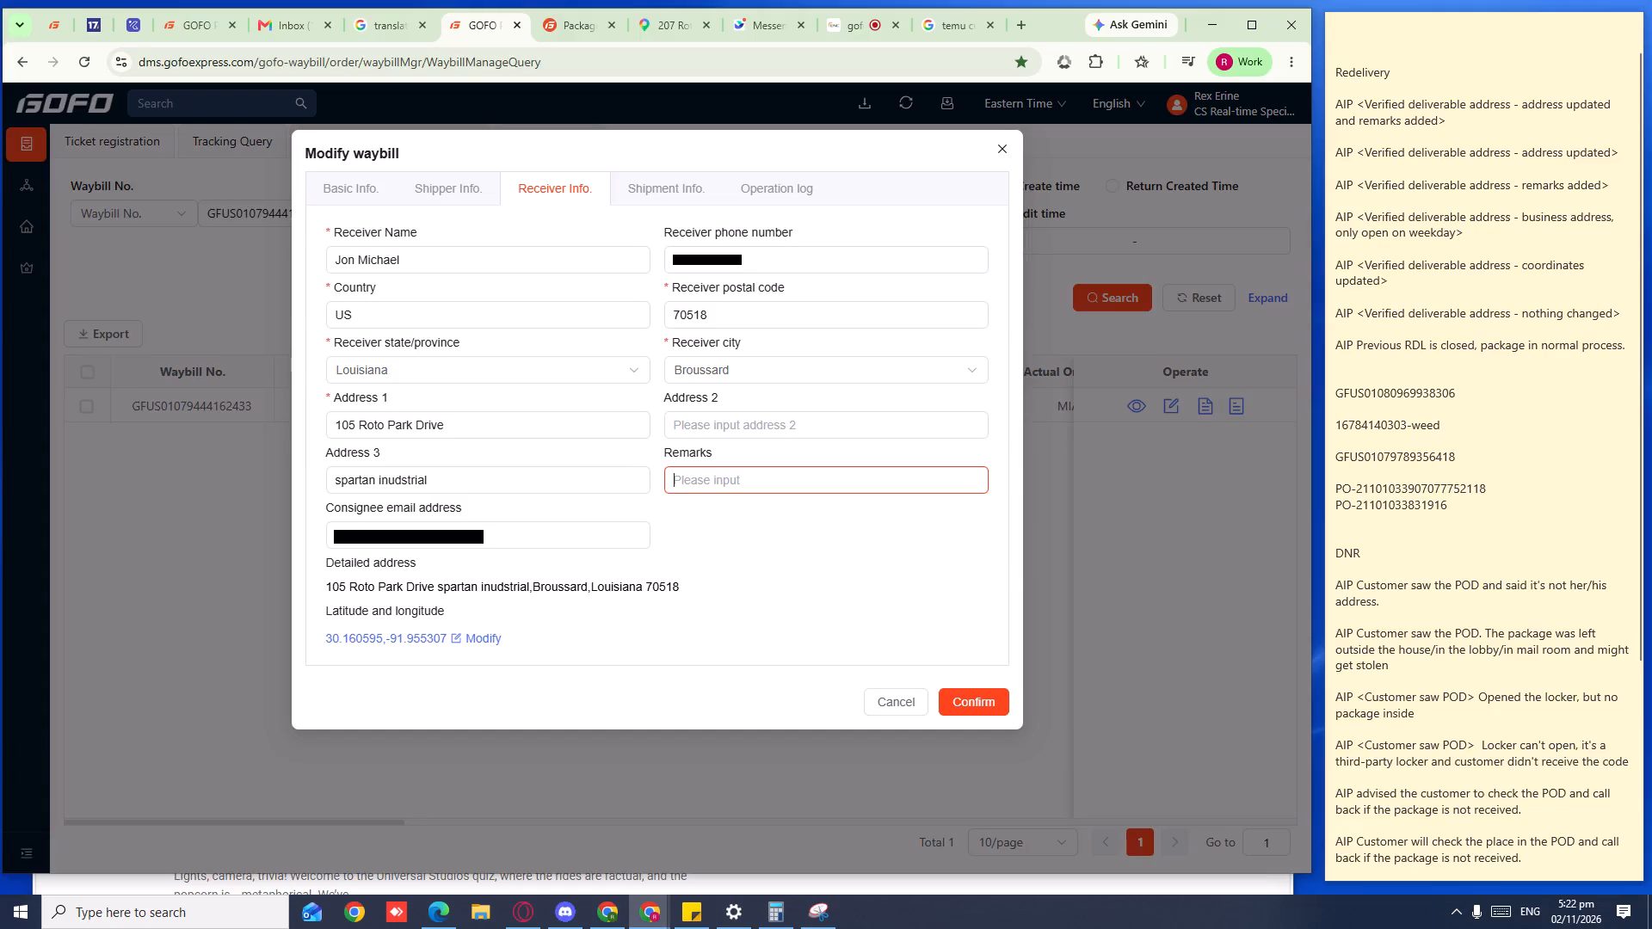
type("busi")
key("BackSpace")
key("BackSpace")
key("BackSpace")
key("BackSpace")
type("7am to 5 o")
key("BackSpace")
key("p")
key("m")
key("BackSpace")
key("BackSpace")
key("BackSpace")
key("p")
type("m")
key("space")
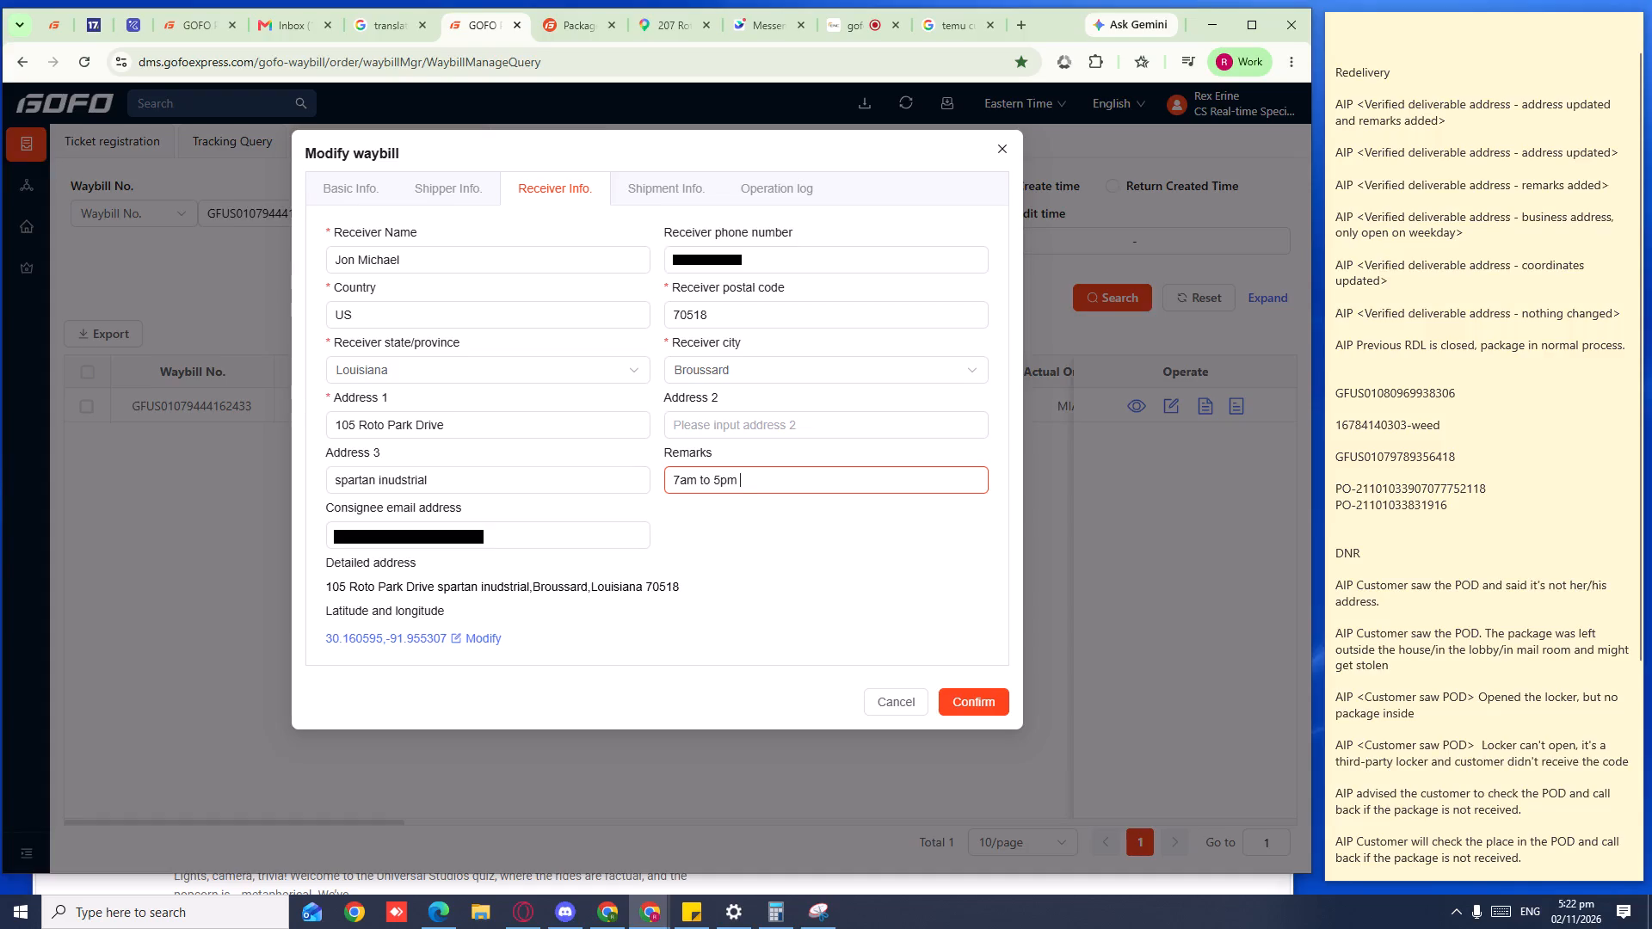
key("space")
left_click(967, 693)
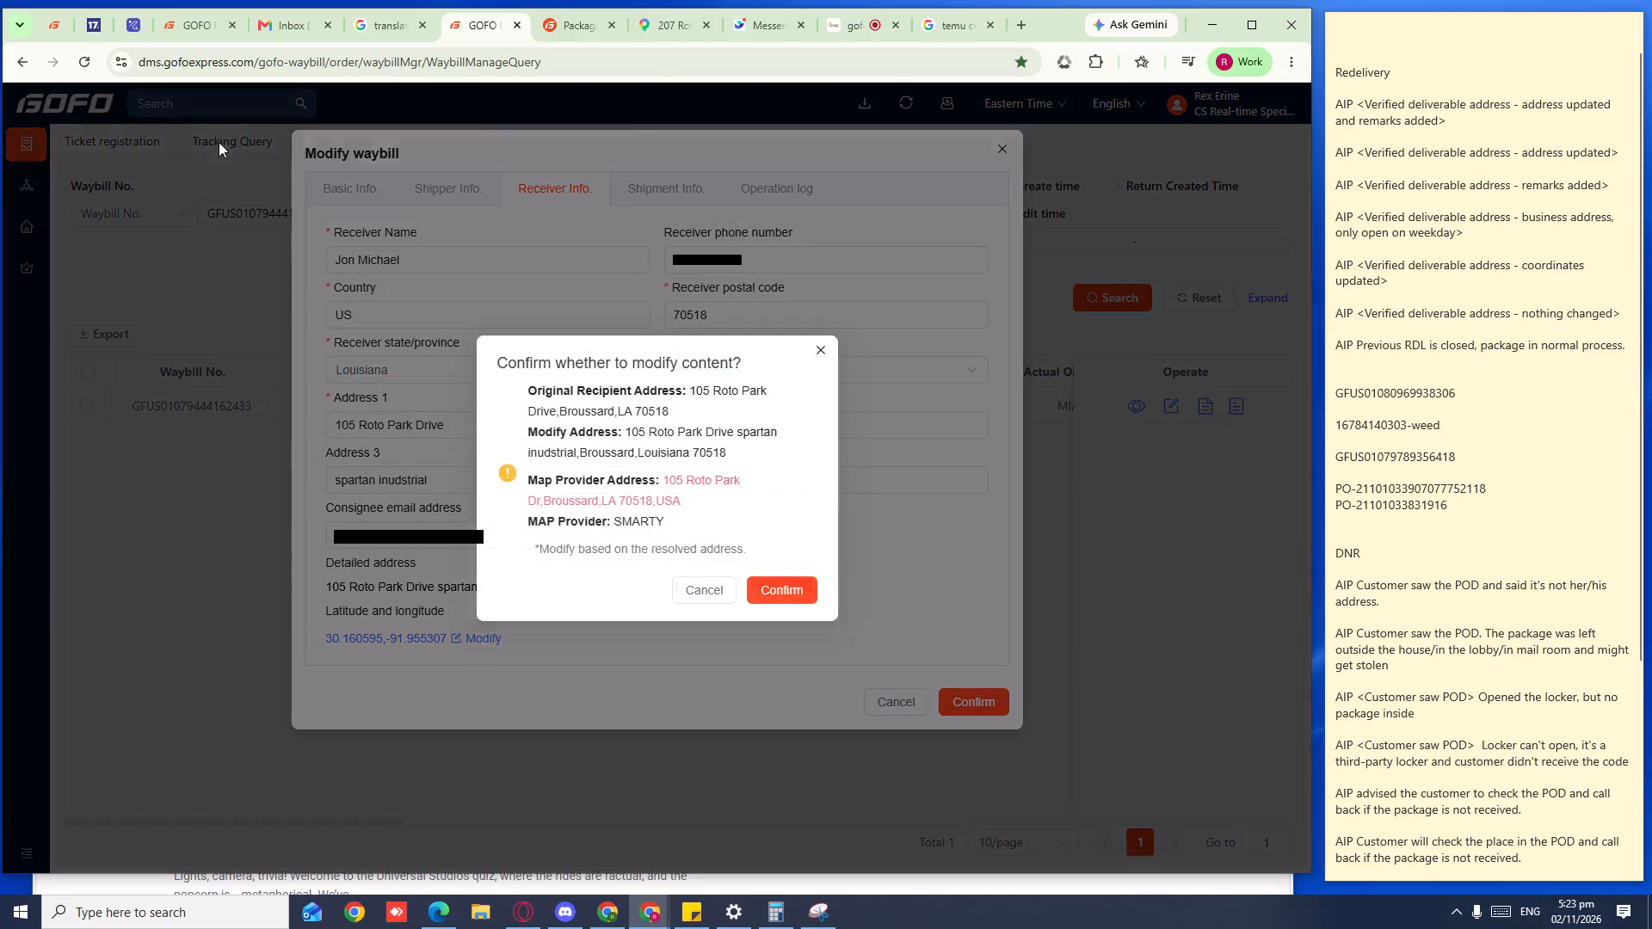
left_click(798, 585)
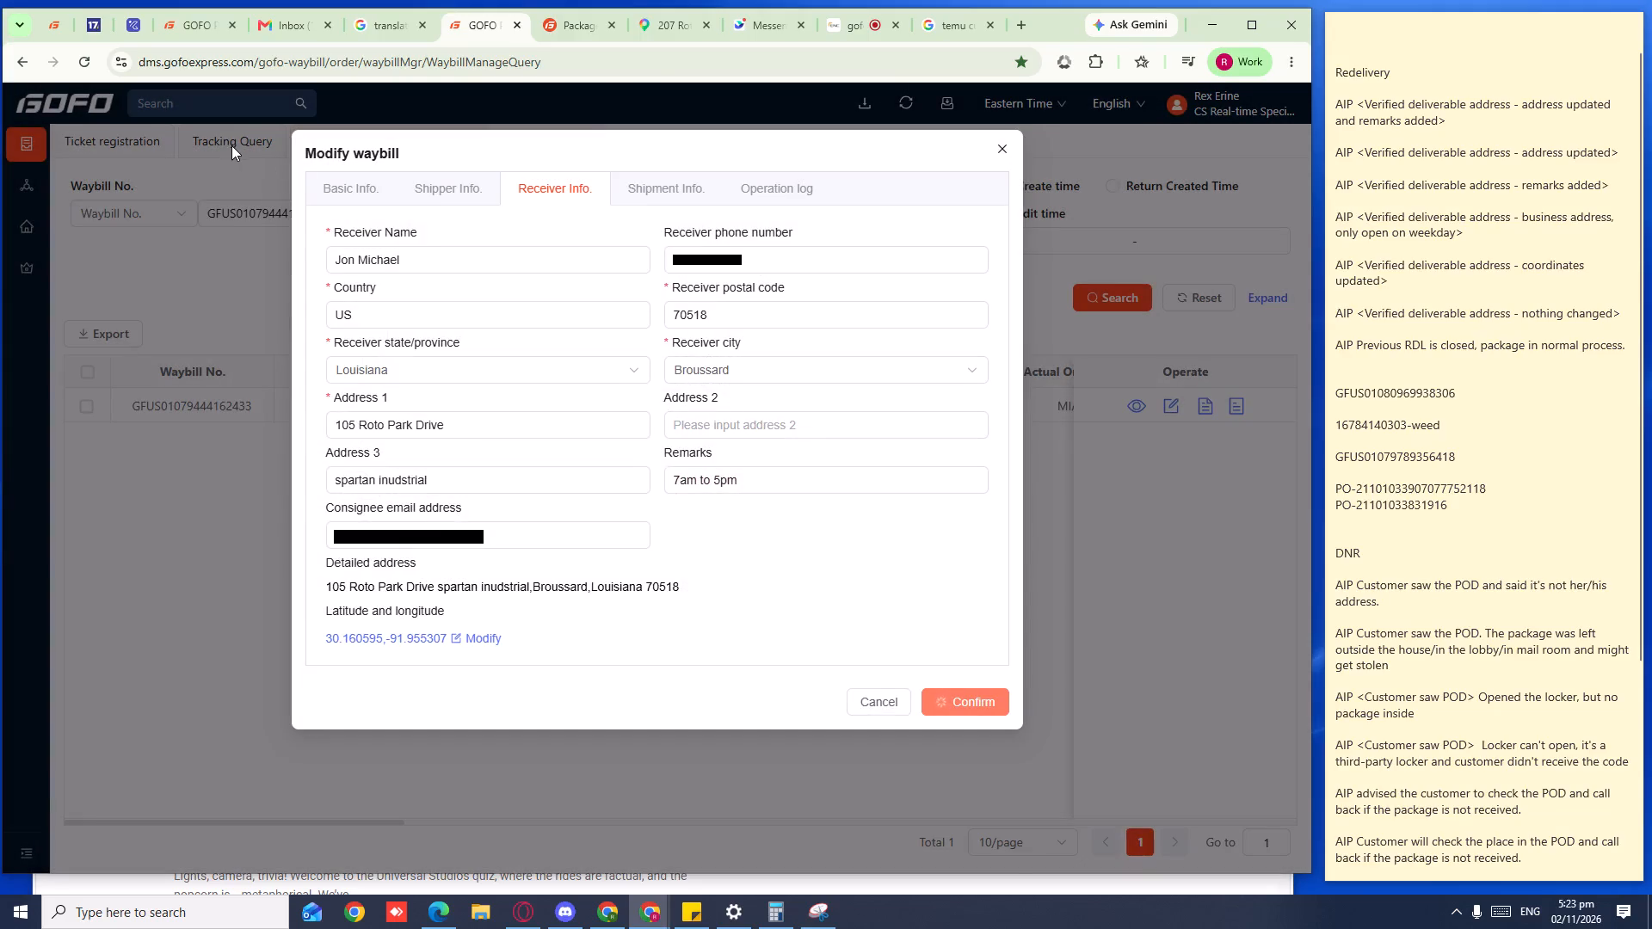
Review the waybill's internal tracking history in Tracking Query and try to copy its waybill number.
double_click(231, 137)
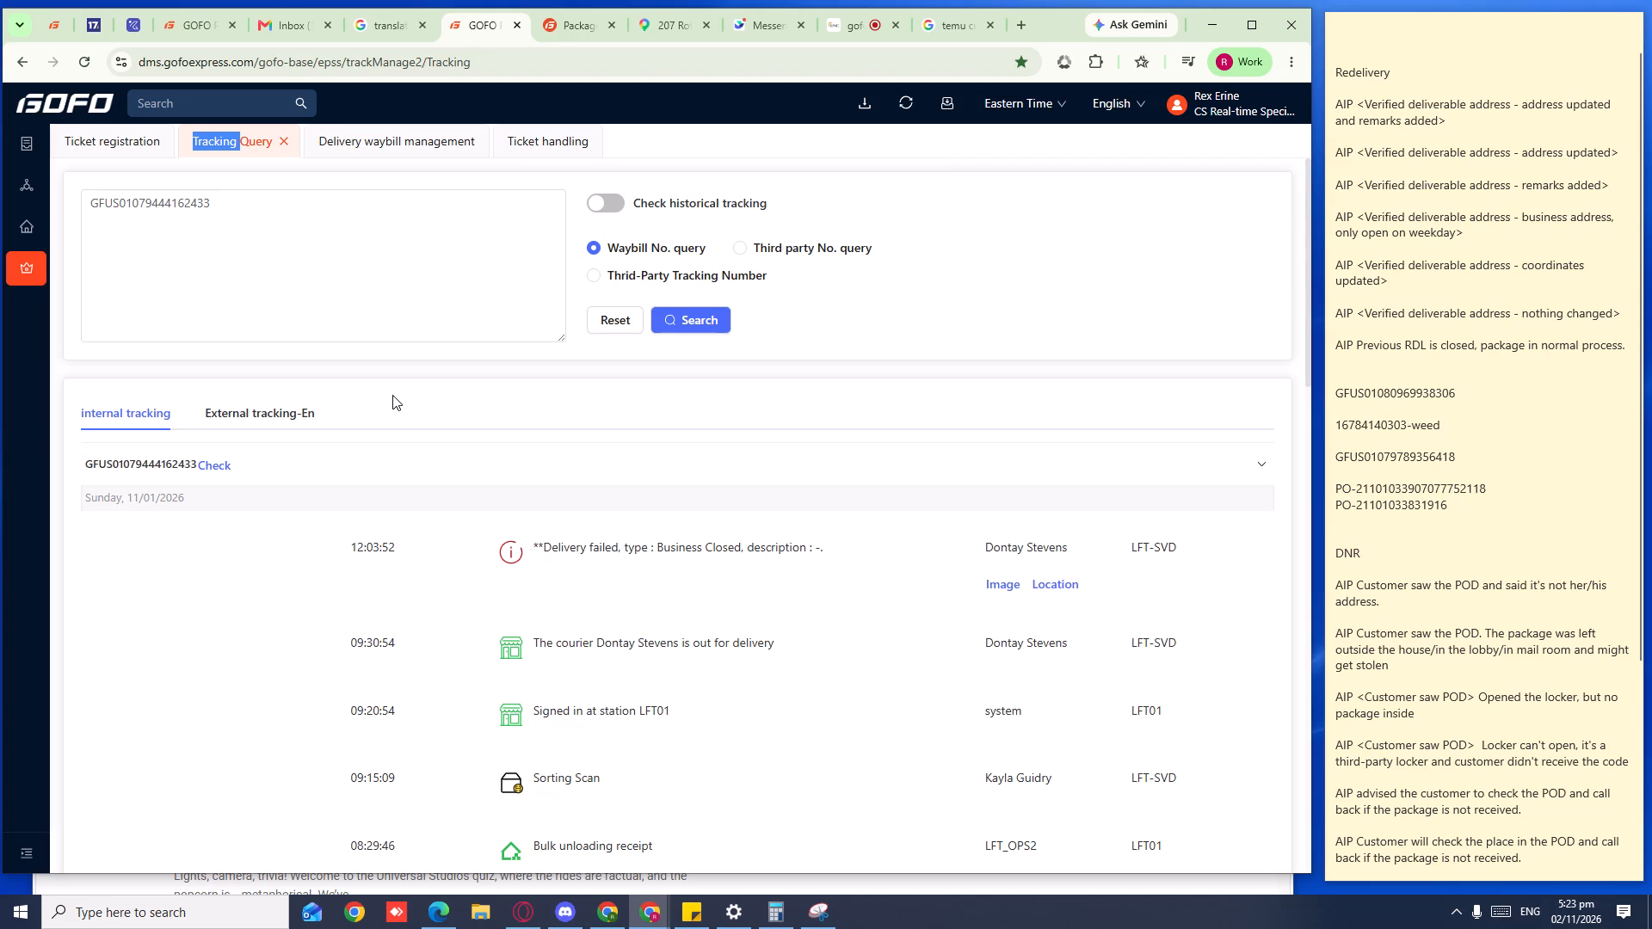
scroll(392, 395, "up", 1)
scroll(537, 485, "down", 4)
scroll(537, 485, "up", 4)
double_click(442, 231)
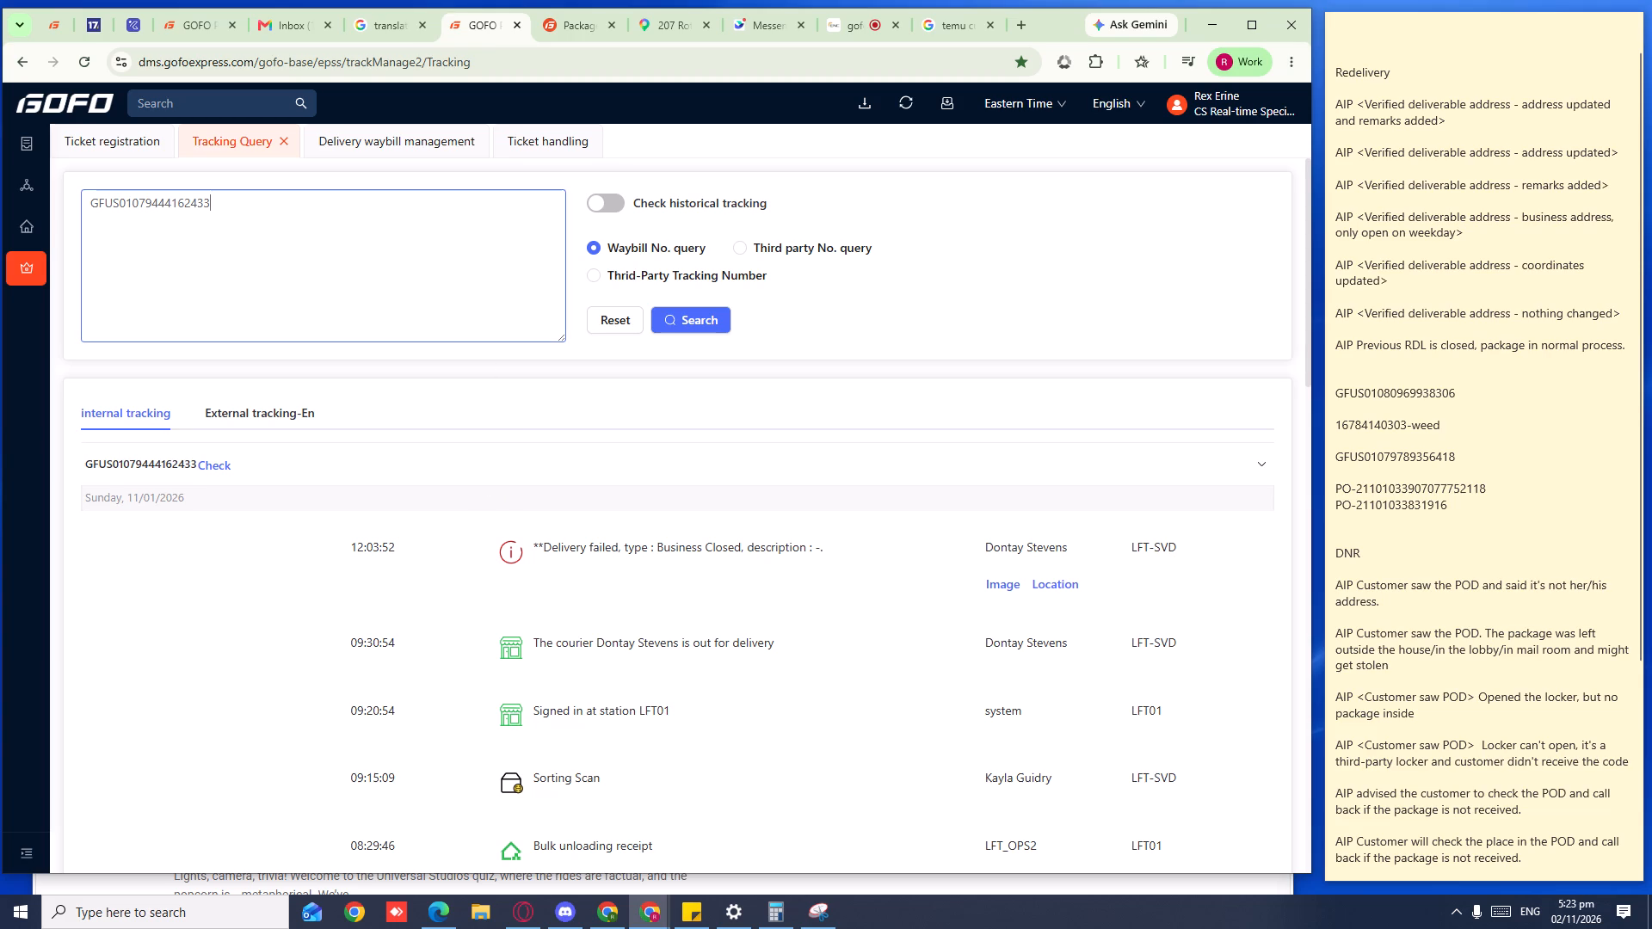
key("ctrl+c")
key("ctrl+c")
key("ctrl+c")
key("ctrl+c")
Search for the waybill again in Delivery waybill management and open its receiver information for modification.
left_click(415, 140, "ctrl")
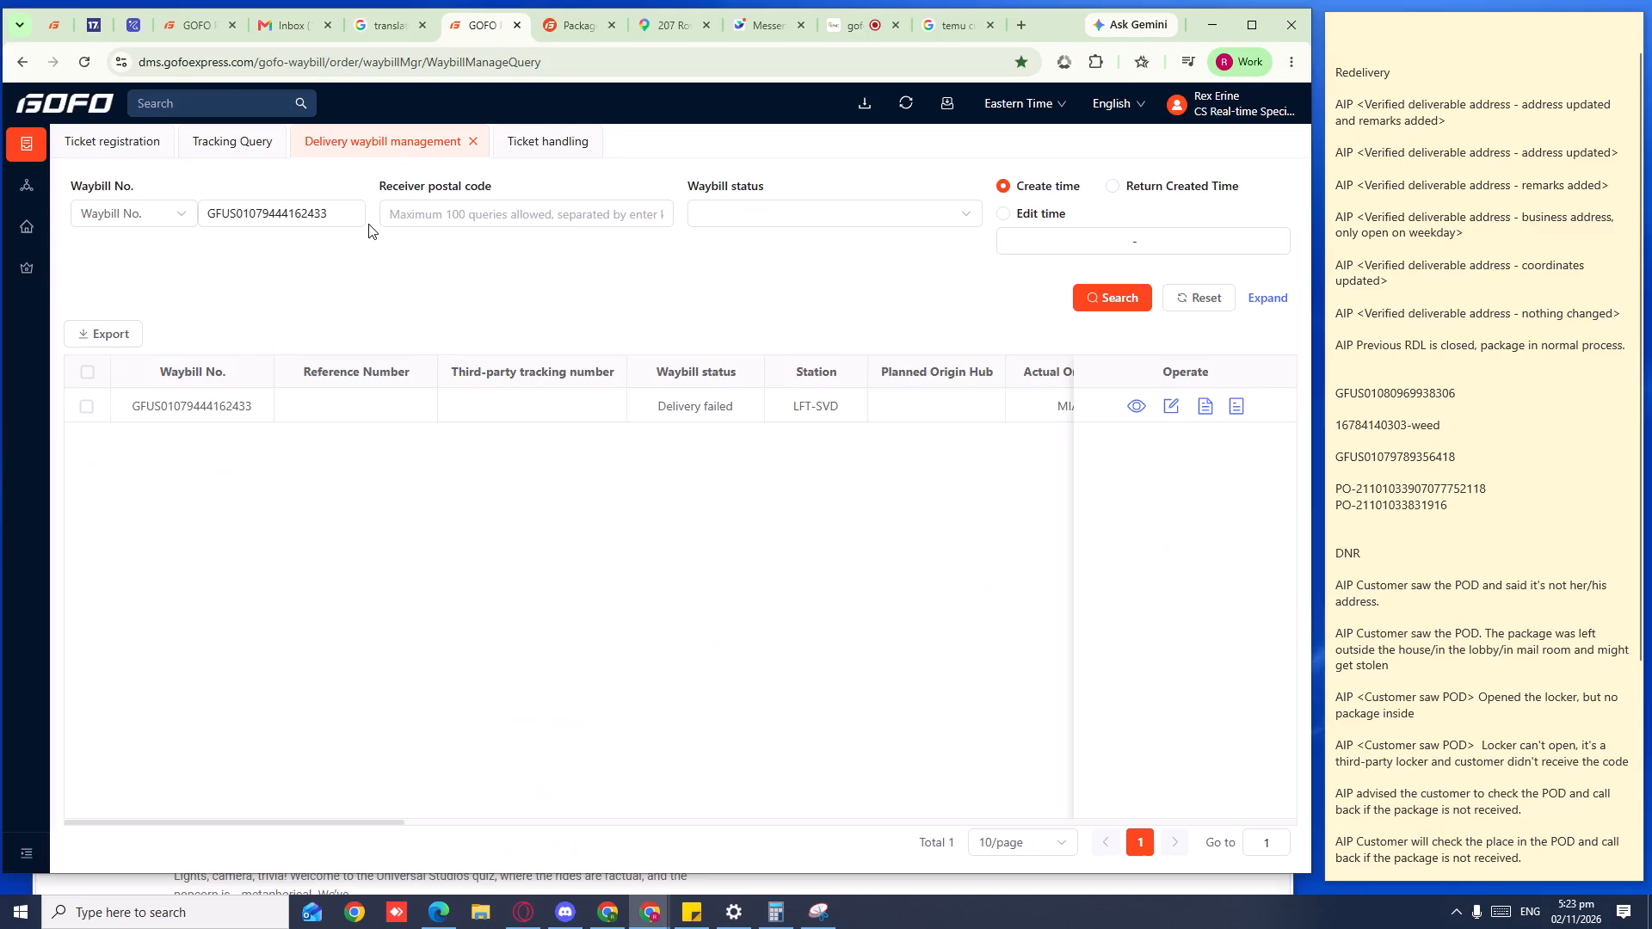
left_click(1110, 302)
left_click(1175, 405)
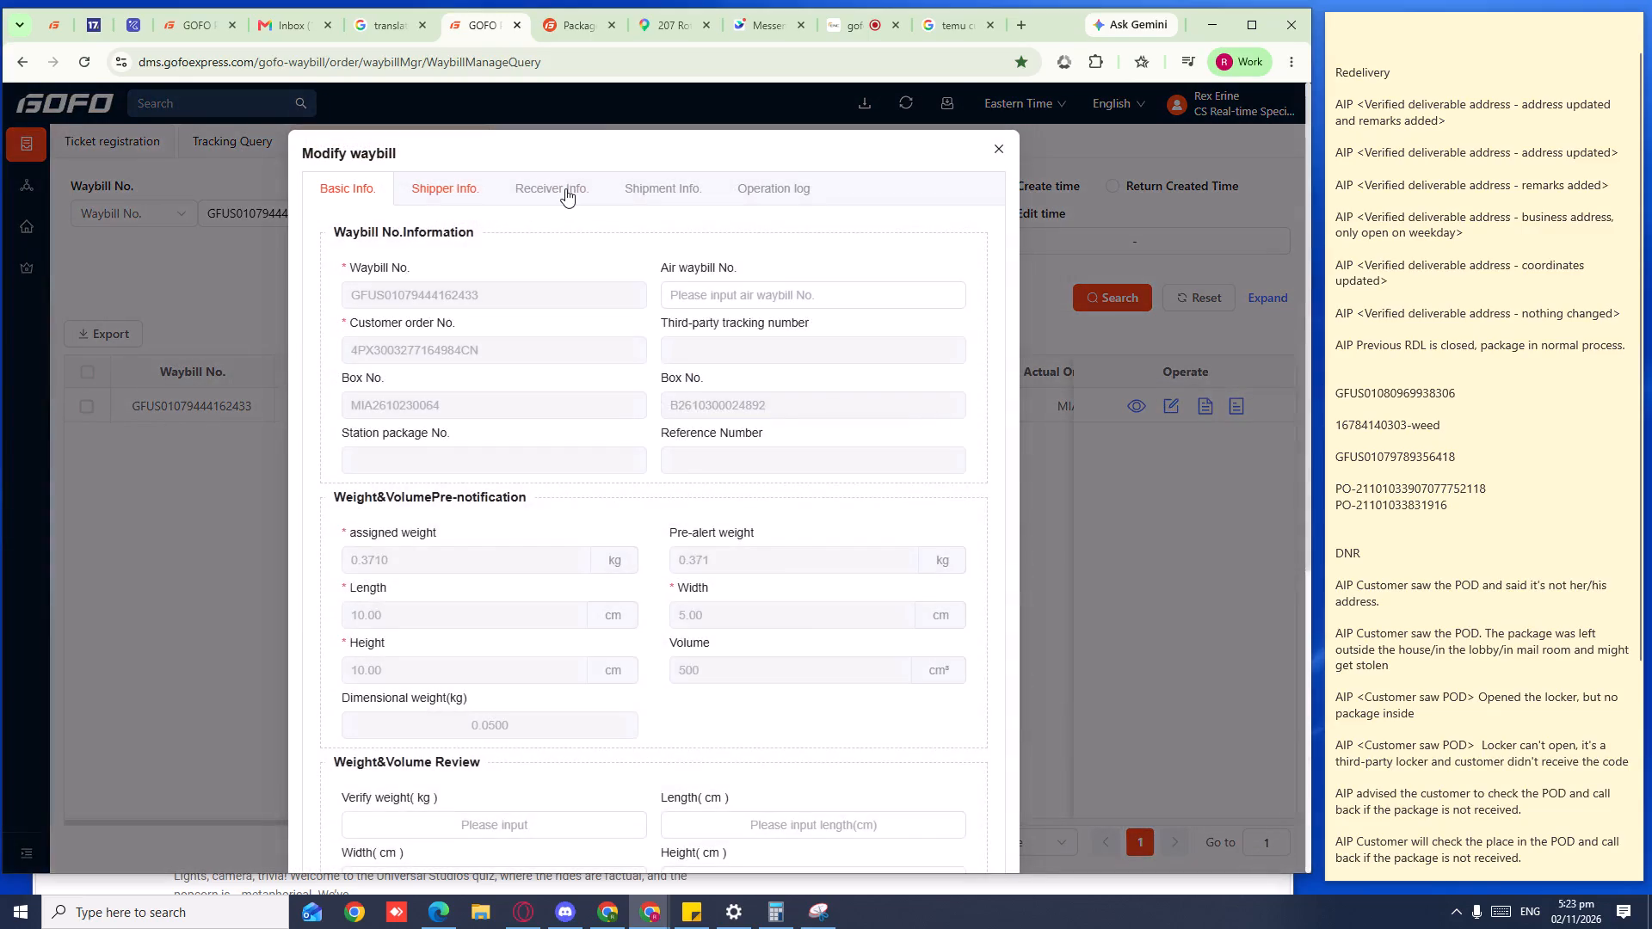
left_click(565, 188)
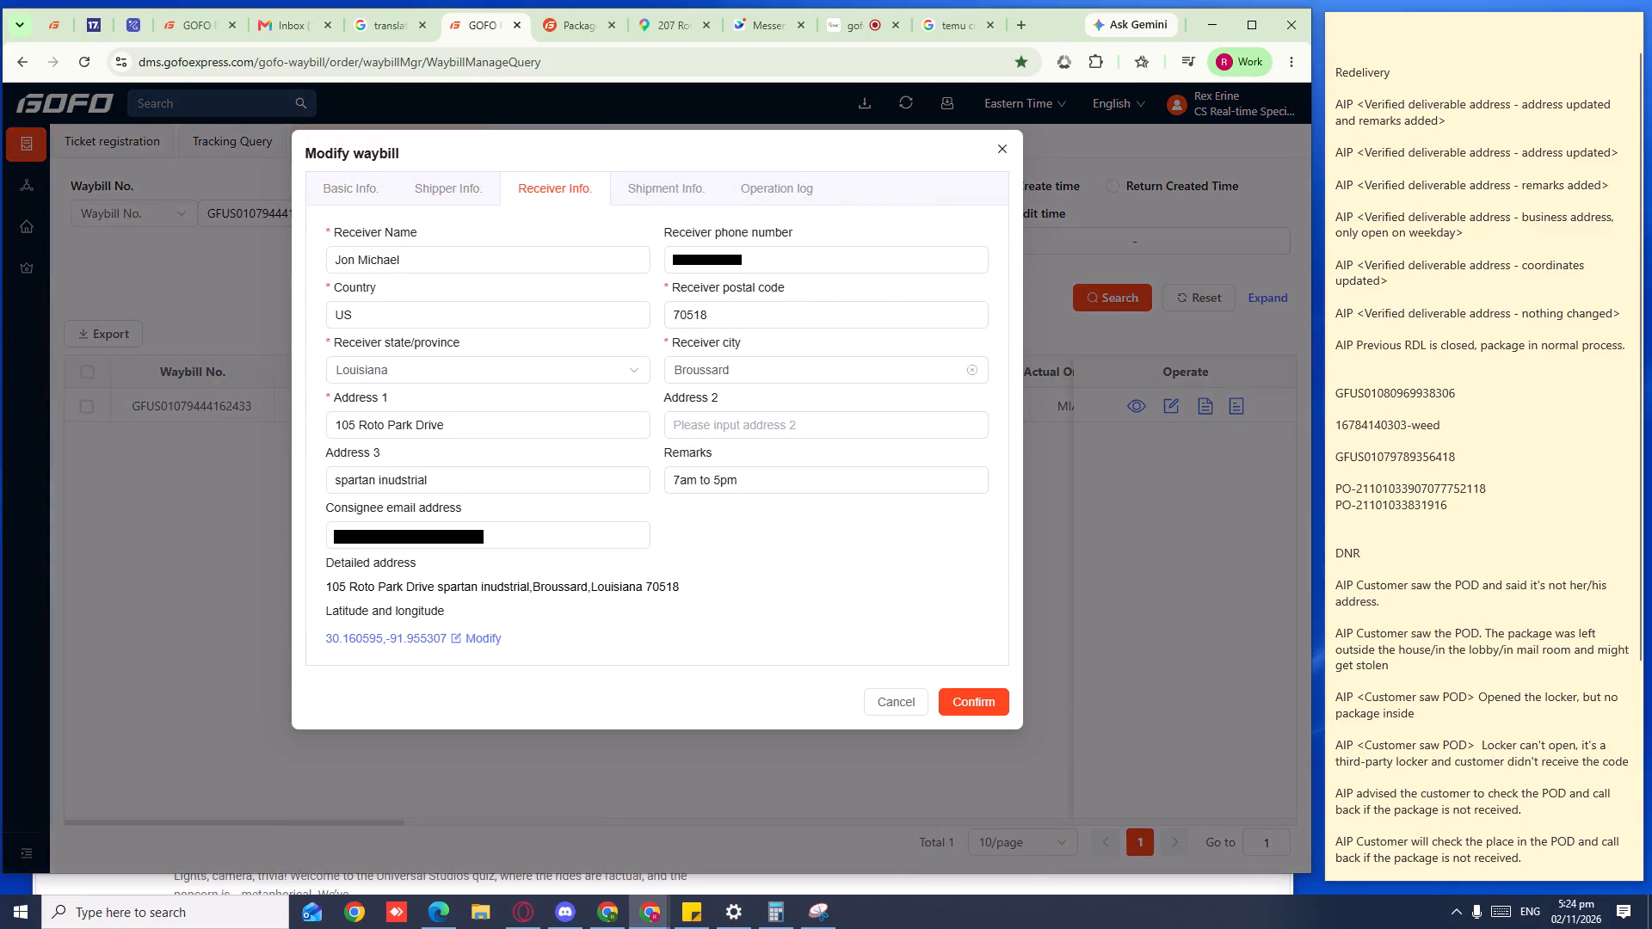
Filter the call center queue's active calls to agent extension 337 and hang up the ongoing call.
left_click(837, 31)
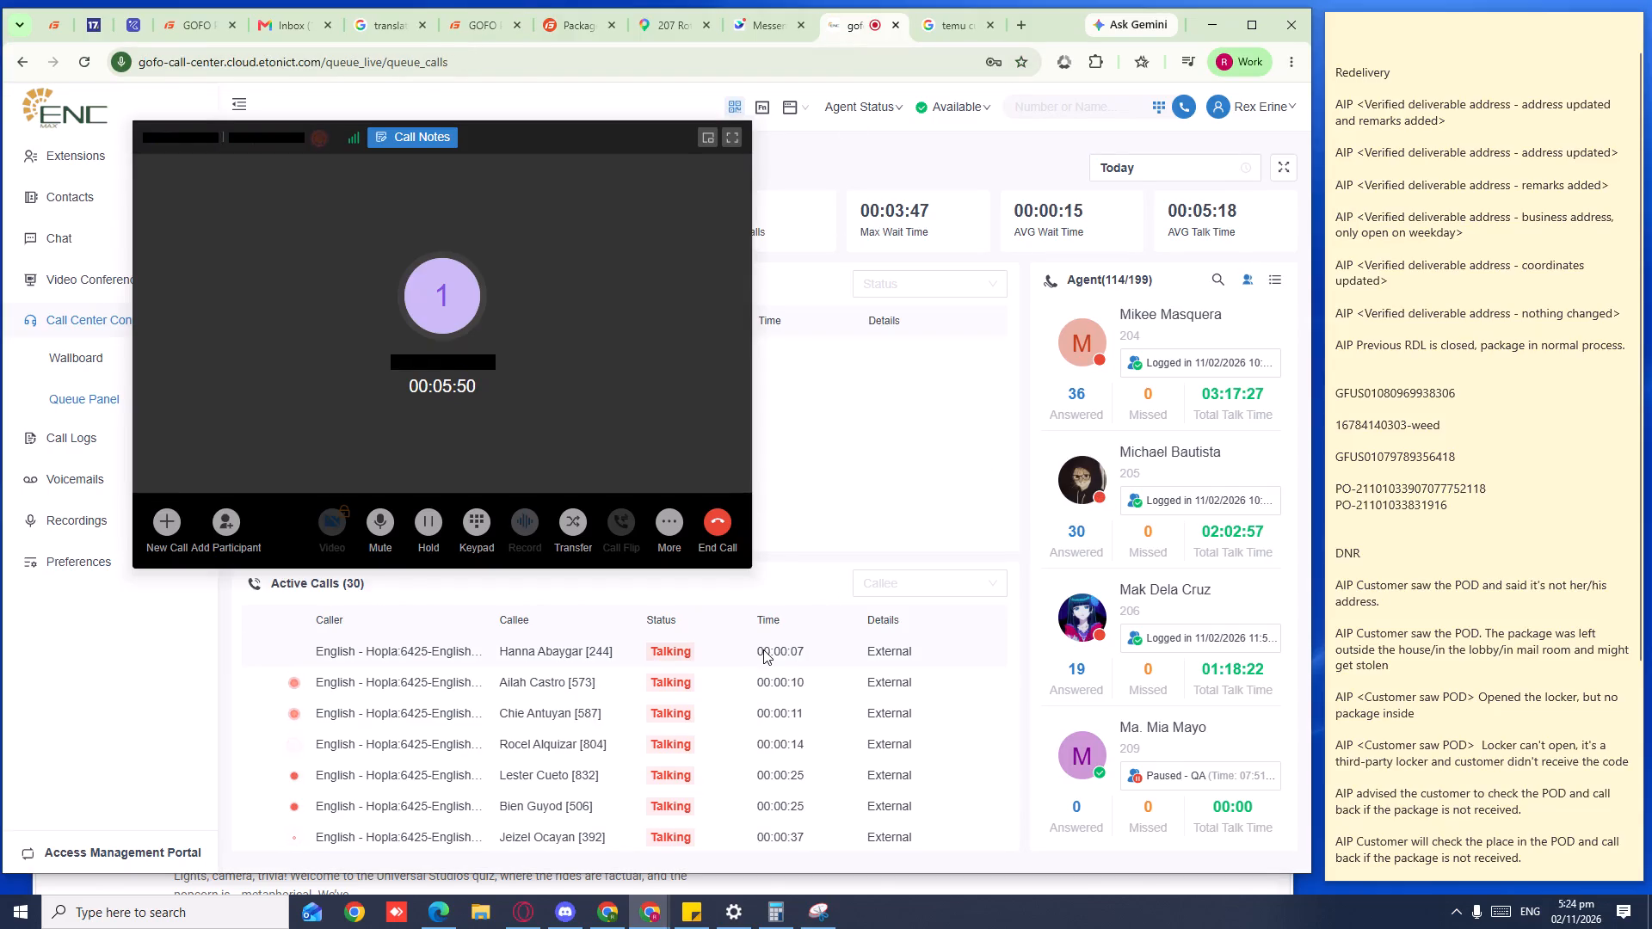
left_click(908, 563)
left_click(897, 581)
type("re")
key("x")
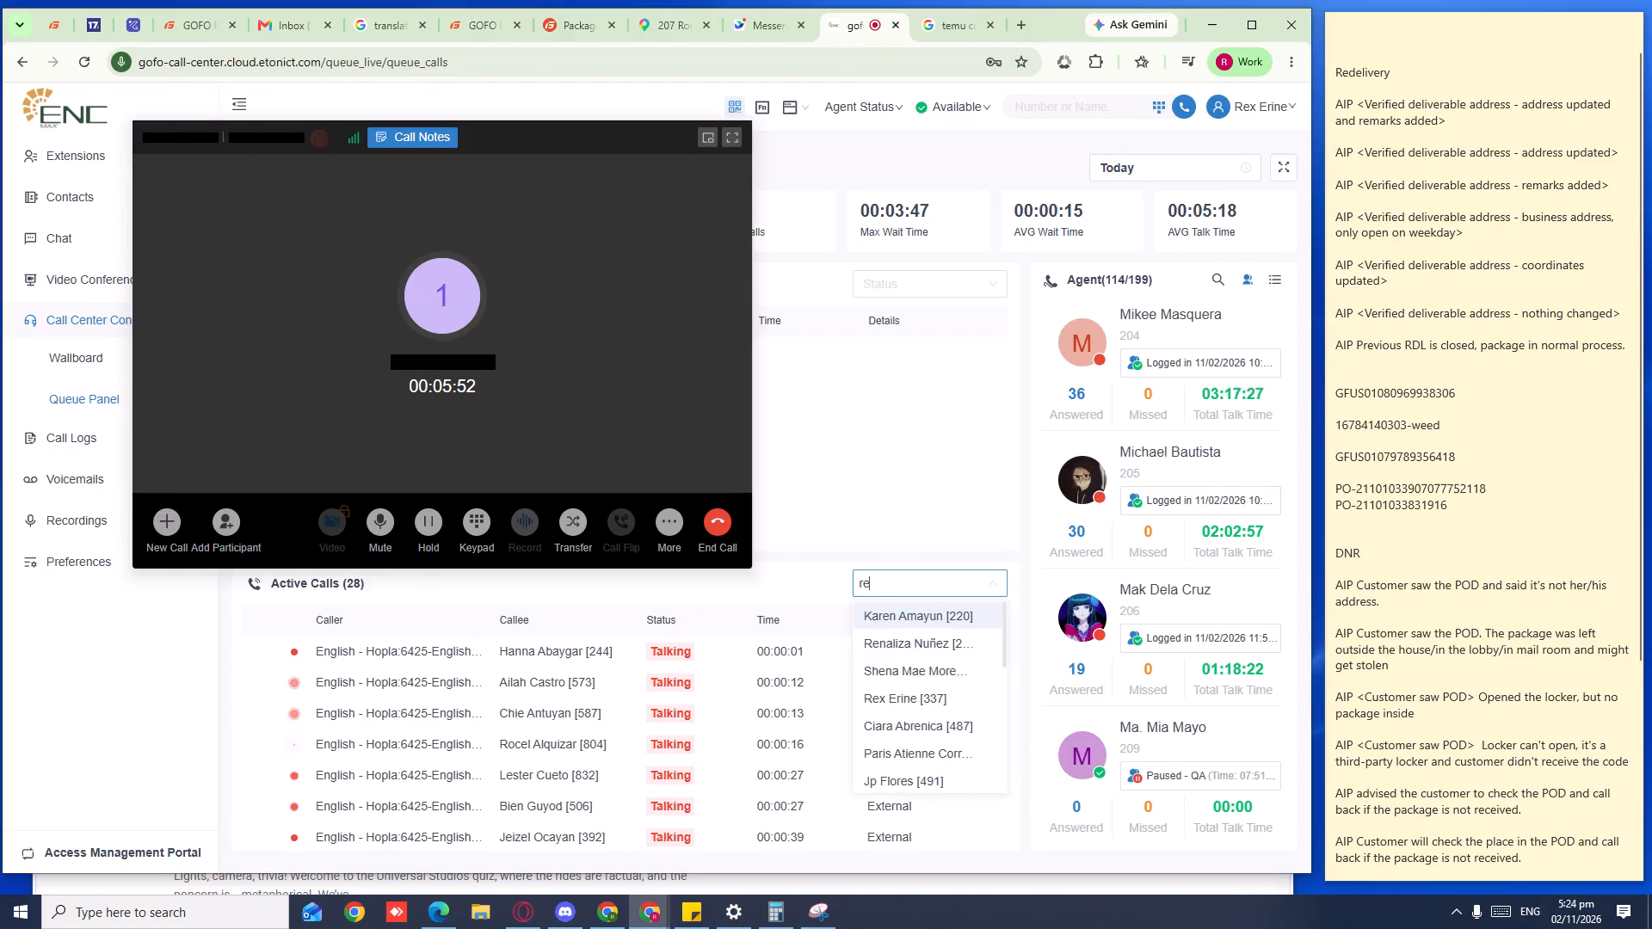
left_click(873, 606)
right_click(789, 658)
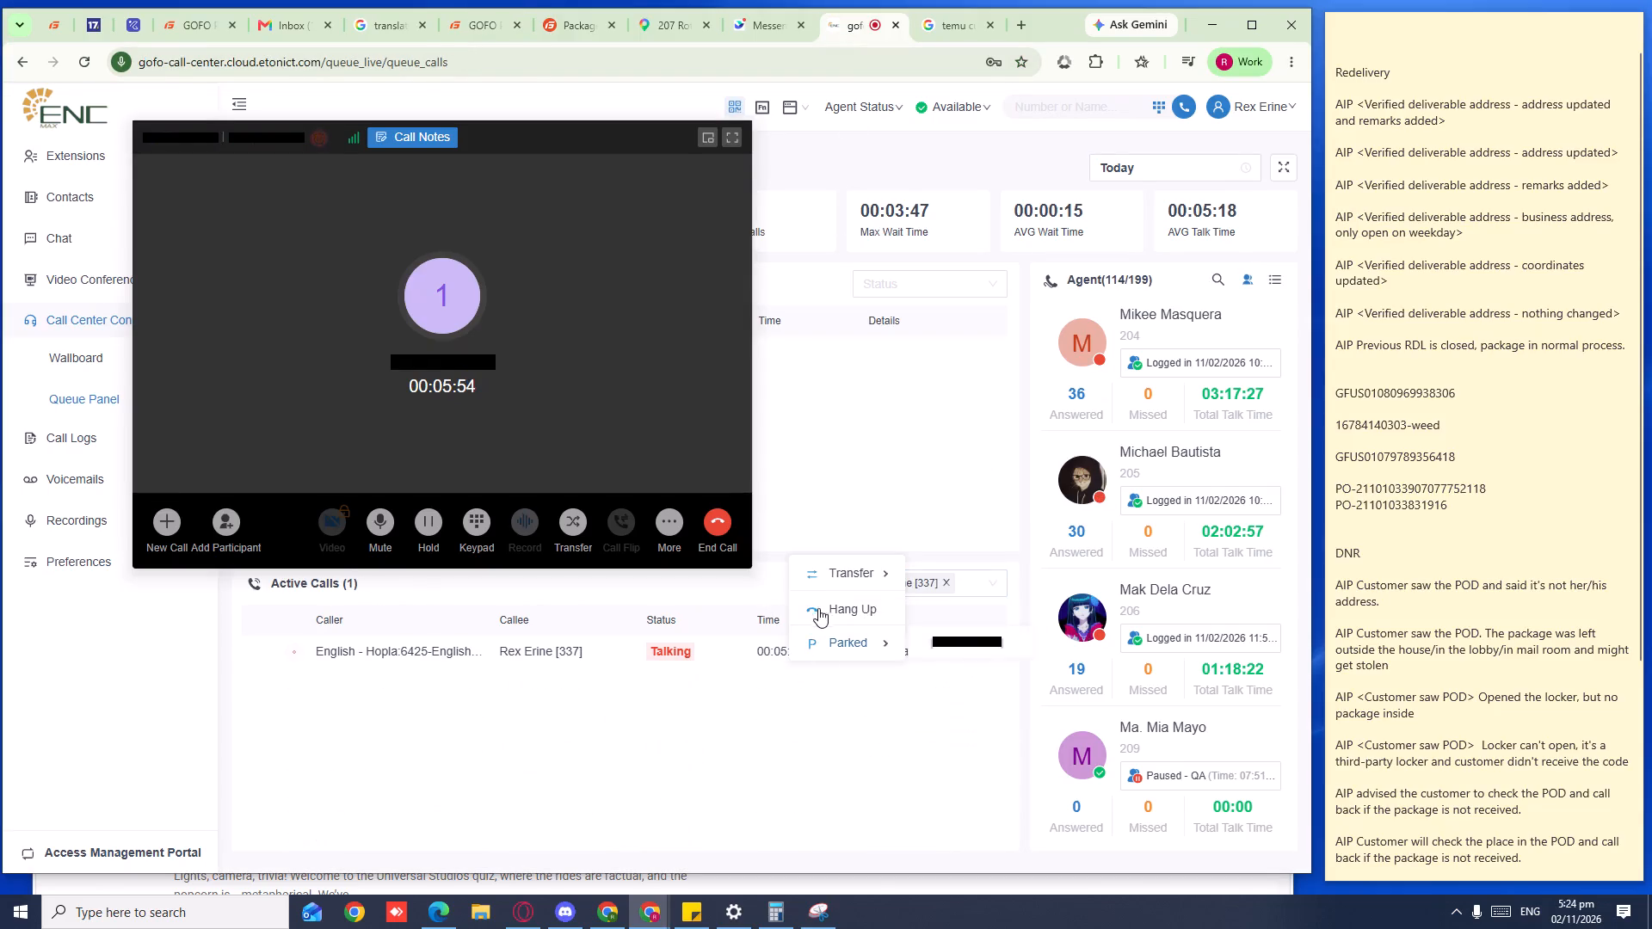
left_click(820, 606)
left_click(792, 483)
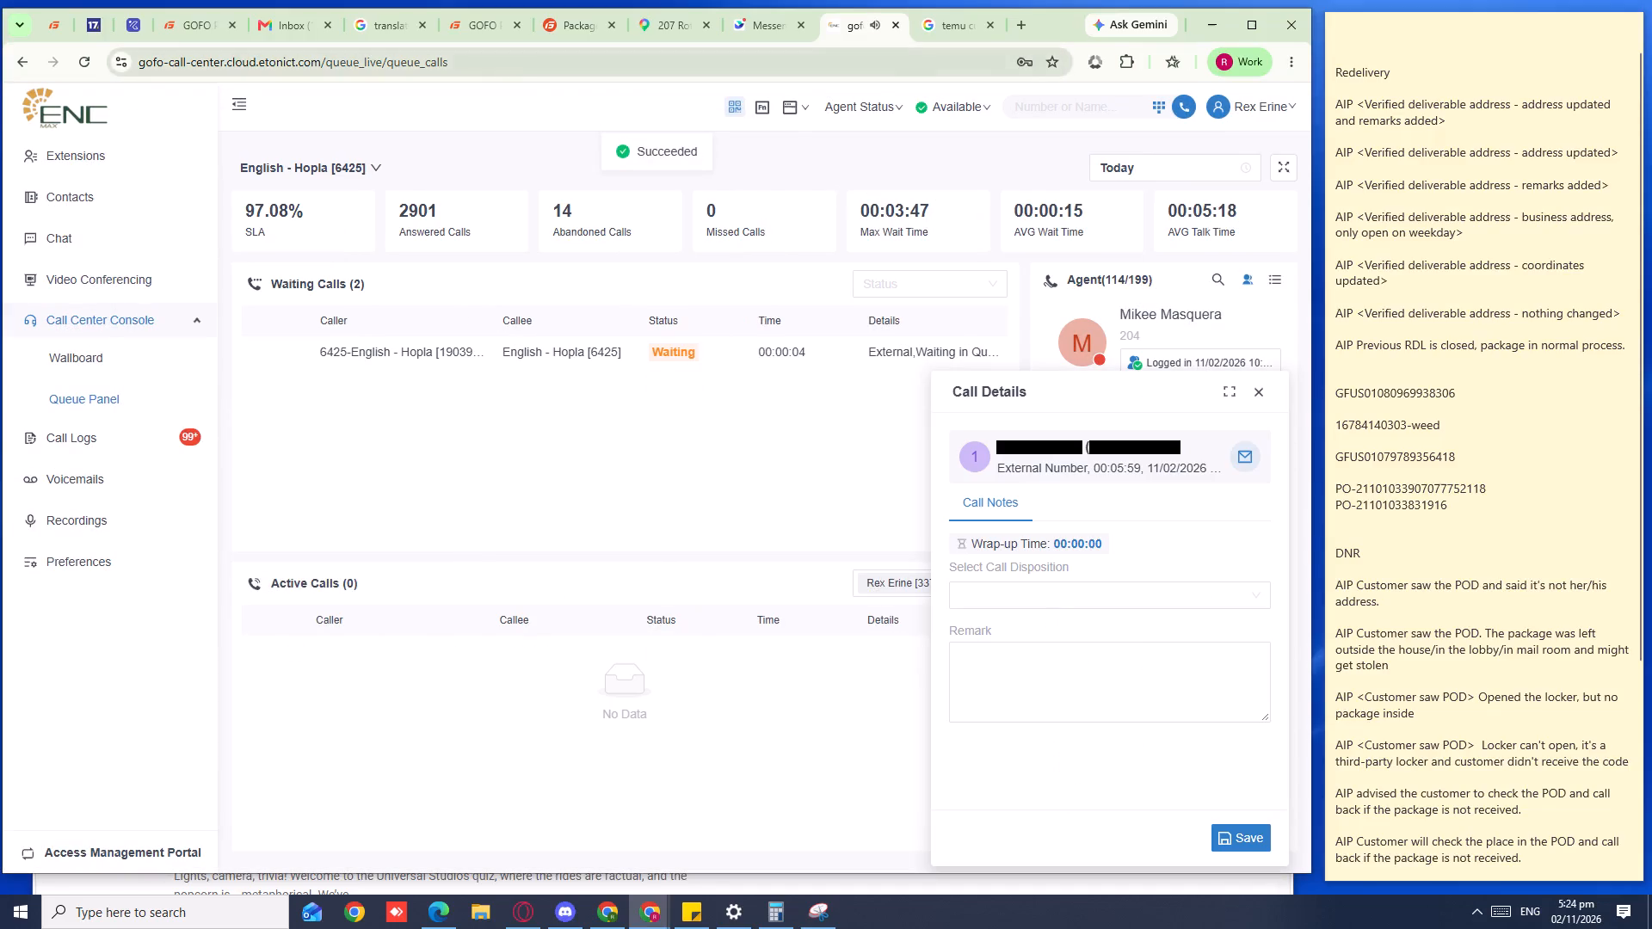
Expand the waybill's Remarks to "follow pin location, business hours, 7am to 5pm" and save the change.
left_click(465, 23)
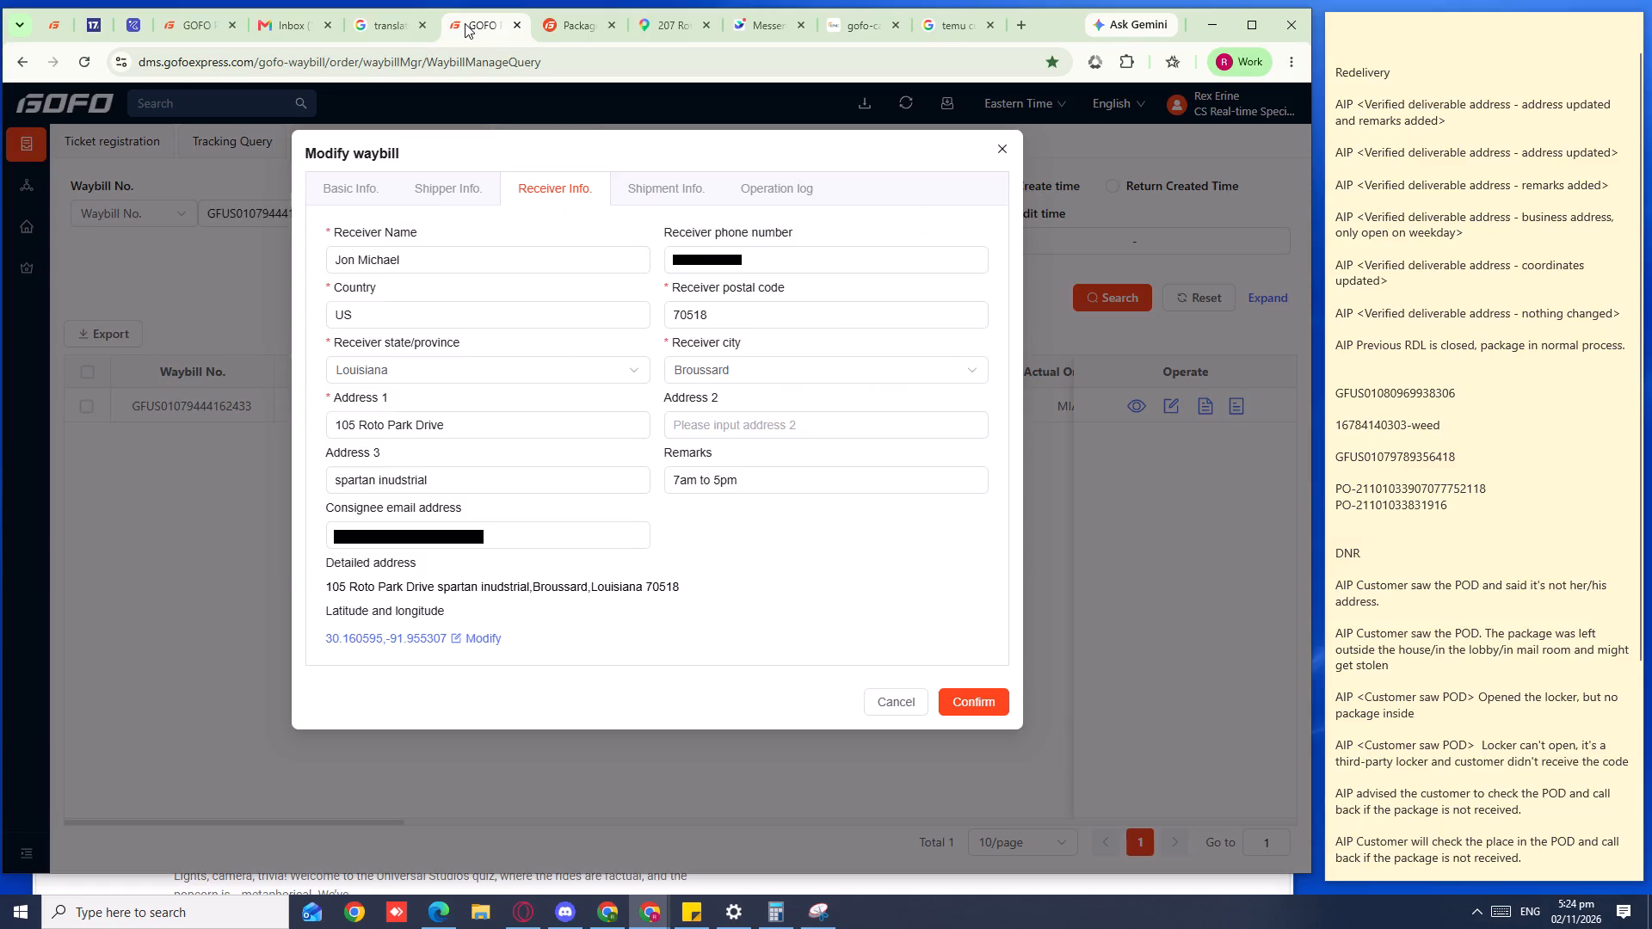
left_click(678, 476)
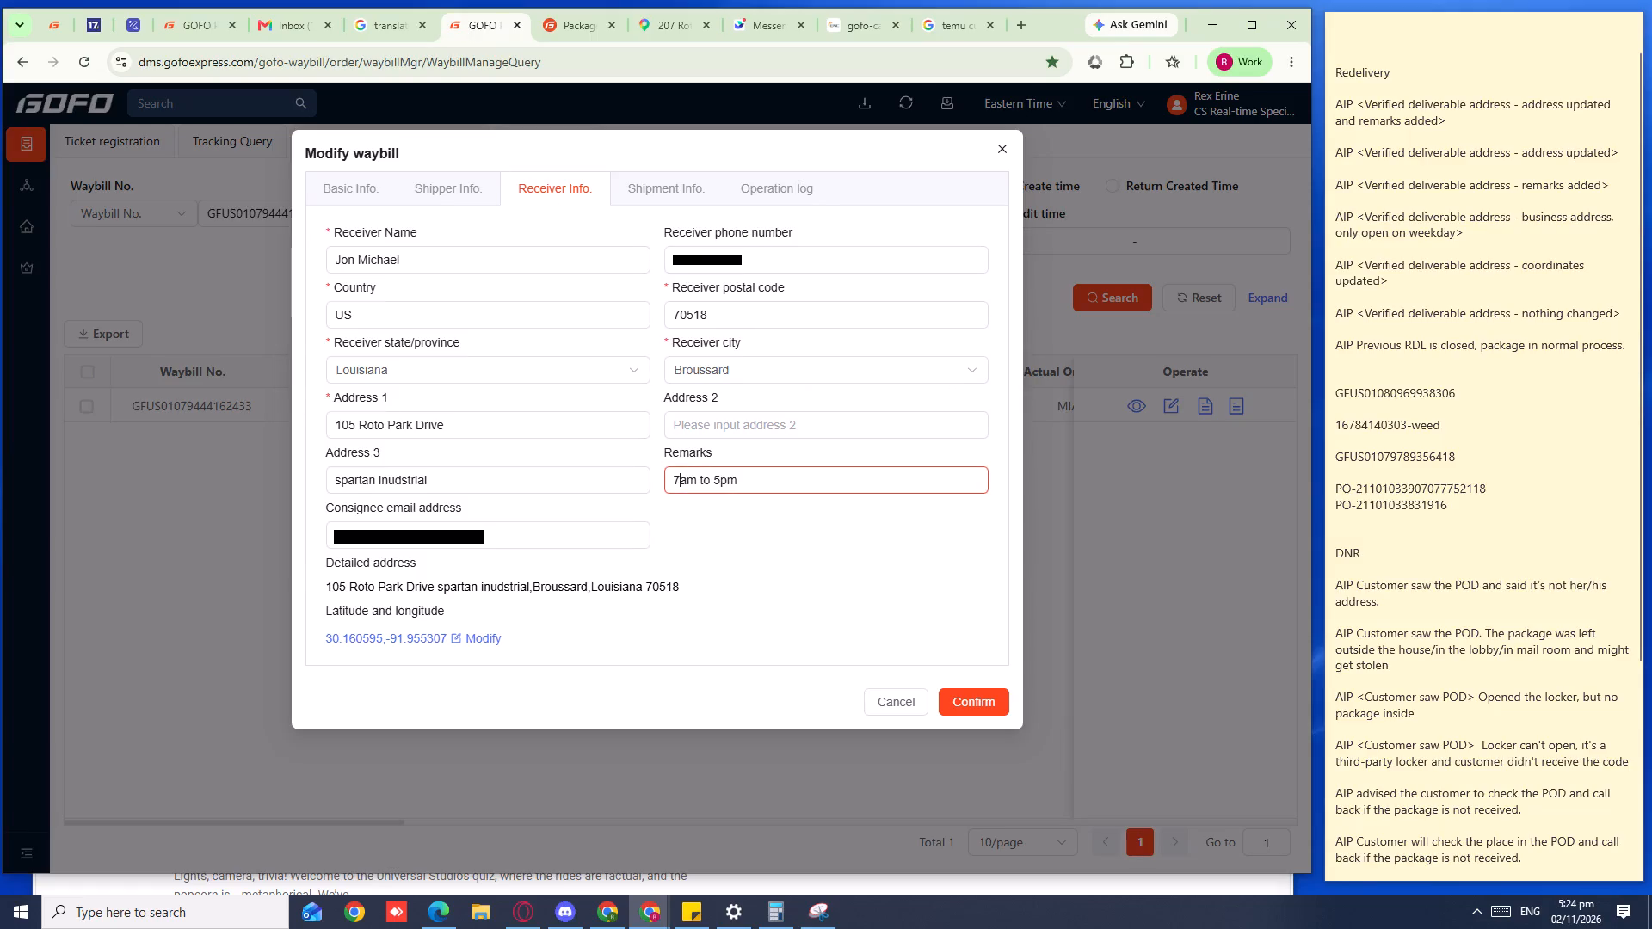
left_click(668, 483)
left_click(673, 483)
type("fo")
type("llow pin loca")
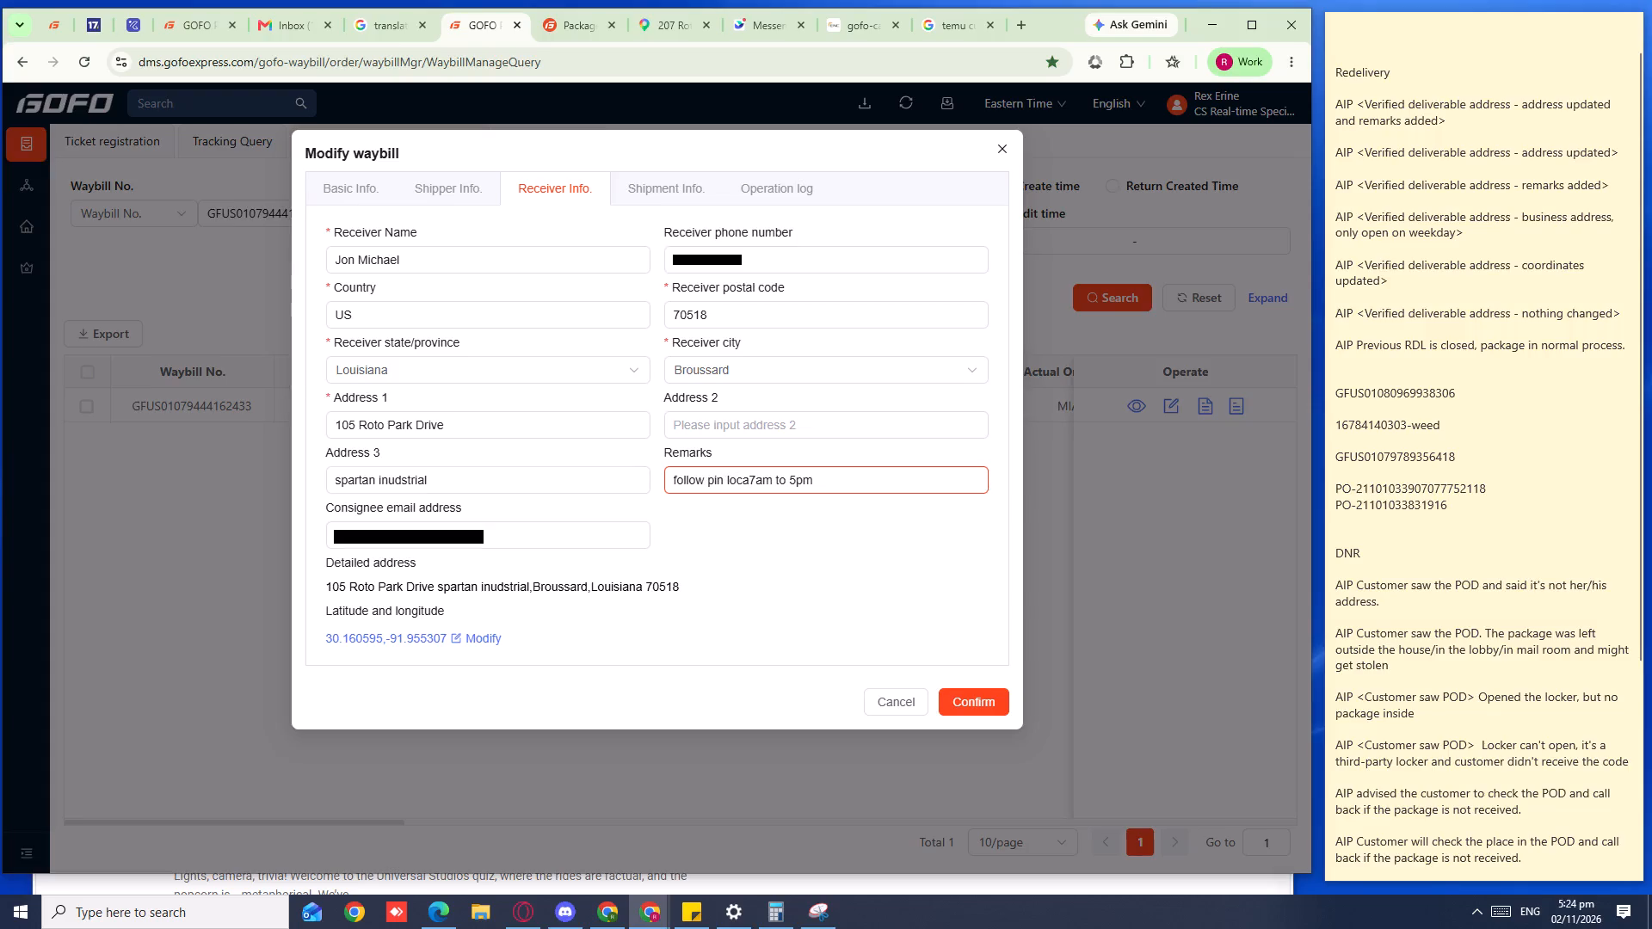
type("tion, business")
key("space")
type("hours.")
key("BackSpace")
type(",")
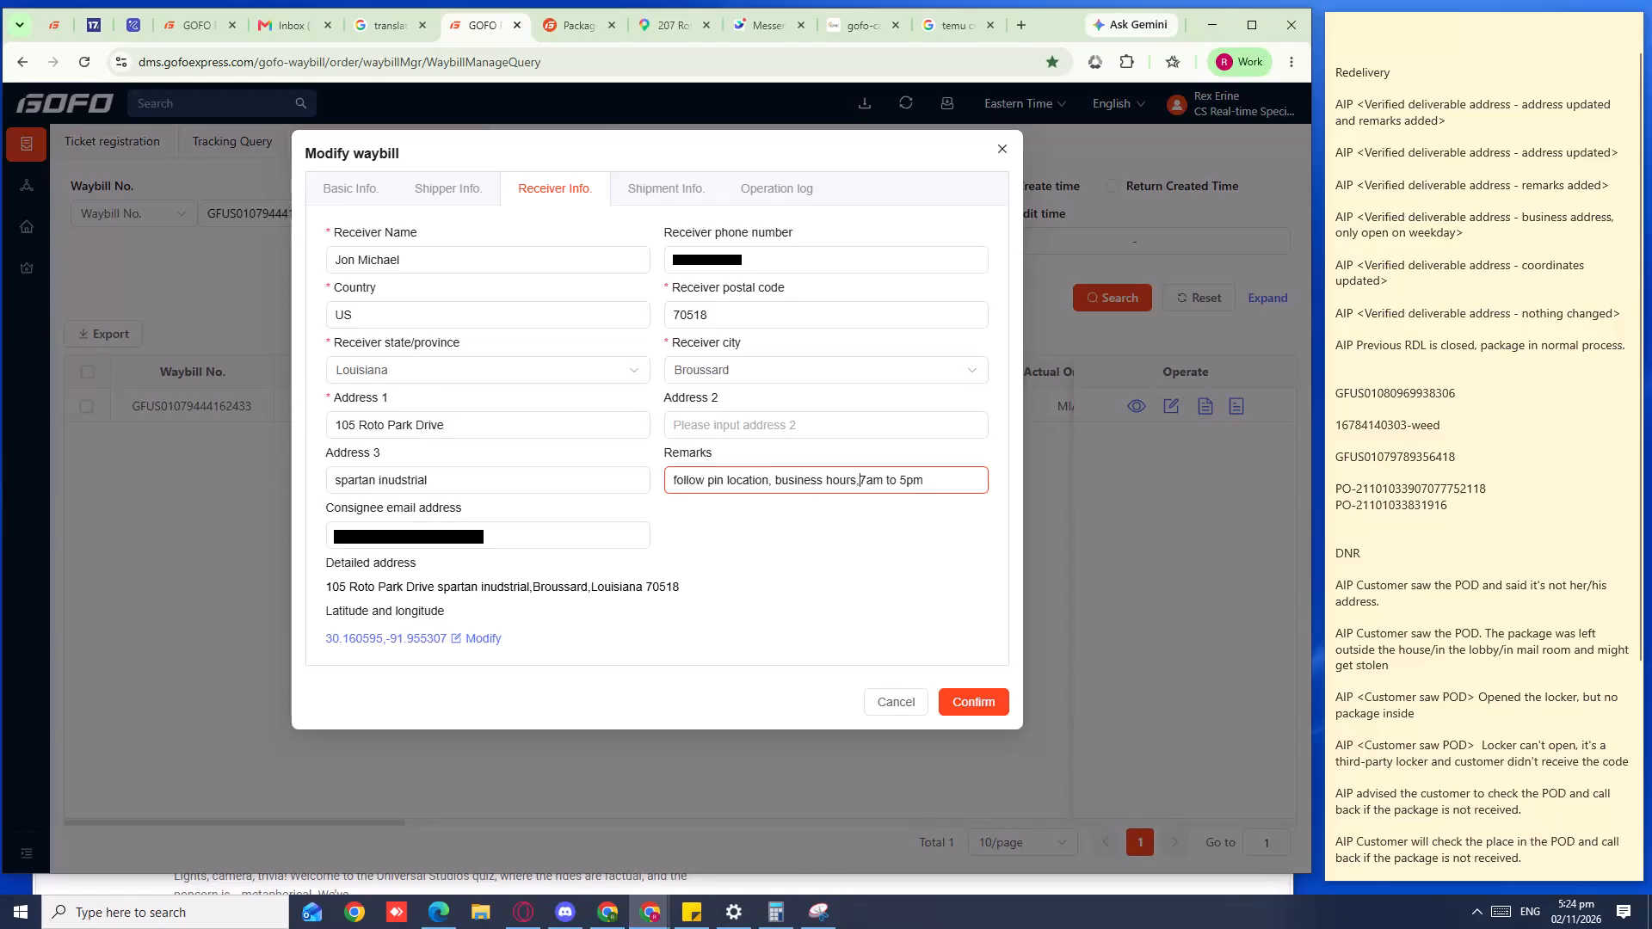
key("space")
key("Return")
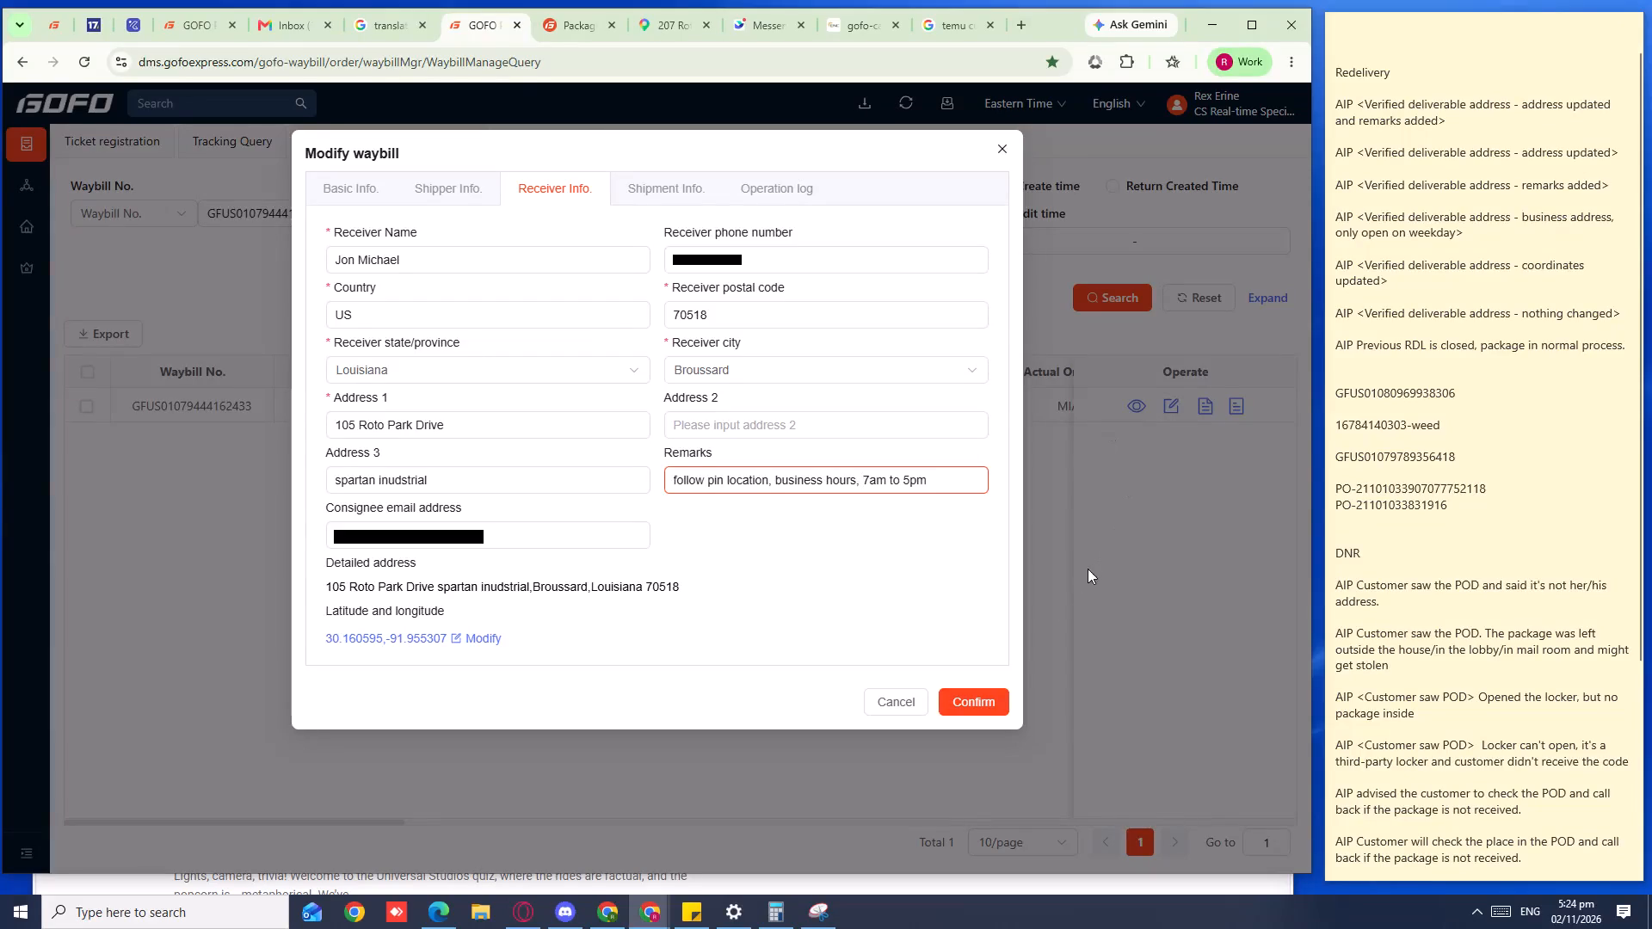
left_click(998, 684)
left_click(996, 702)
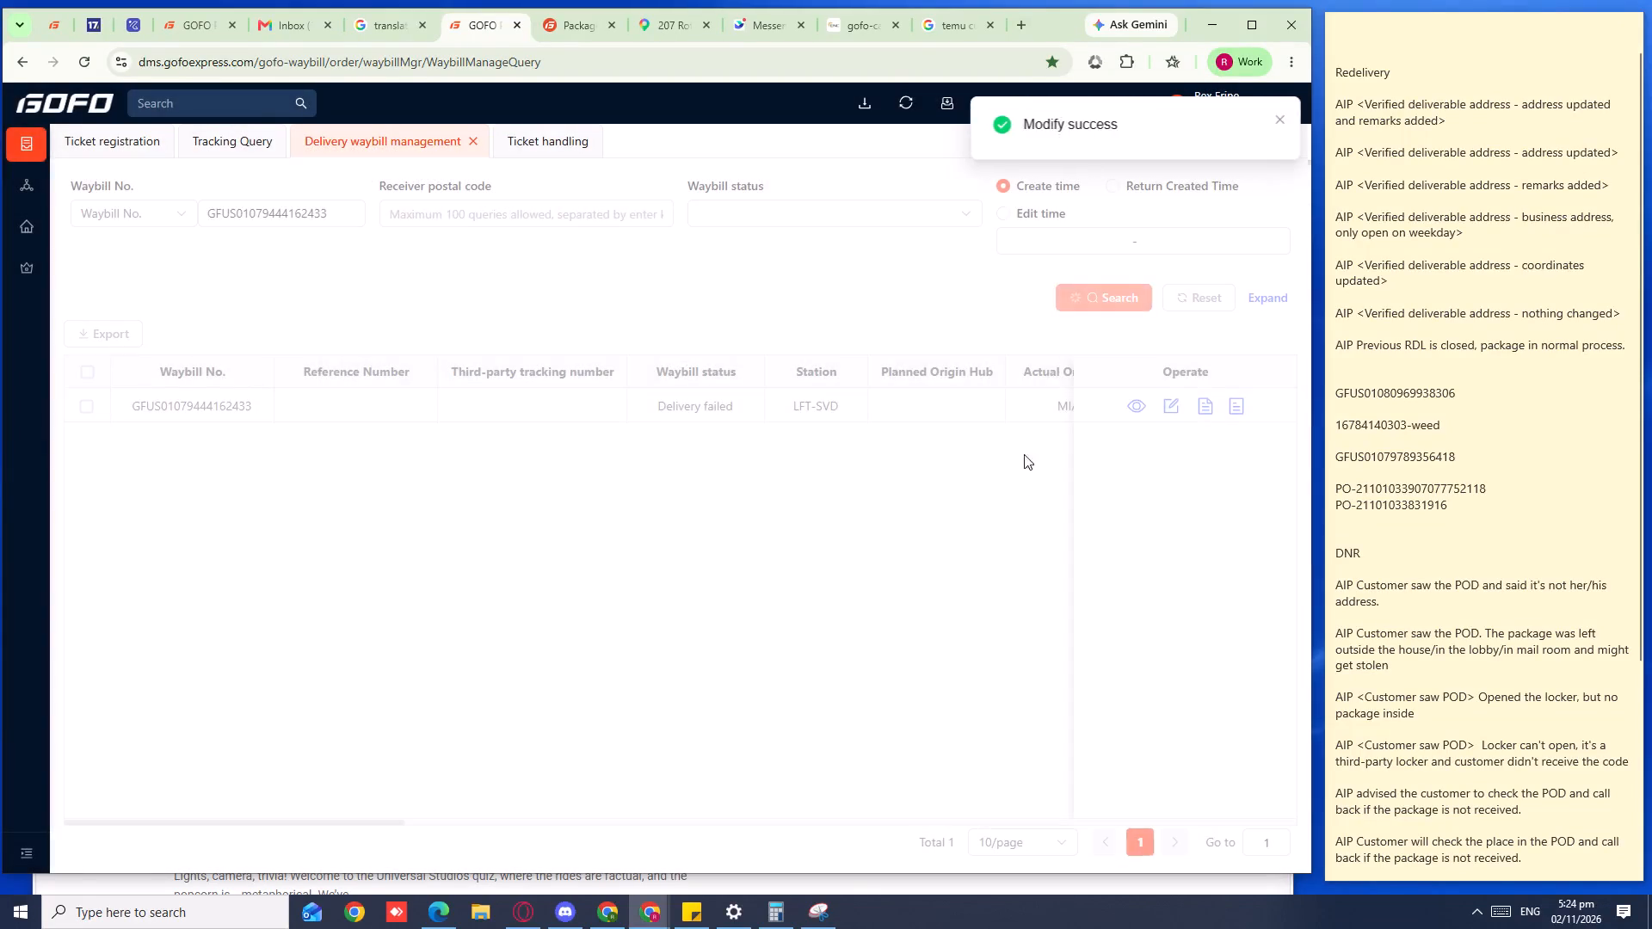
Reopen the waybill's receiver information and check the saved remarks and detailed address.
left_click(1176, 403)
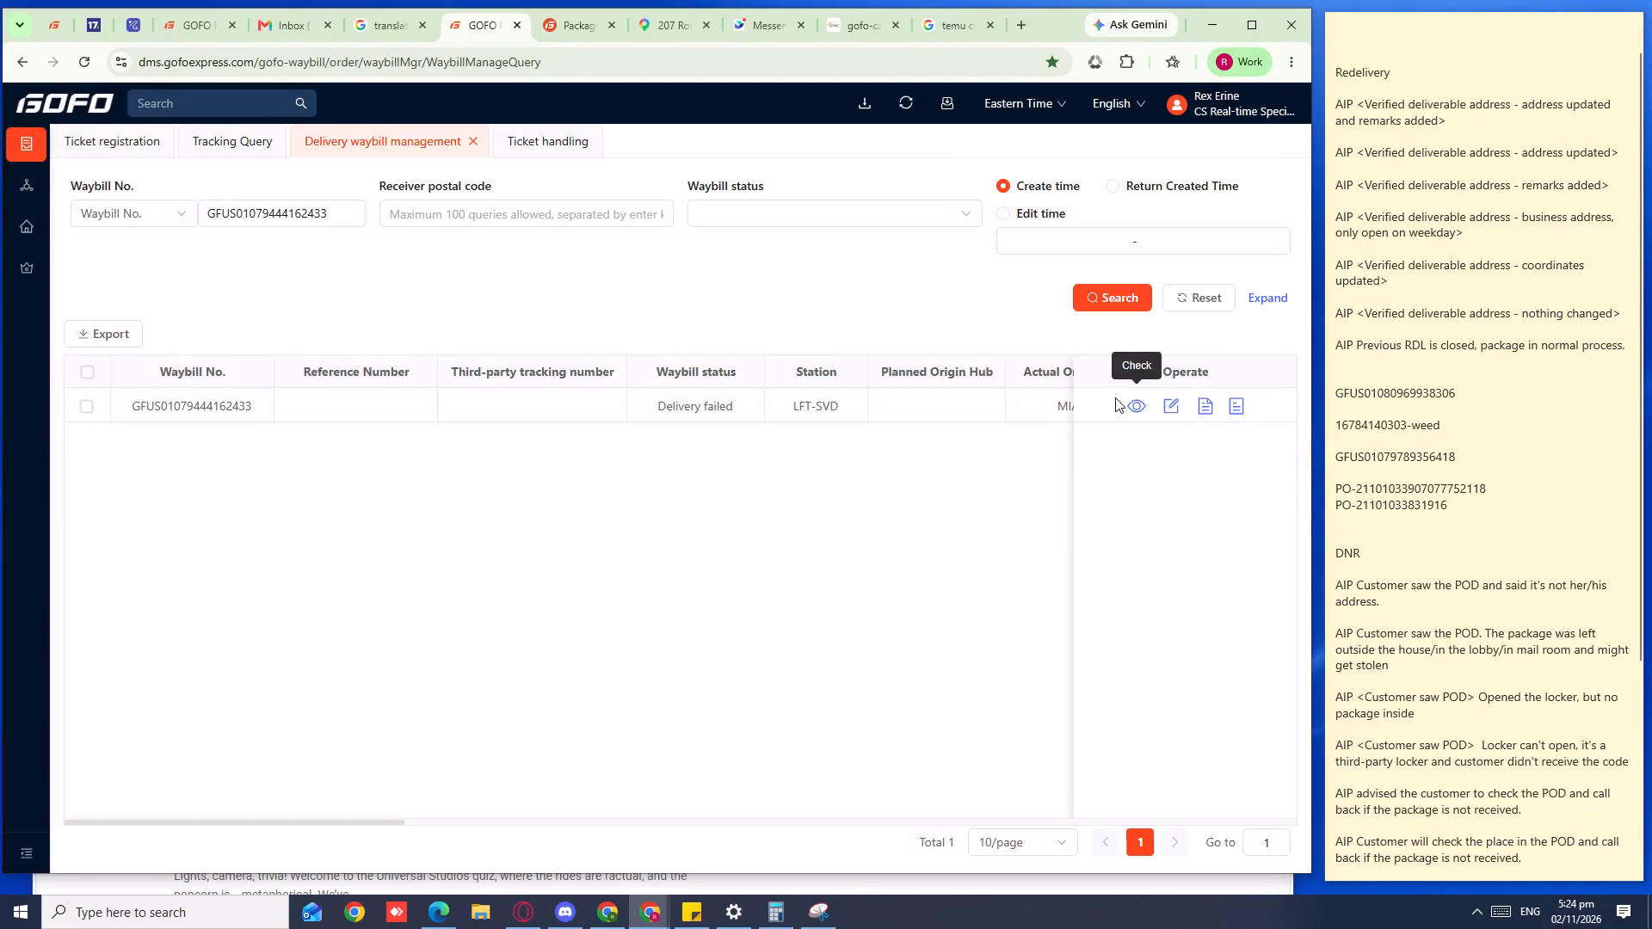
left_click(555, 184)
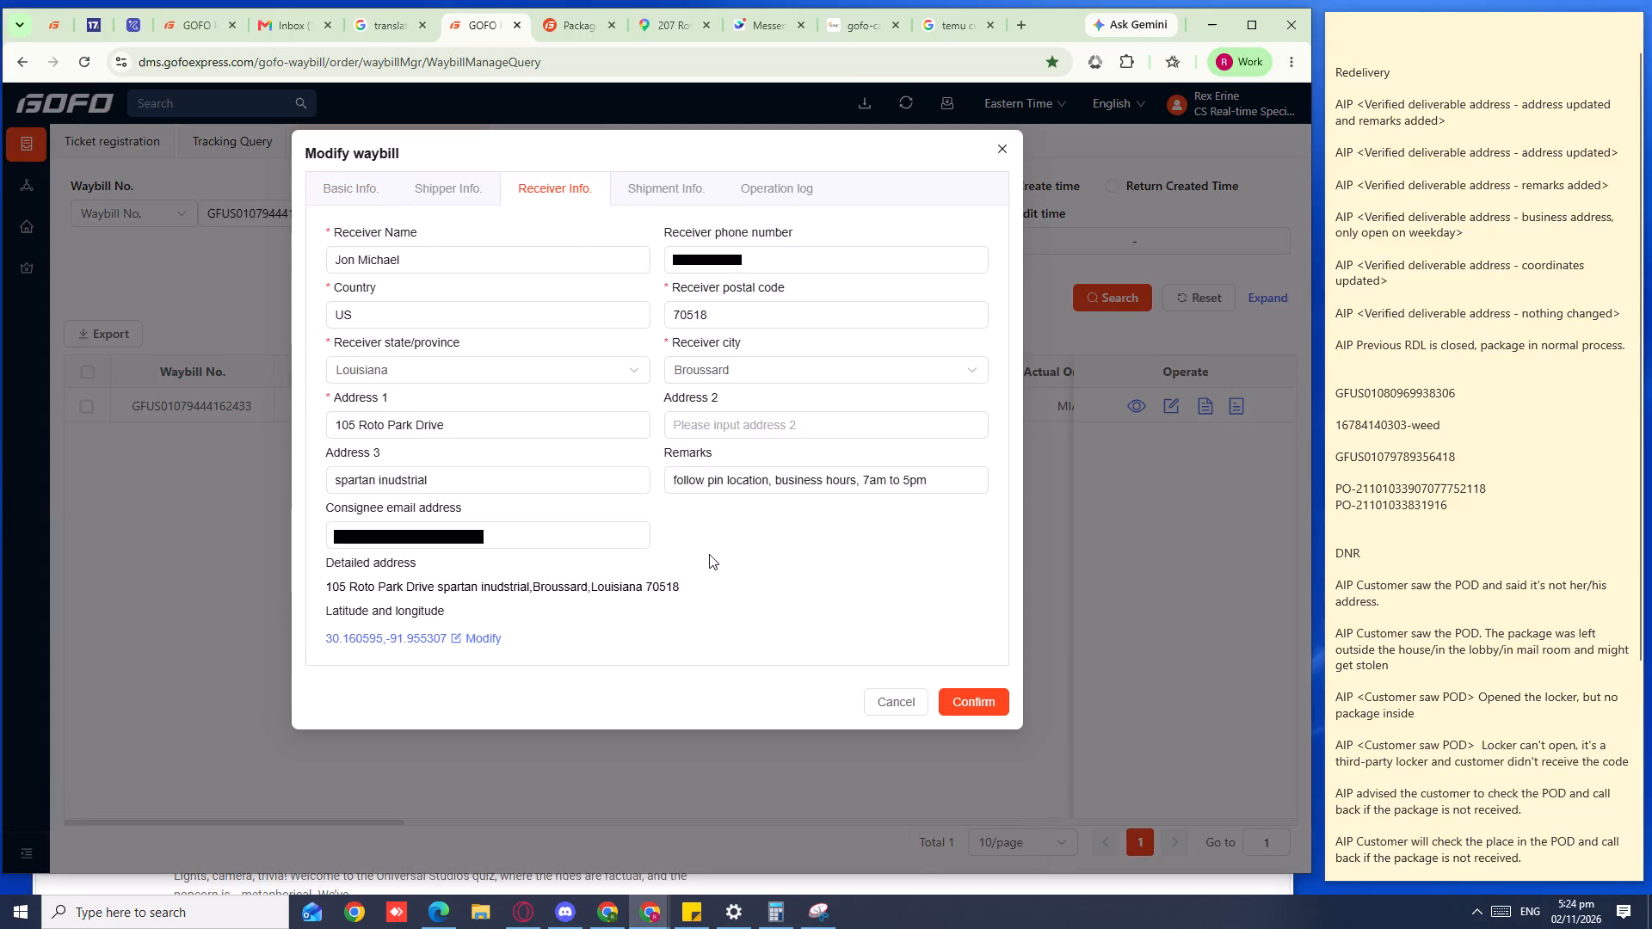
left_click_drag(667, 475, 1166, 520)
left_click(1011, 568)
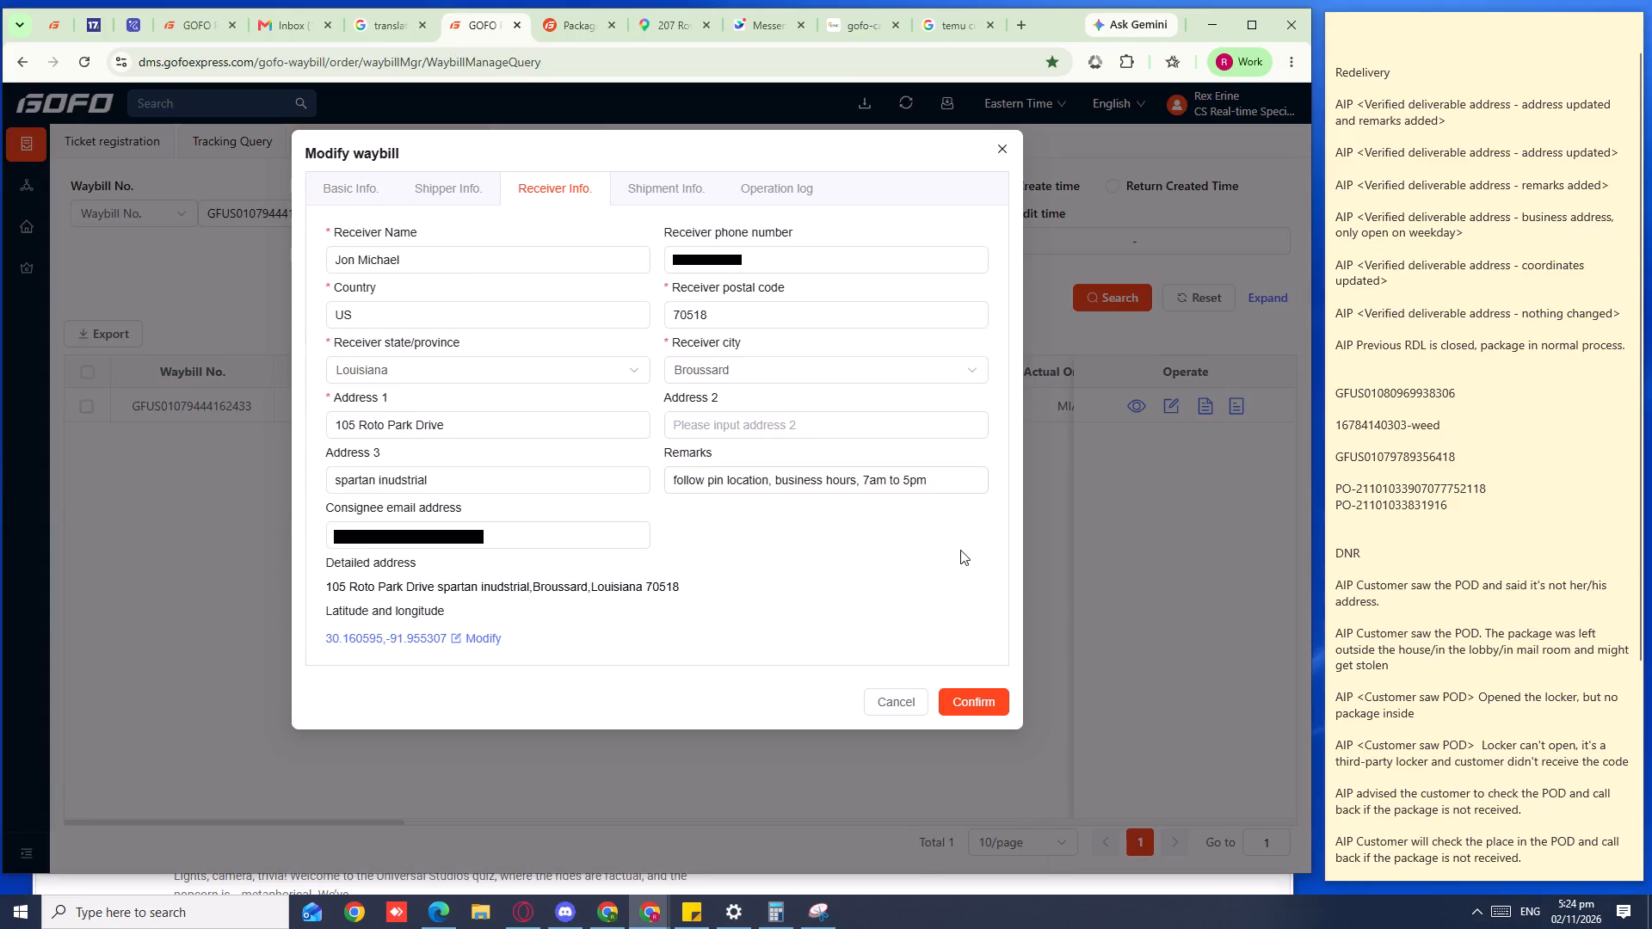
left_click(960, 550)
left_click_drag(991, 650, 350, 520)
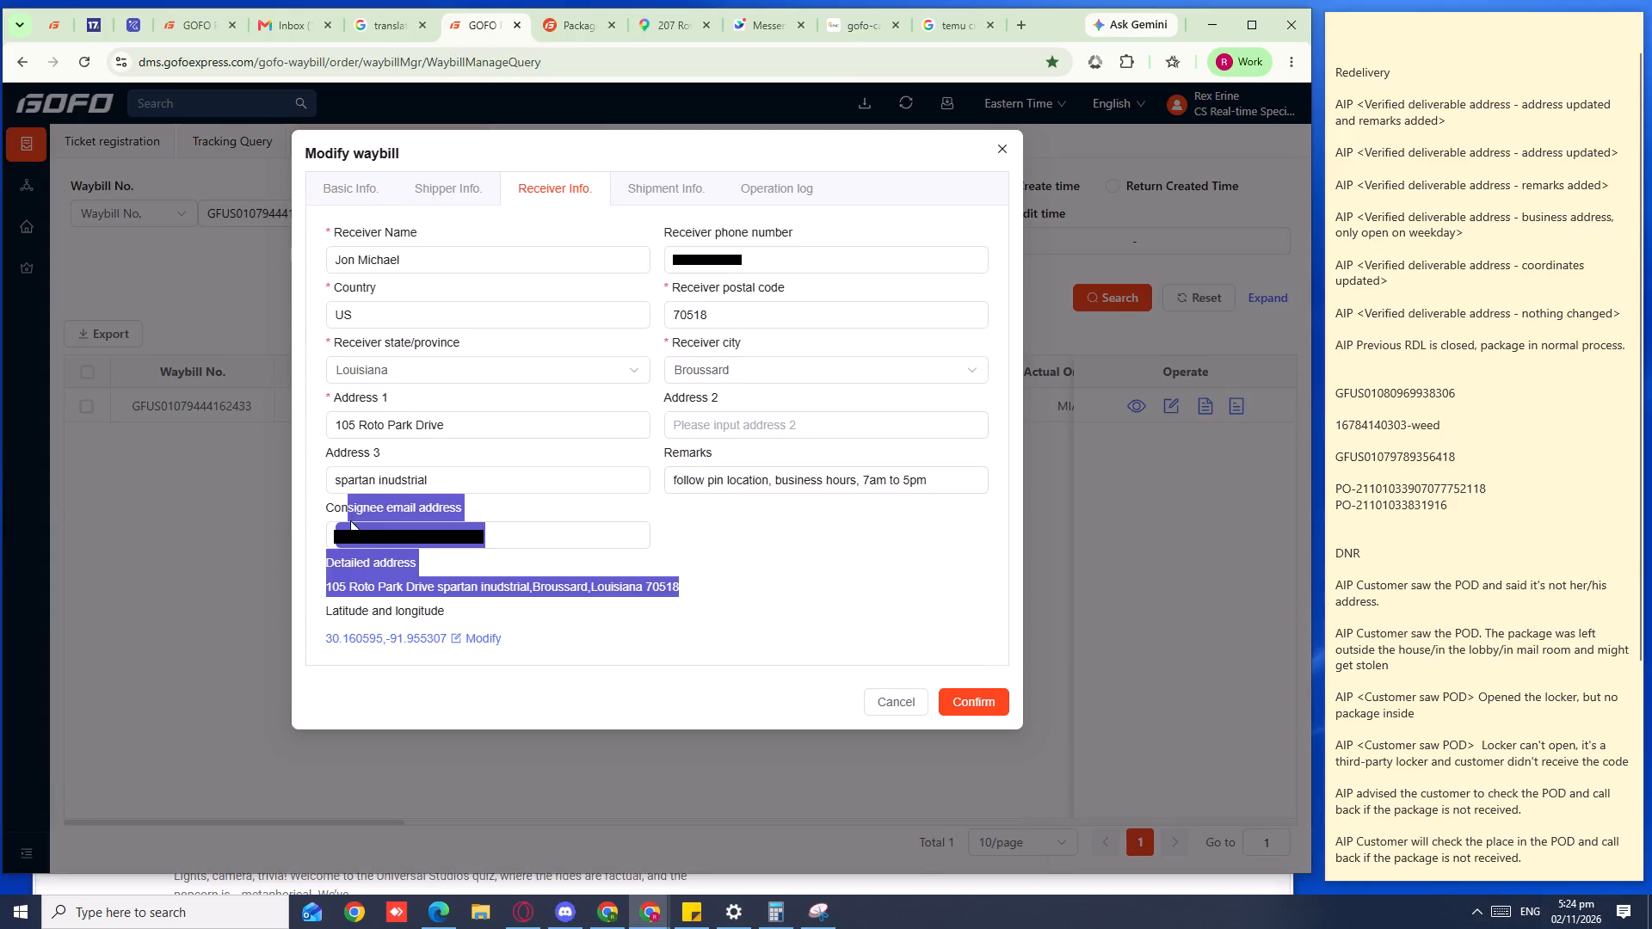
left_click_drag(350, 520, 1049, 608)
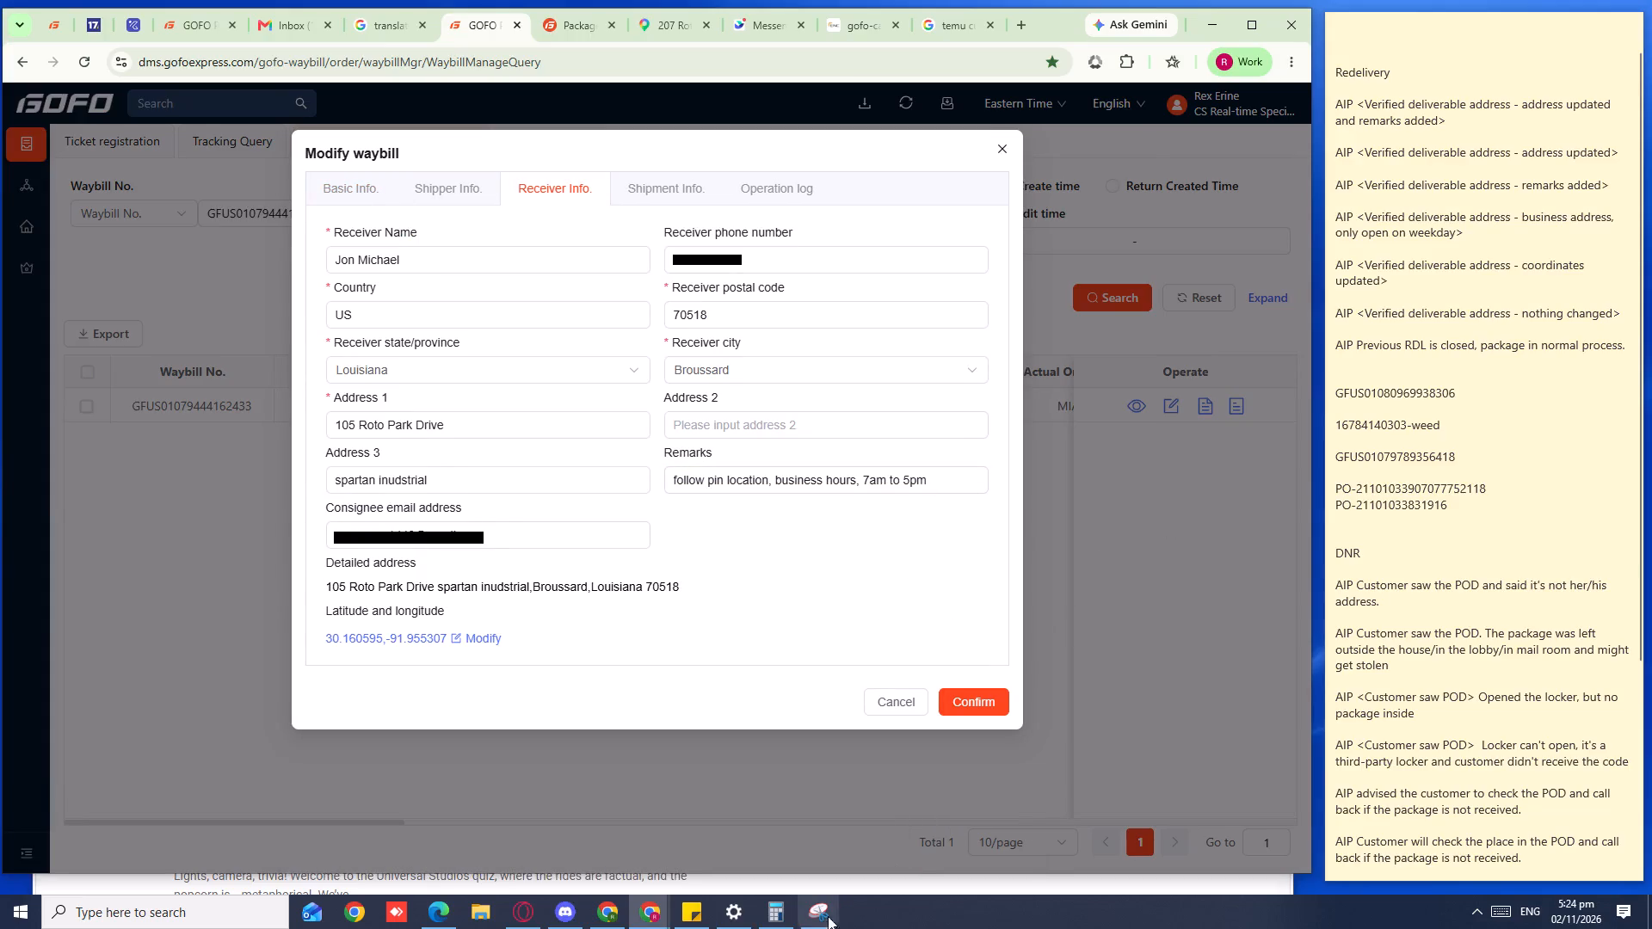
Capture the waybill's Receiver Info section, from its header down to the latitude and longitude, with Snipping Tool.
left_click(826, 921)
left_click(213, 123)
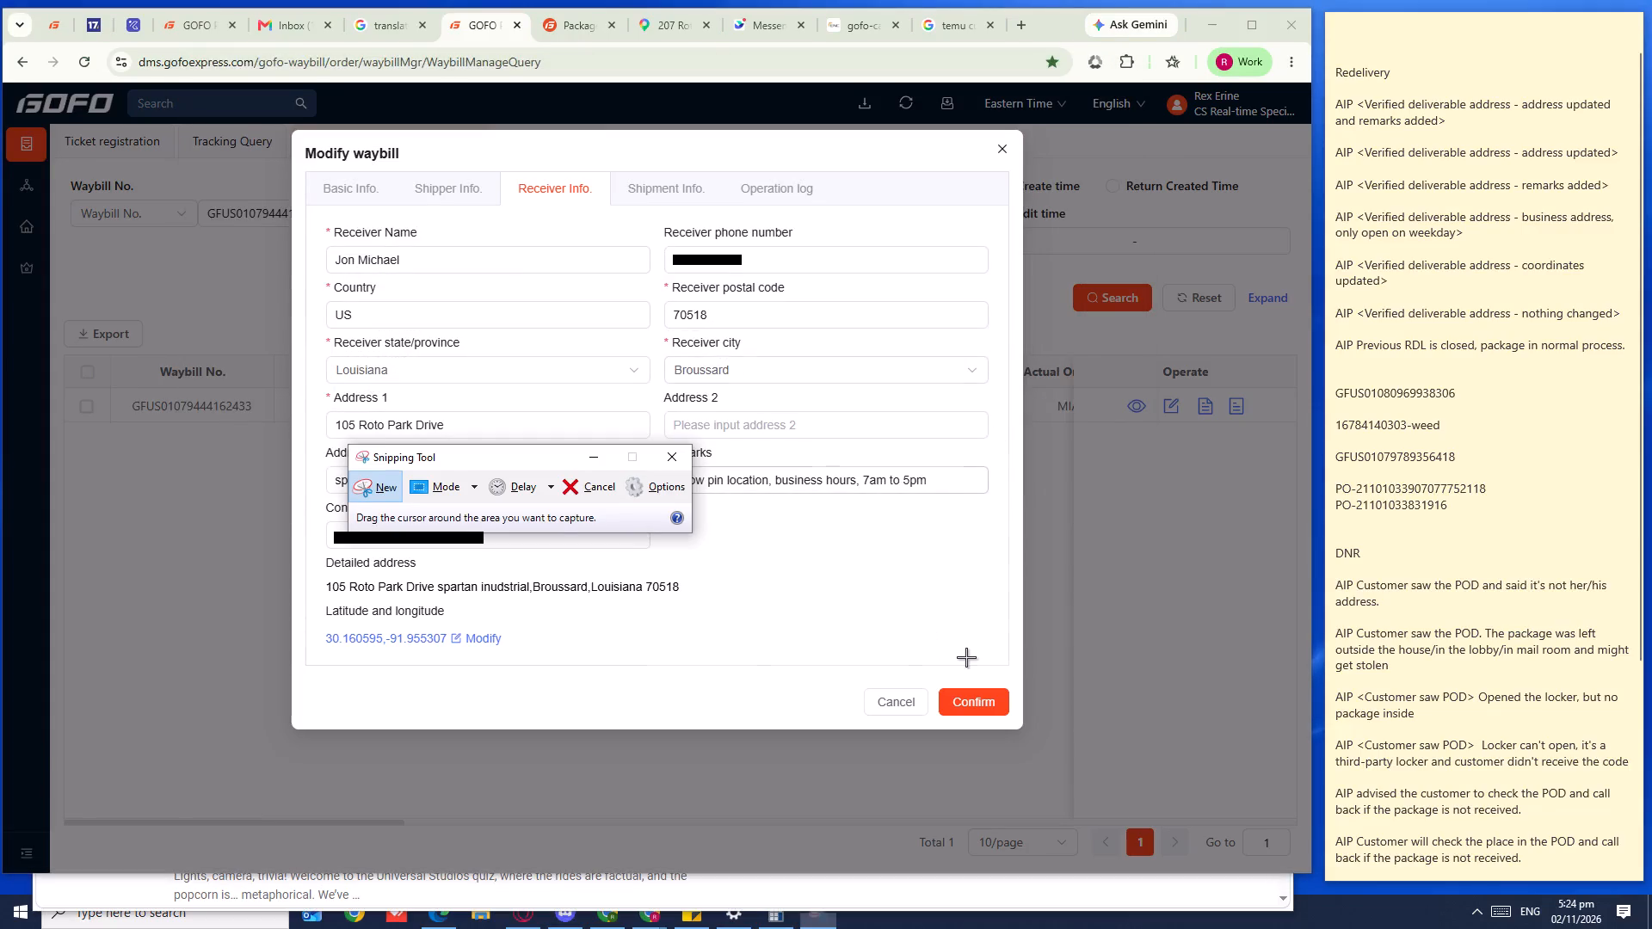
left_click_drag(966, 657, 306, 233)
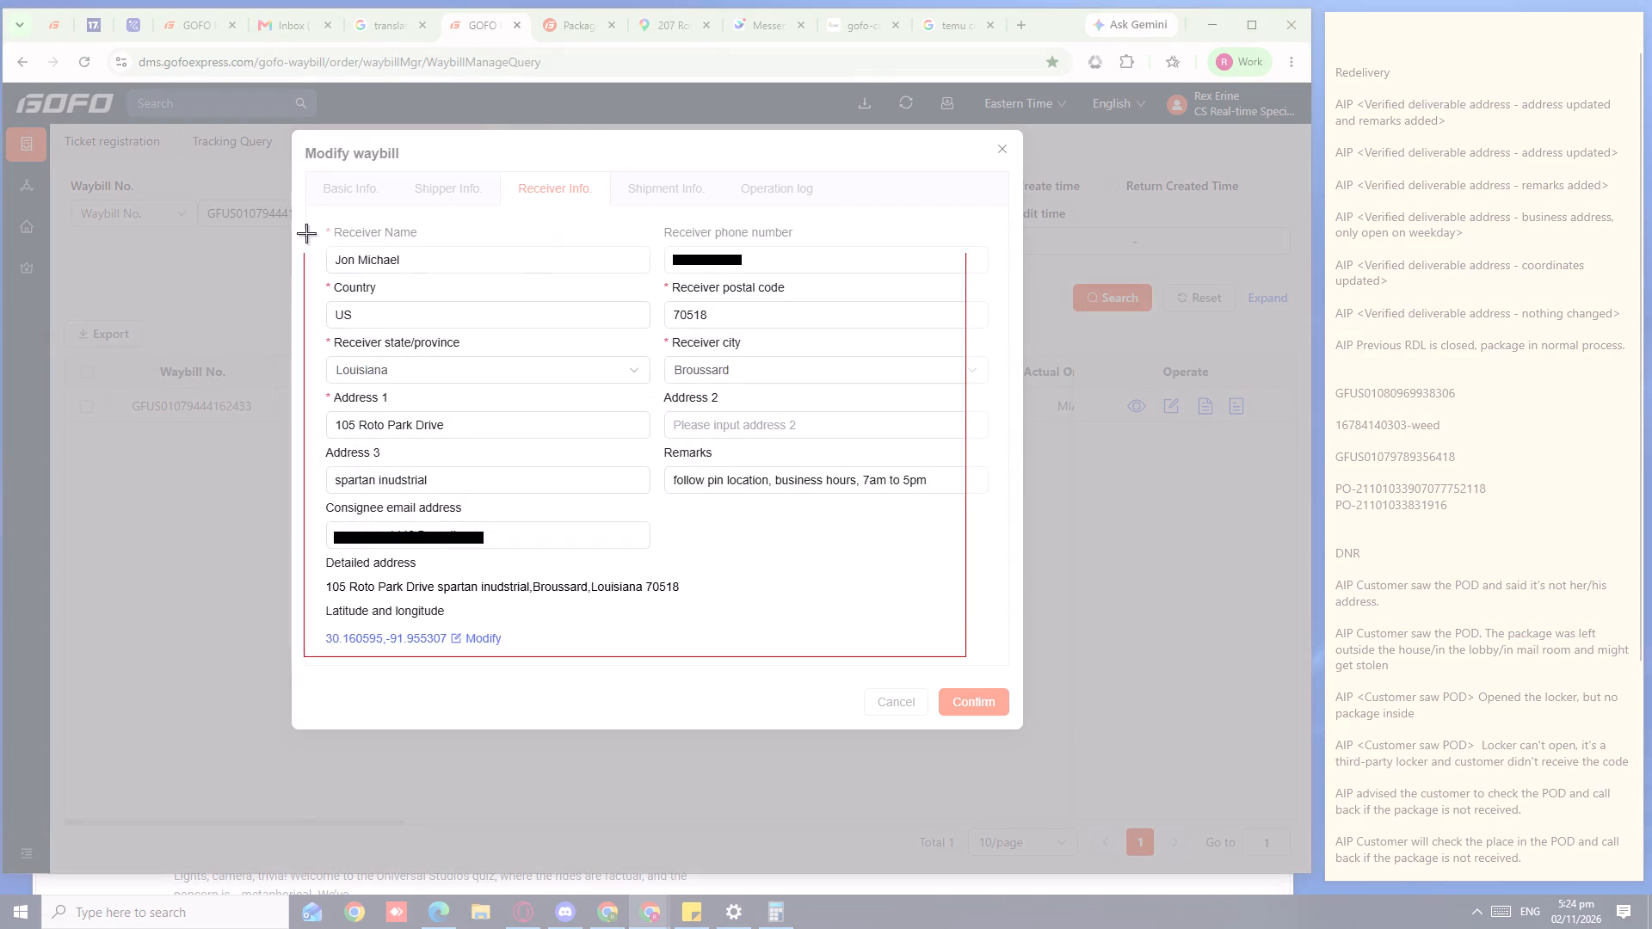
left_click_drag(306, 233, 308, 169)
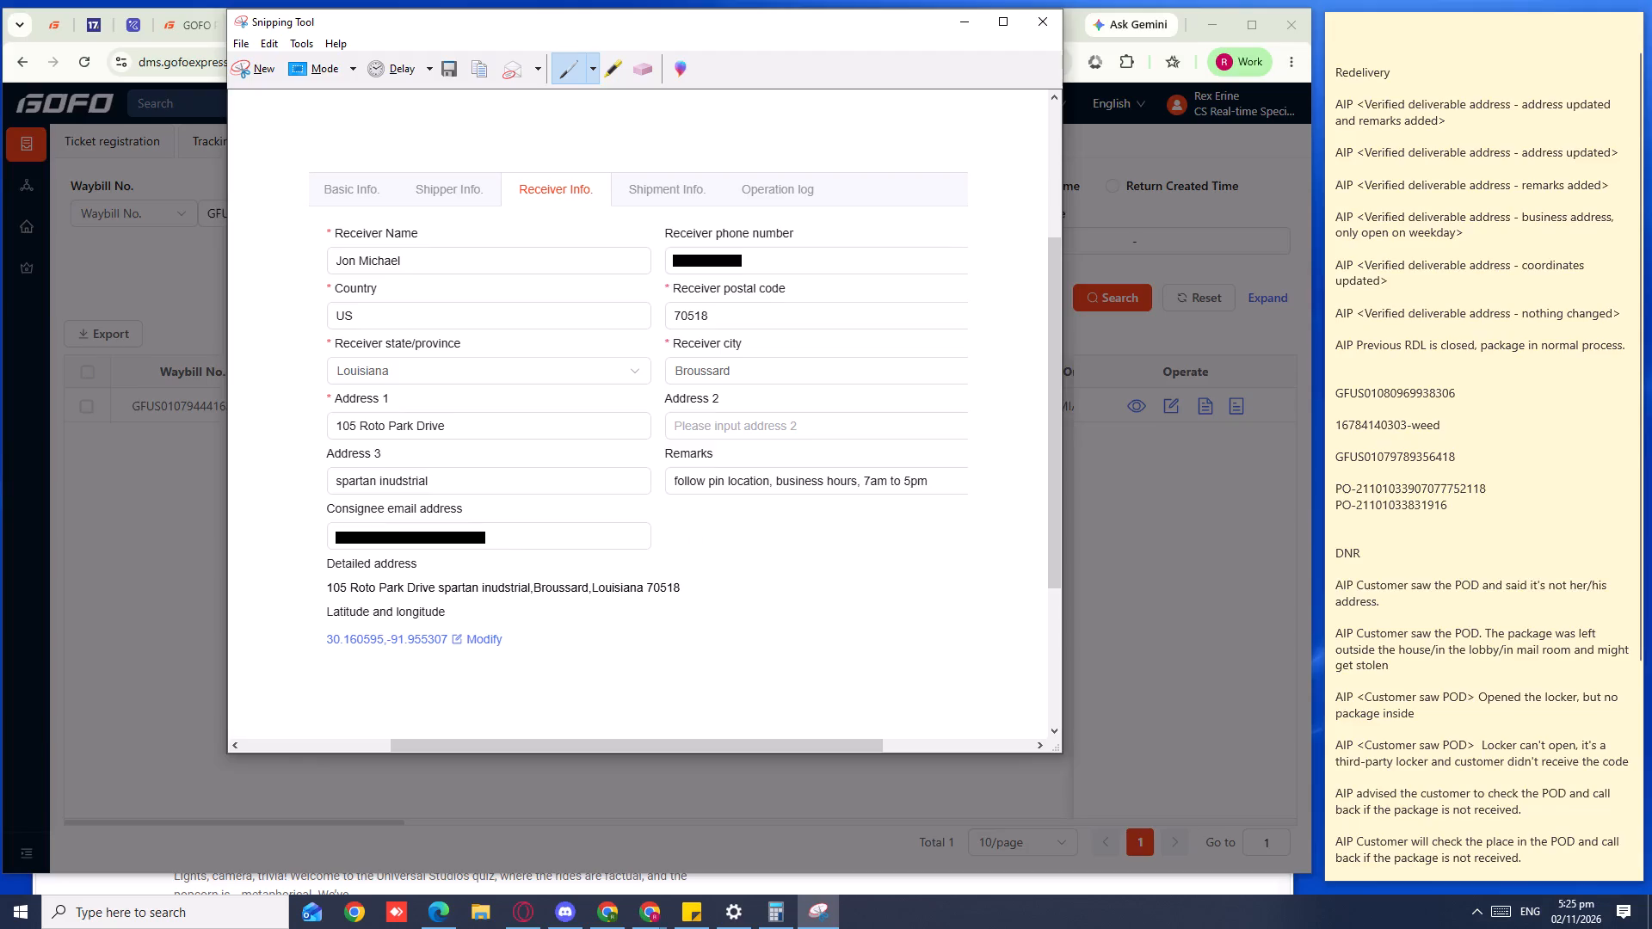
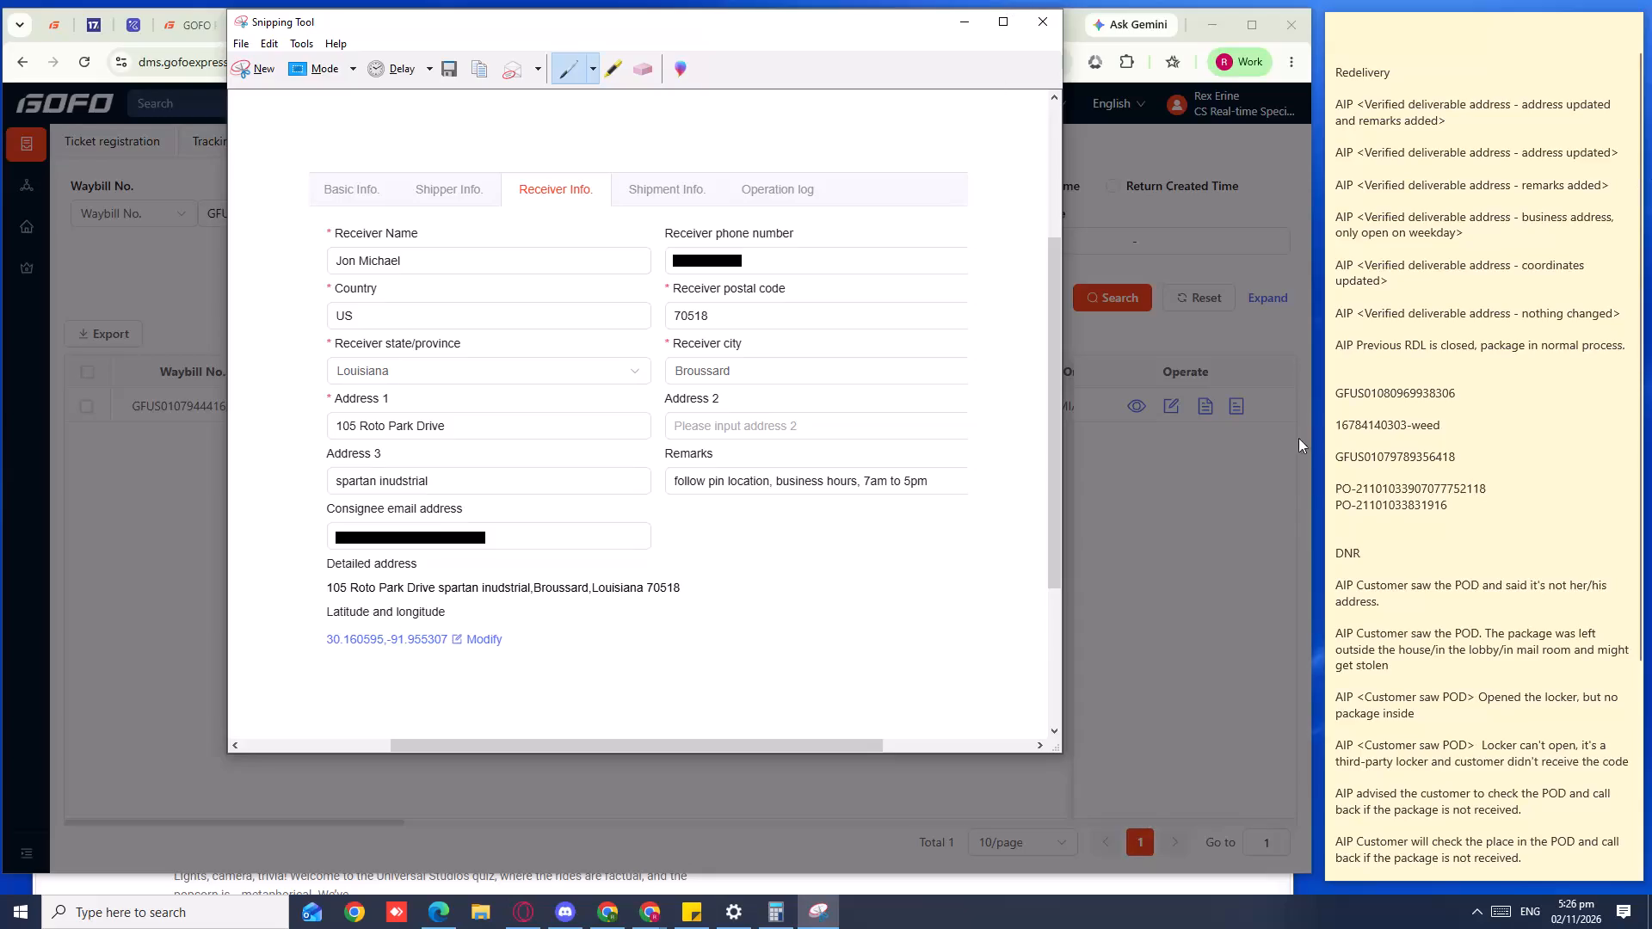
Put the capture window aside and confirm the waybill's receiver information.
left_click(956, 22)
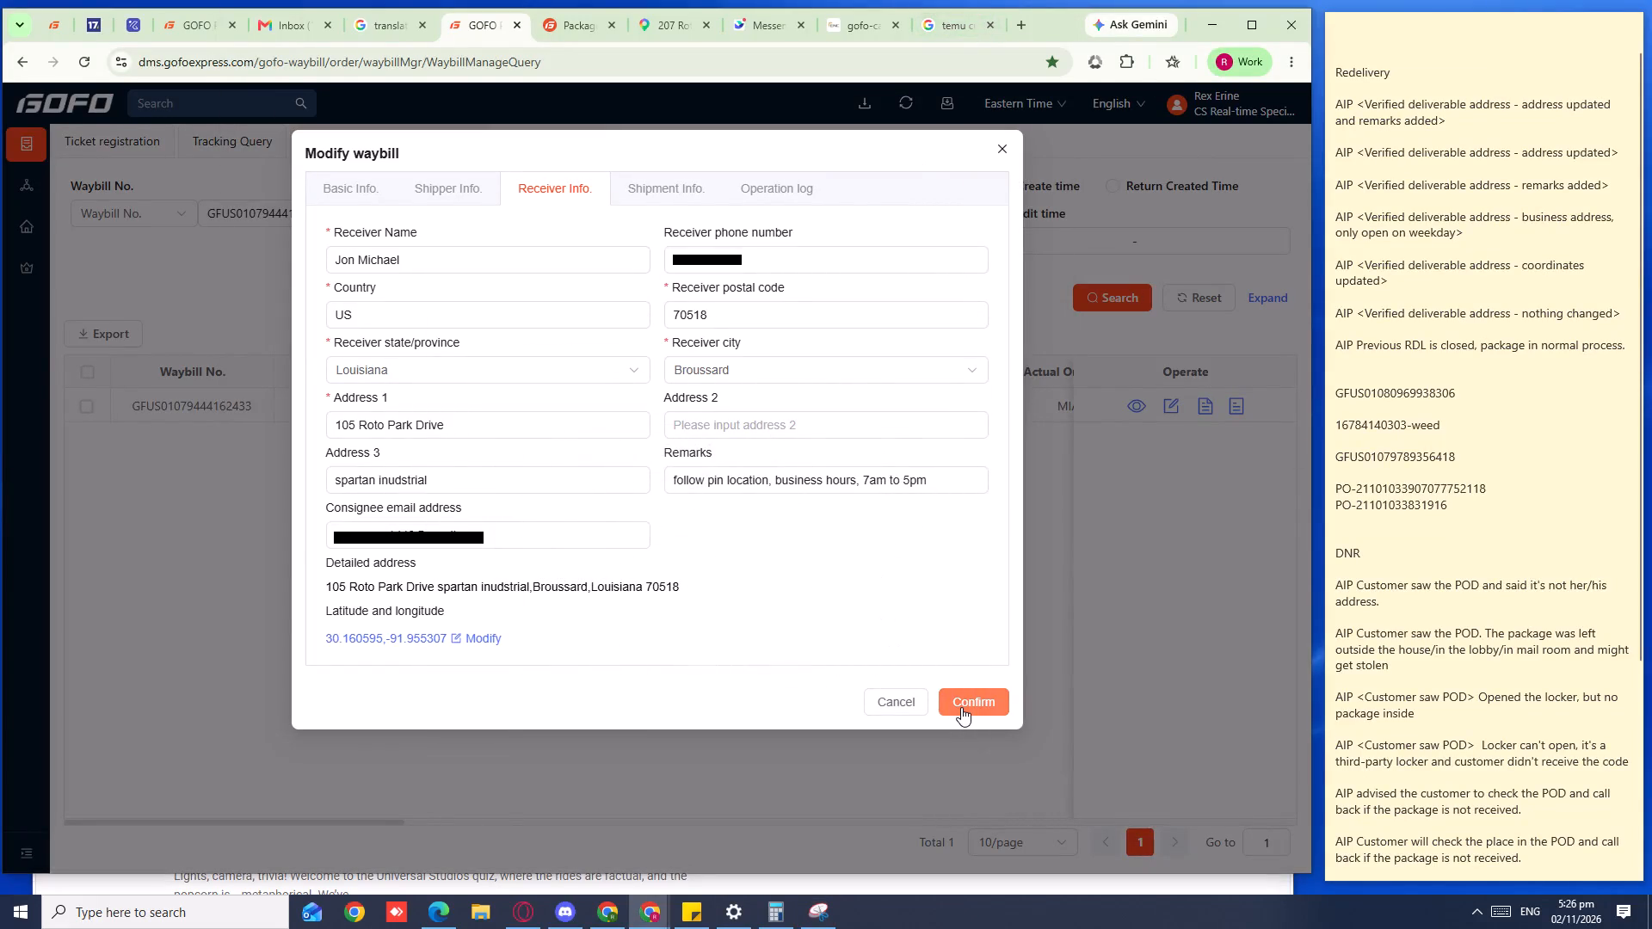
left_click(961, 707)
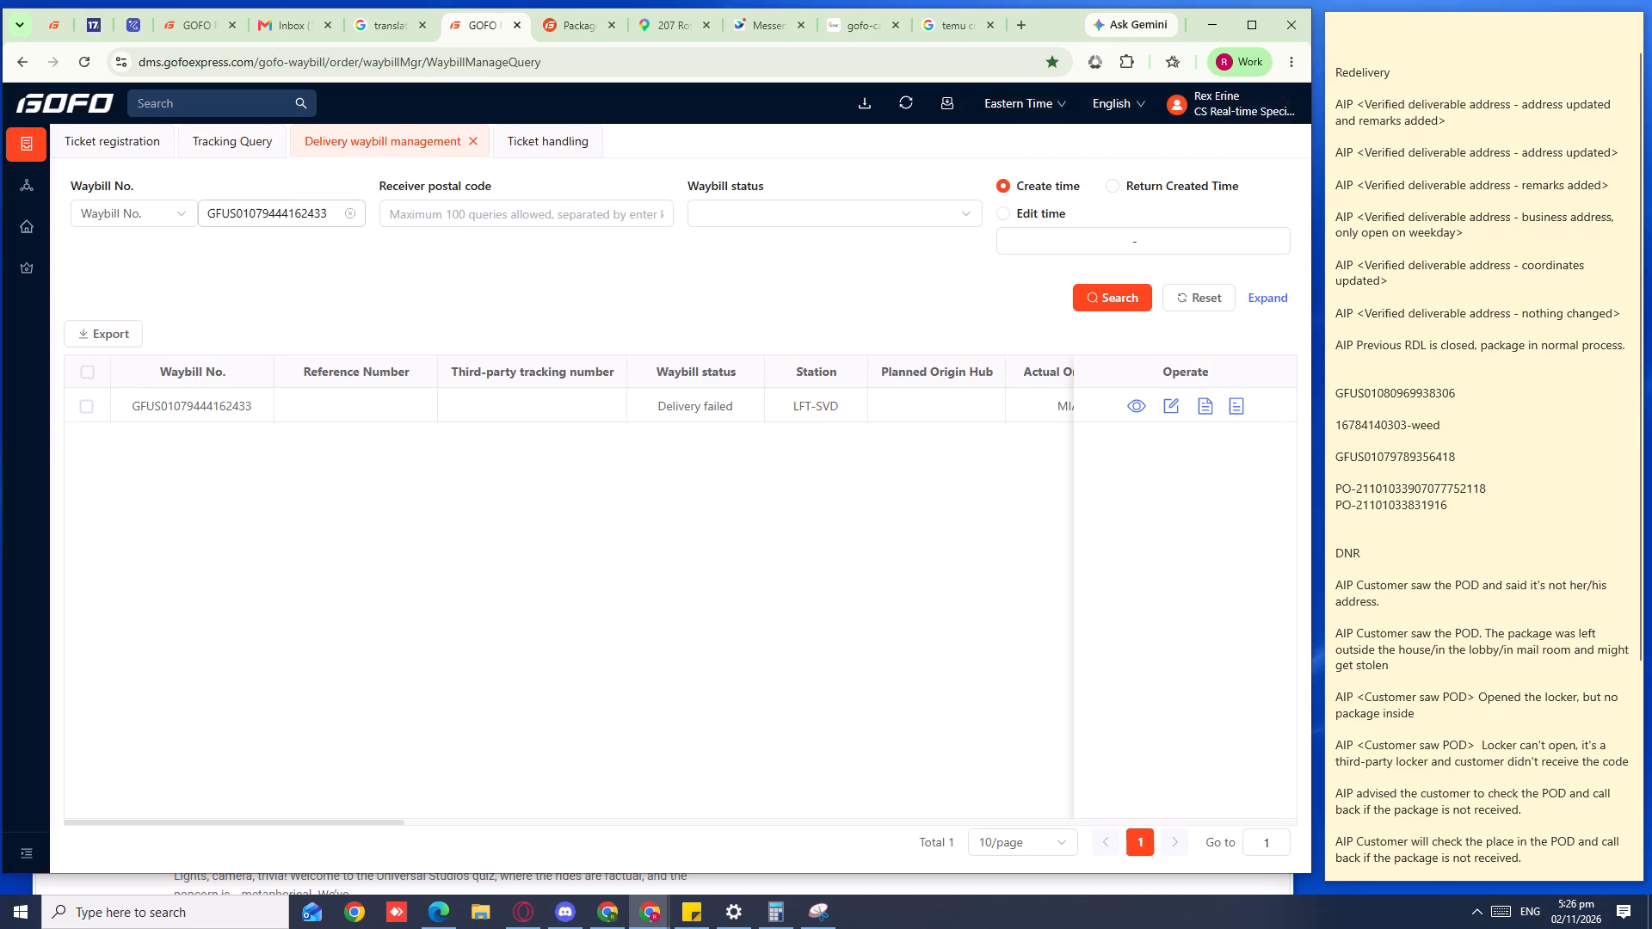
double_click(250, 210)
key("ctrl+c")
key("ctrl+c")
left_click(546, 150)
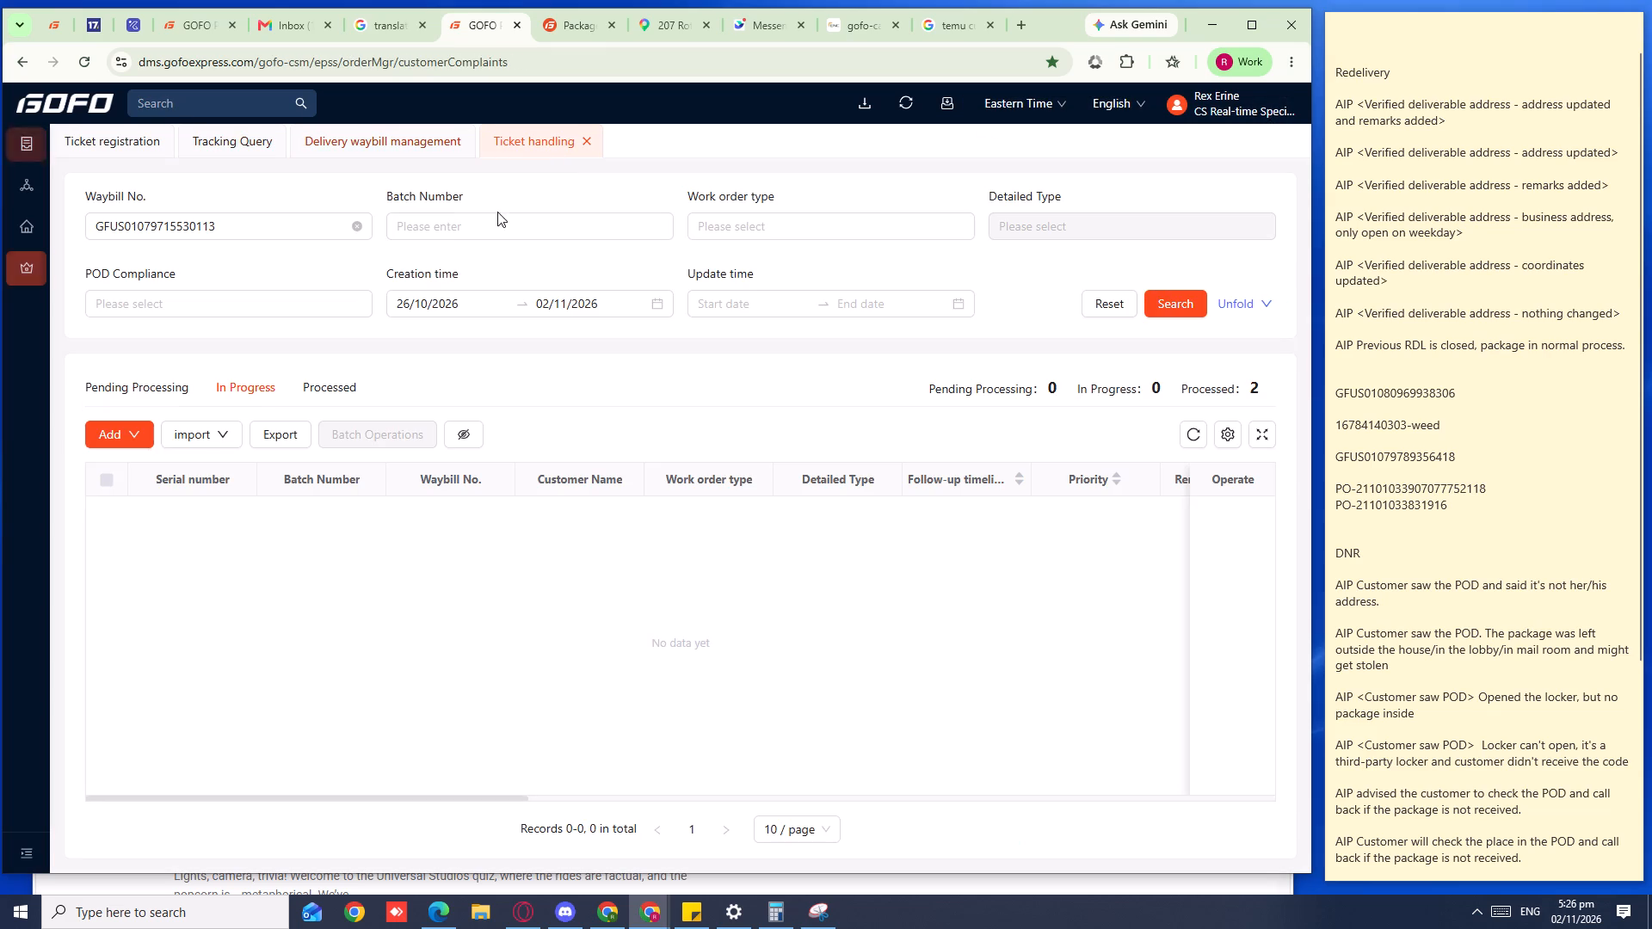
left_click(355, 225)
key("ctrl+v")
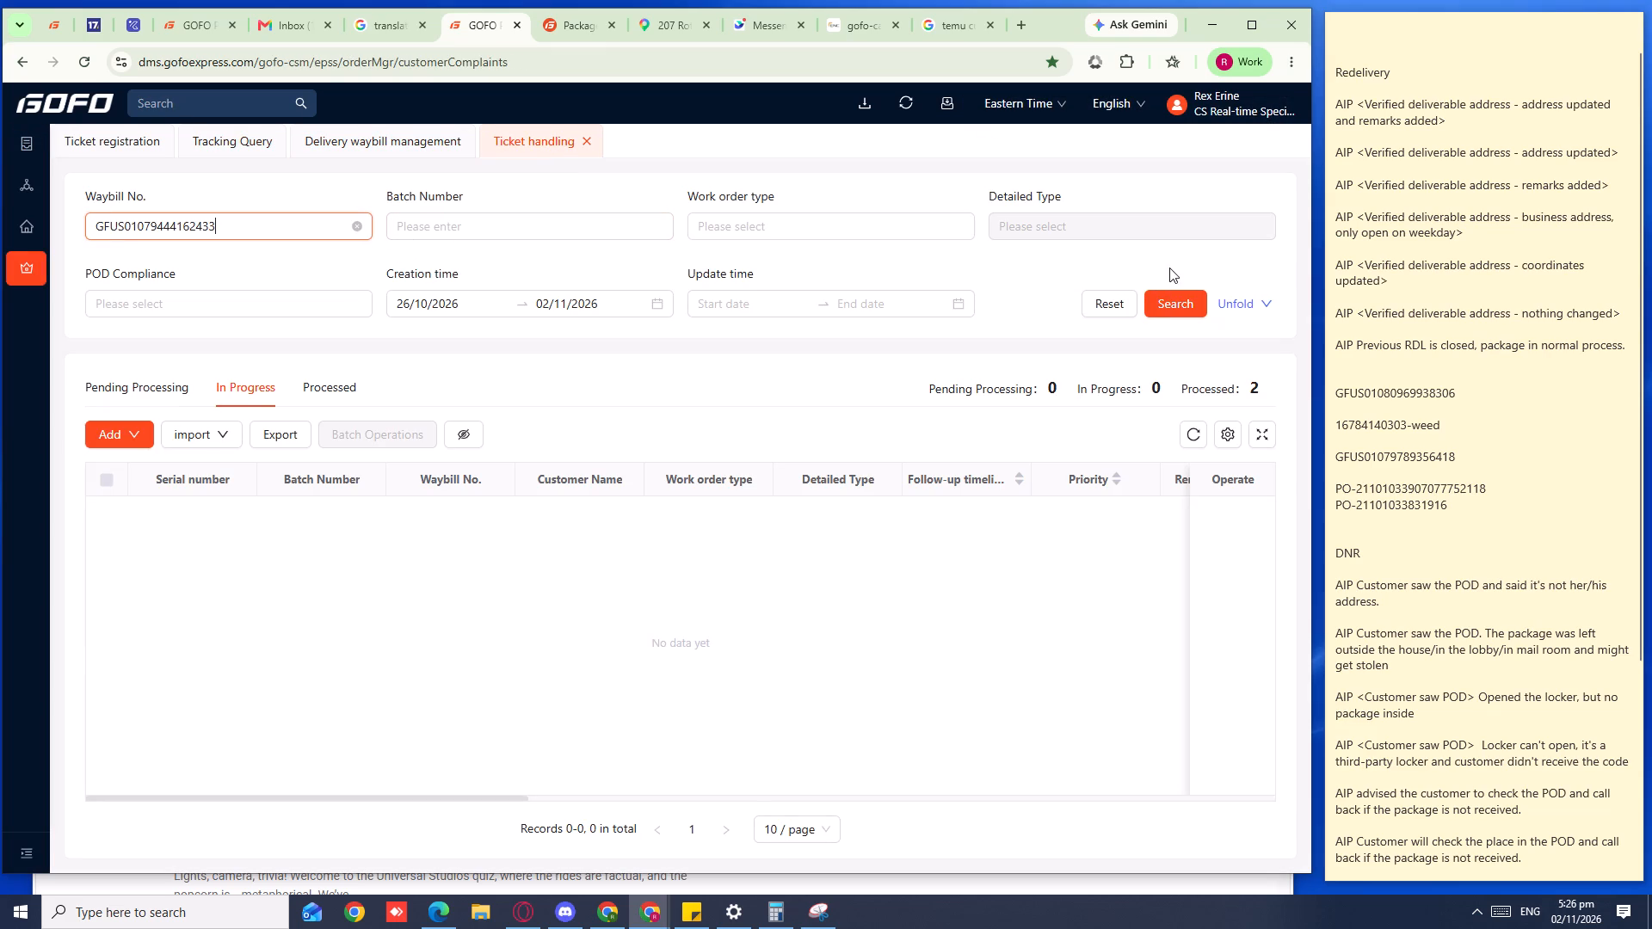
left_click(1148, 311)
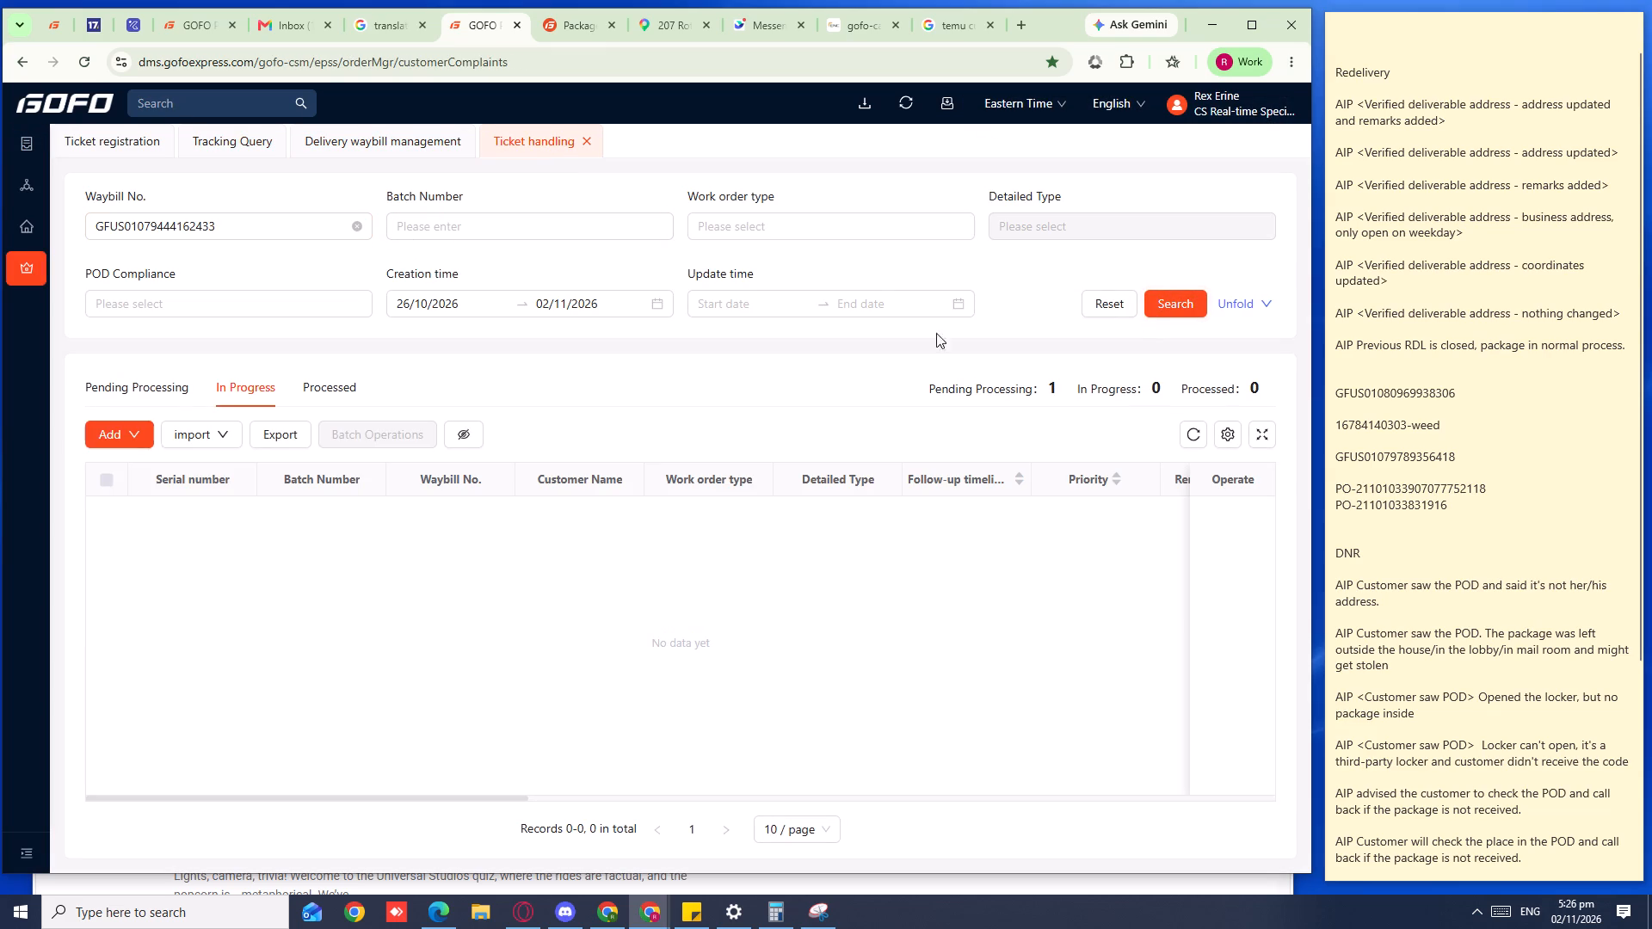
left_click(188, 385)
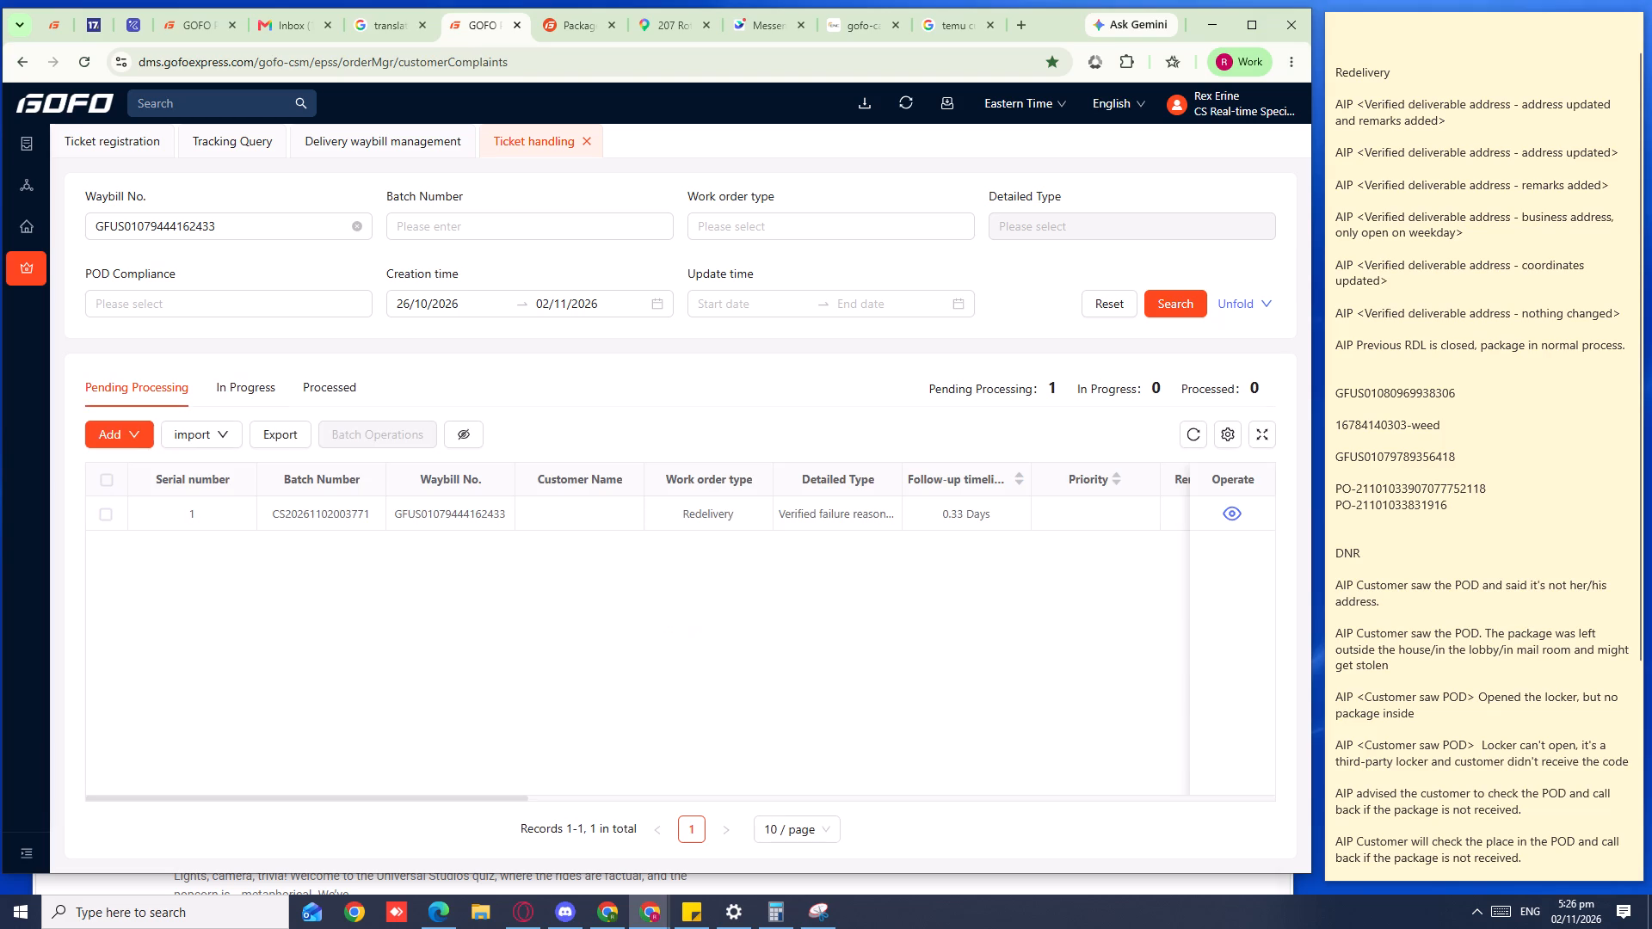
left_click(1236, 521)
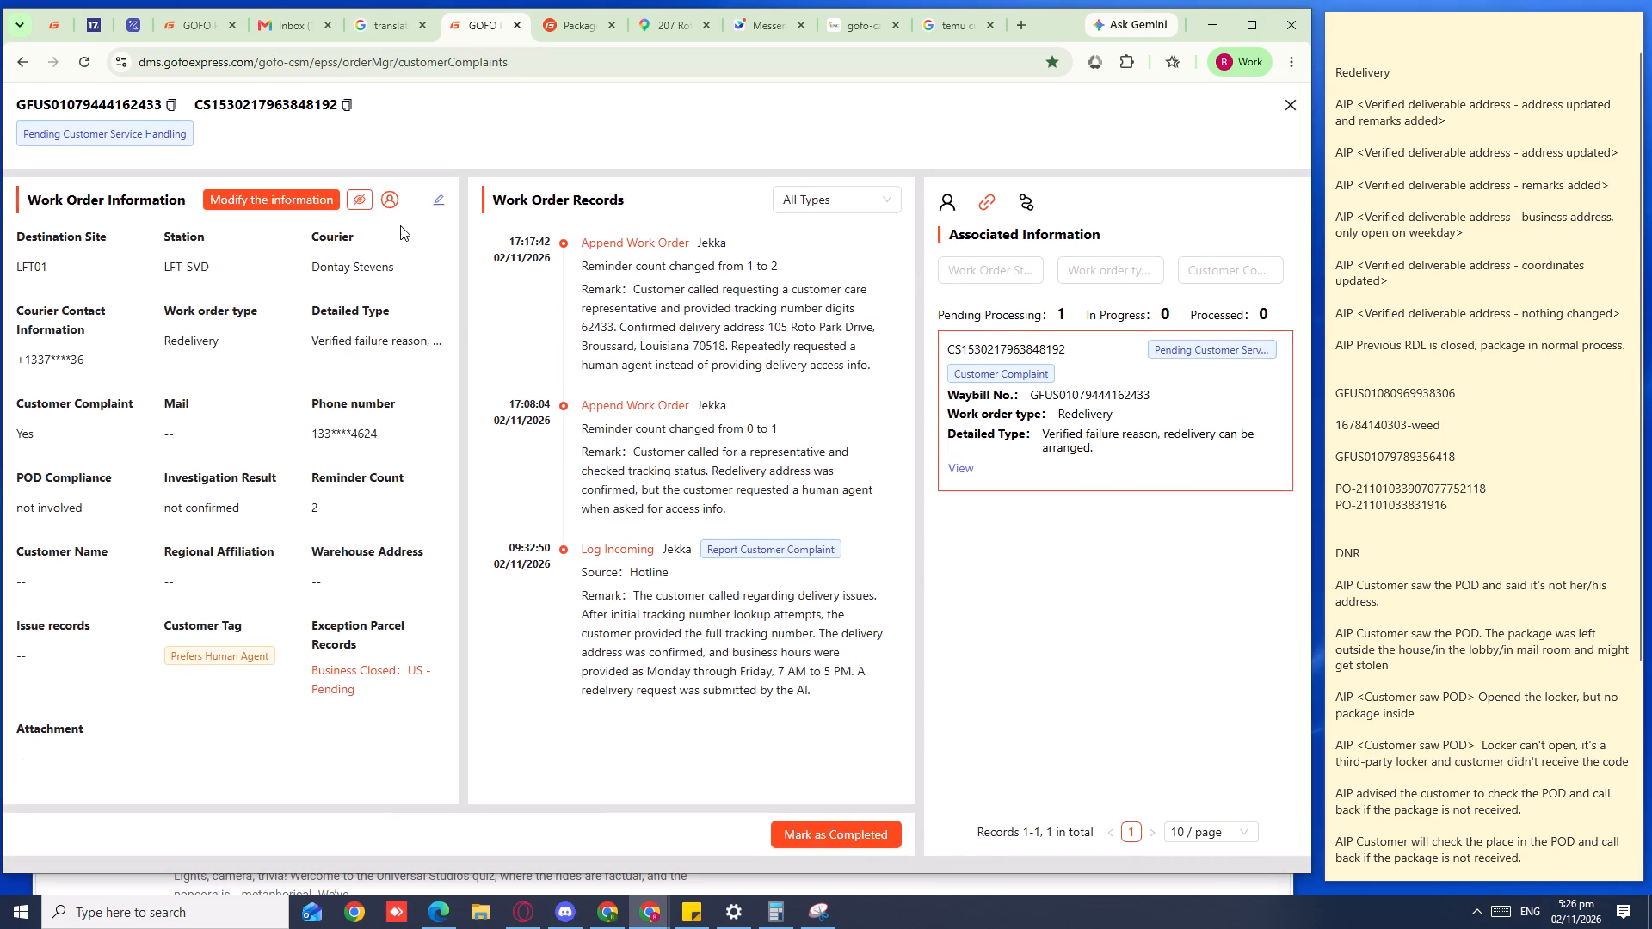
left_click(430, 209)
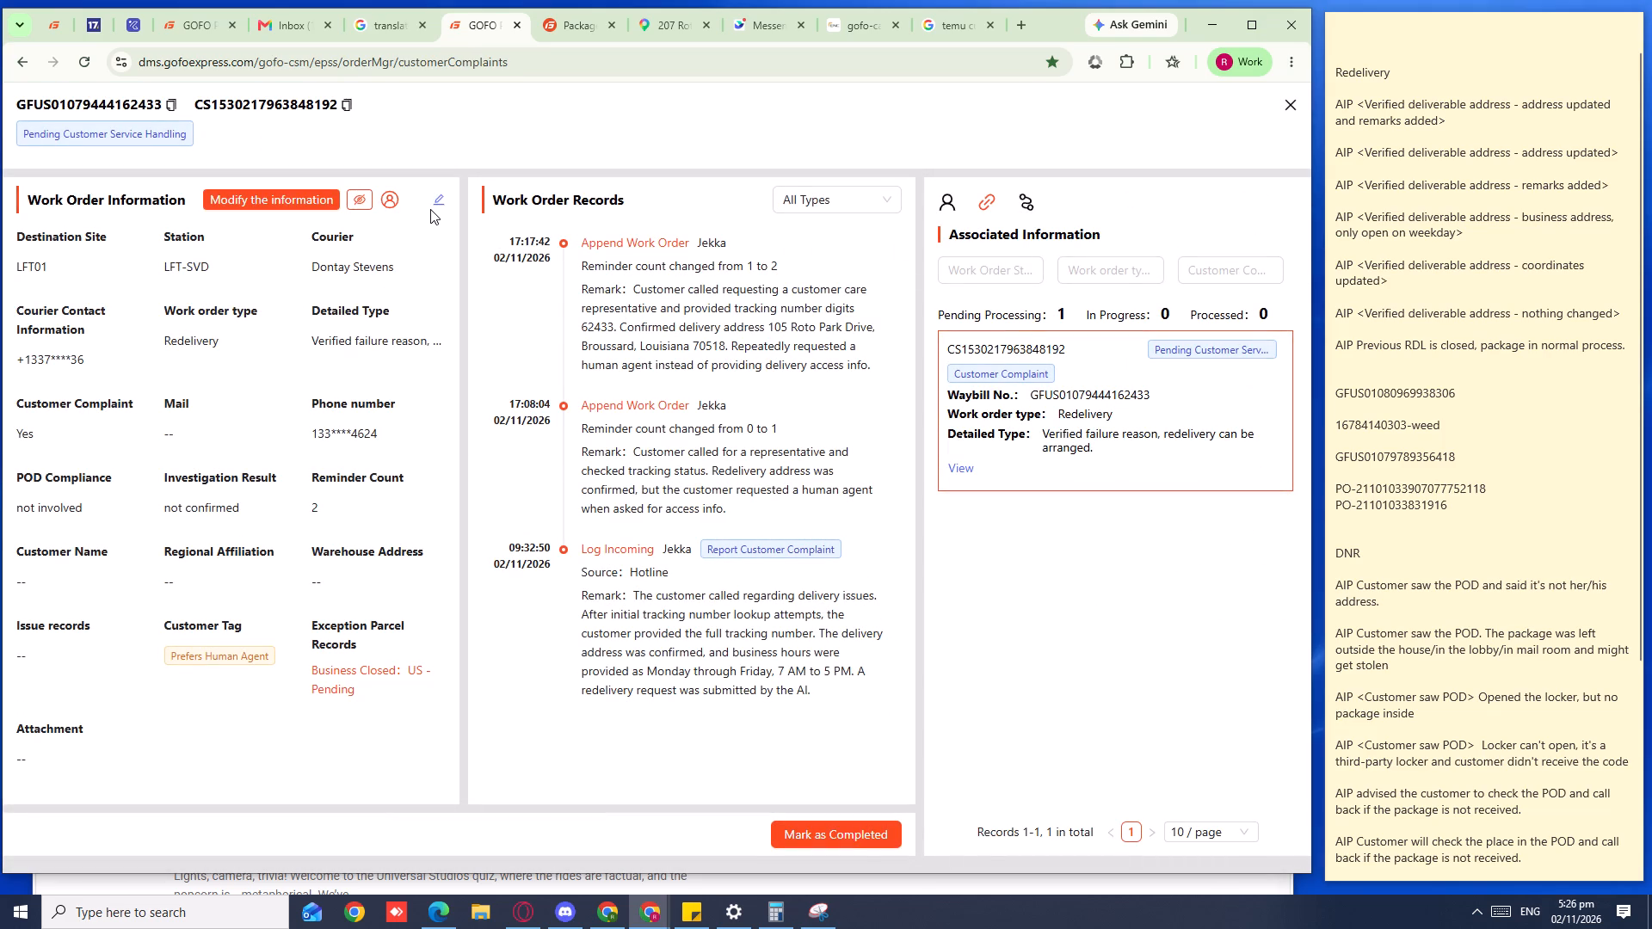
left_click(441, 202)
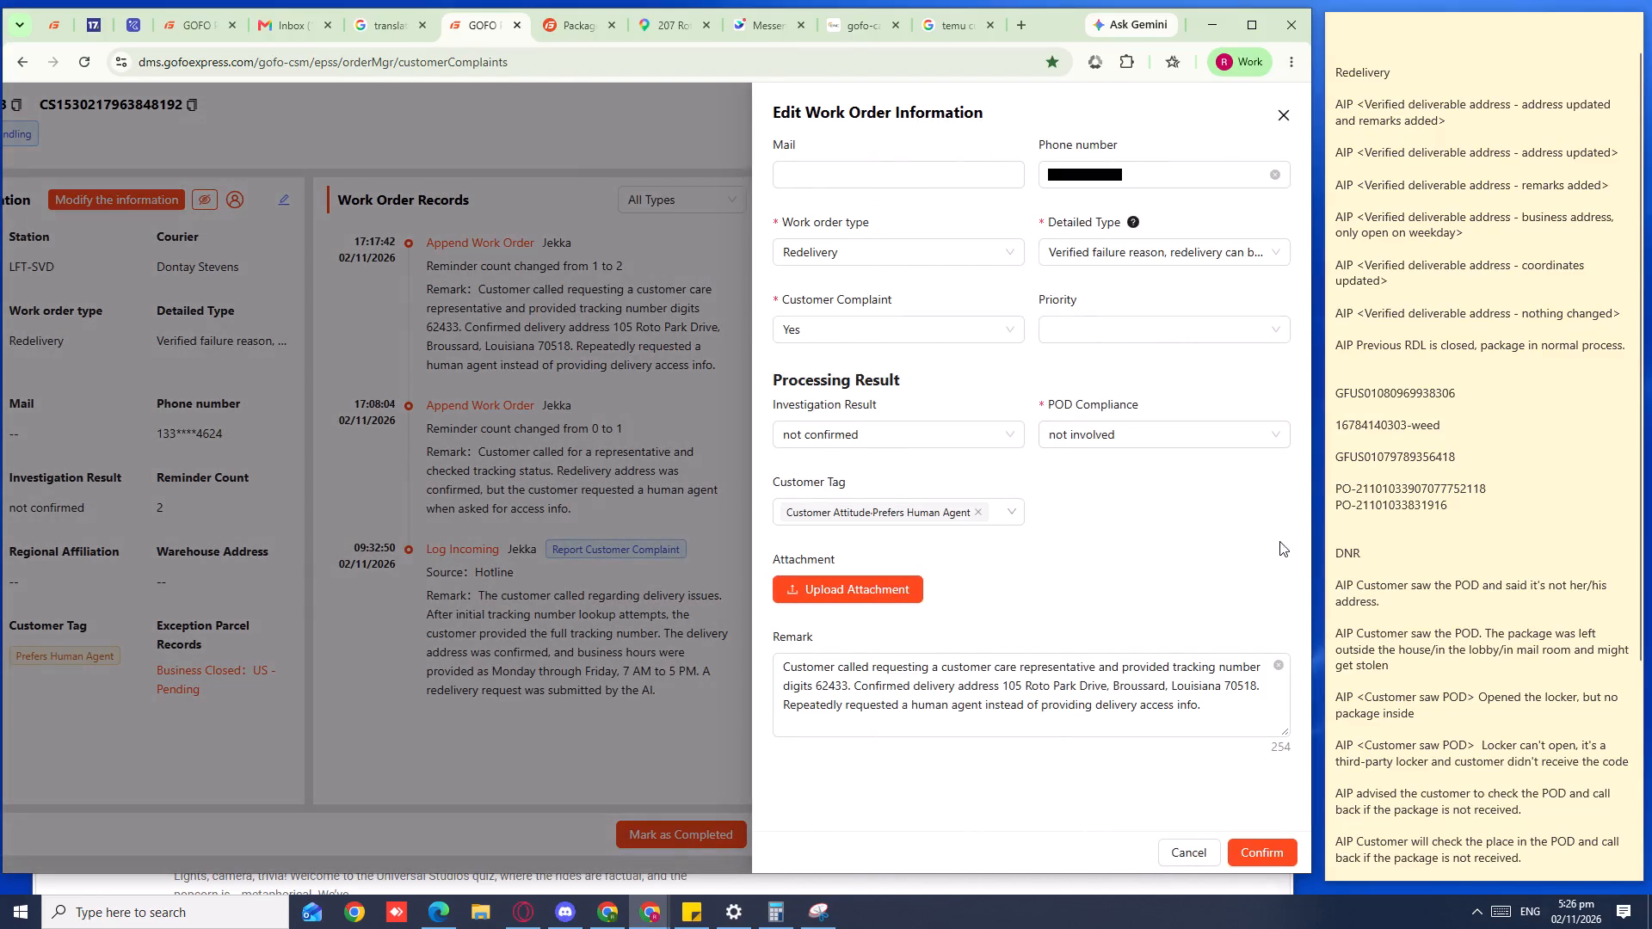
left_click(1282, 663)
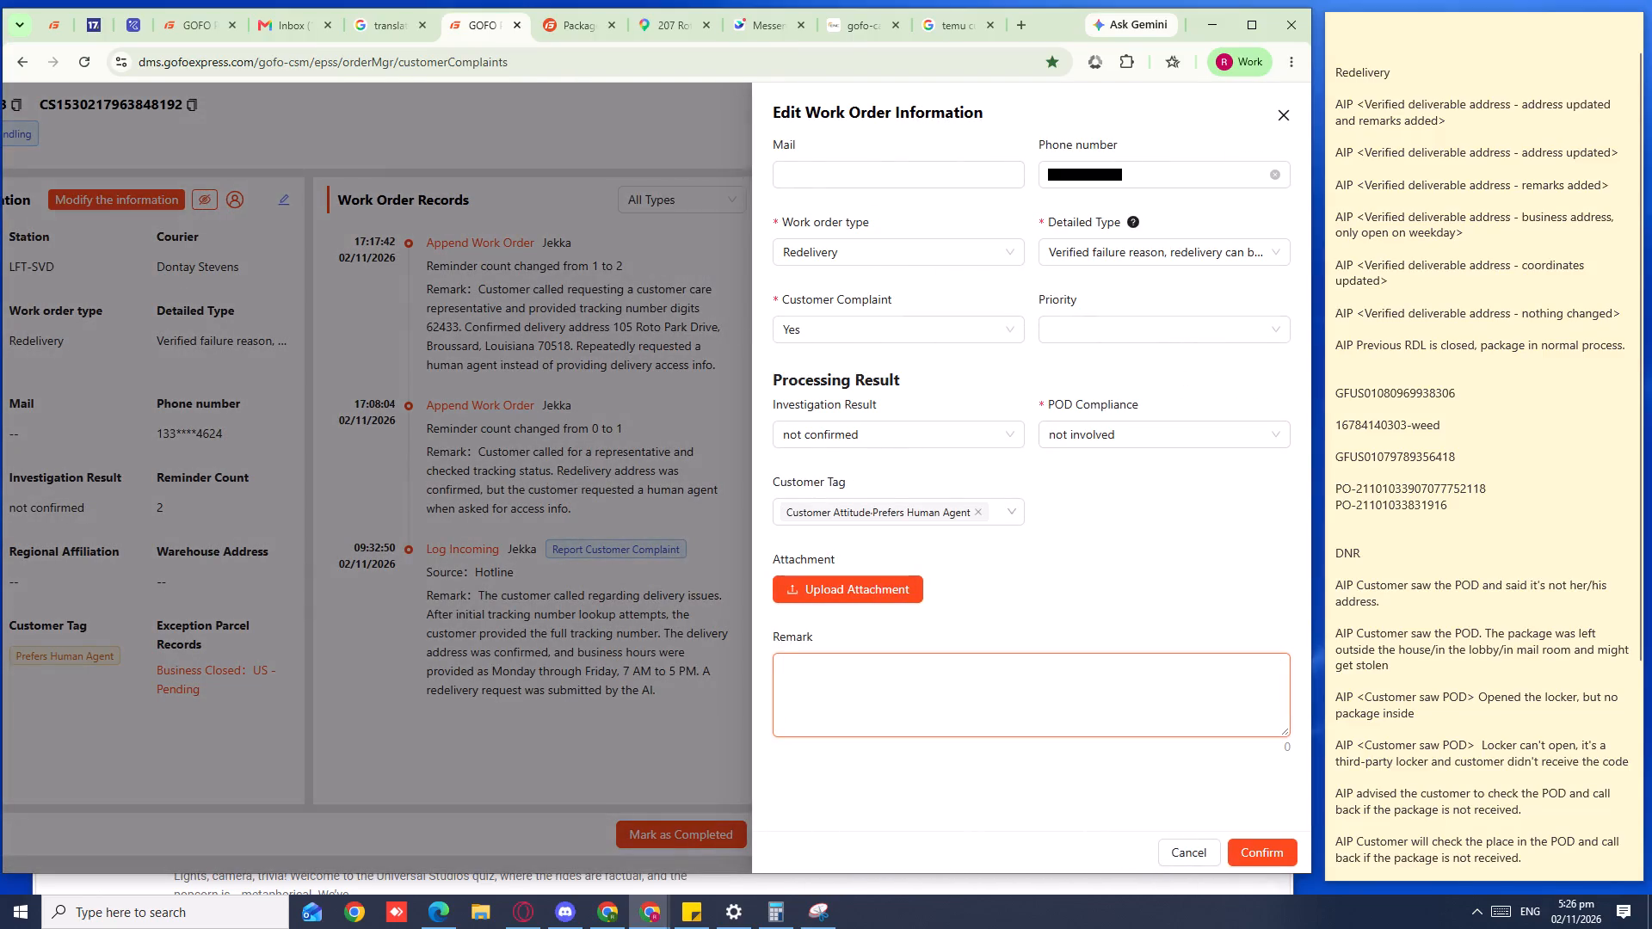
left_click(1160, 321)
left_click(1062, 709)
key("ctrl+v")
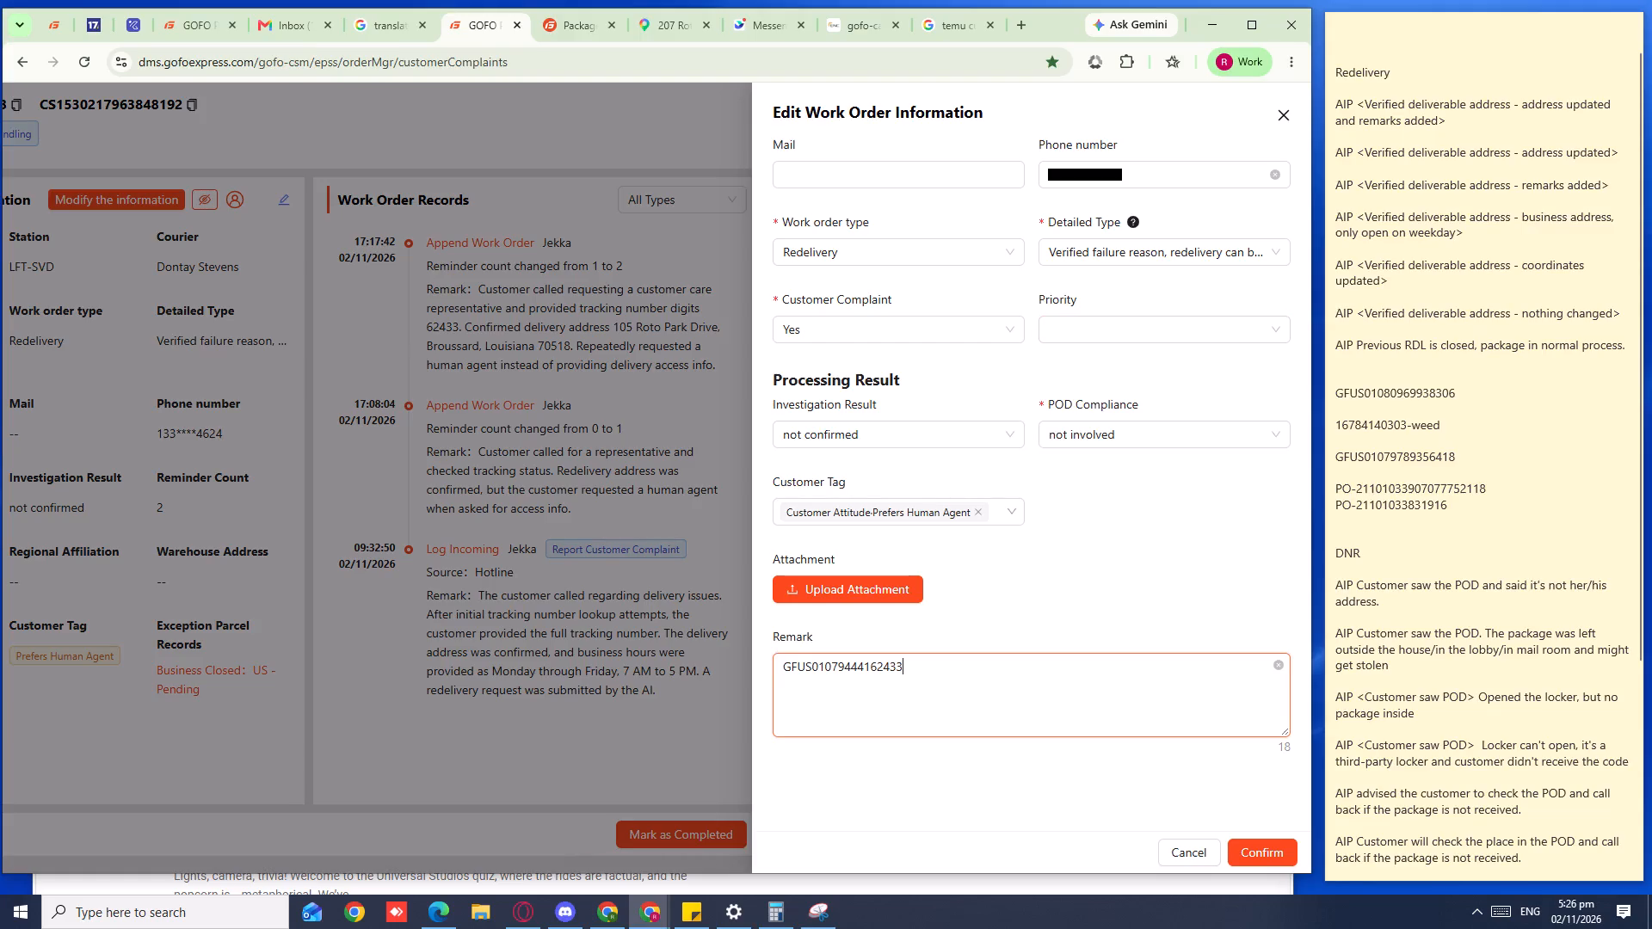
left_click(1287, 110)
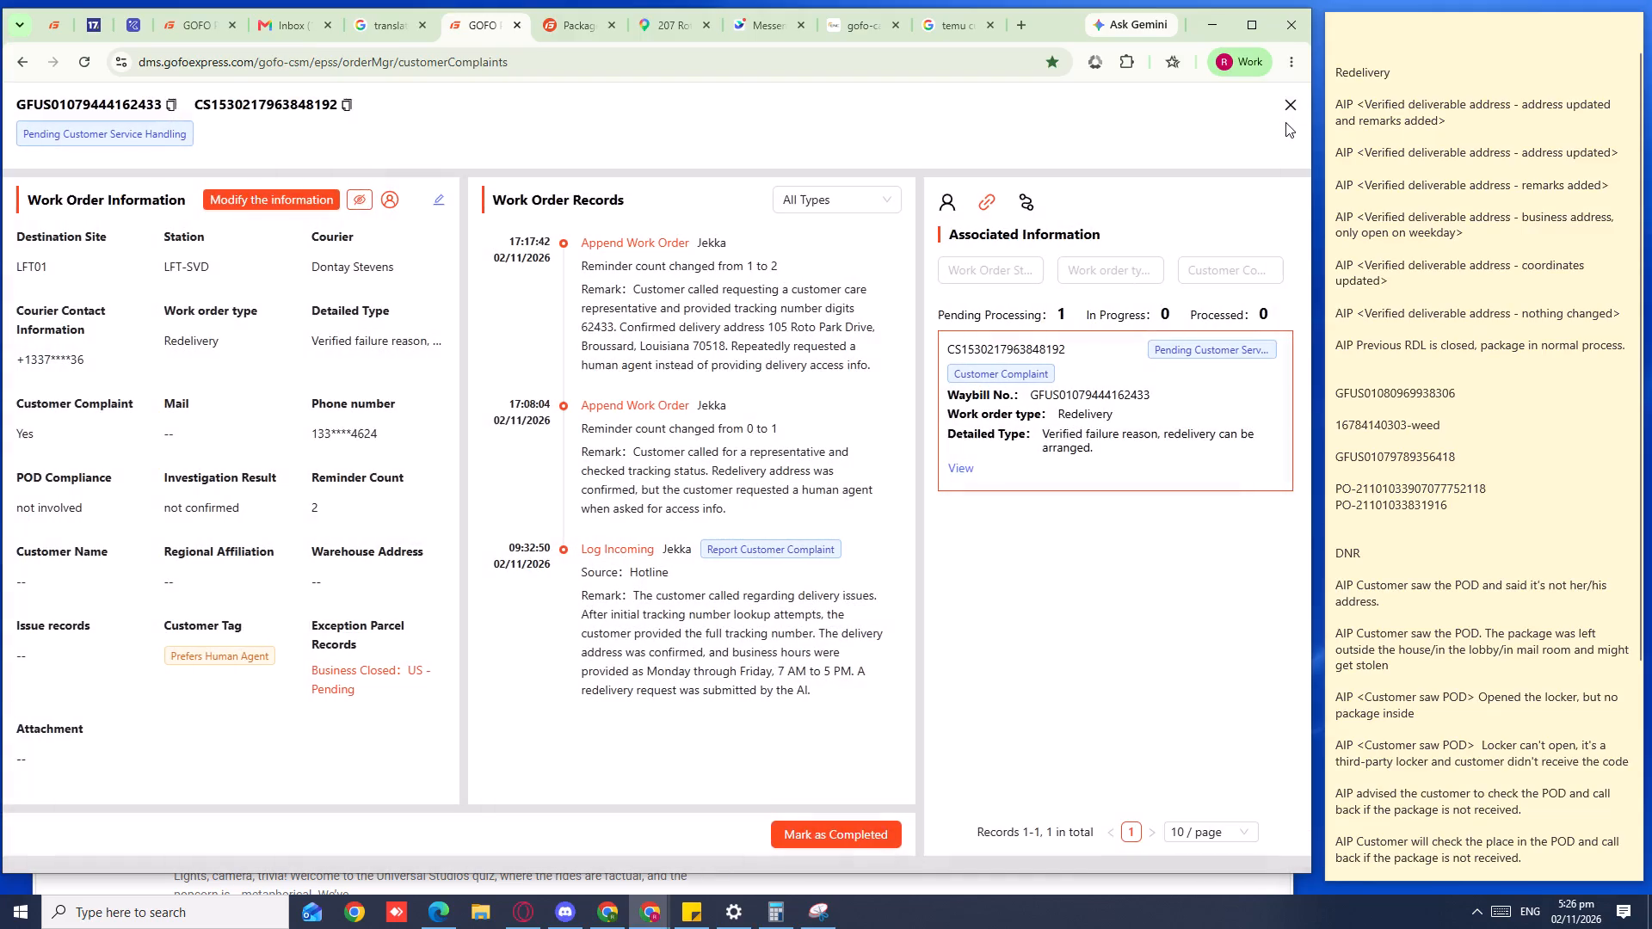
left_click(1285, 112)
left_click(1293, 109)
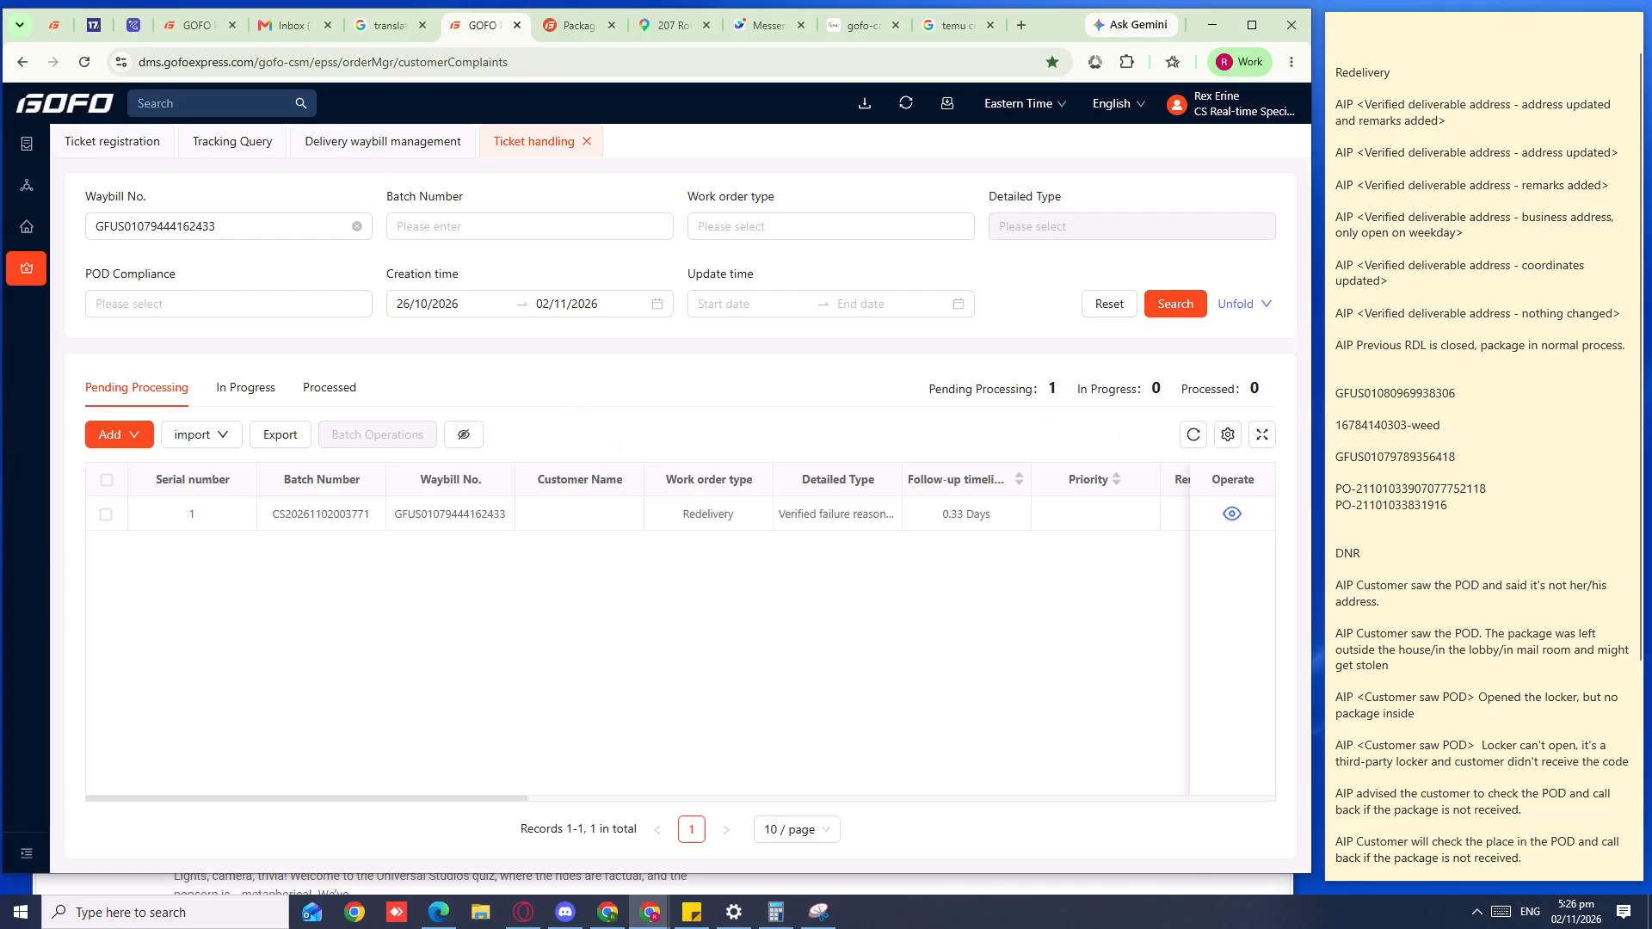
left_click(354, 150)
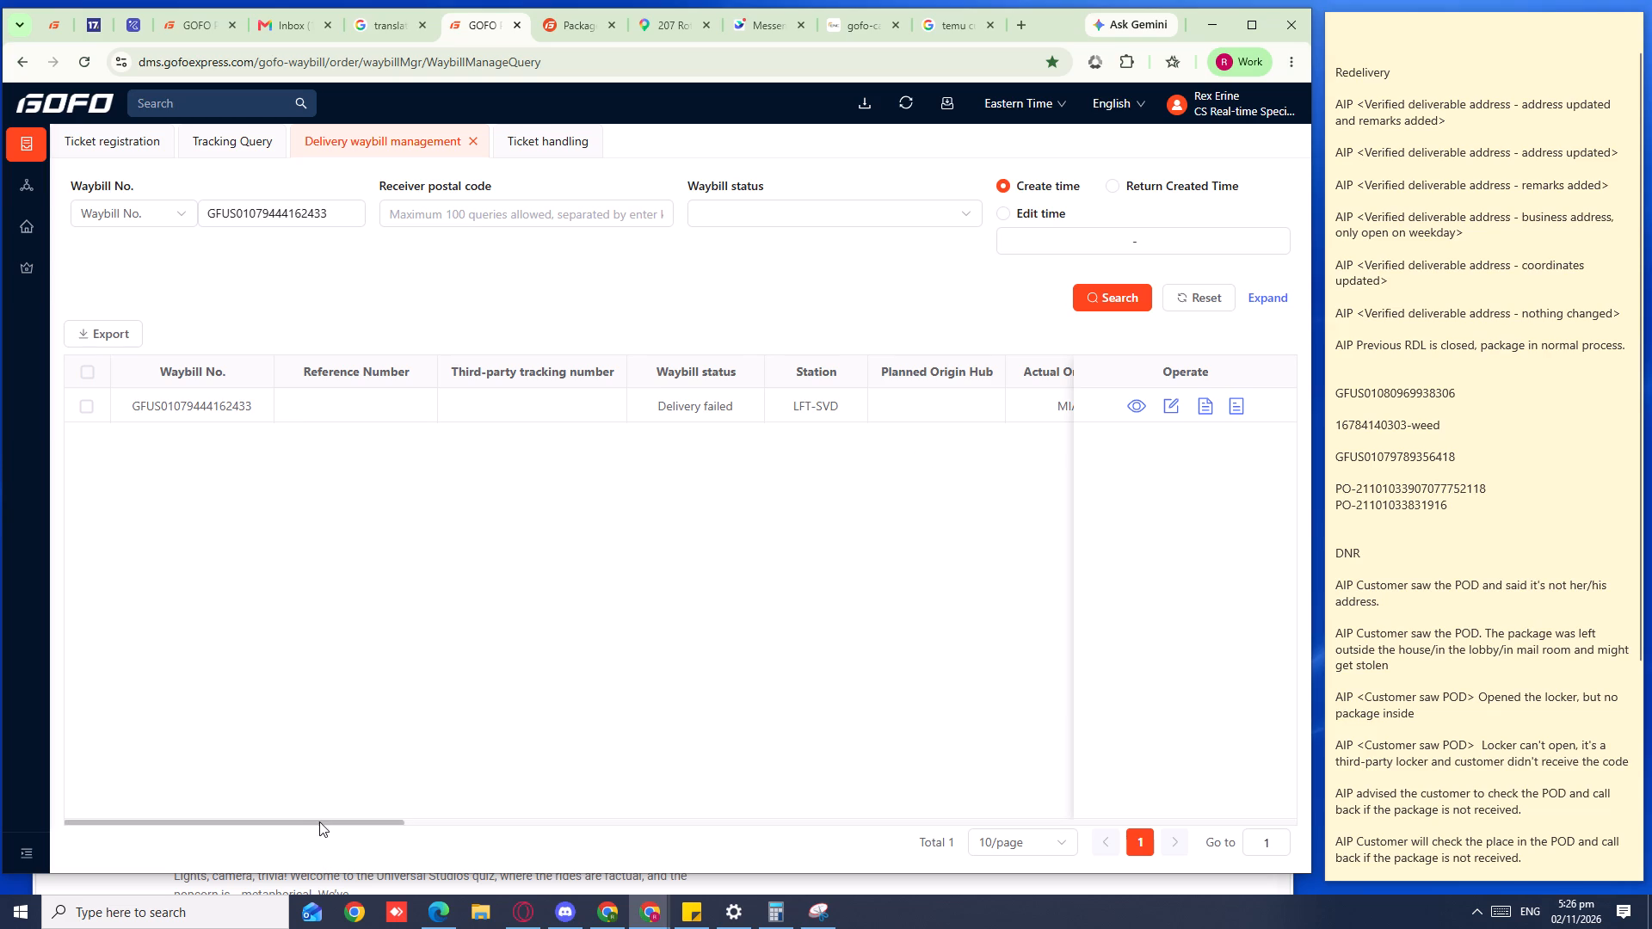
left_click_drag(321, 821, 525, 815)
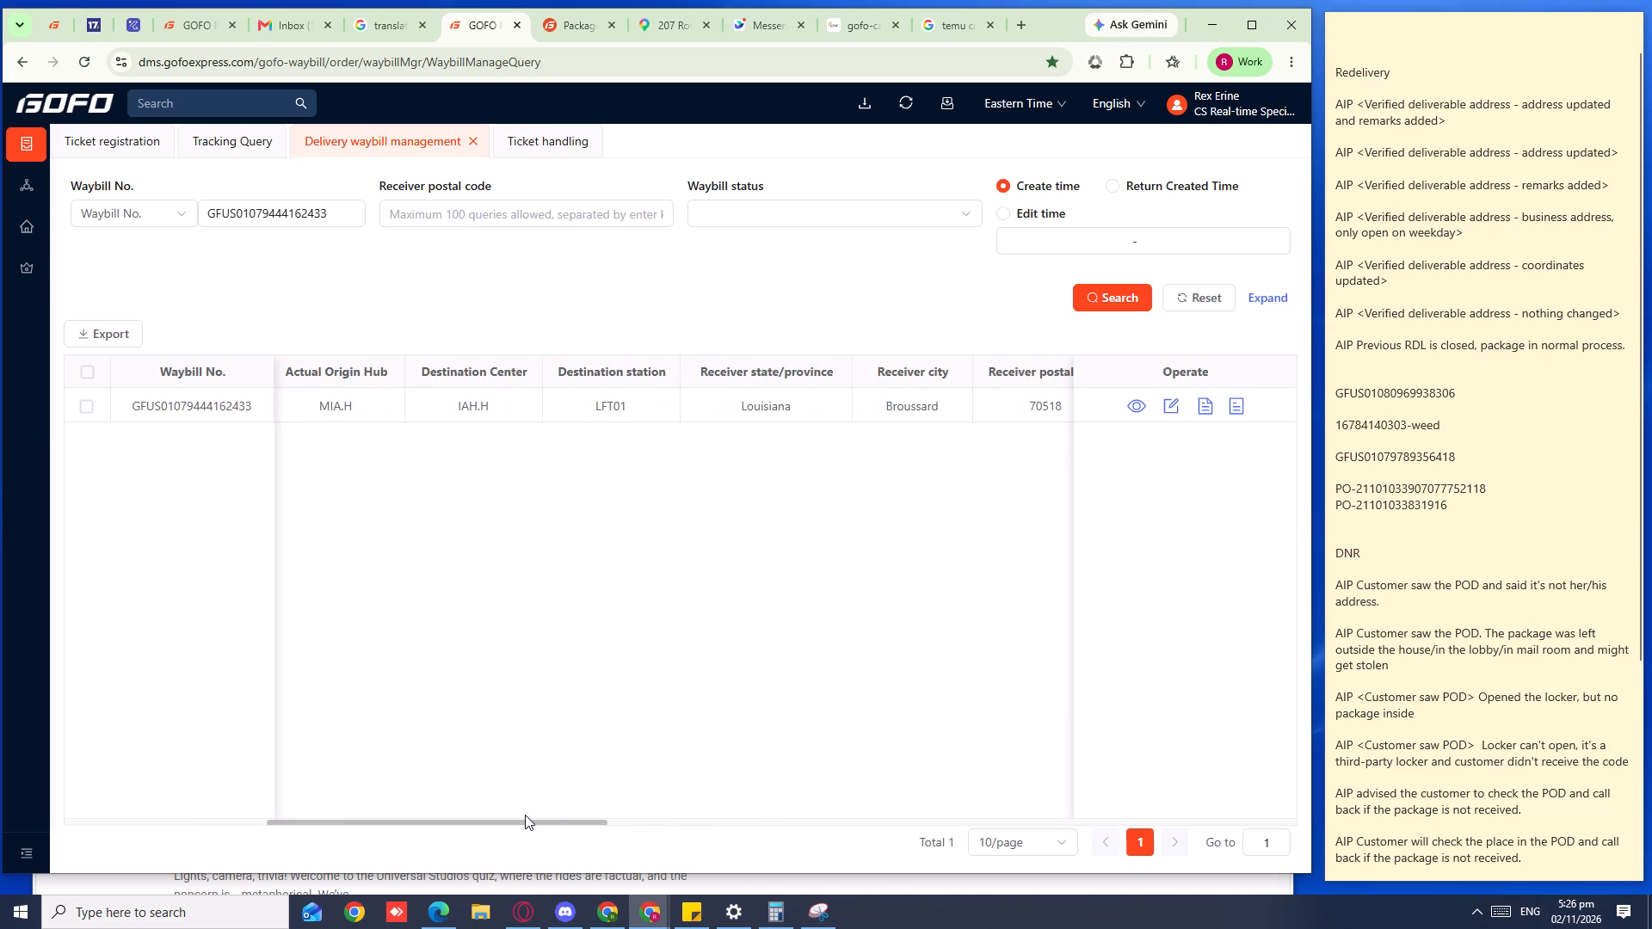
left_click_drag(525, 815, 306, 785)
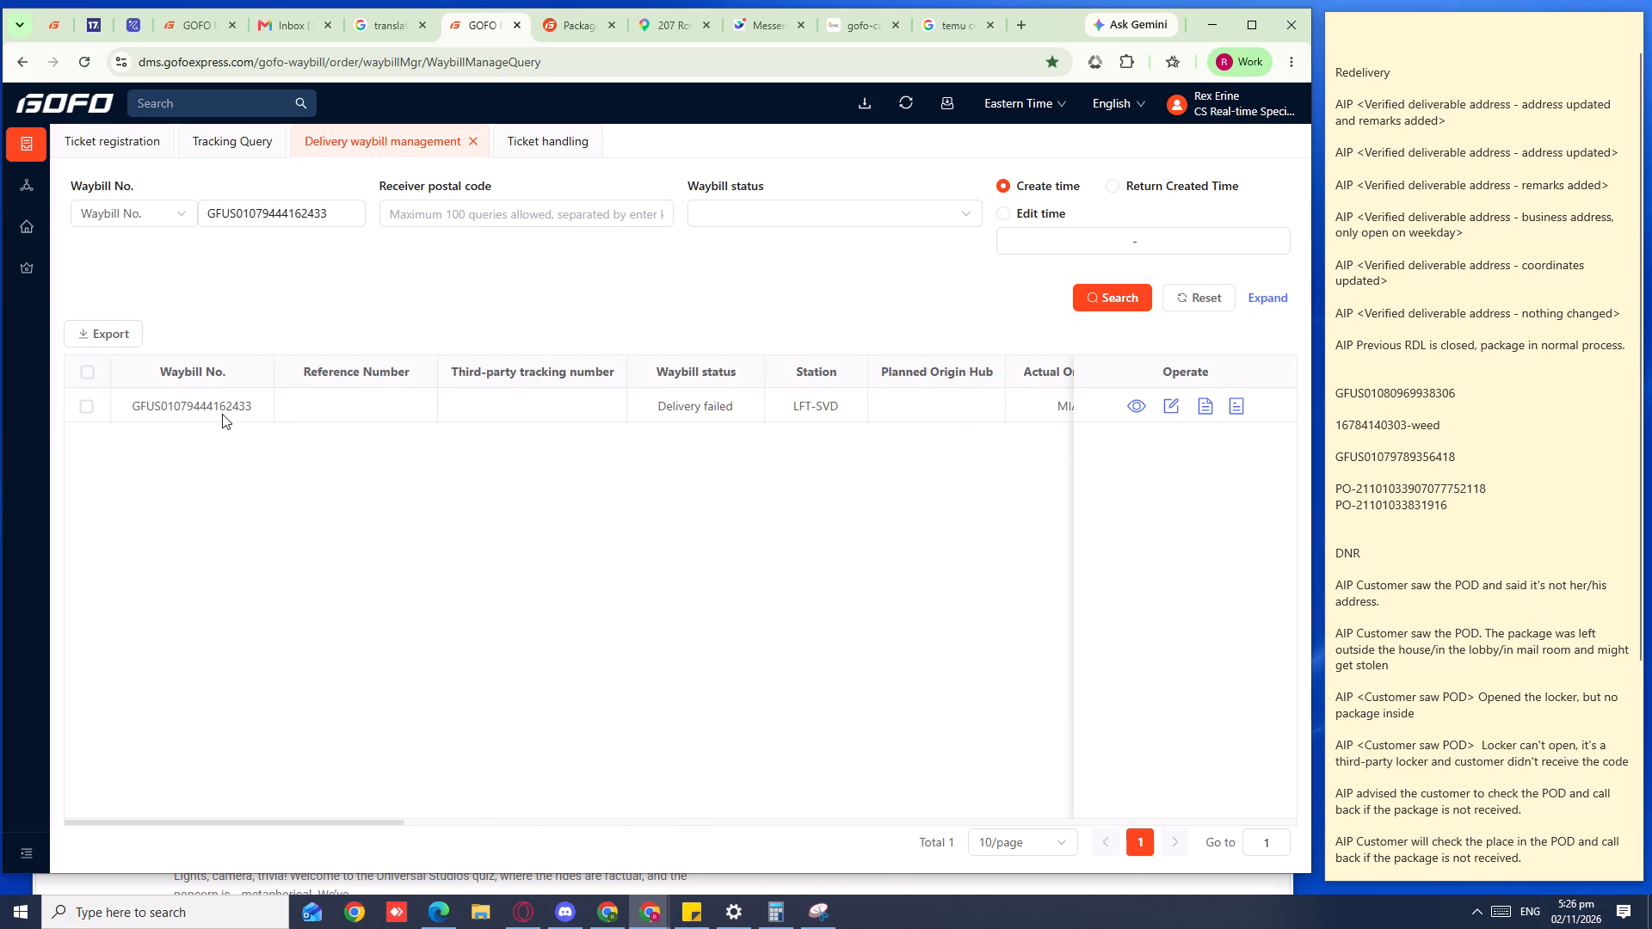
triple_click(218, 405)
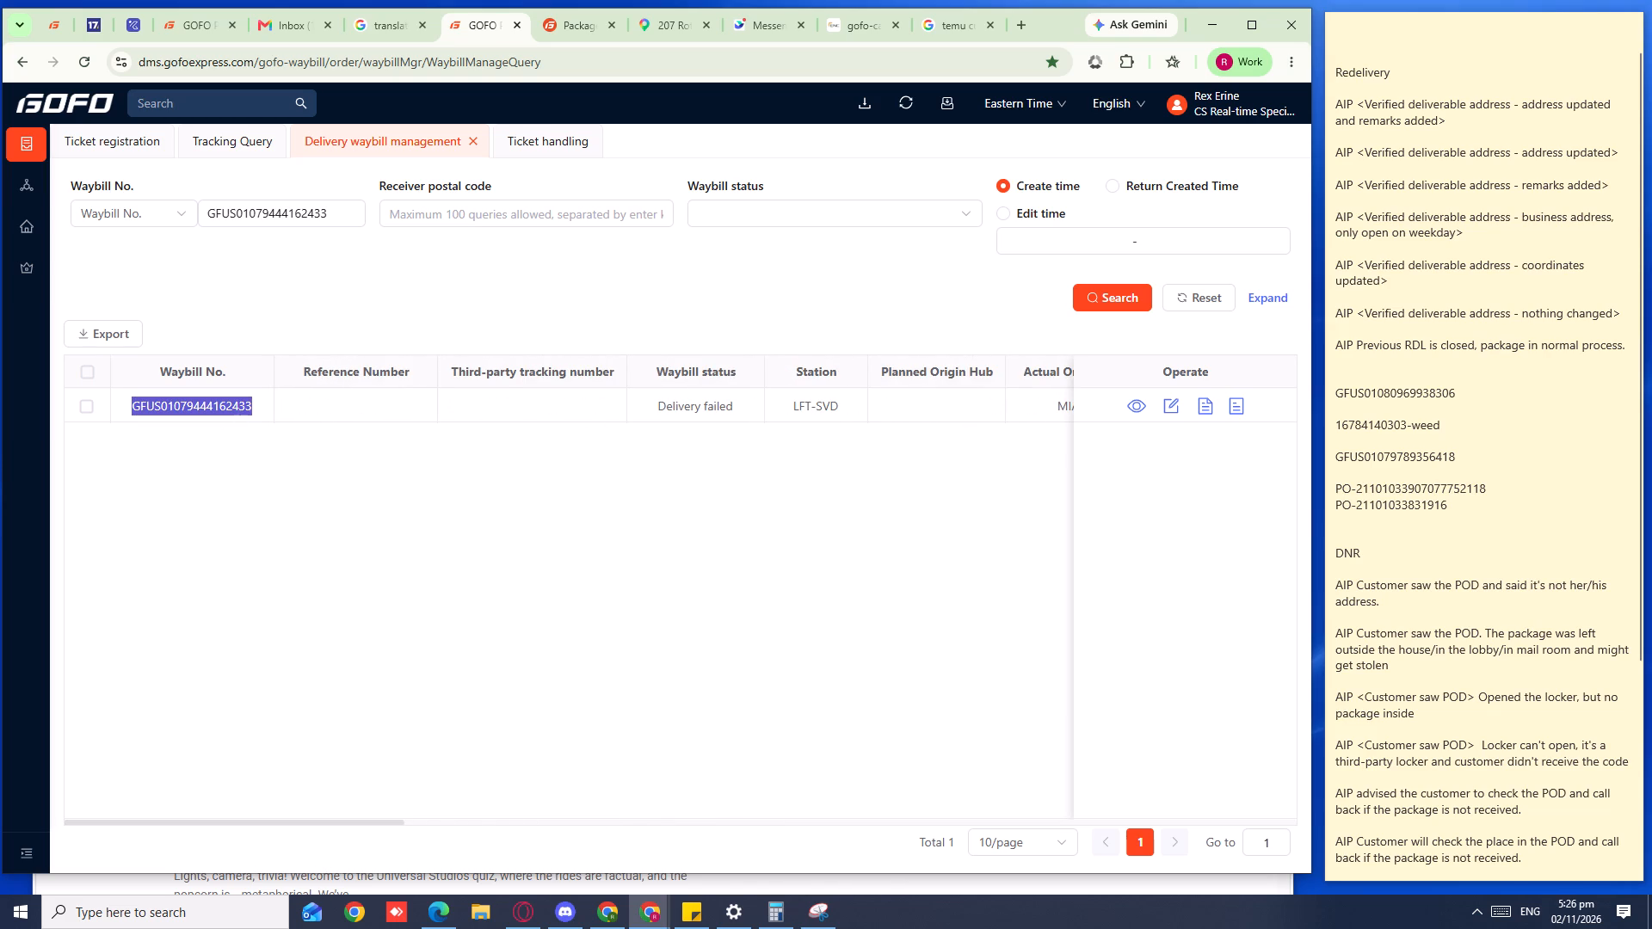
key("ctrl+c")
left_click(1417, 34)
left_click(1397, 44)
key("ctrl+v")
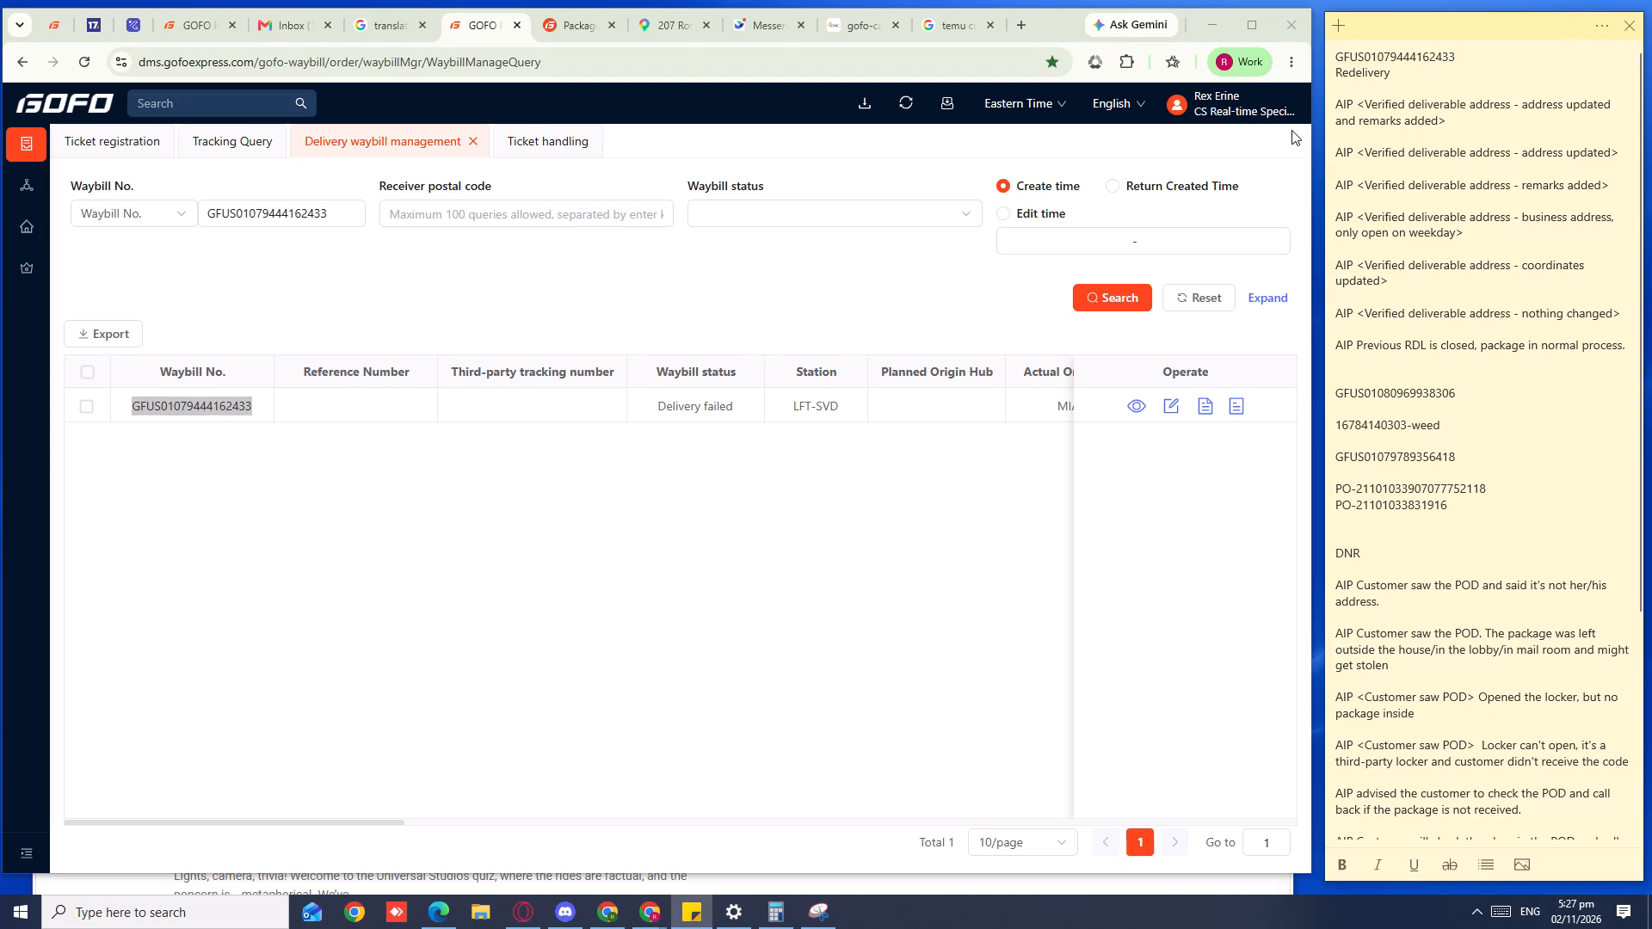
key("Return")
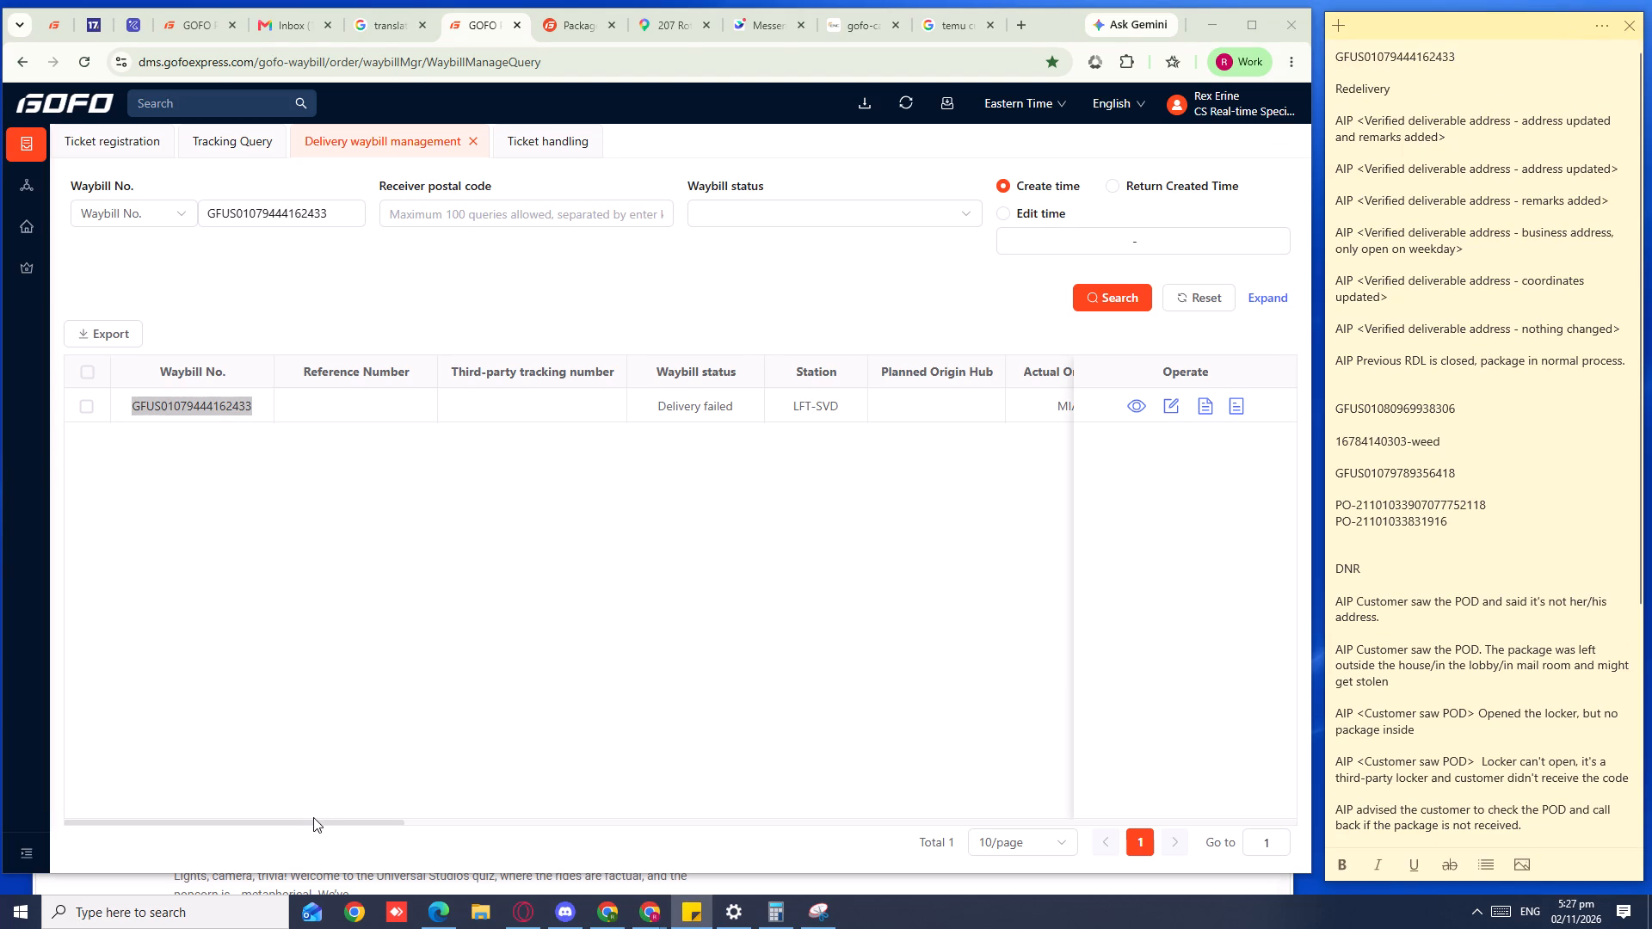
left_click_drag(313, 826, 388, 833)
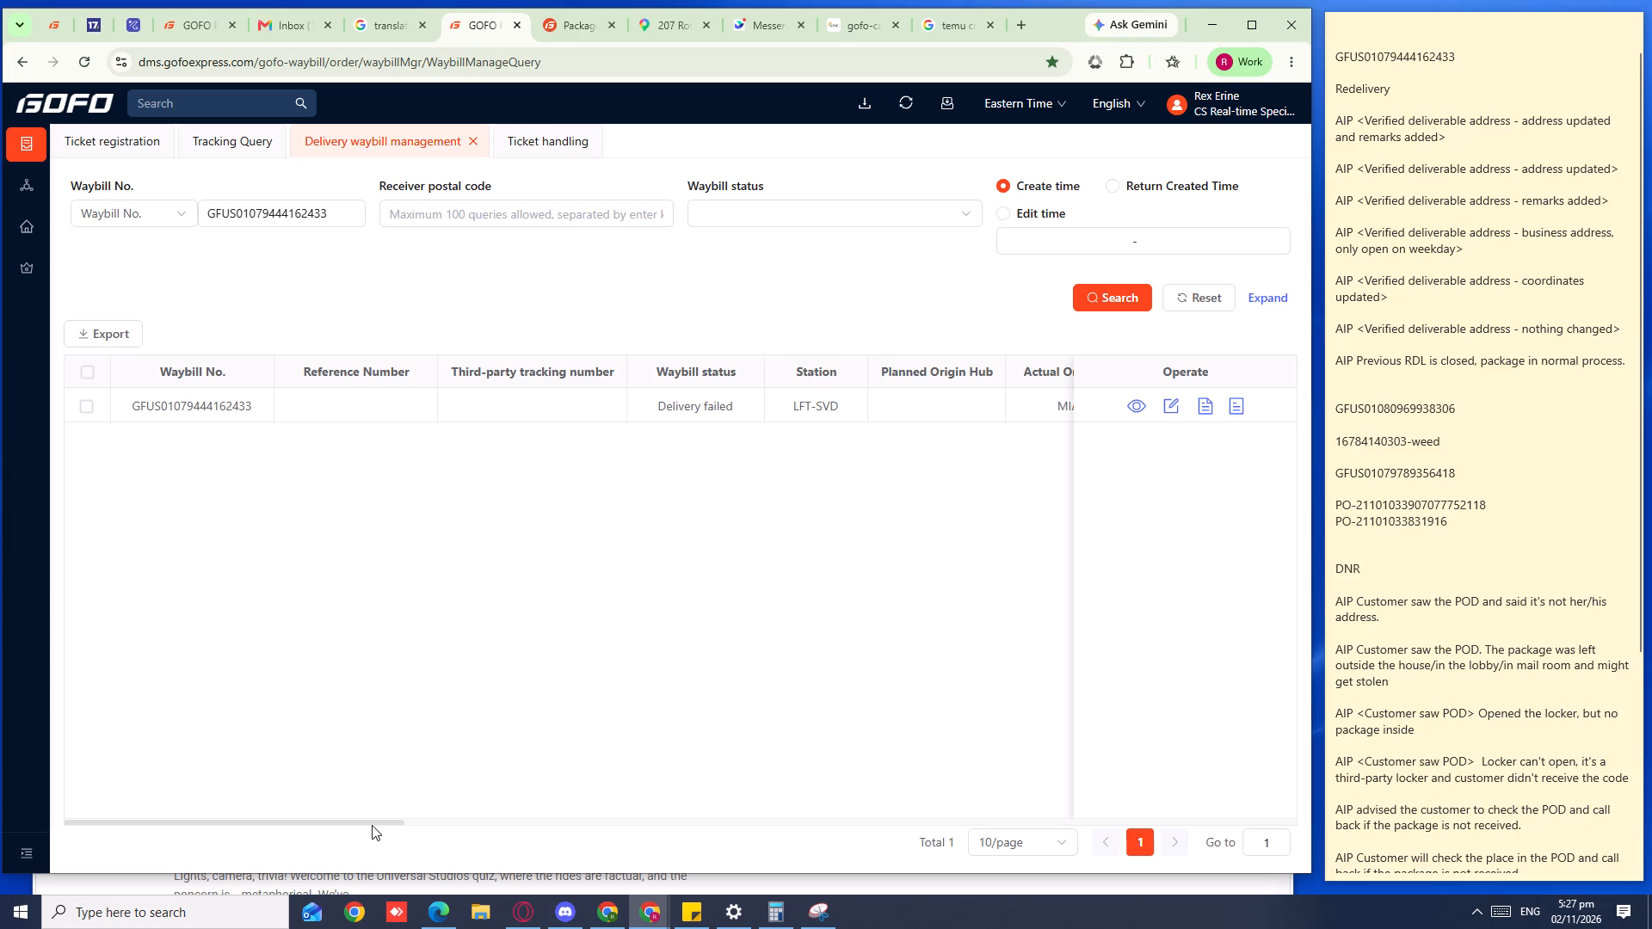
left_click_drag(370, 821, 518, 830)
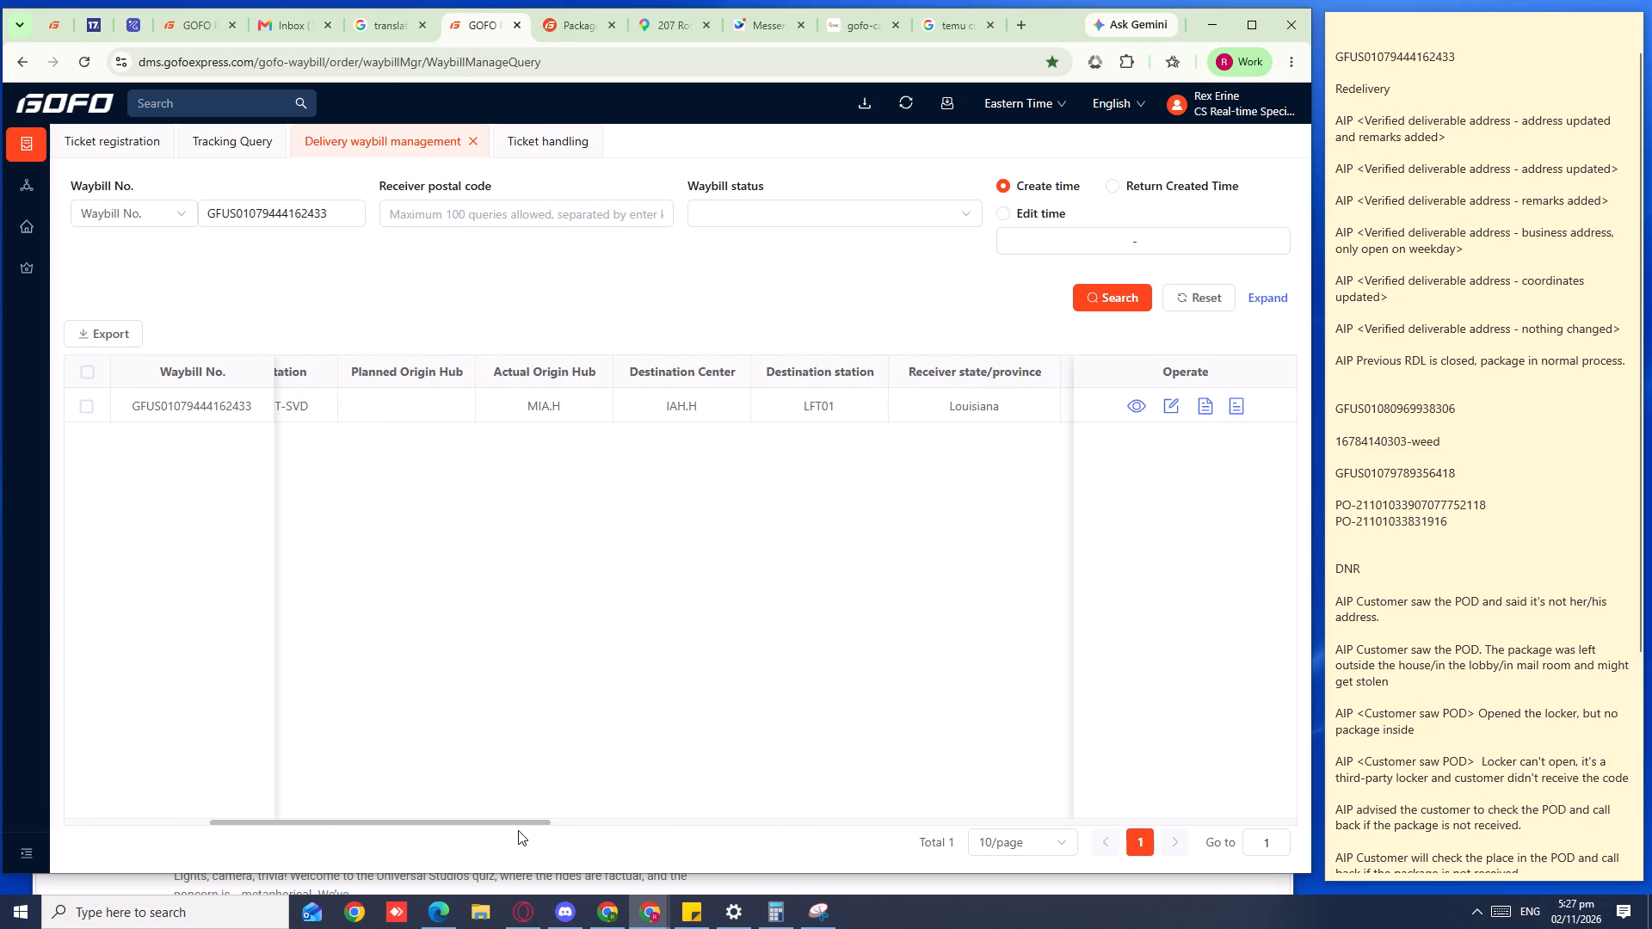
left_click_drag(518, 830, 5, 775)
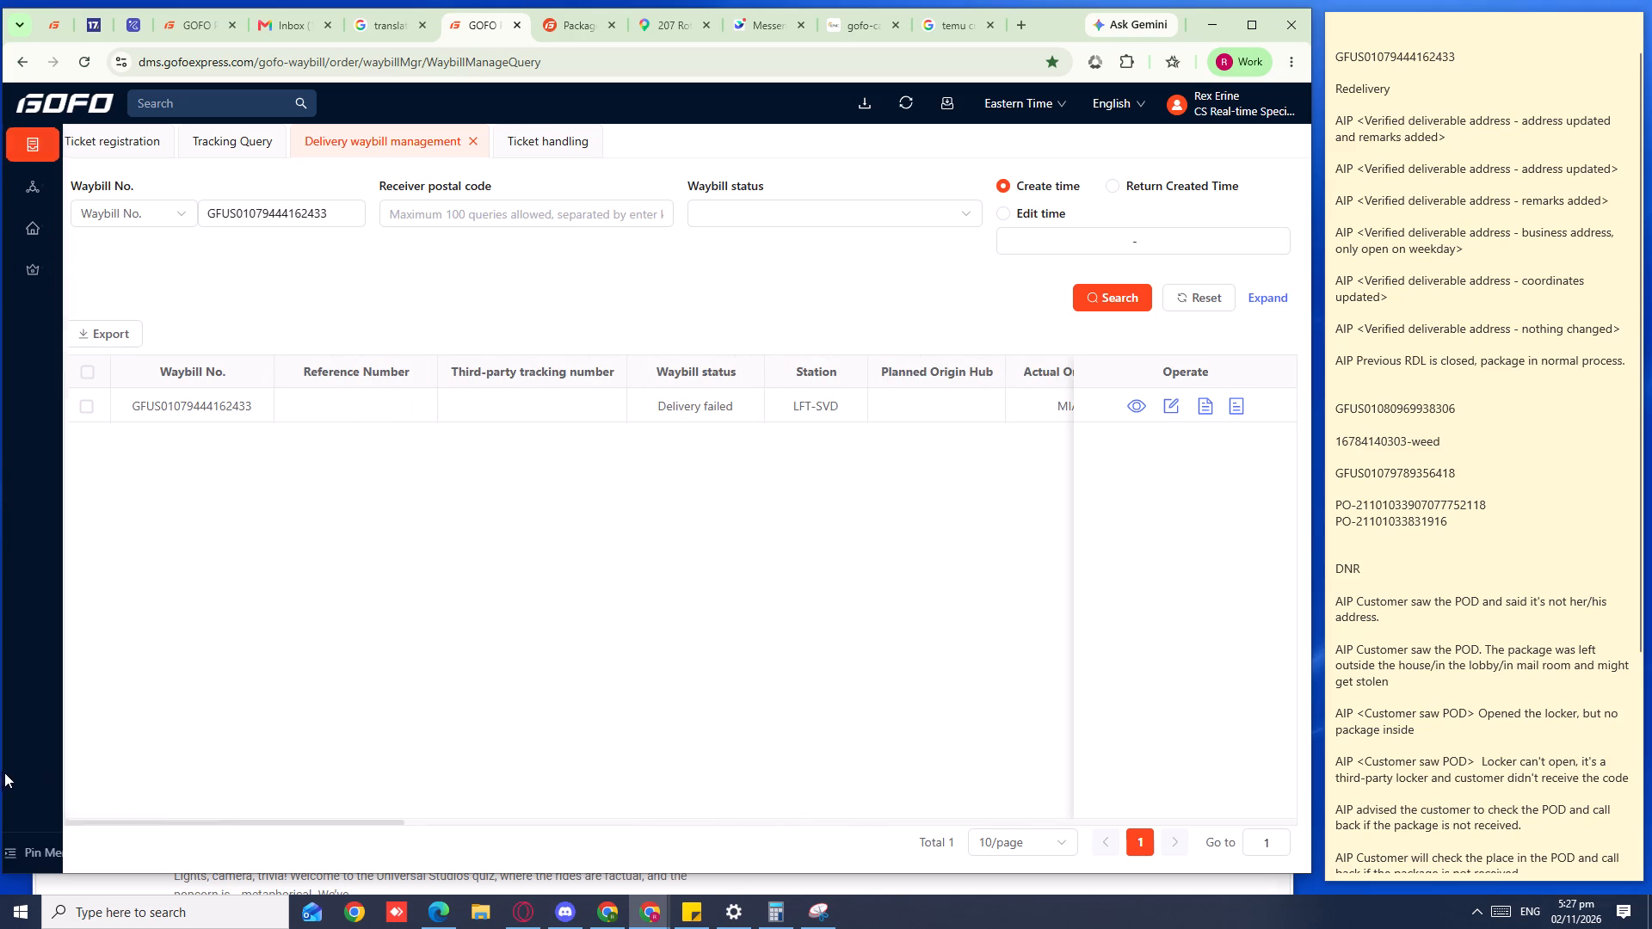
Clear the waybill number from the delivery waybill search filter.
left_click(355, 209)
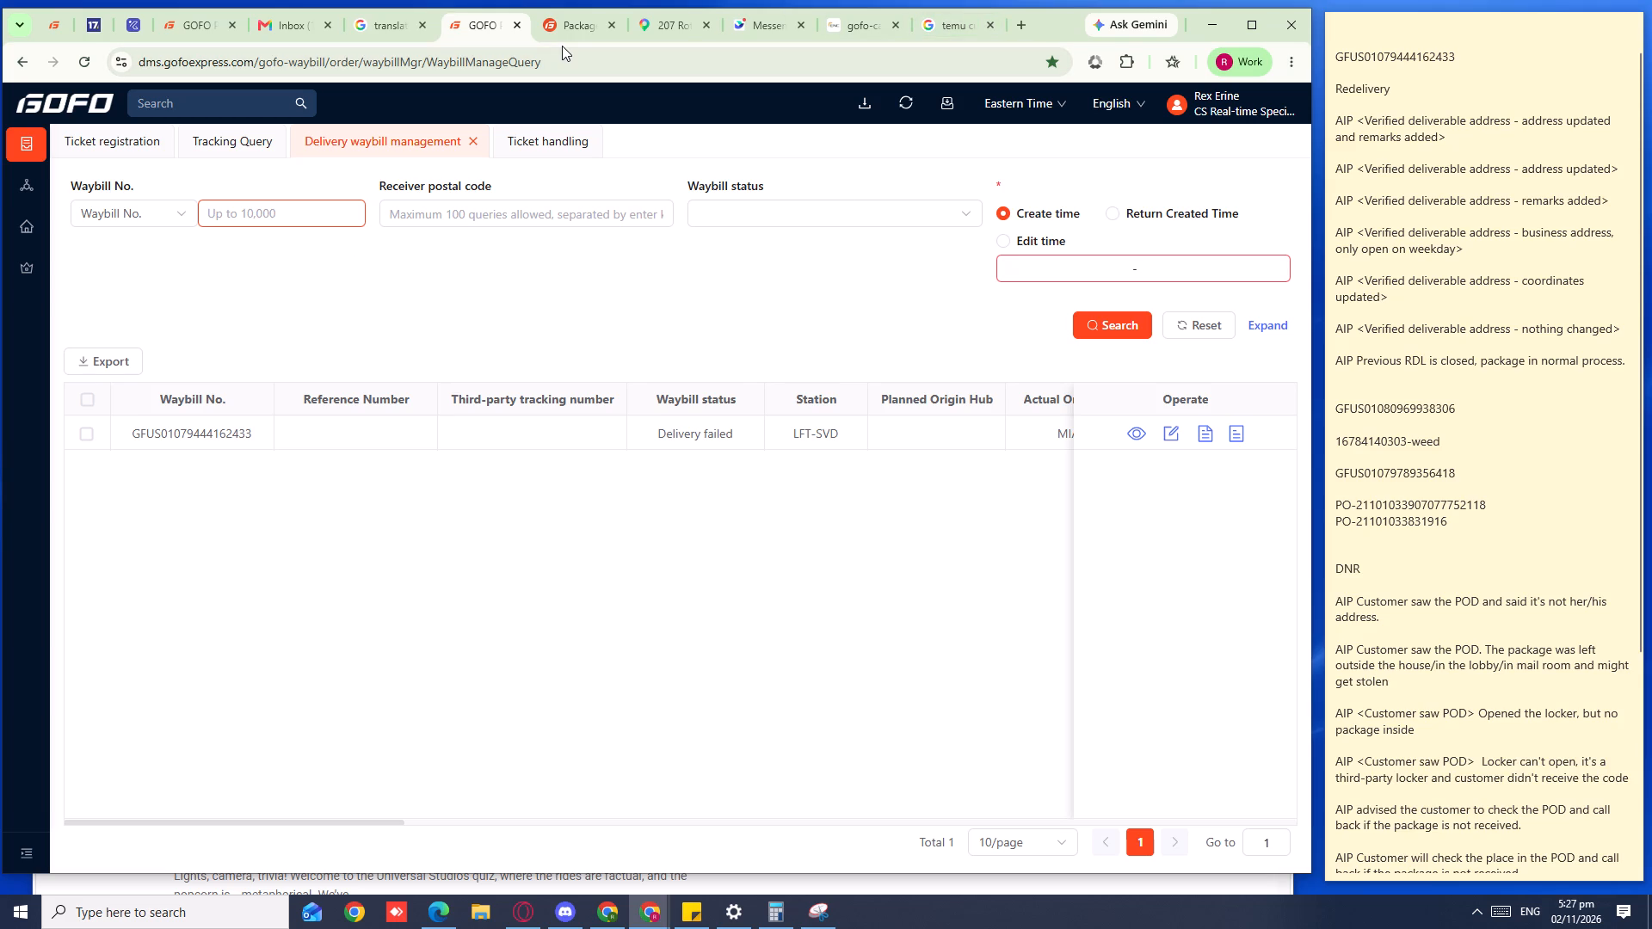
Return to the call center's Queue Panel to check the waiting and active calls.
left_click(844, 40)
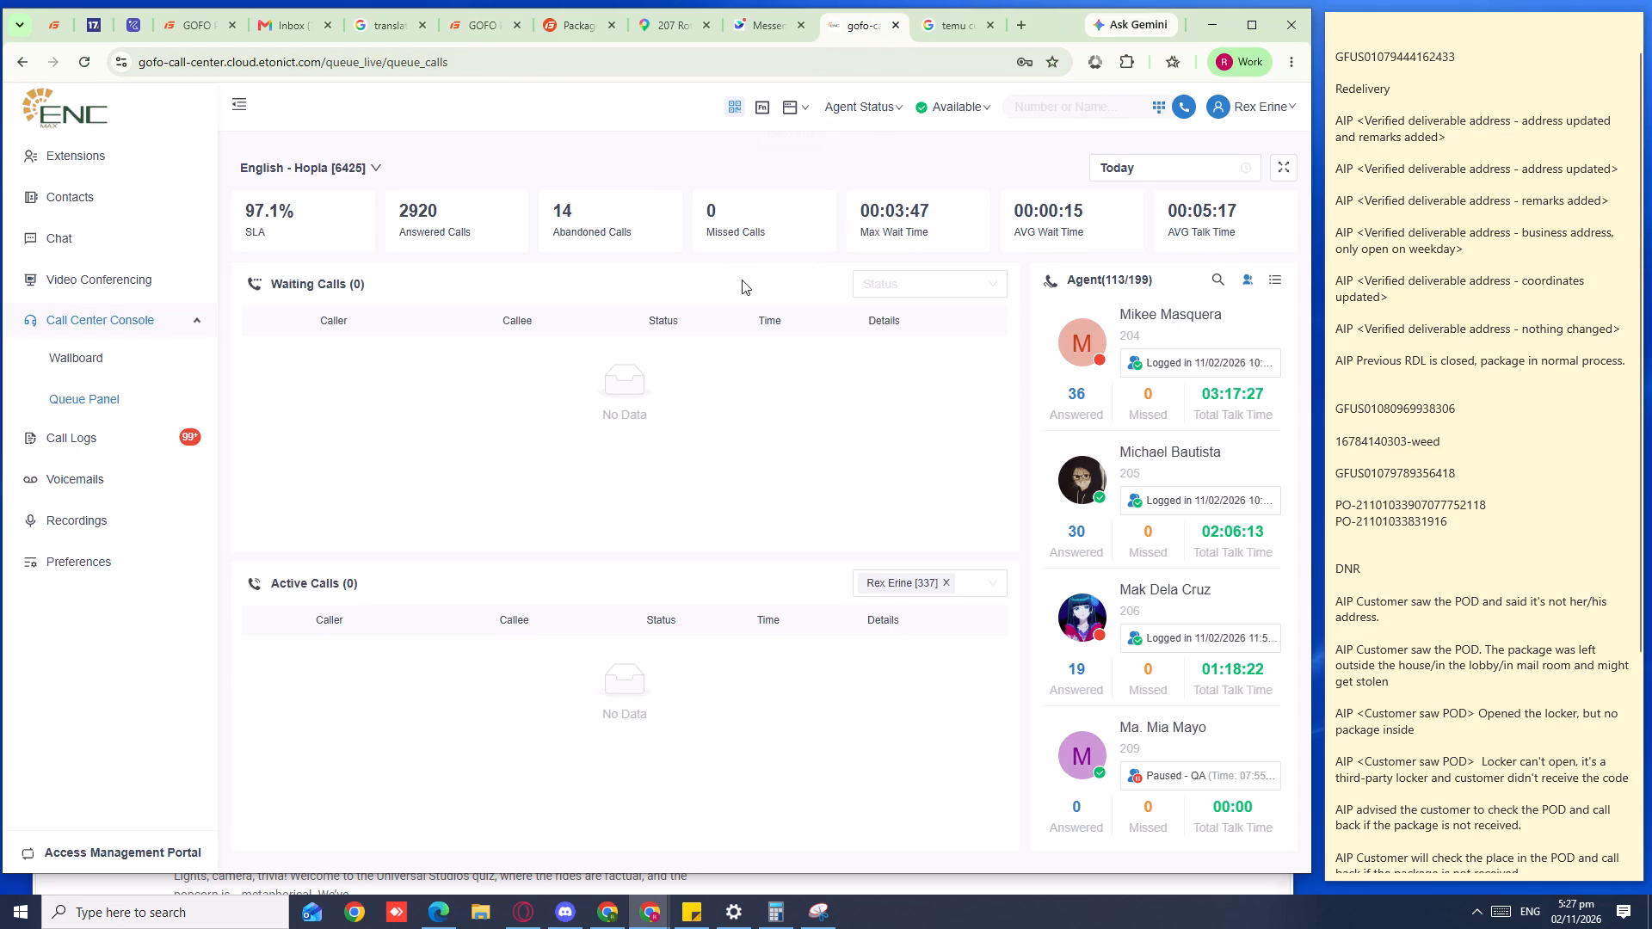
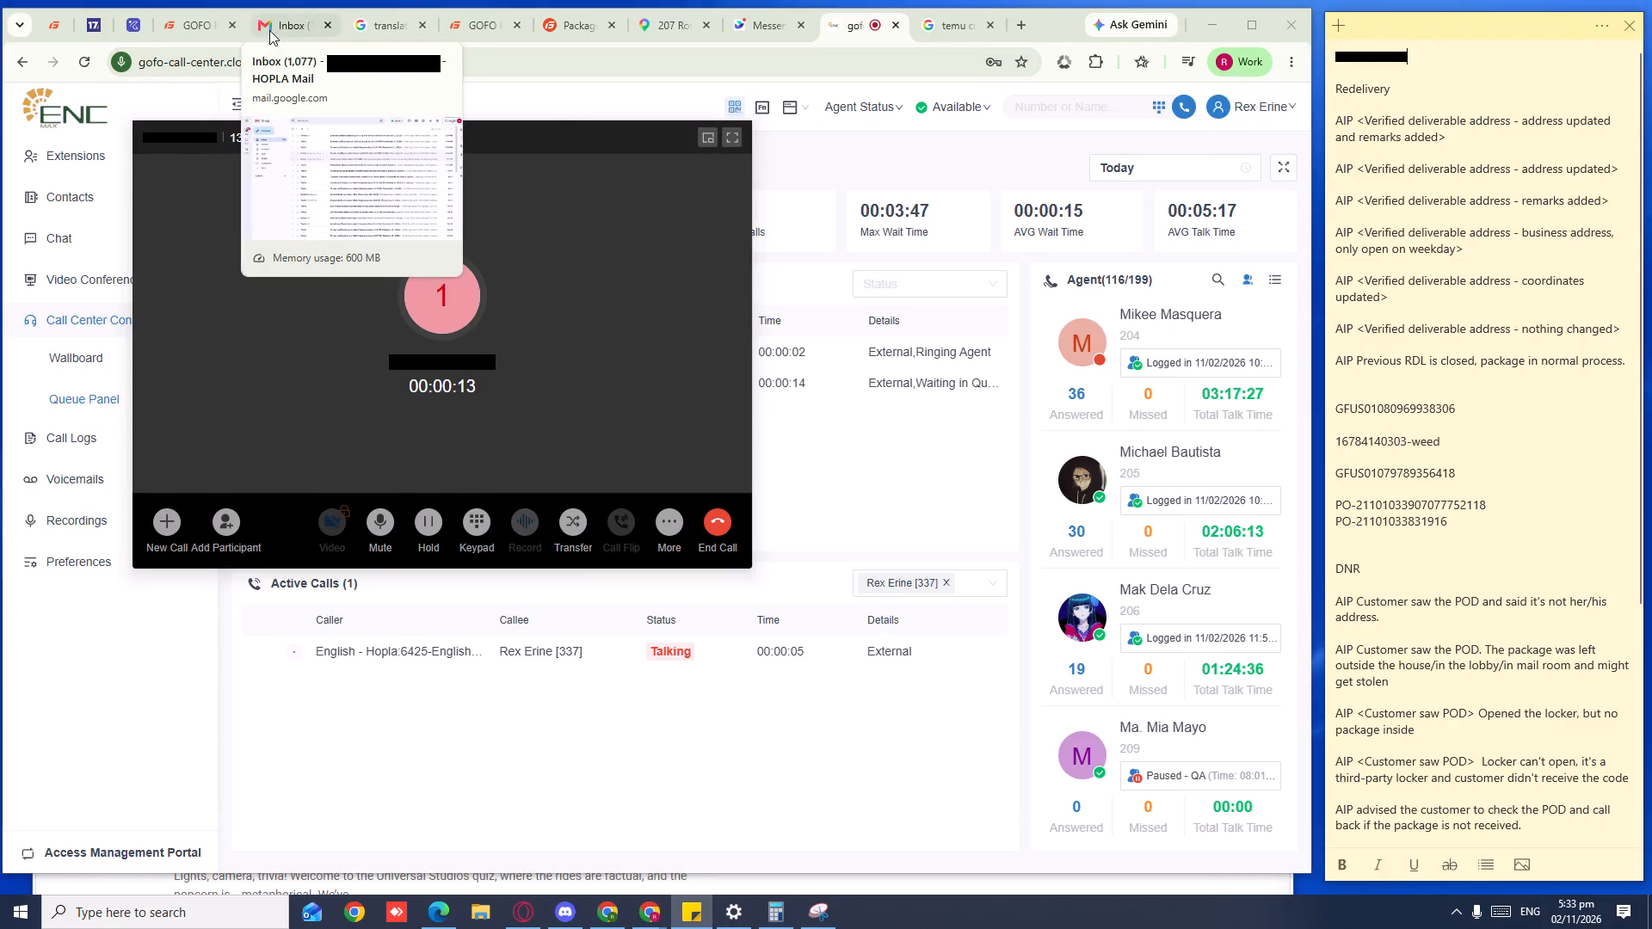
Switch from the call center's Queue Panel to the GOFO delivery waybill management page during the active call.
left_click(463, 34)
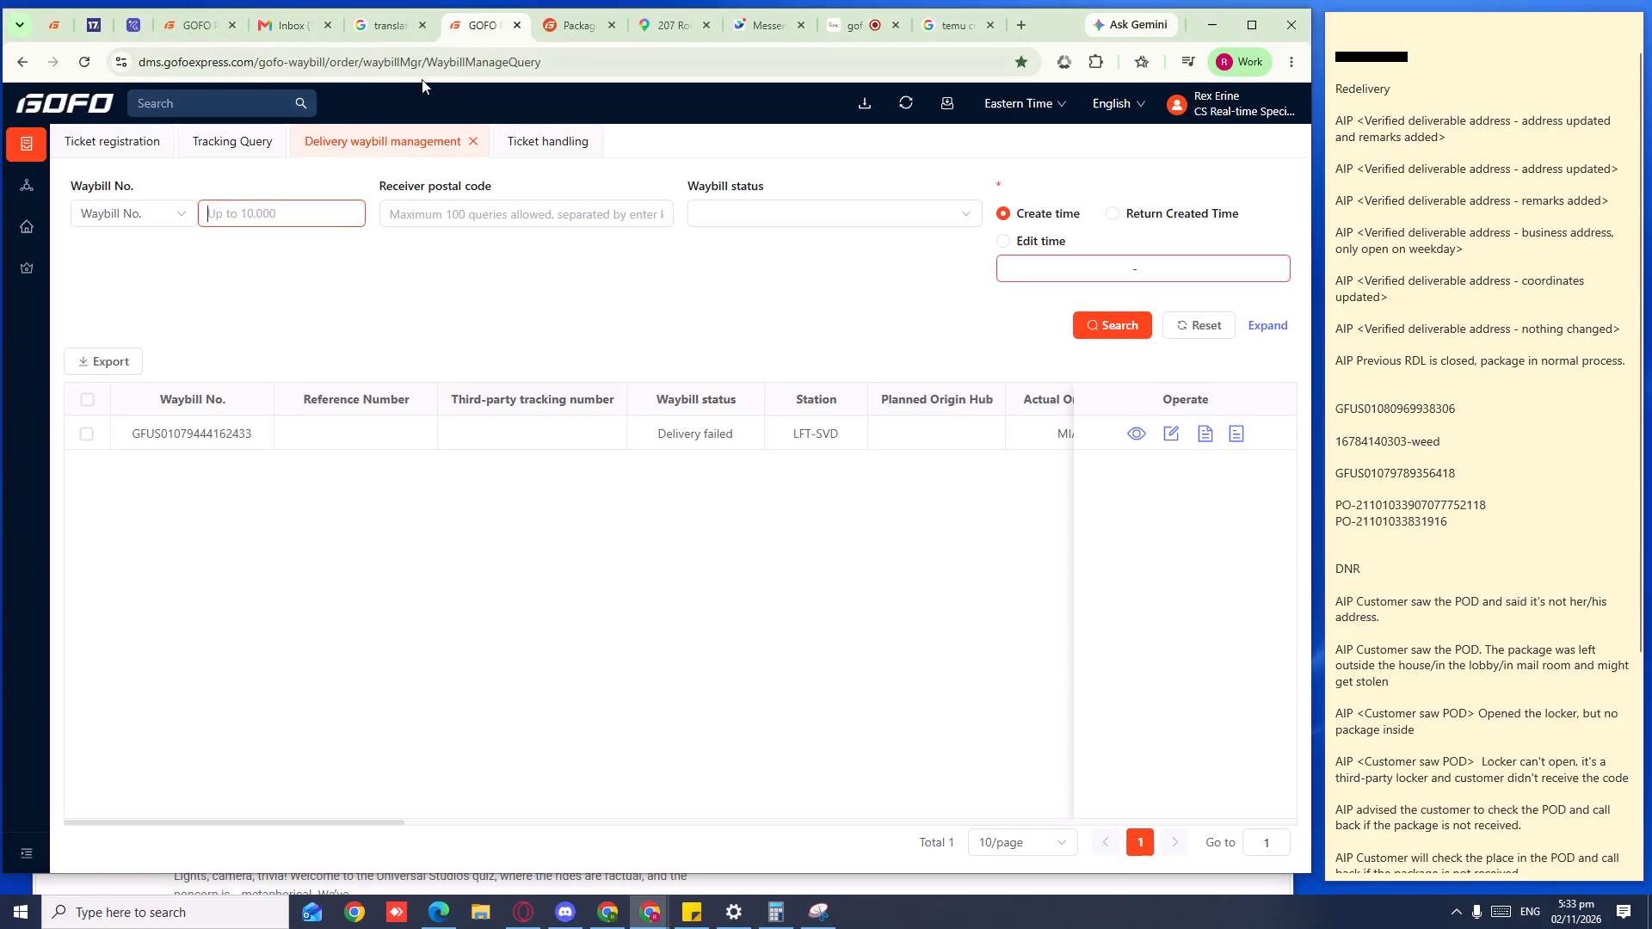
Search the Phone Record Lookup in Ticket registration for the new caller's copied phone number.
left_click(156, 153)
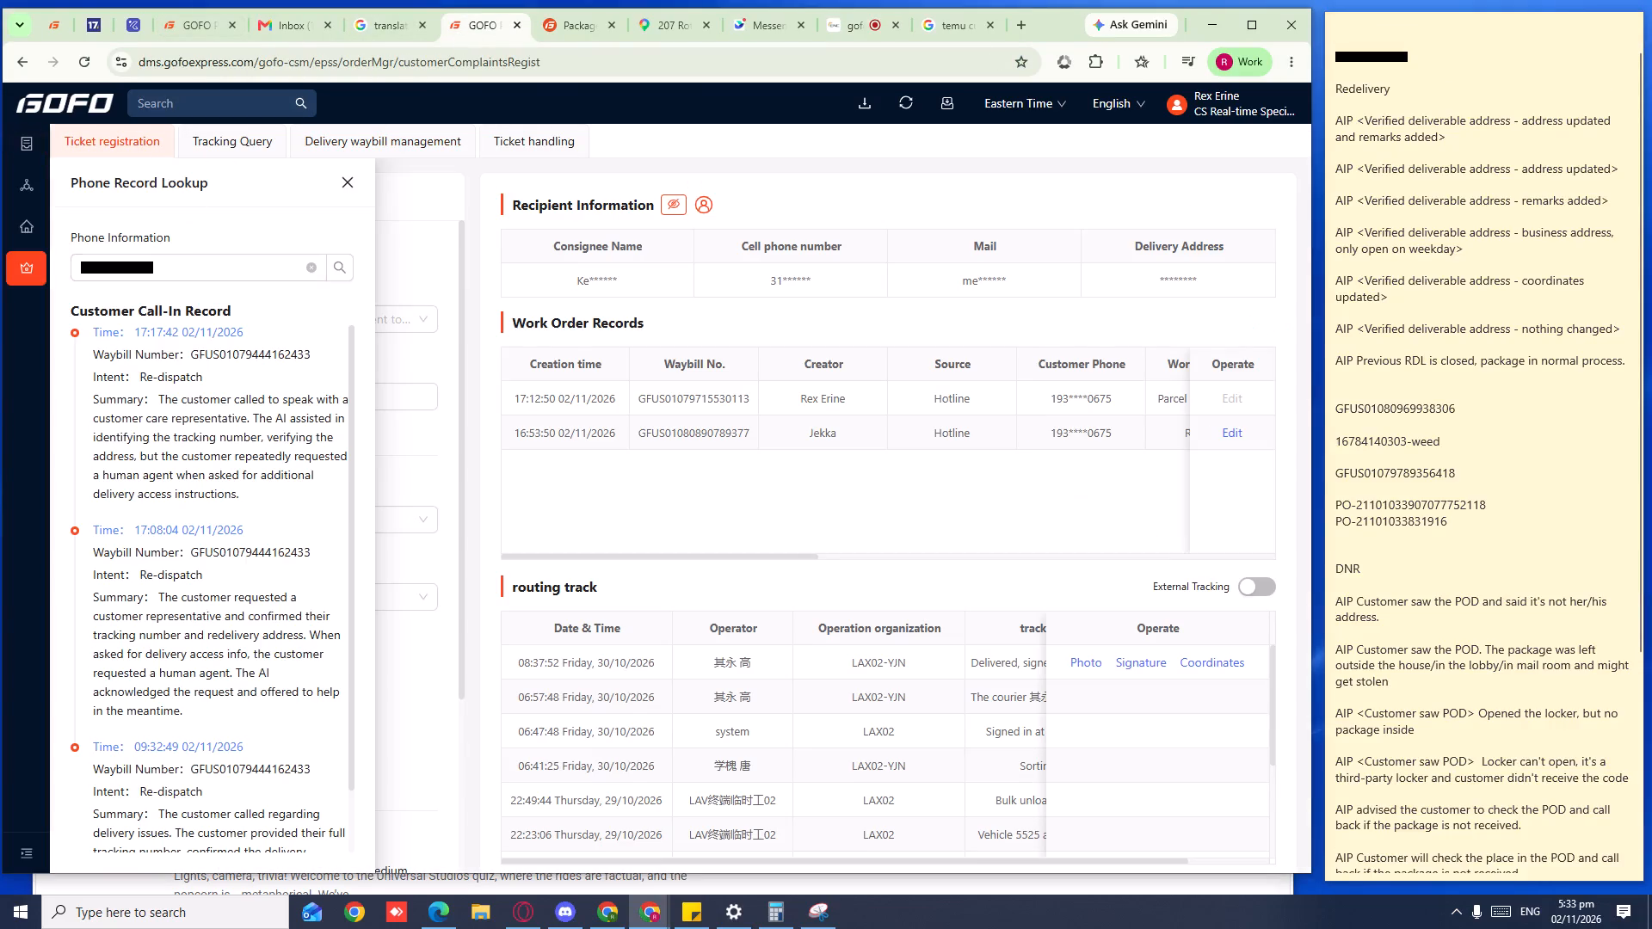
left_click(310, 274)
key("ctrl+v")
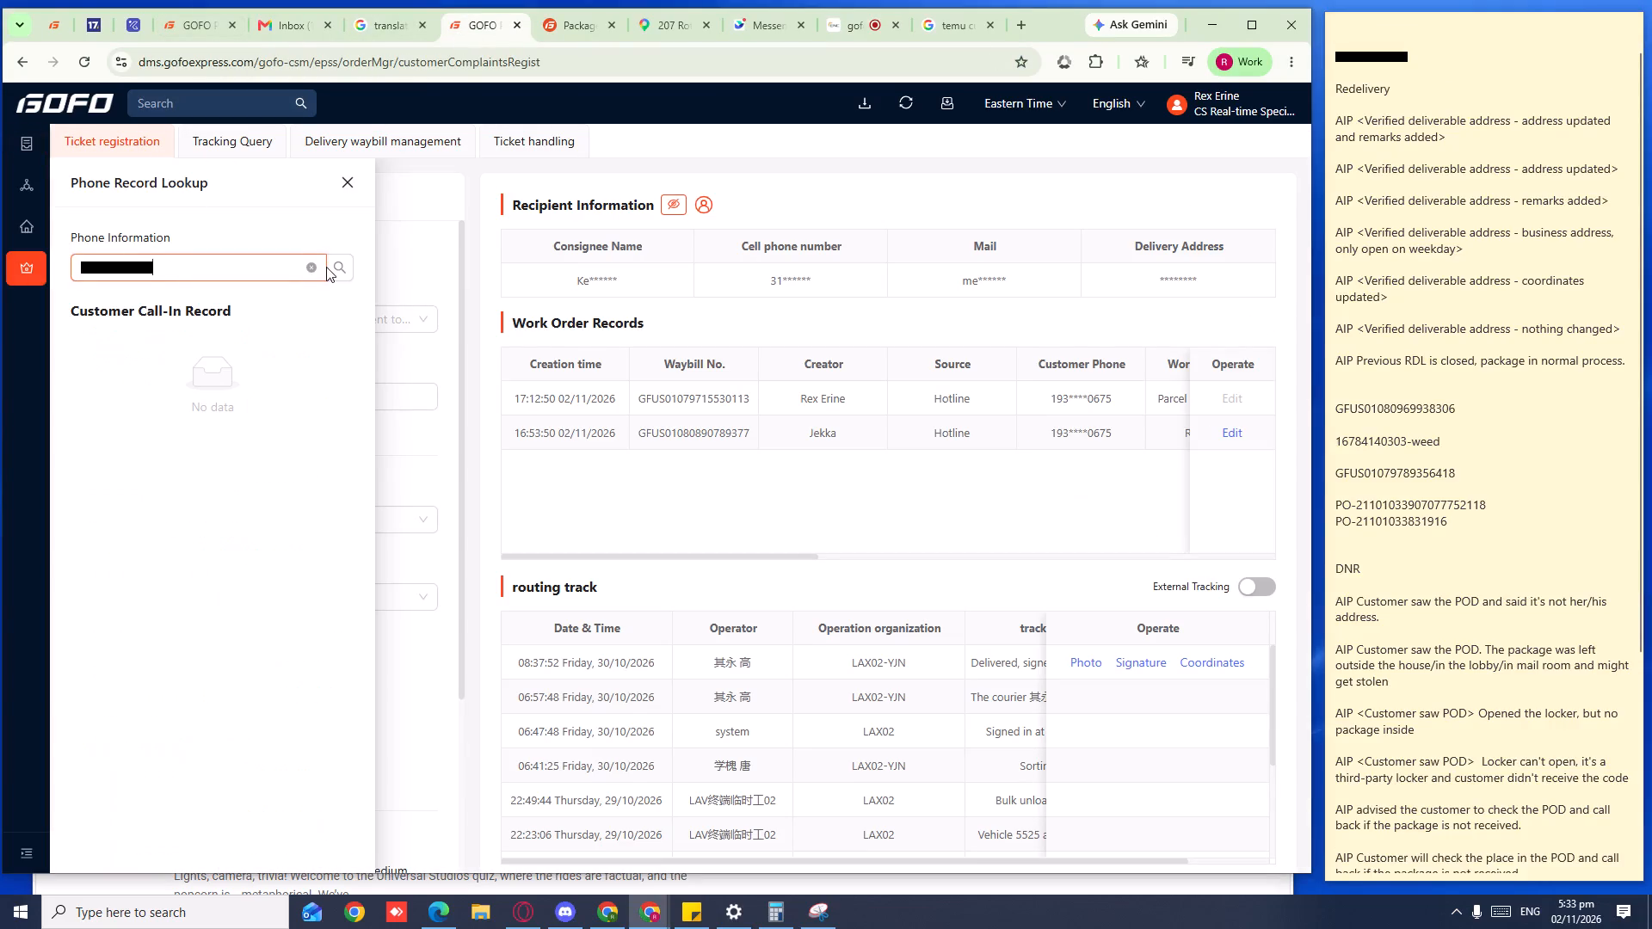
left_click(326, 267)
left_click(338, 268)
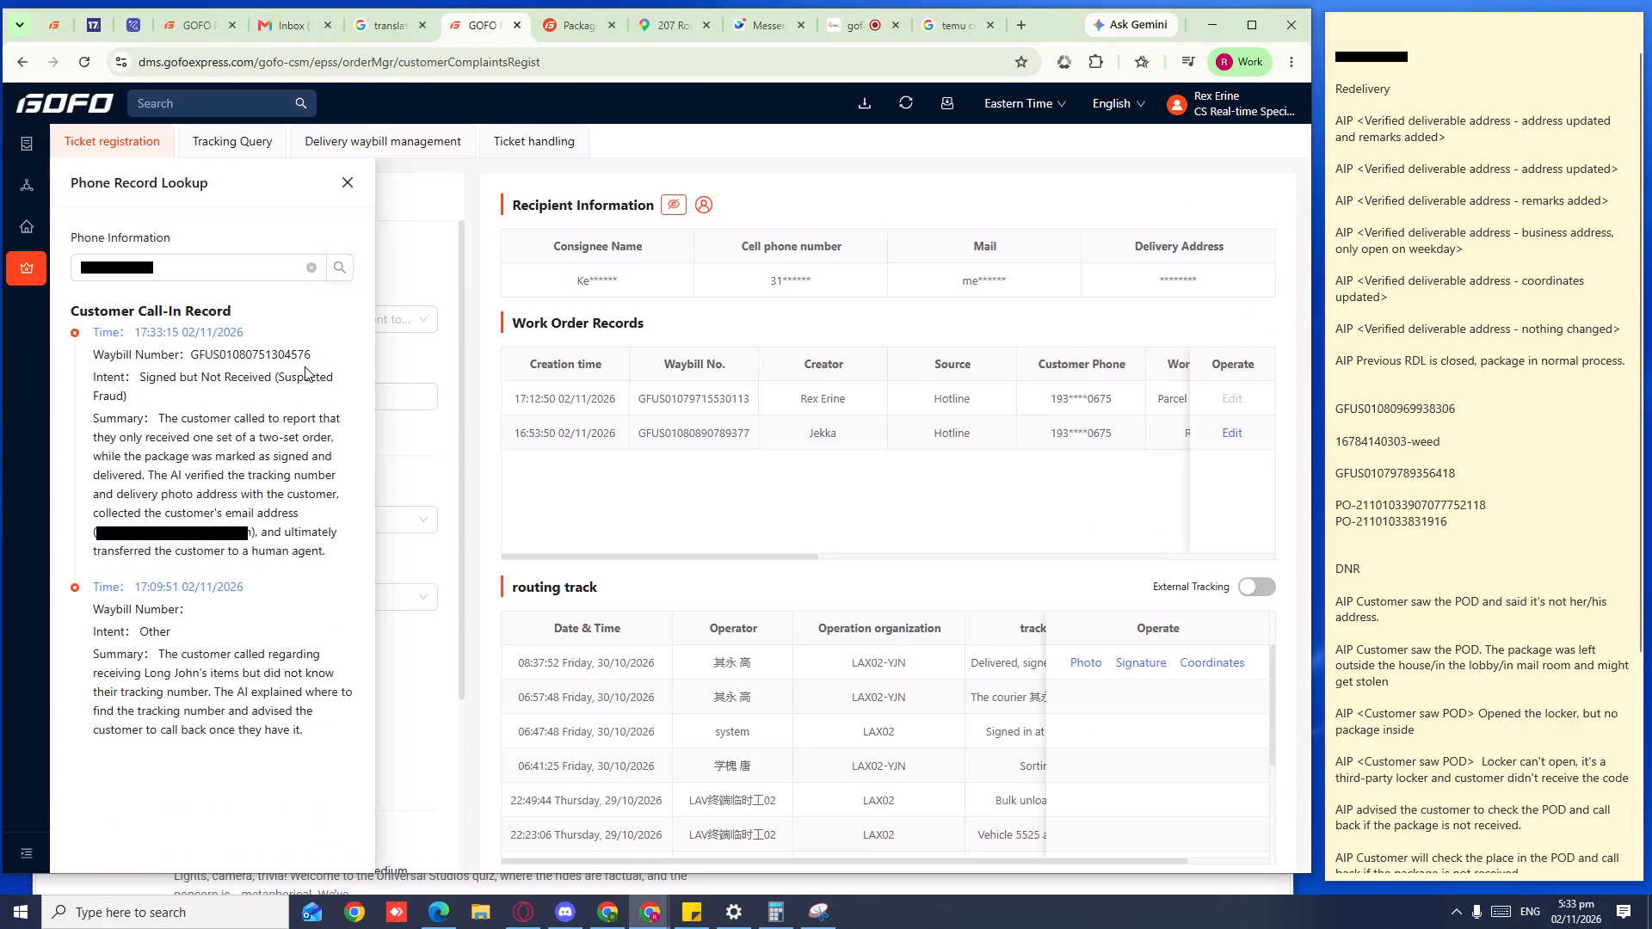
double_click(297, 360)
key("ctrl+c")
key("ctrl+c")
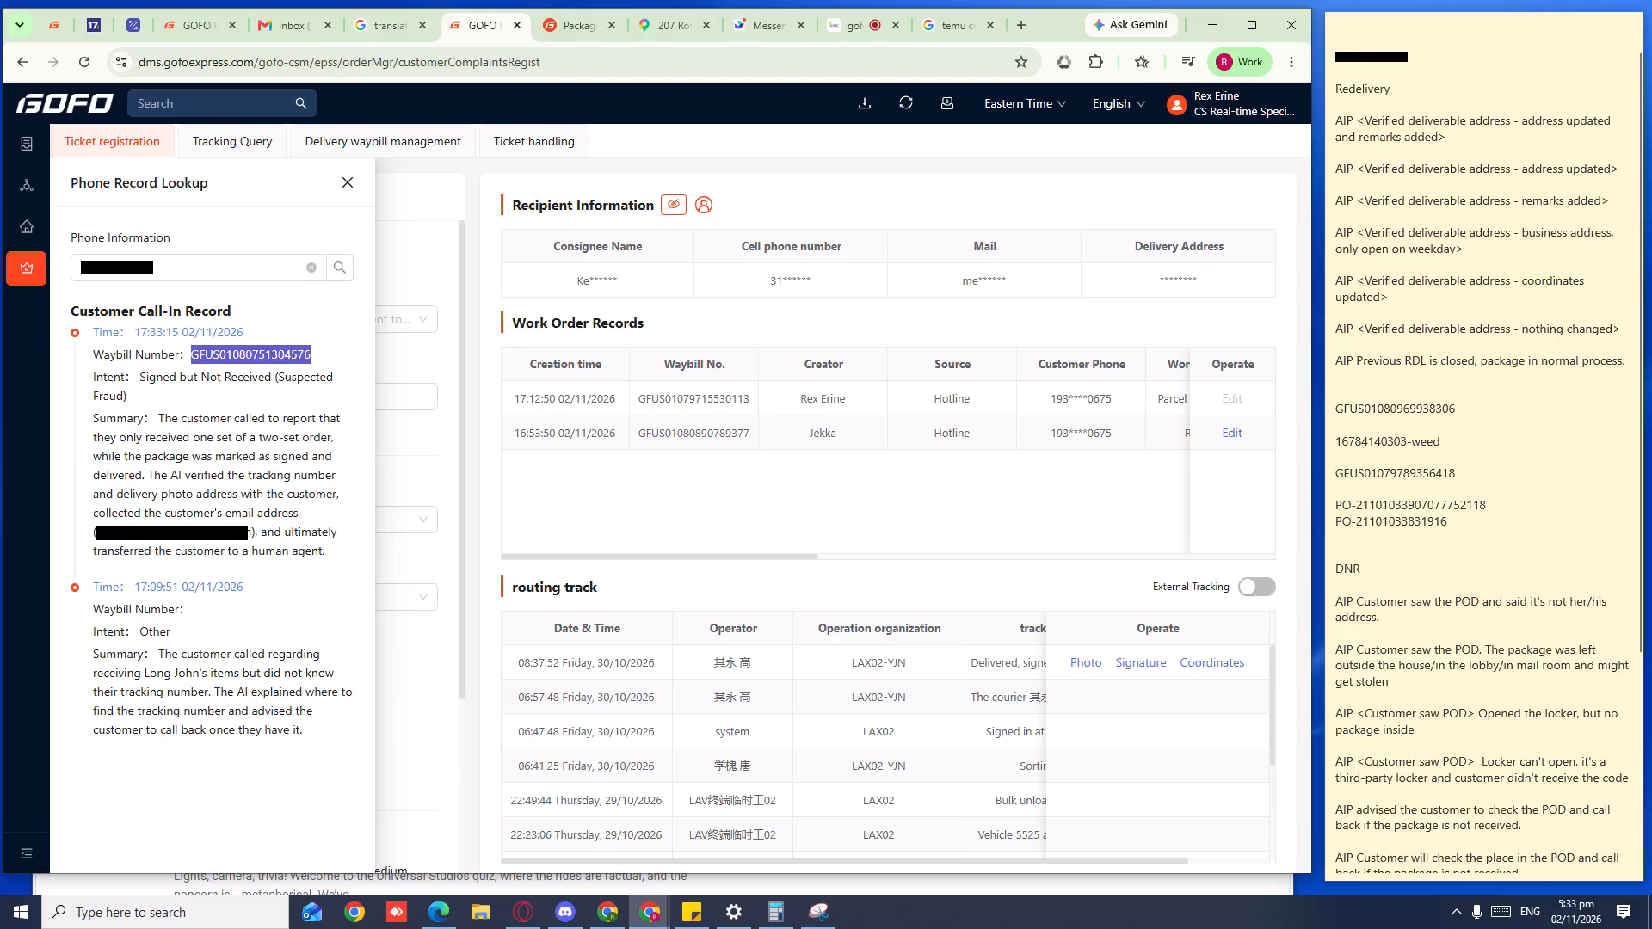
key("ctrl+c")
key("ctrl+c")
key("ctrl+c")
key("ctrl+c")
key("ctrl+c")
key("ctrl+c")
key("ctrl+c")
key("ctrl+c")
key("ctrl+c")
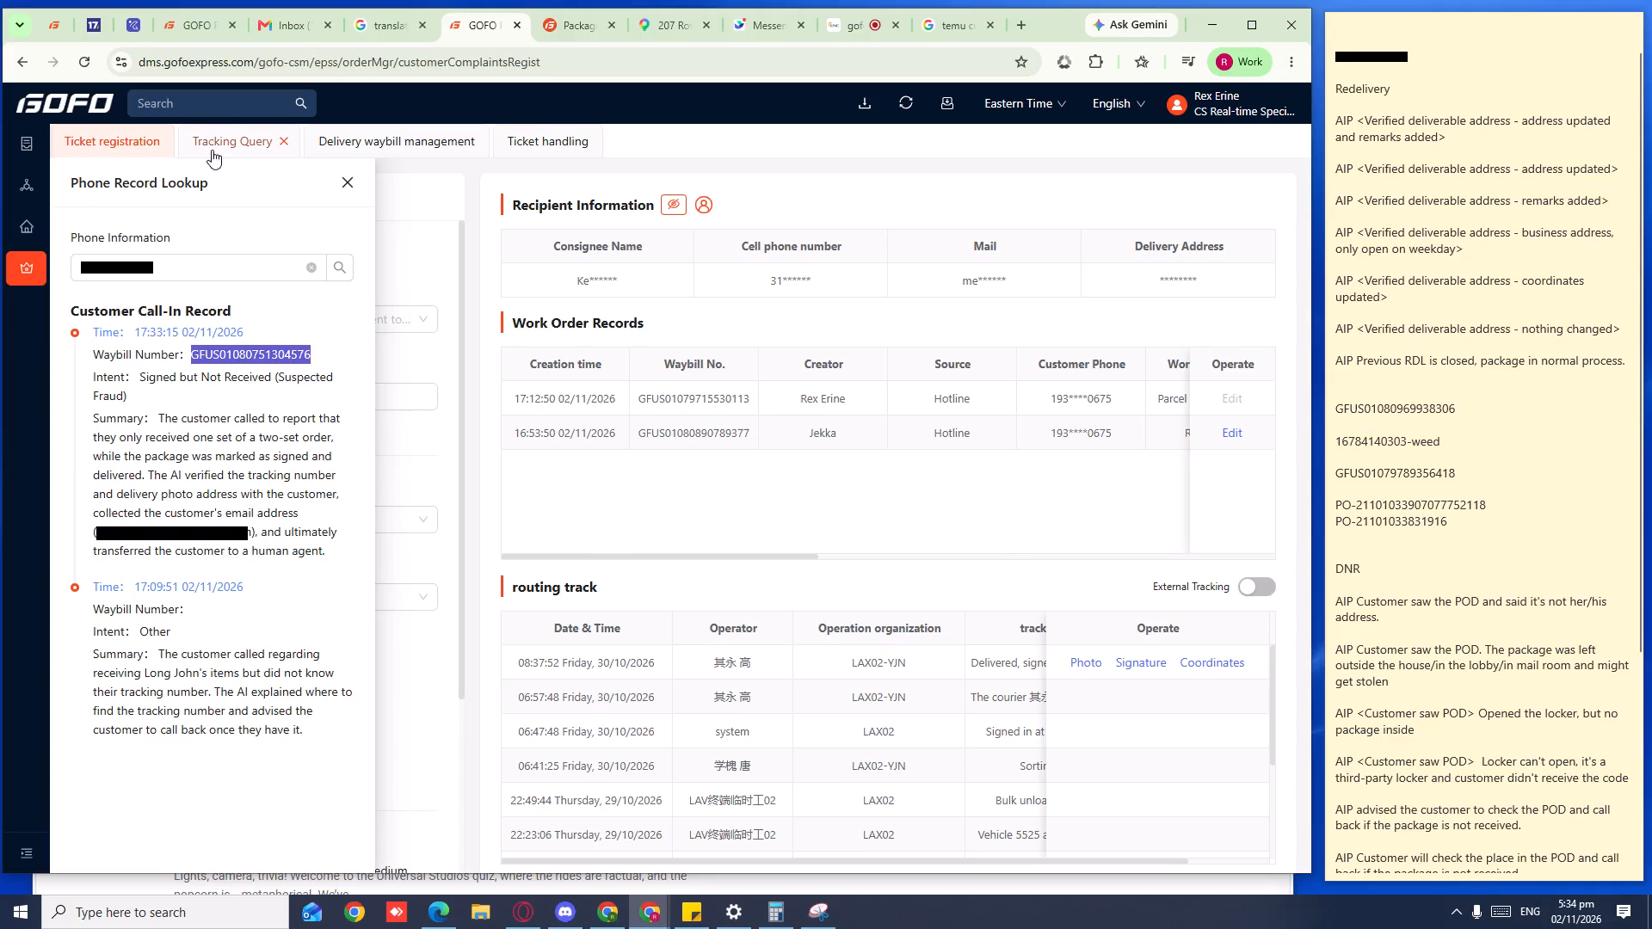
left_click(217, 151)
double_click(221, 226)
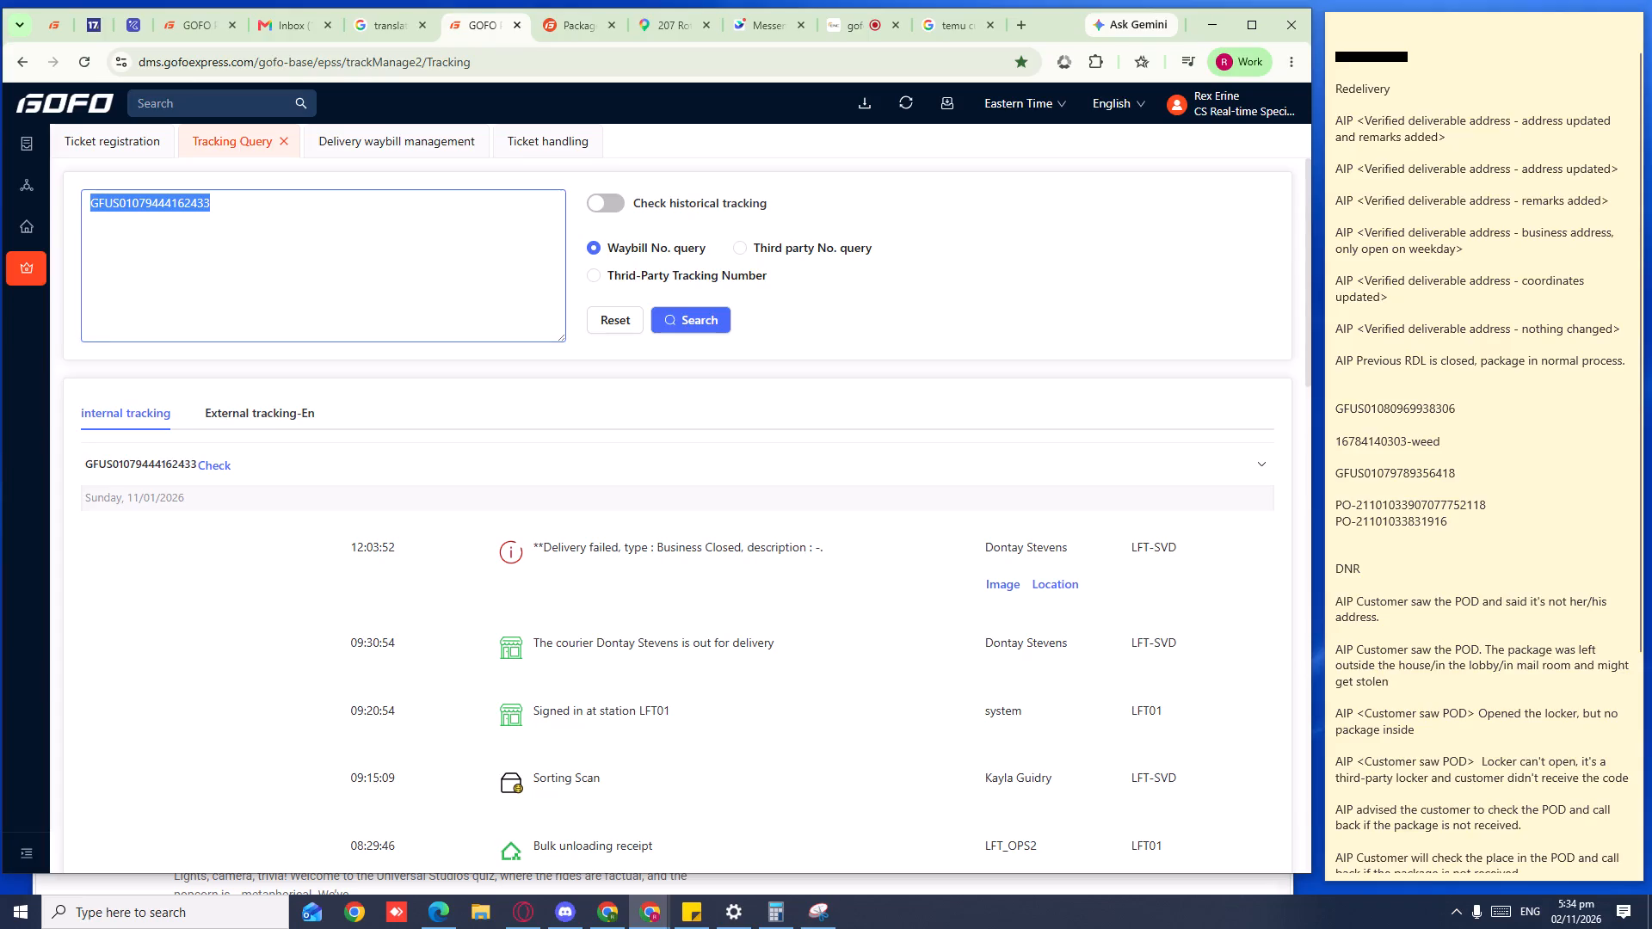
key("Delete")
key("ctrl+v")
left_click(667, 317)
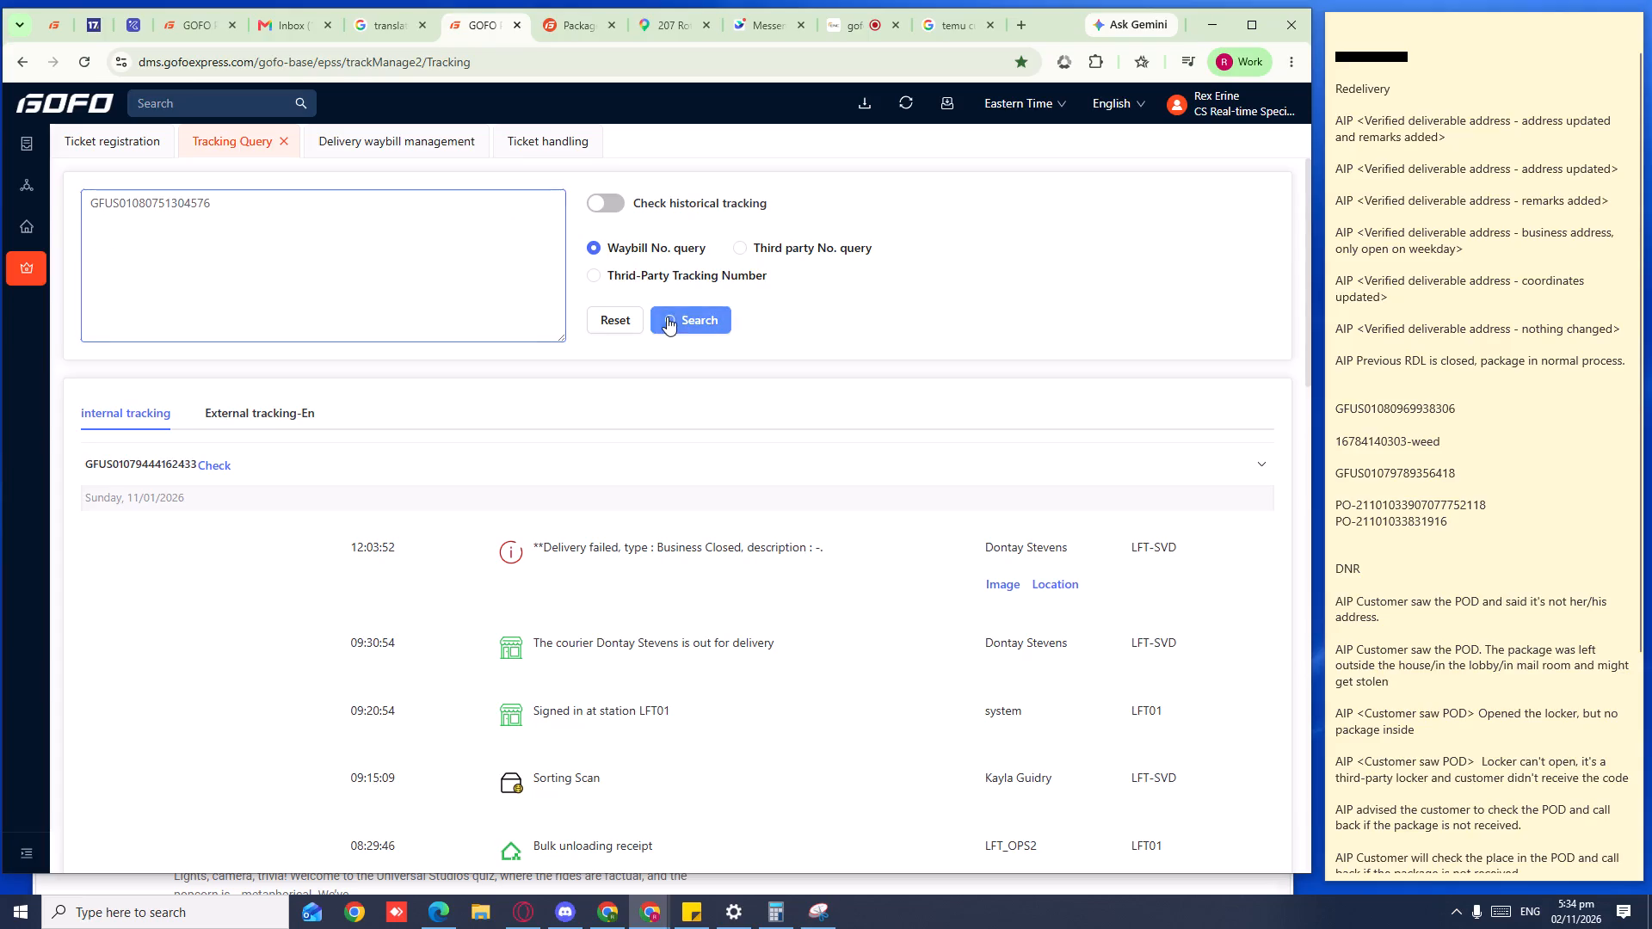
left_click(213, 467)
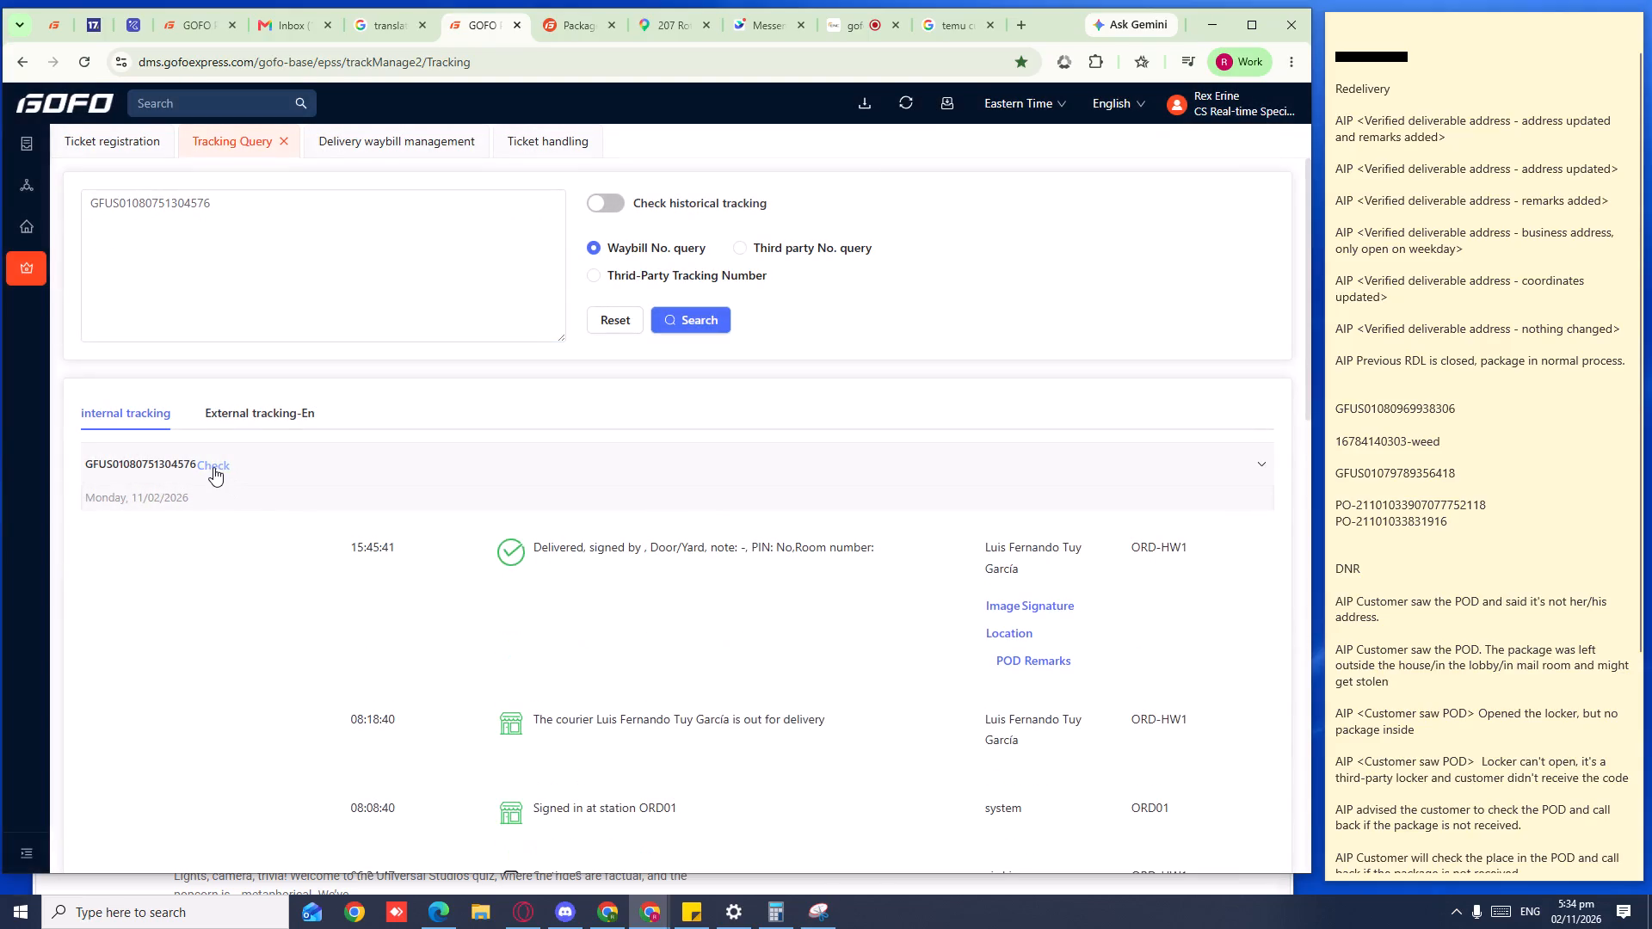
left_click(525, 274)
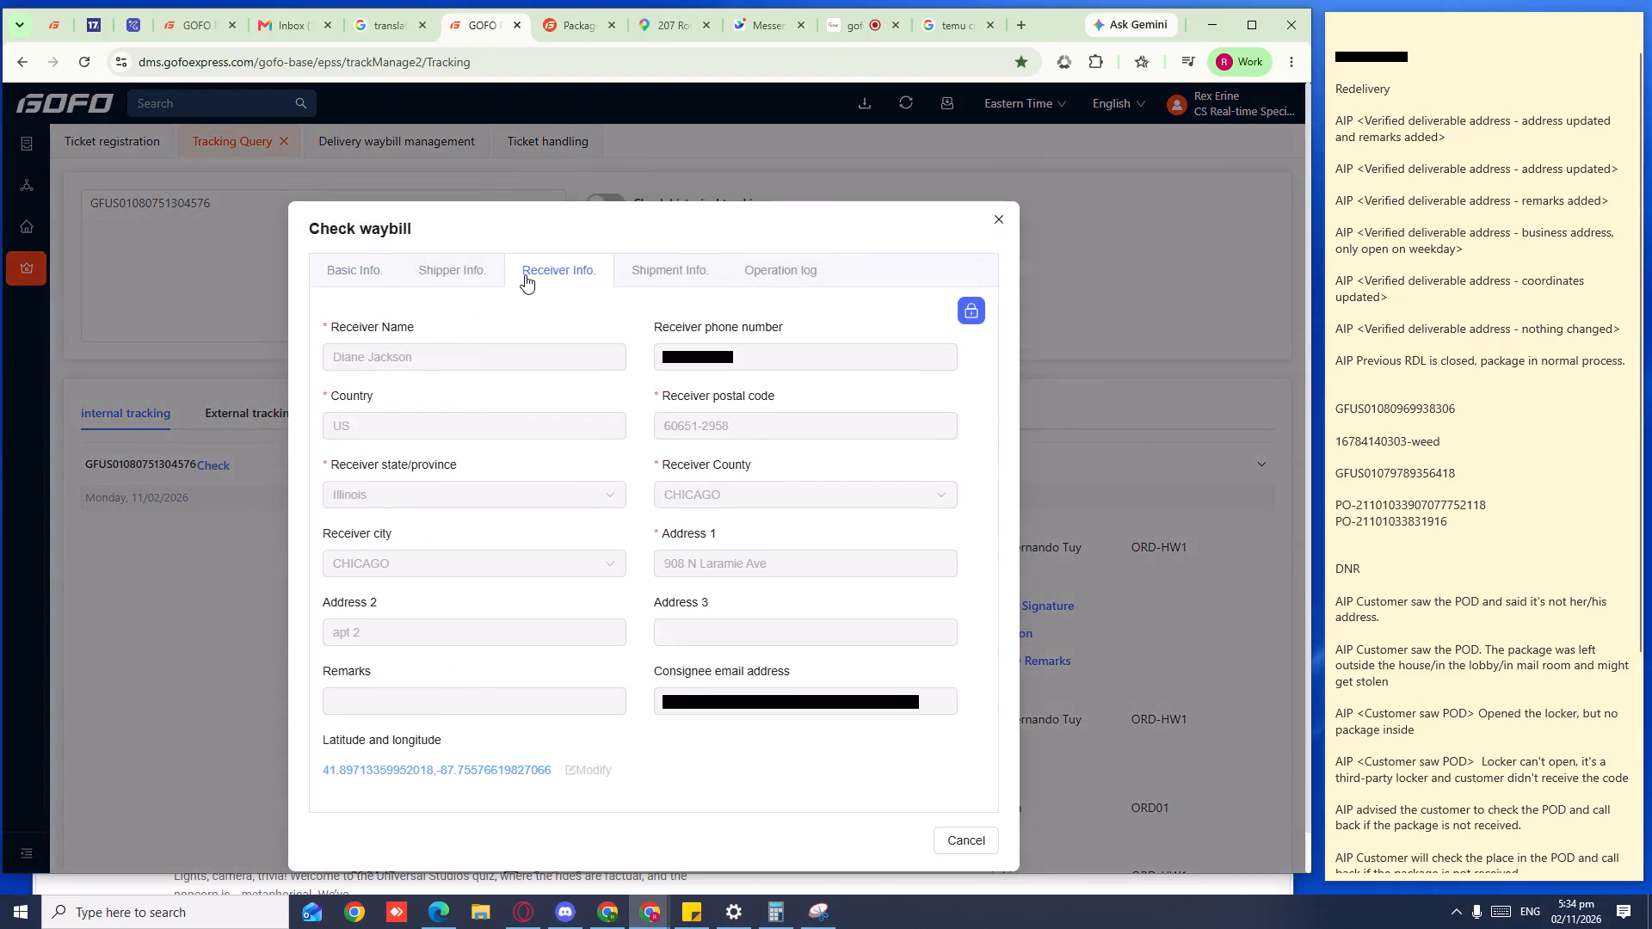
left_click(990, 218)
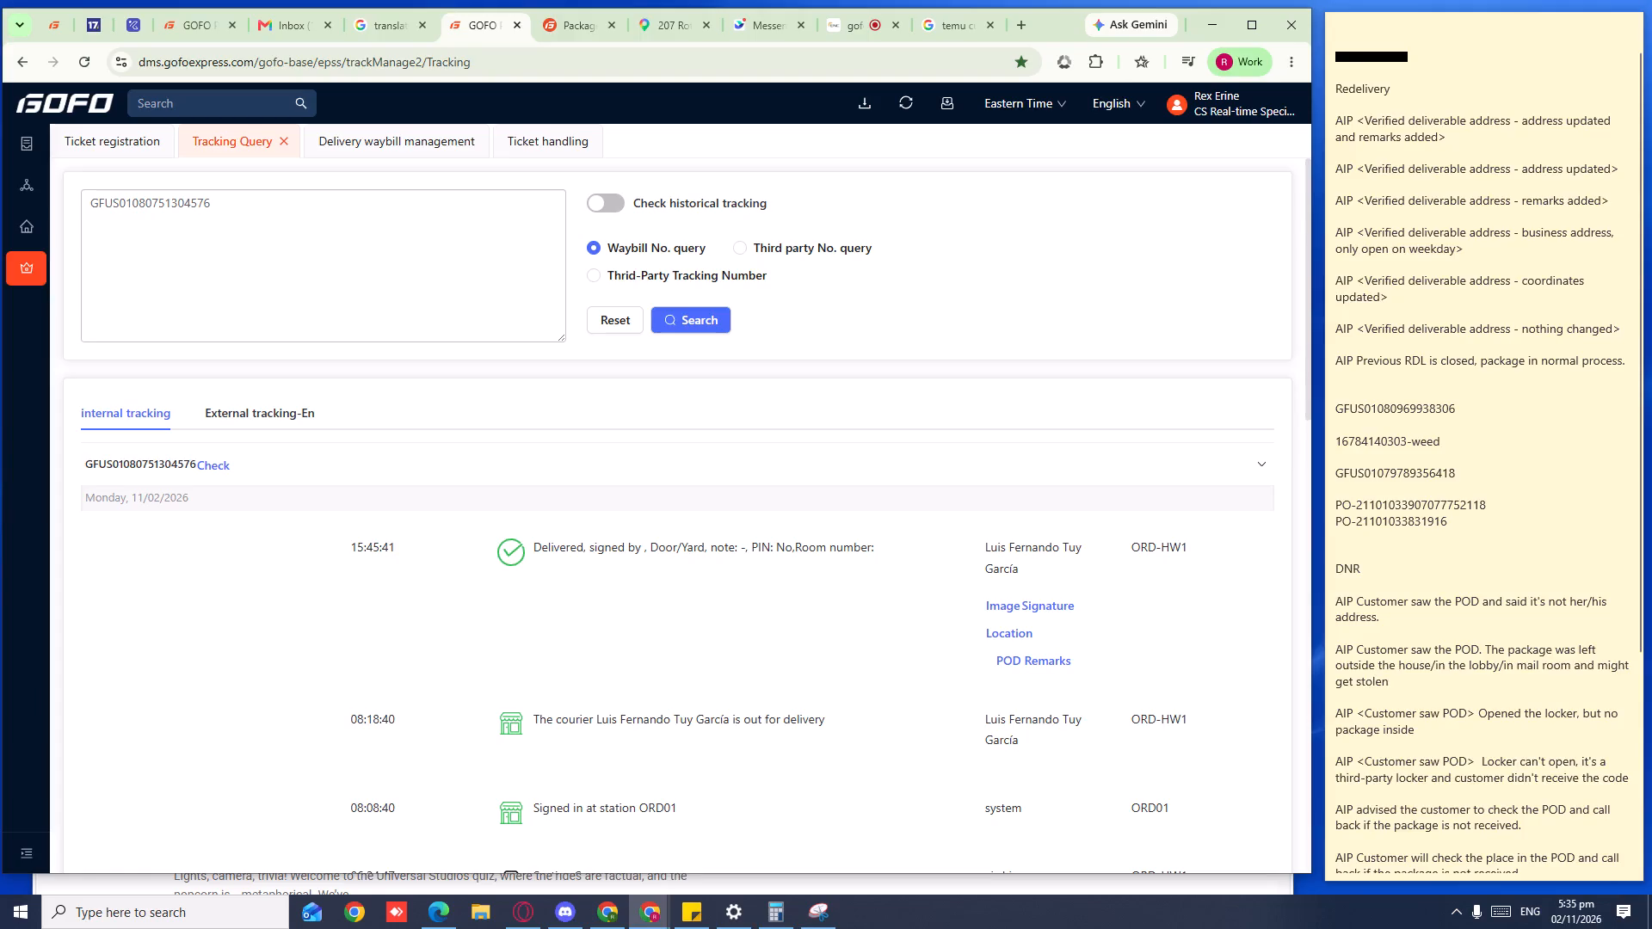
Examine the first proof-of-delivery photo attached to the waybill's Delivered event, then close the images.
left_click(1010, 612)
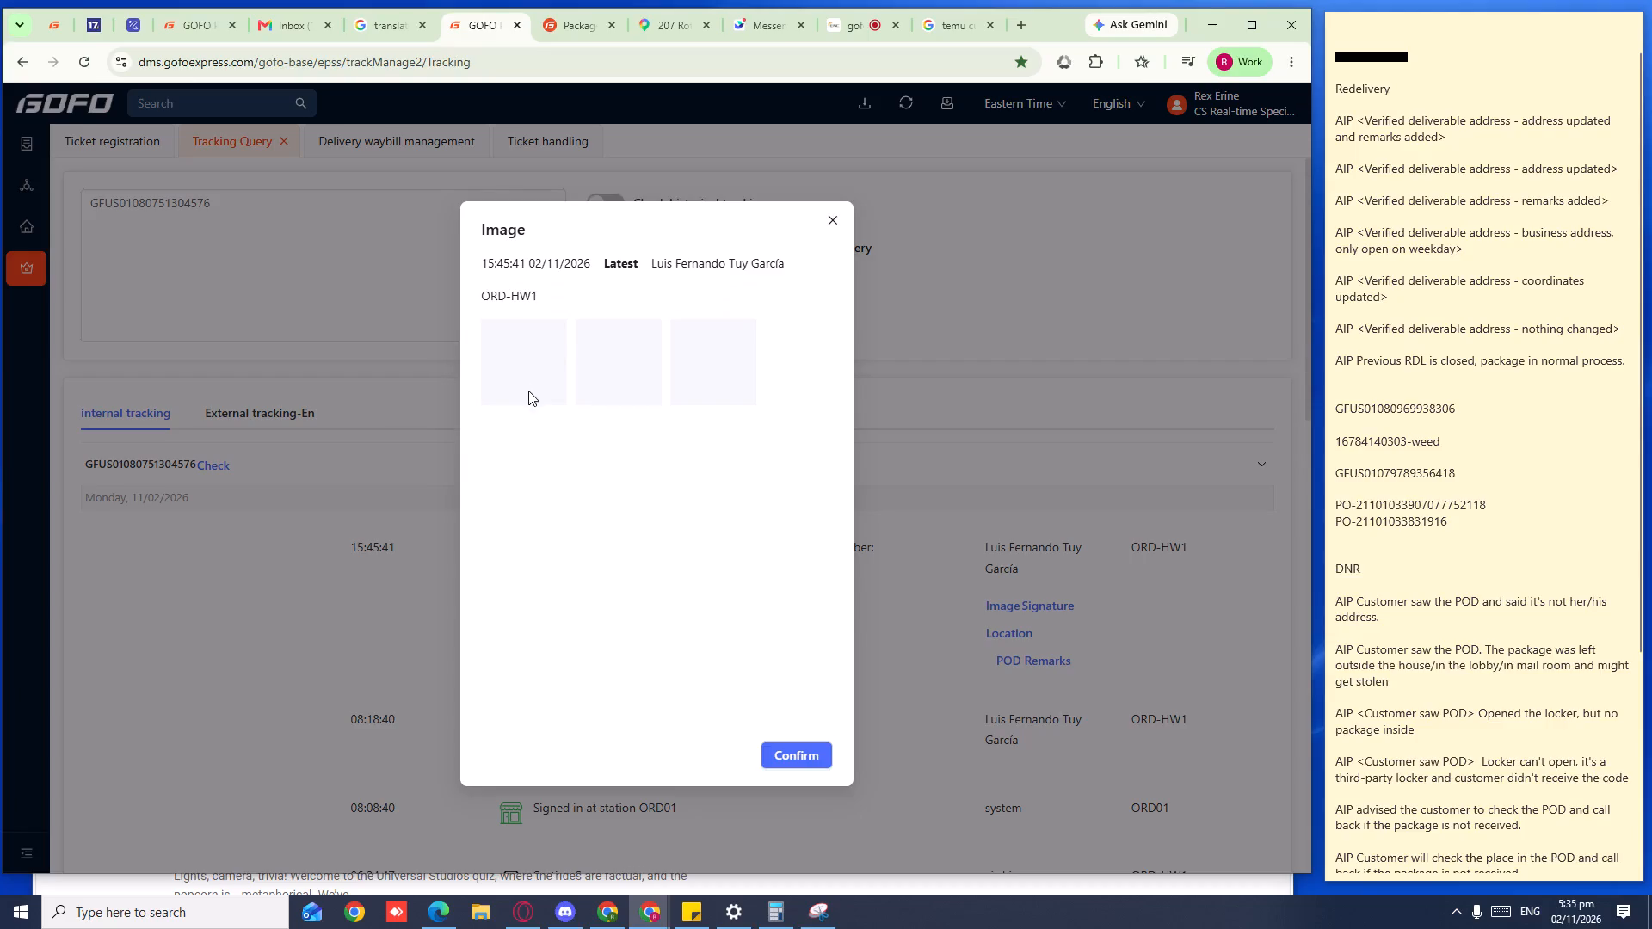
left_click(543, 382)
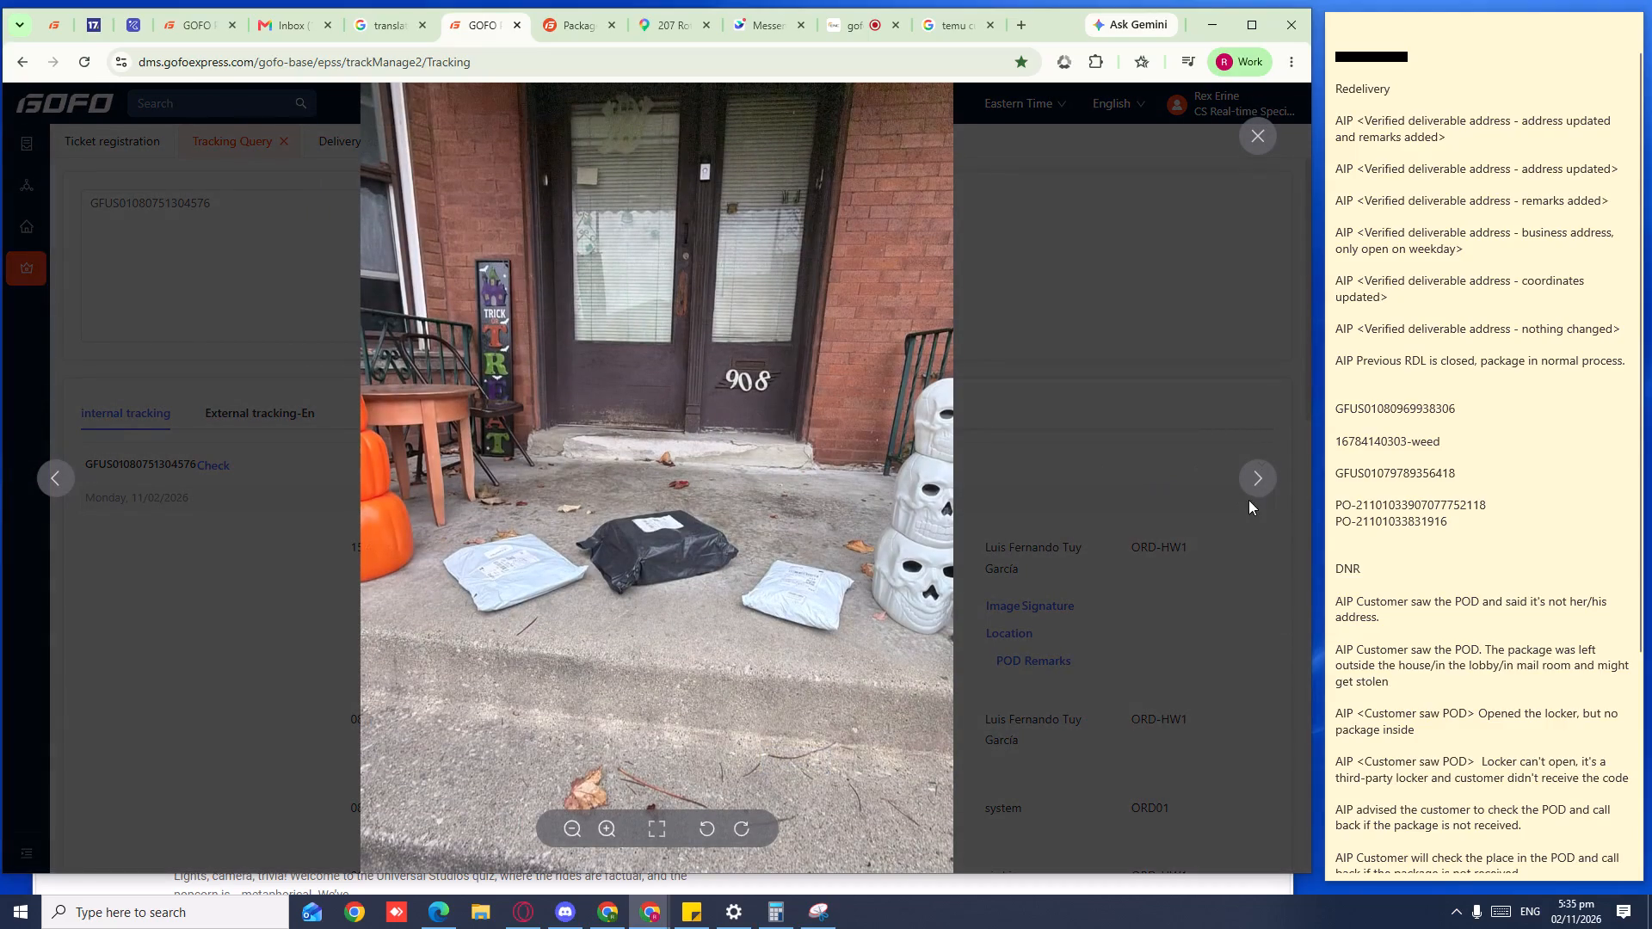
left_click(1254, 138)
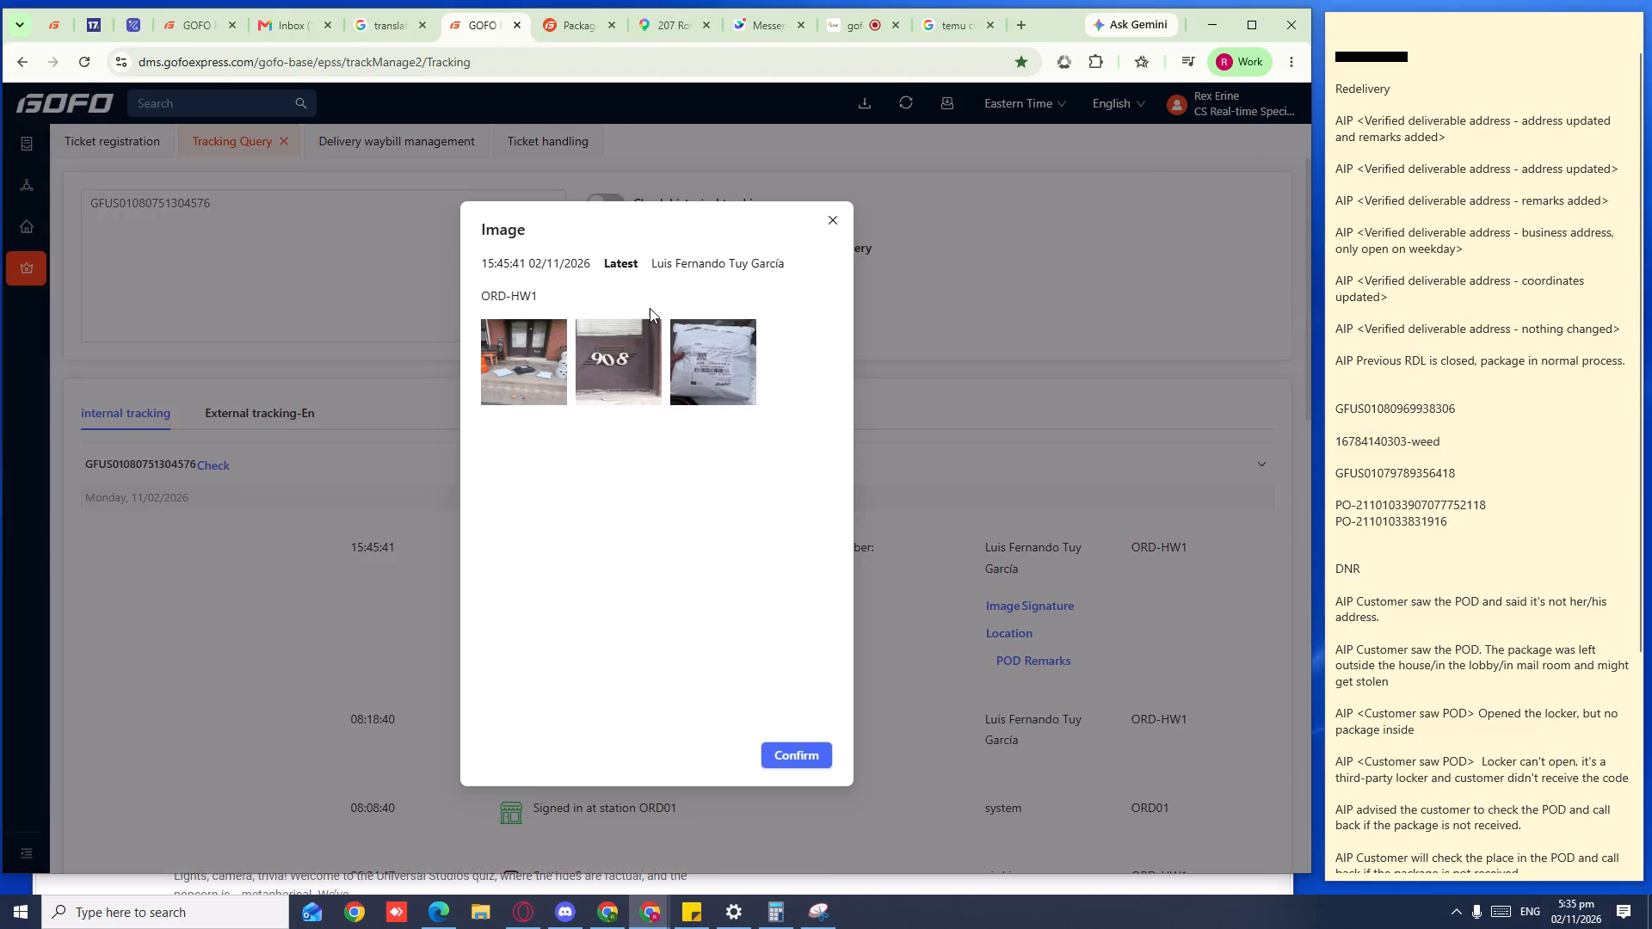
left_click(831, 221)
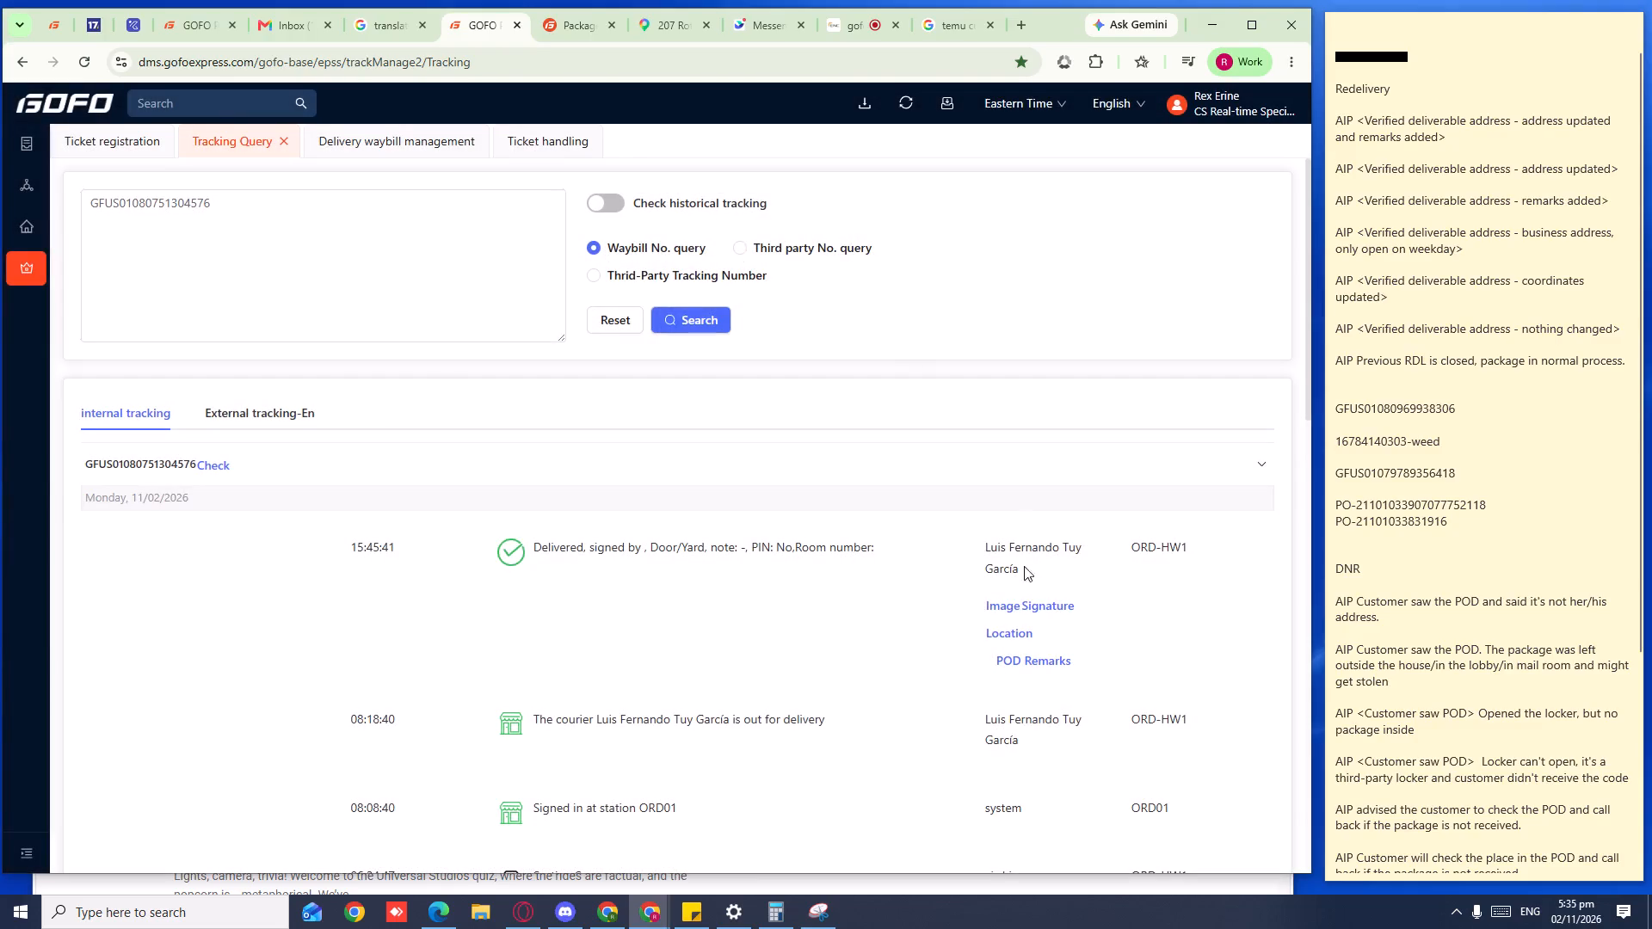
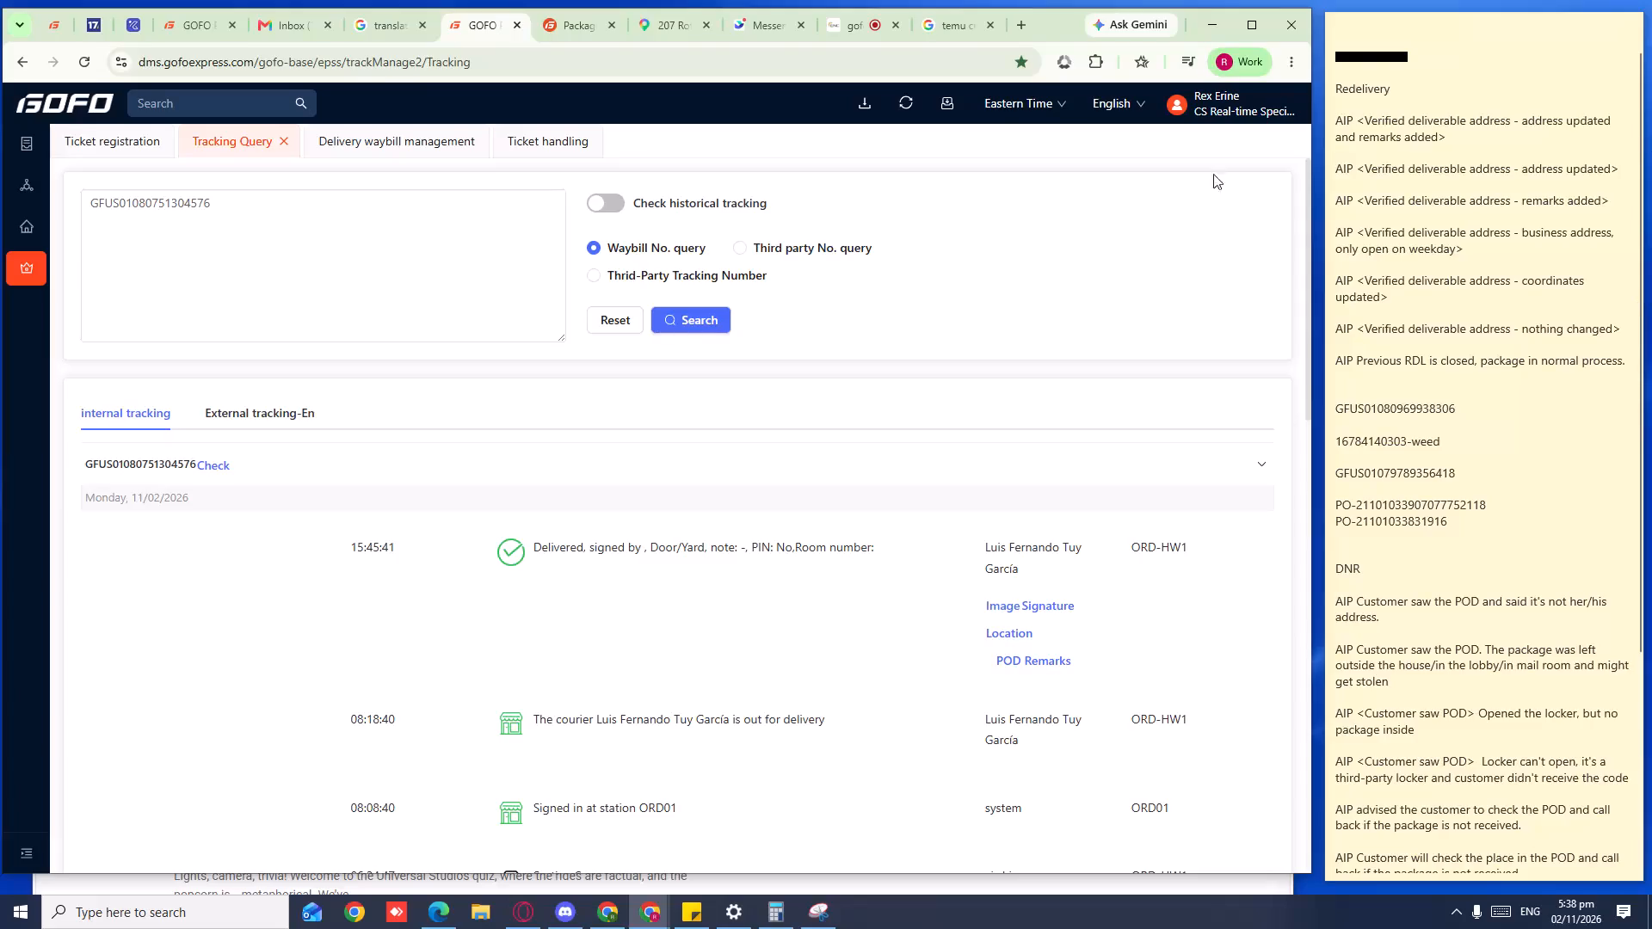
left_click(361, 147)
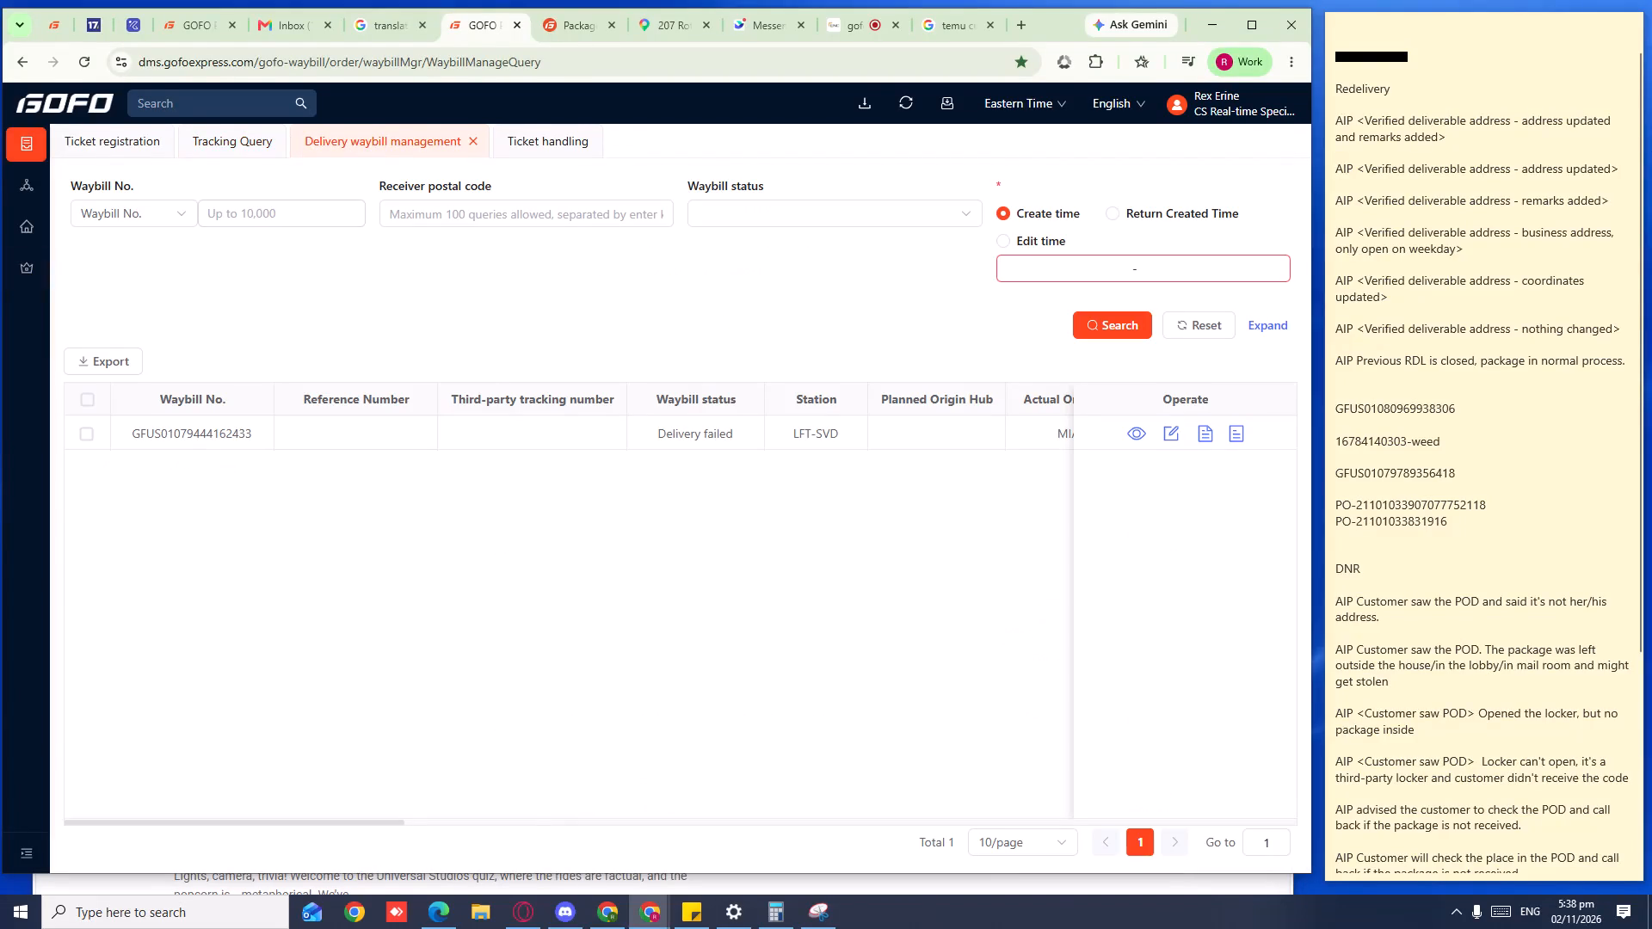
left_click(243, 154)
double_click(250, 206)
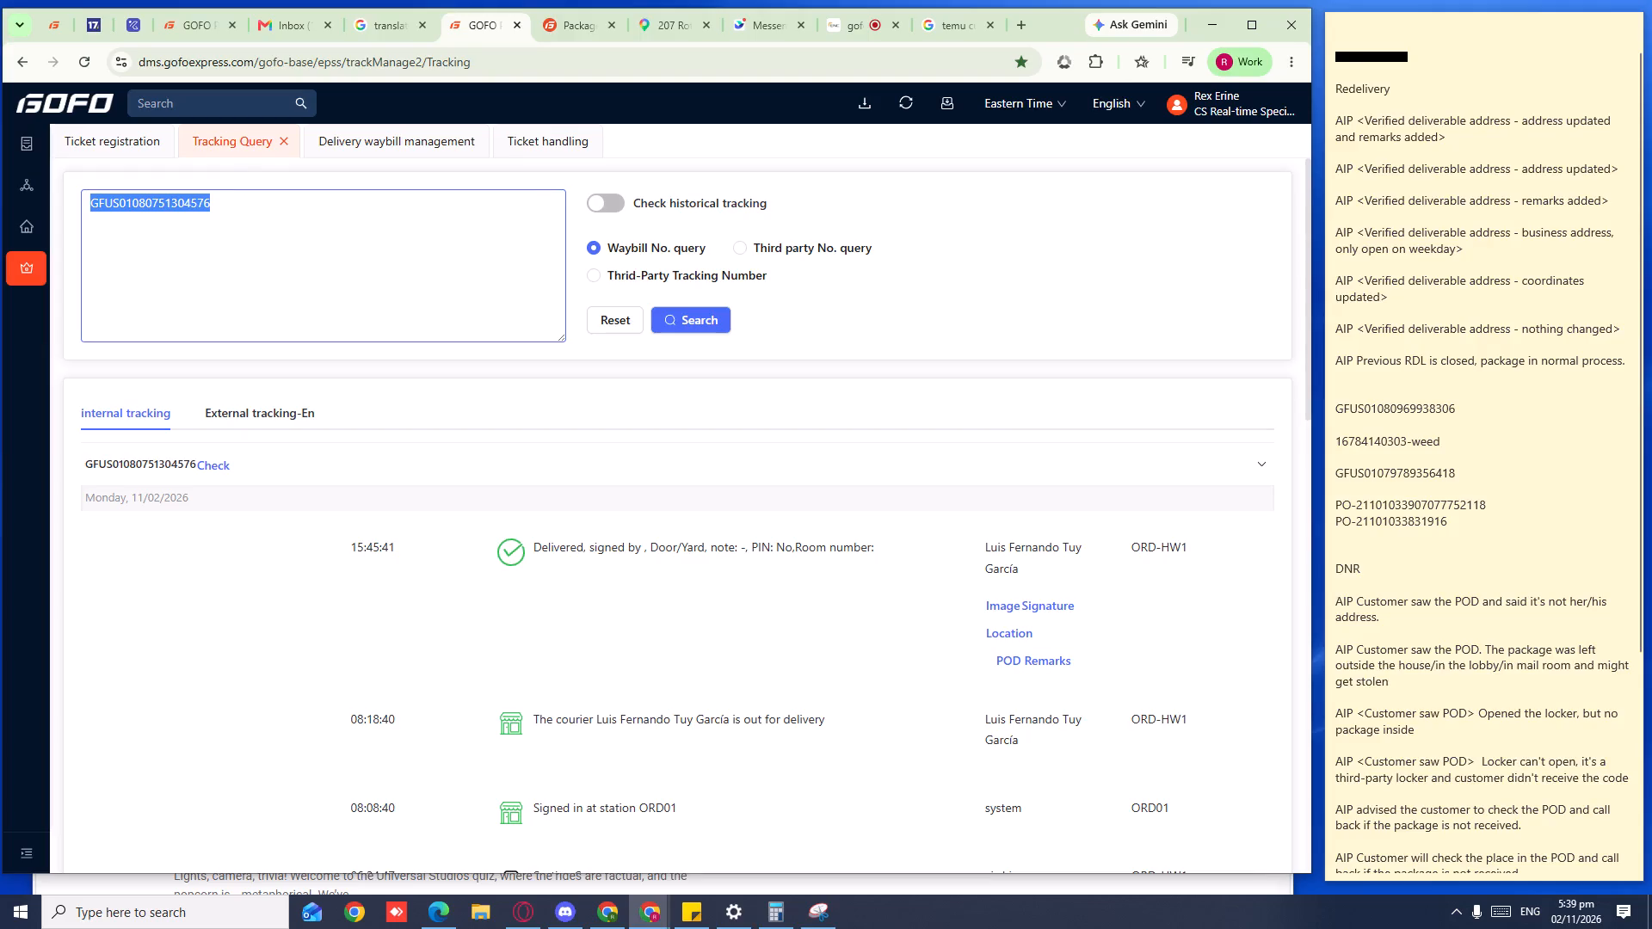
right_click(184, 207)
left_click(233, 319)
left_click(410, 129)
Hang up the active call in the call center's Queue Panel and close its call details without adding notes.
left_click(825, 29)
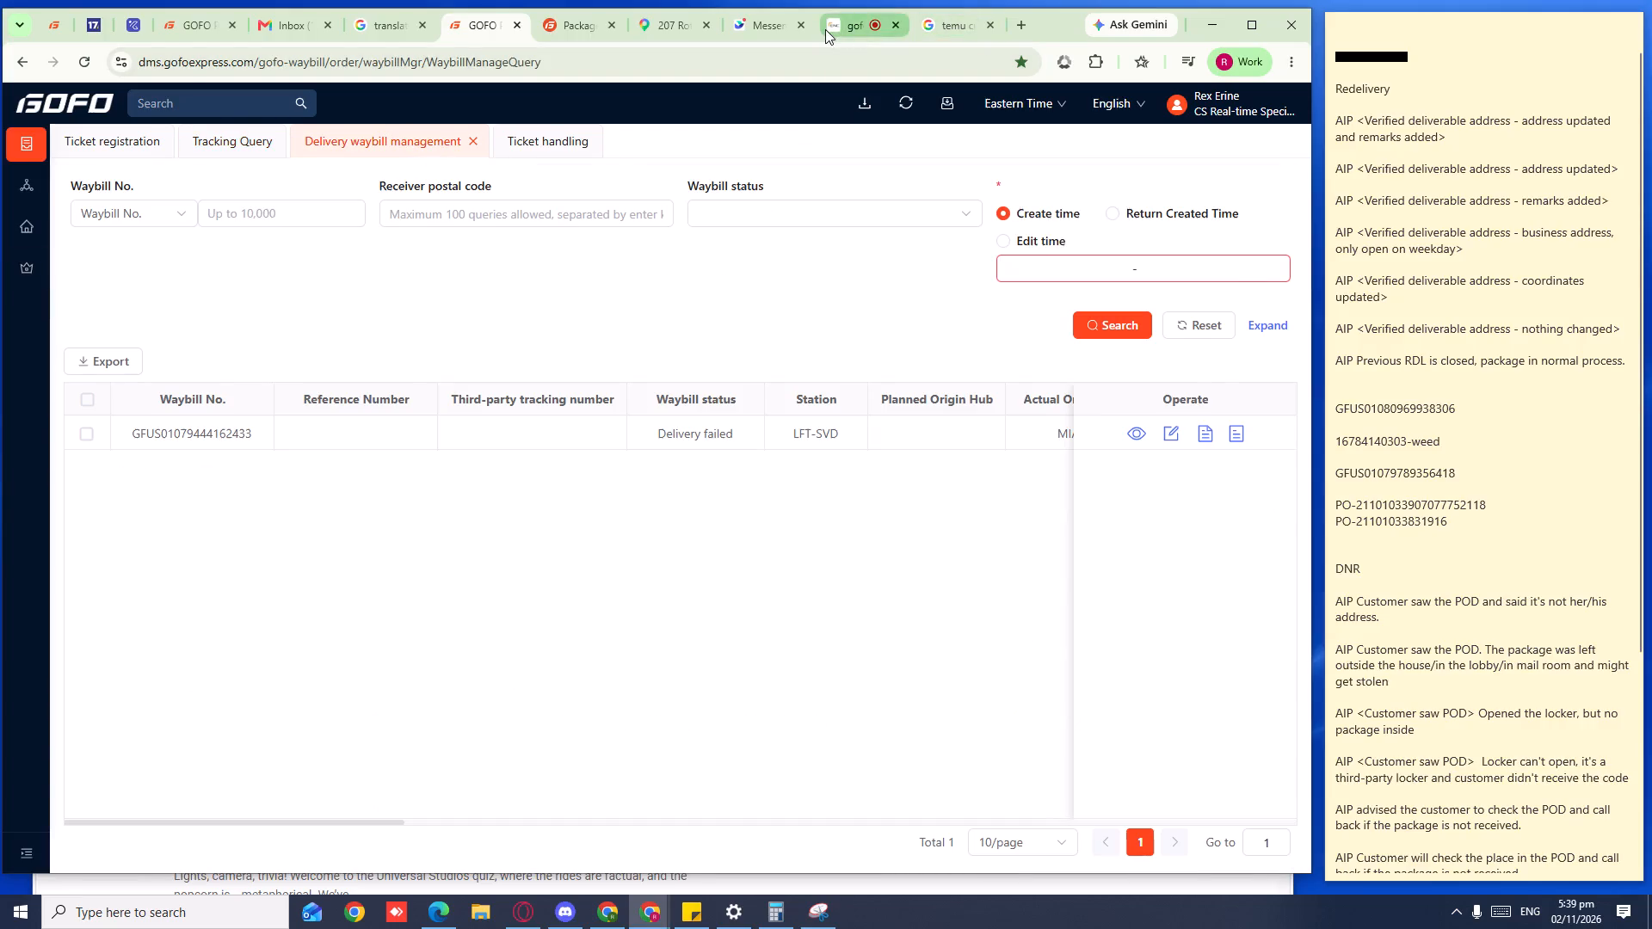
right_click(803, 651)
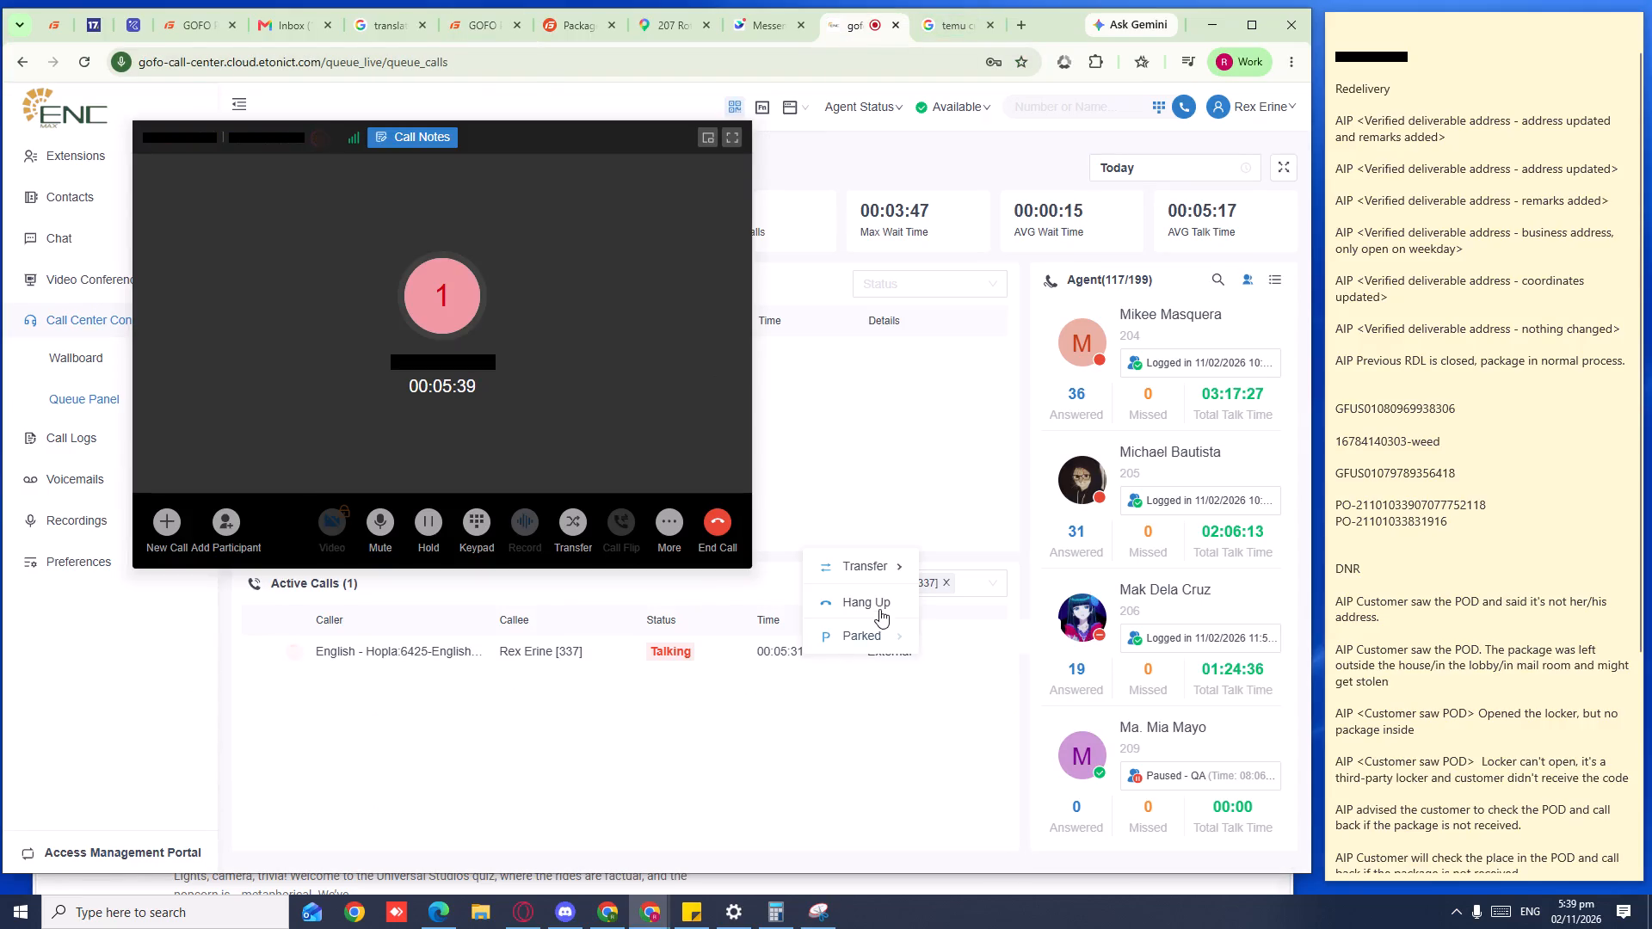
left_click(879, 605)
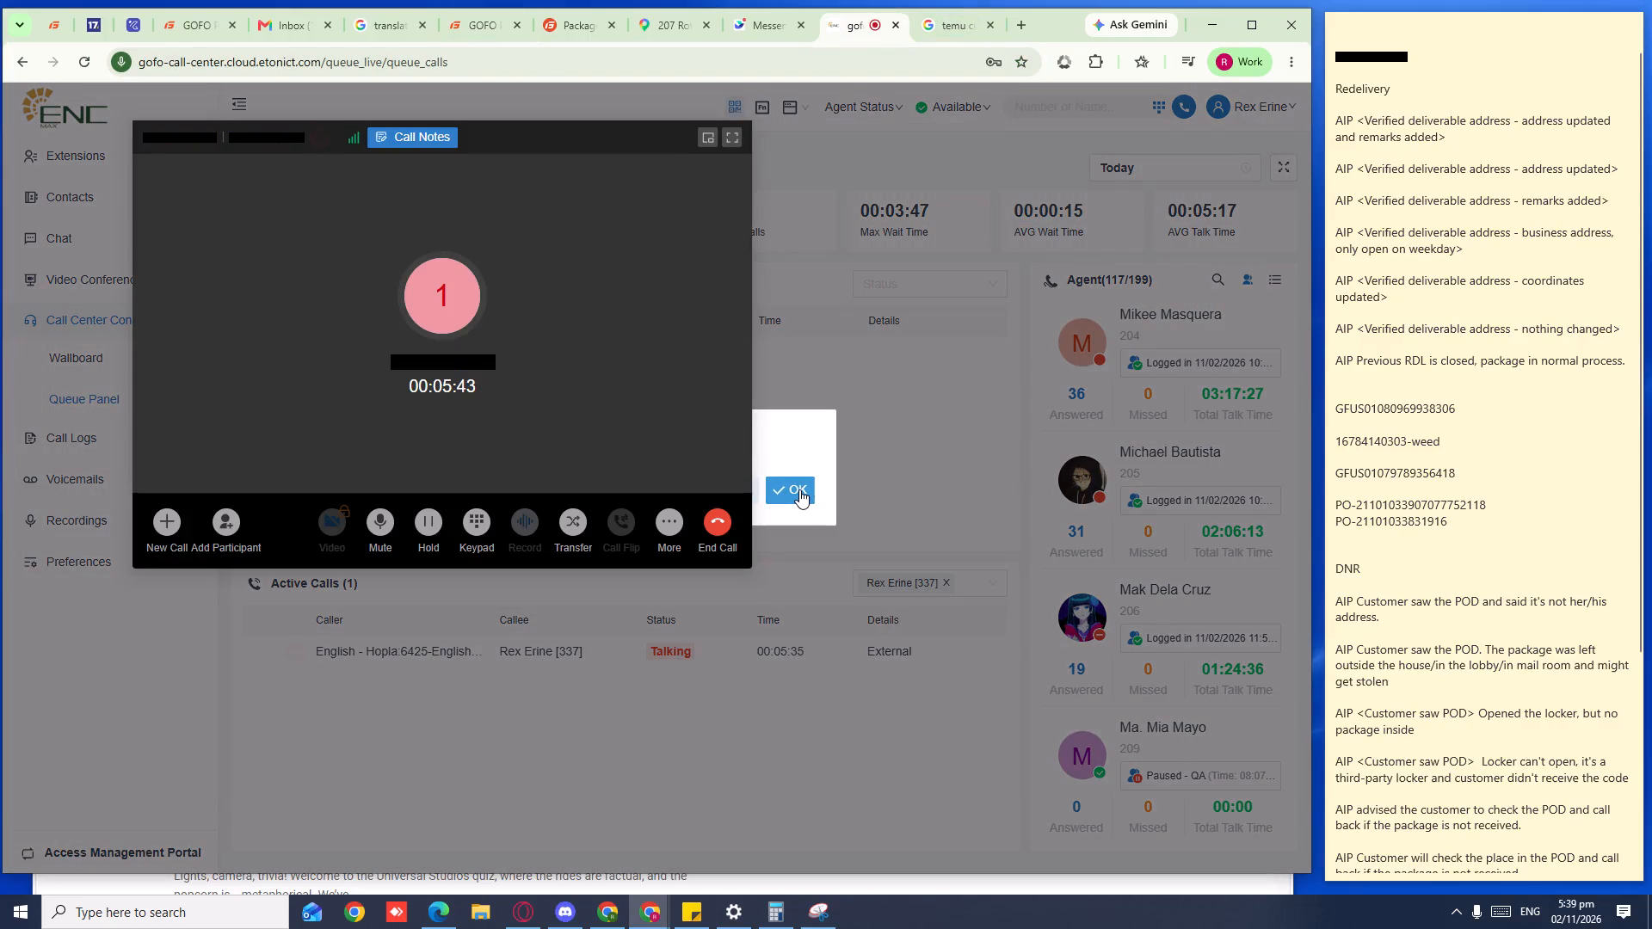
left_click(799, 489)
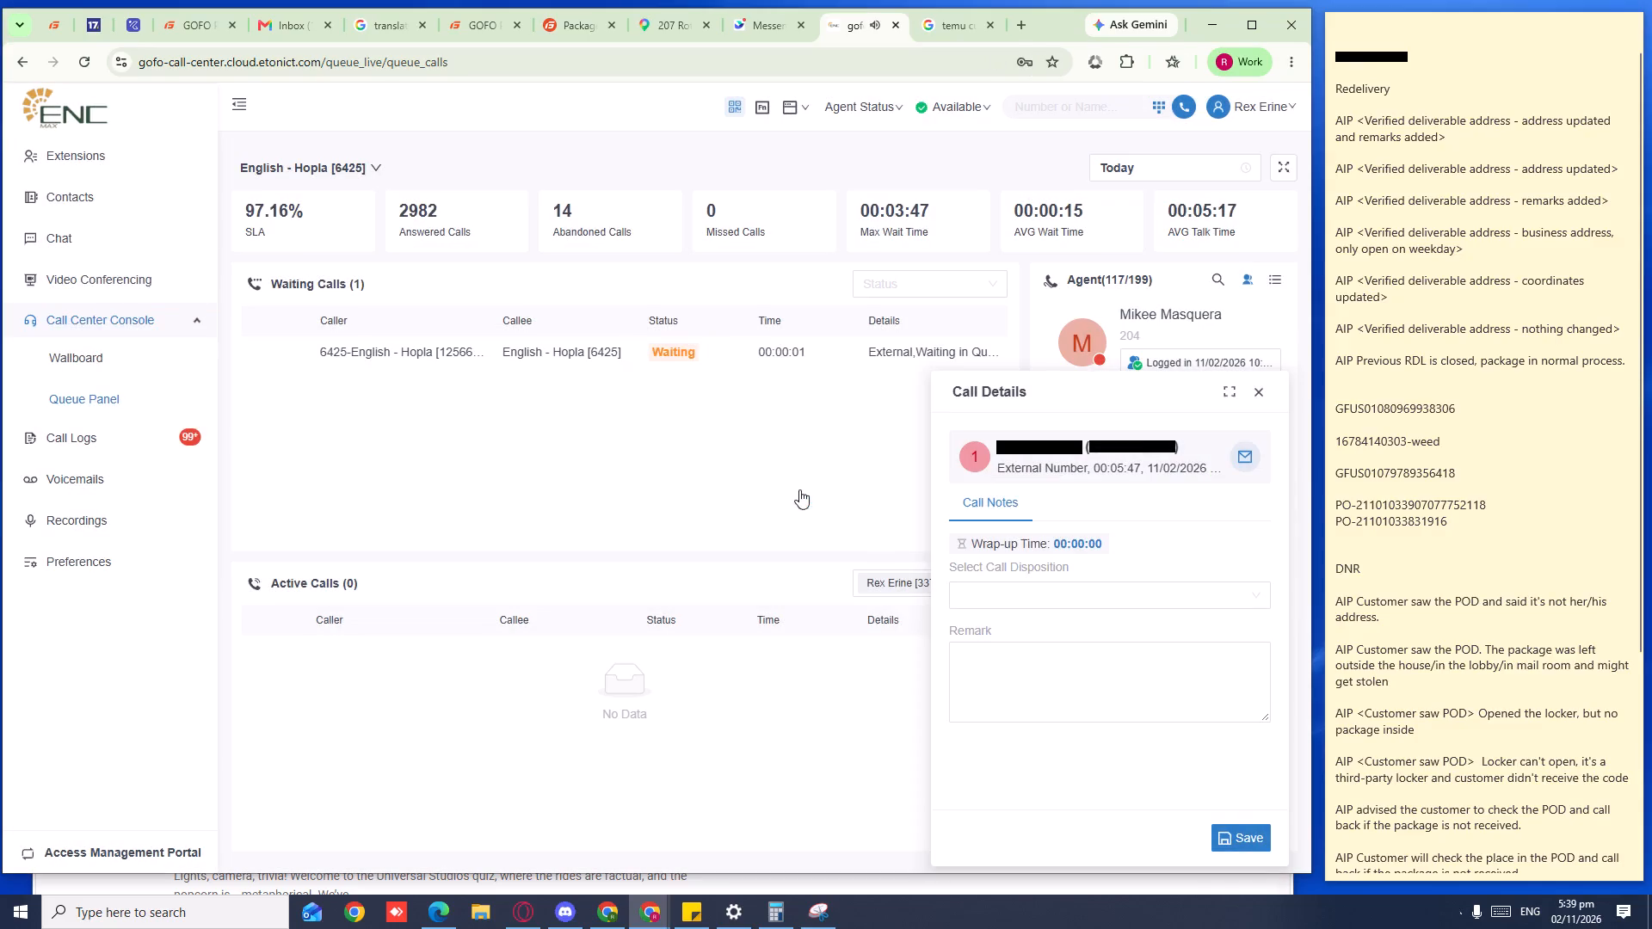
left_click(1256, 390)
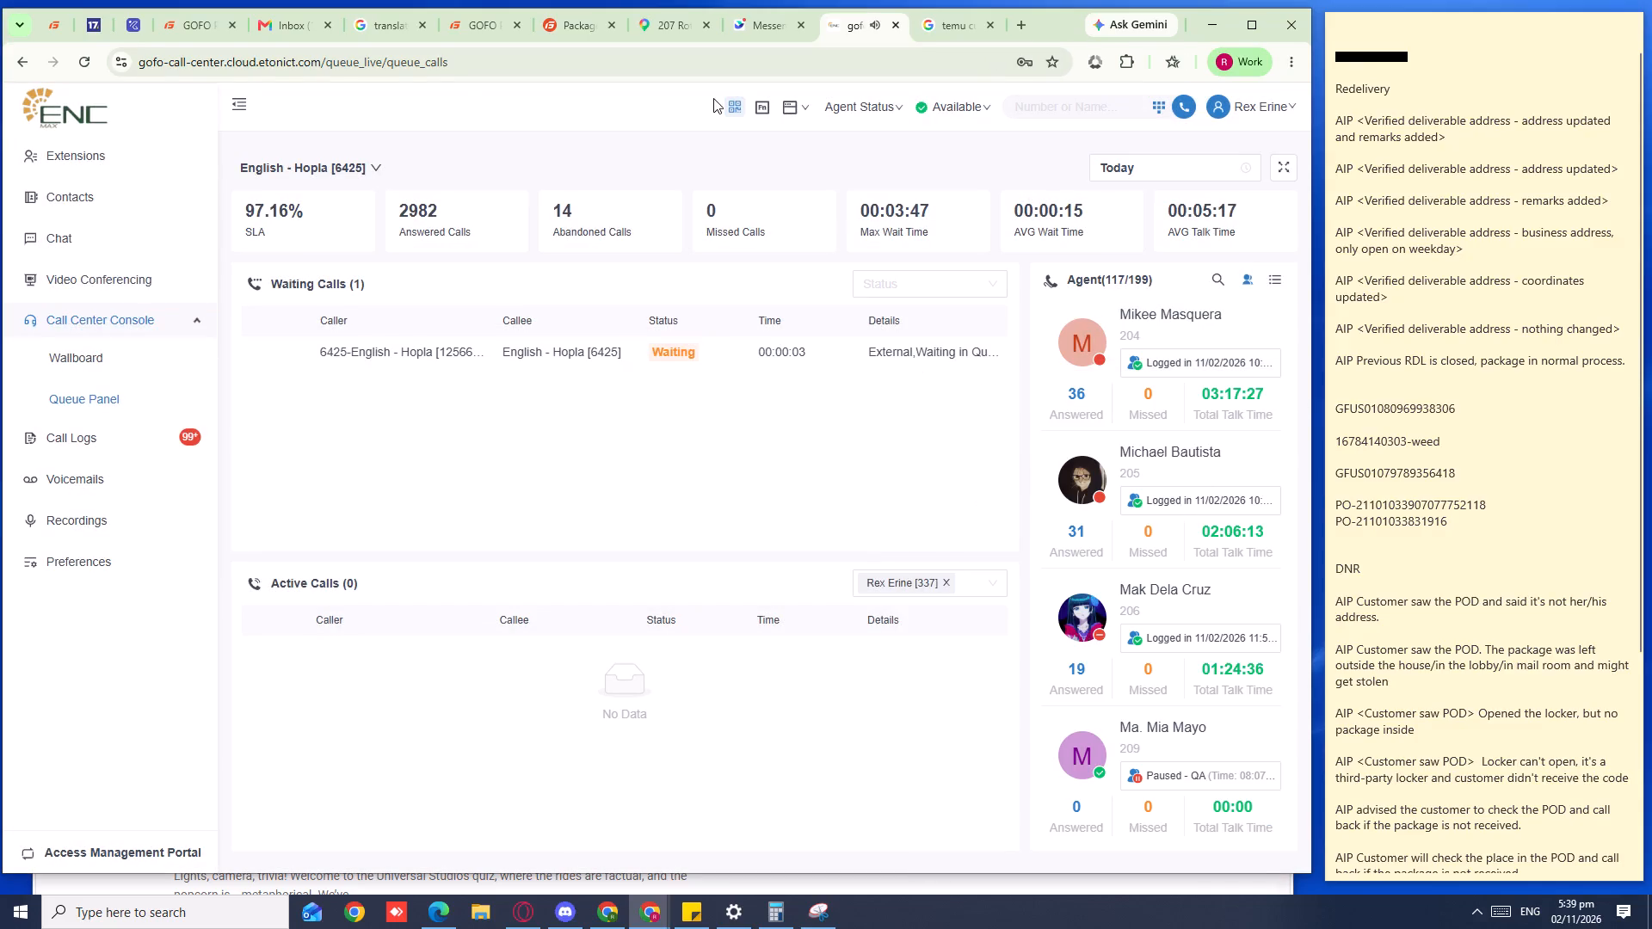
left_click(455, 41)
left_click(193, 141)
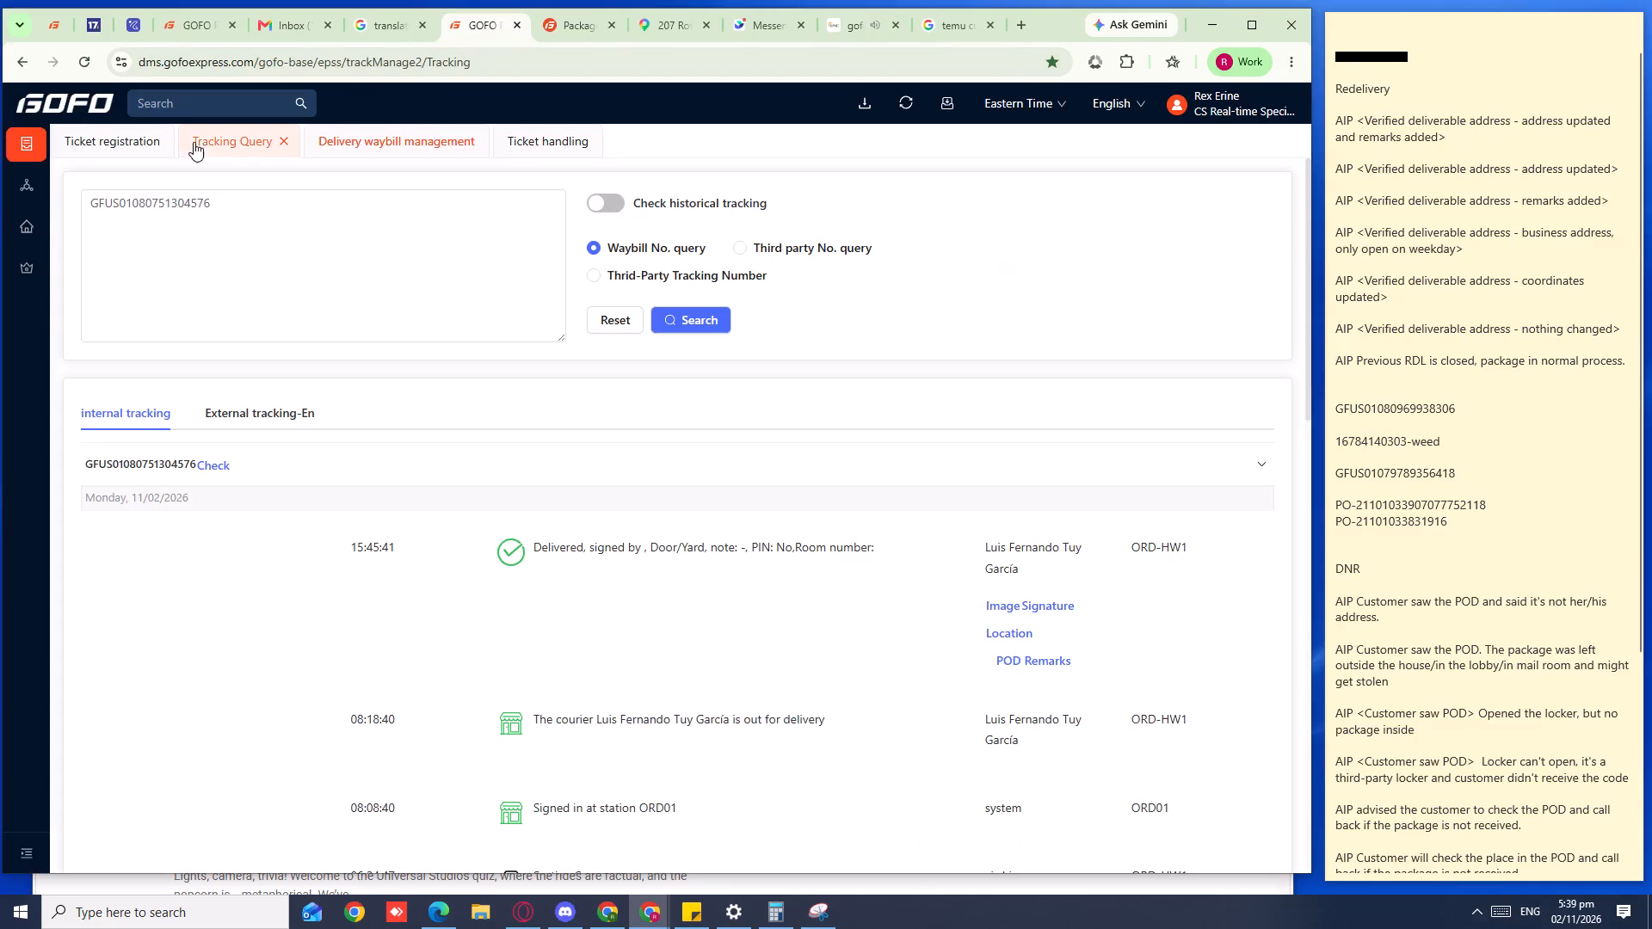
double_click(173, 193)
key("ctrl+c")
key("ctrl+c")
left_click(128, 139)
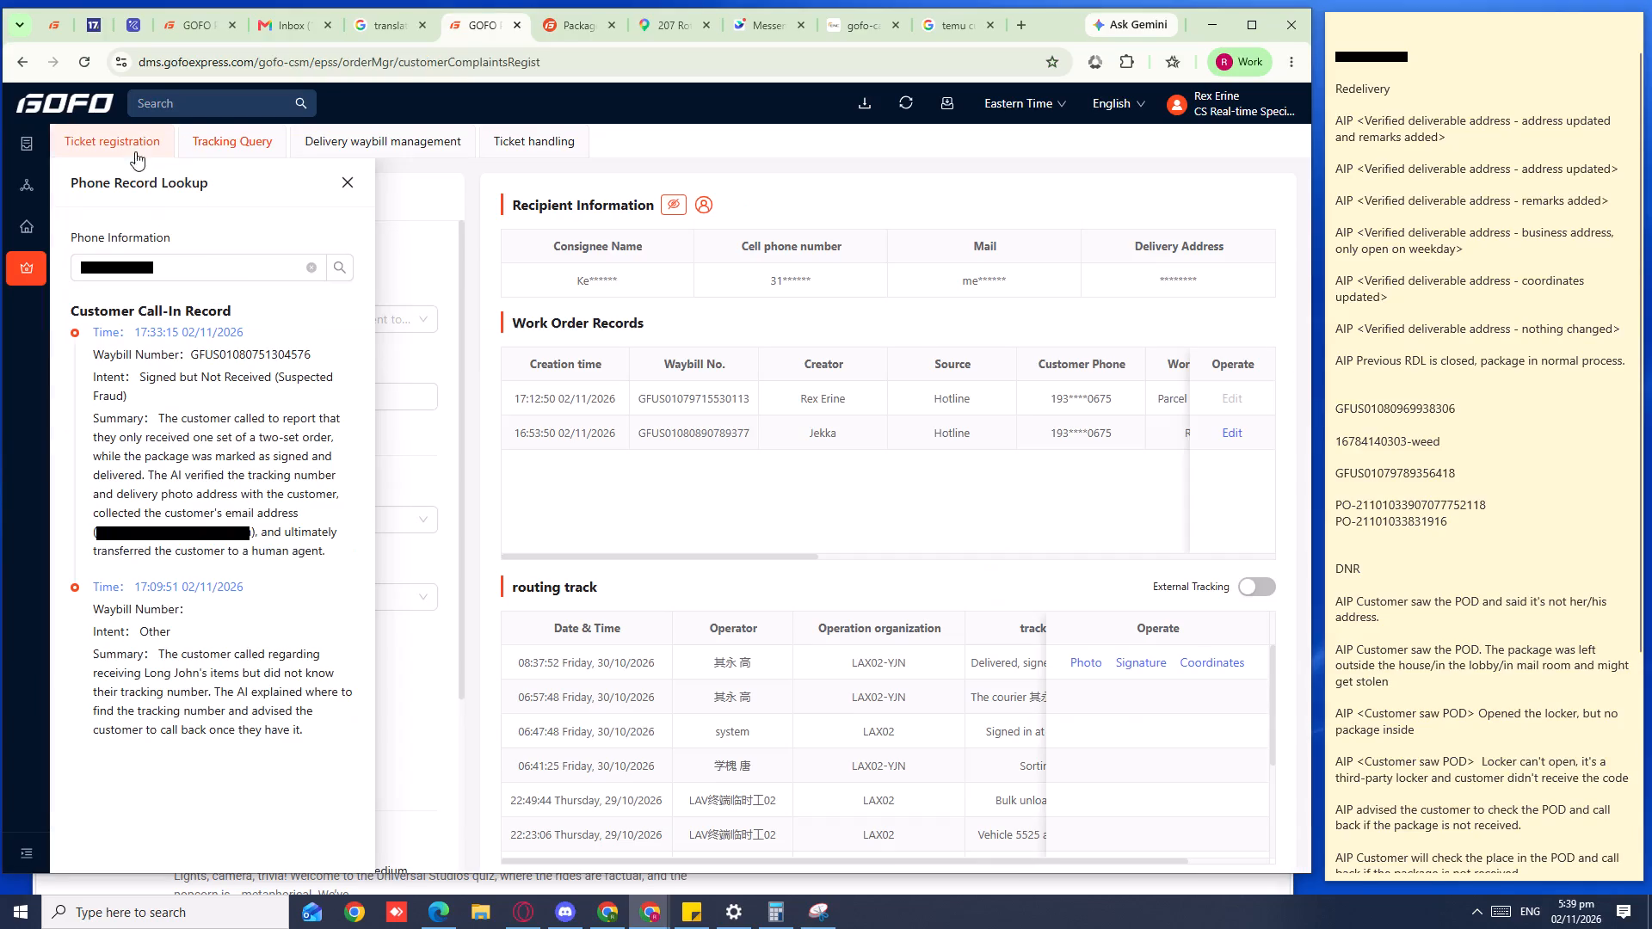
left_click(317, 266)
left_click(310, 268)
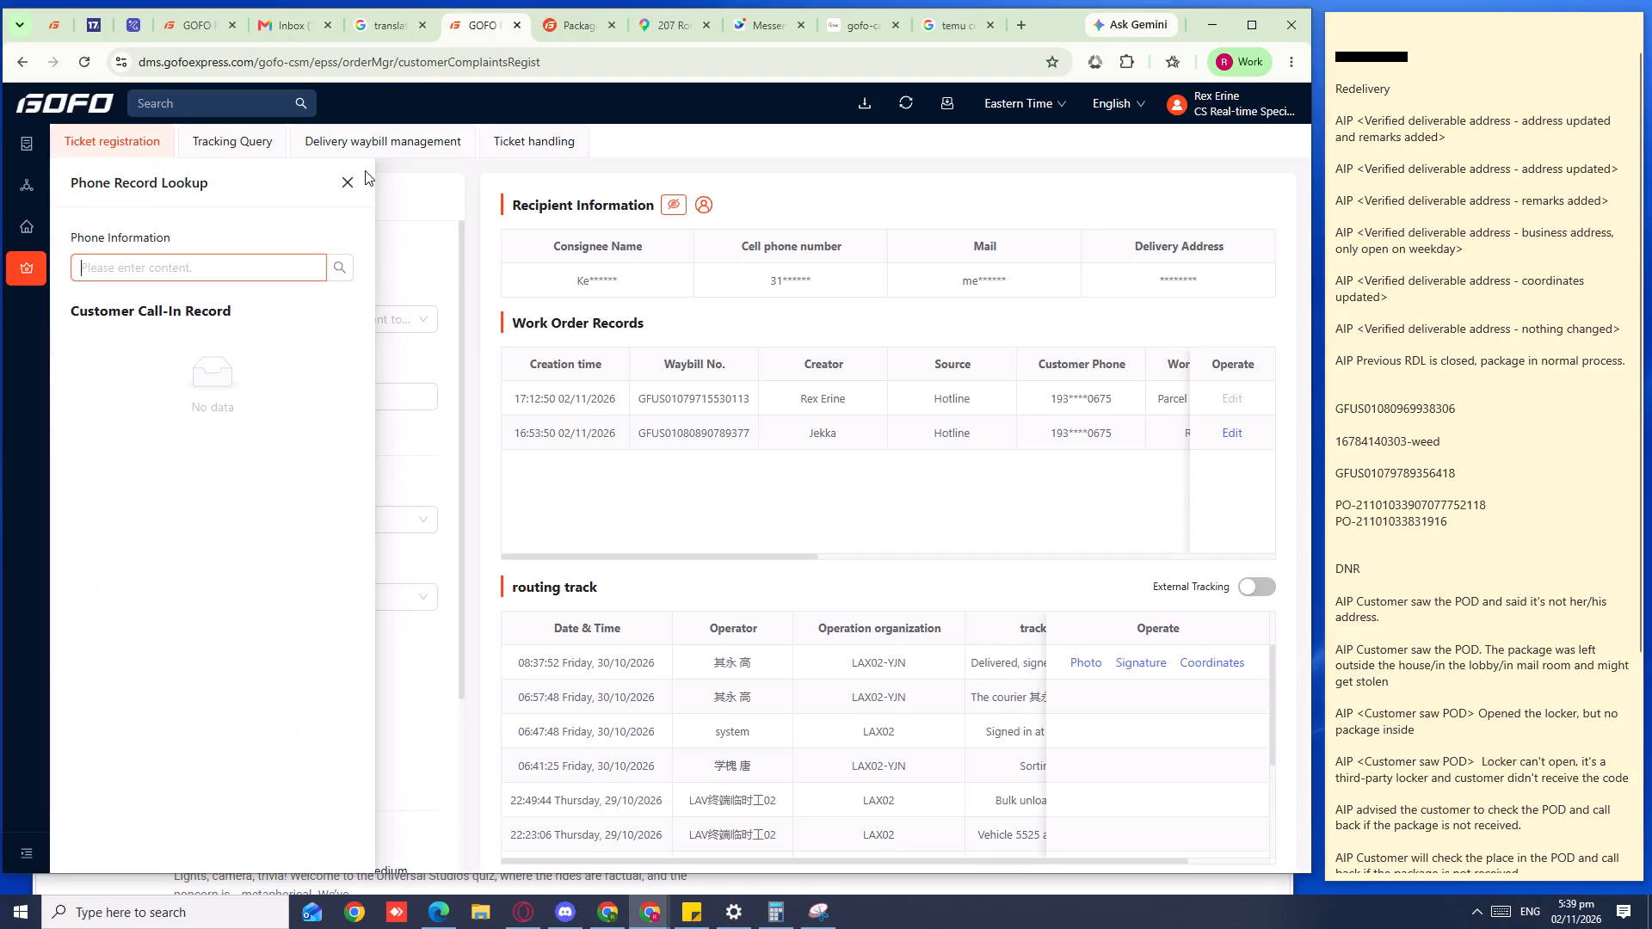
left_click(349, 178)
left_click(195, 326)
left_click(164, 354)
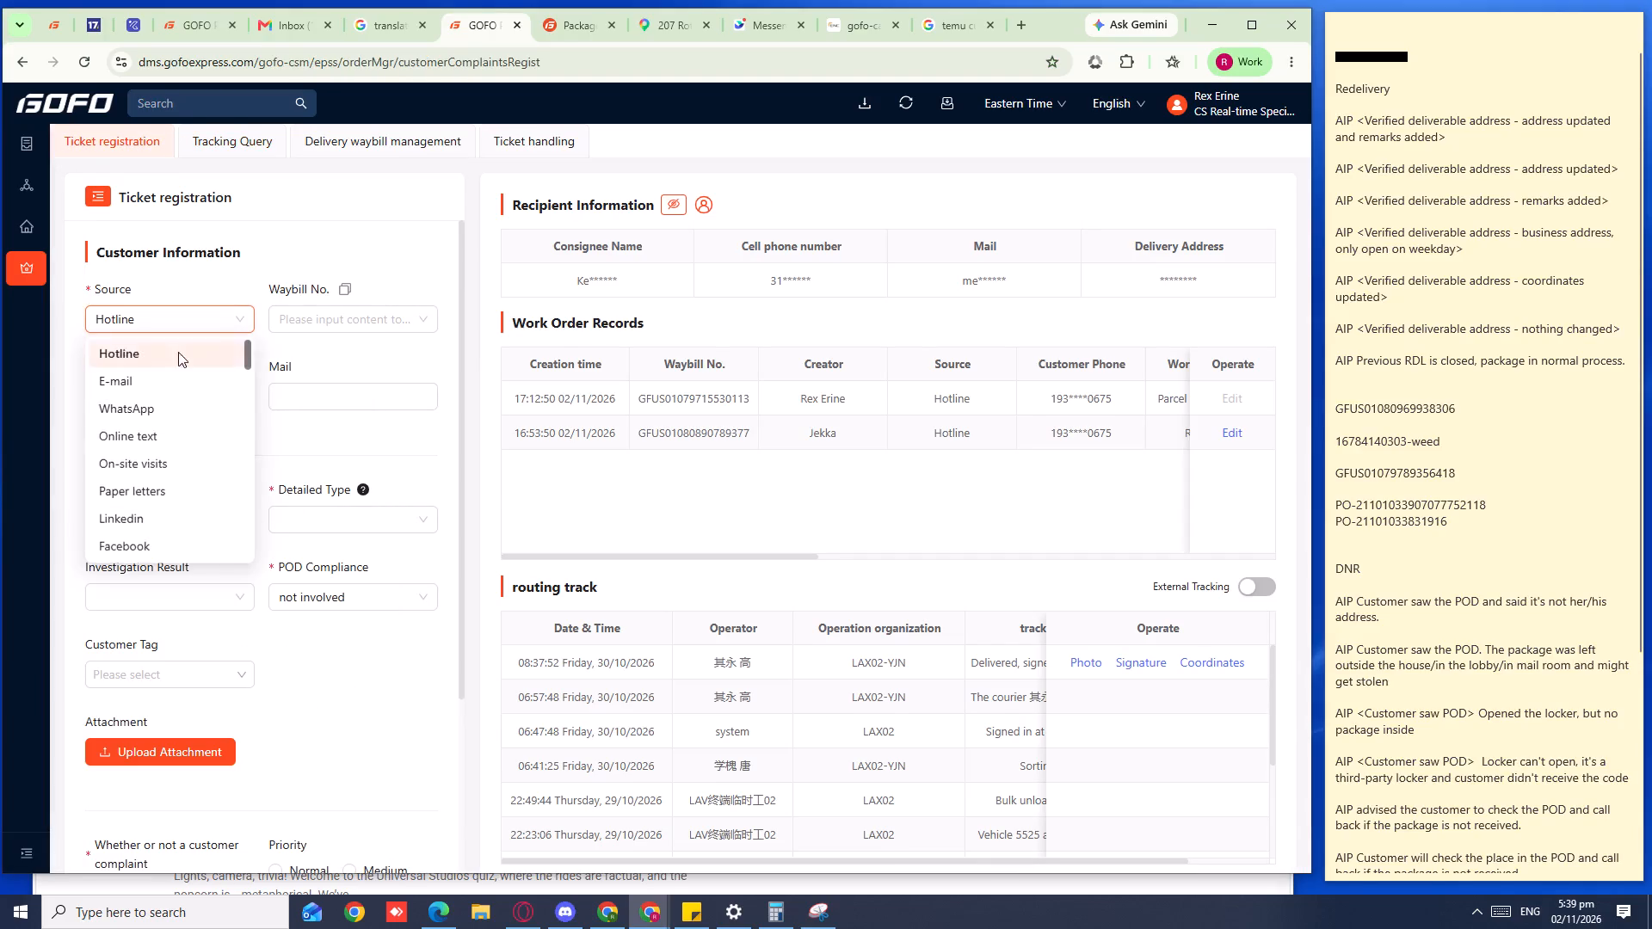
left_click(290, 324)
key("ctrl+v")
Copy the caller's phone number from the sticky note into the ticket's Phone number field.
left_click(228, 385)
left_click(223, 395)
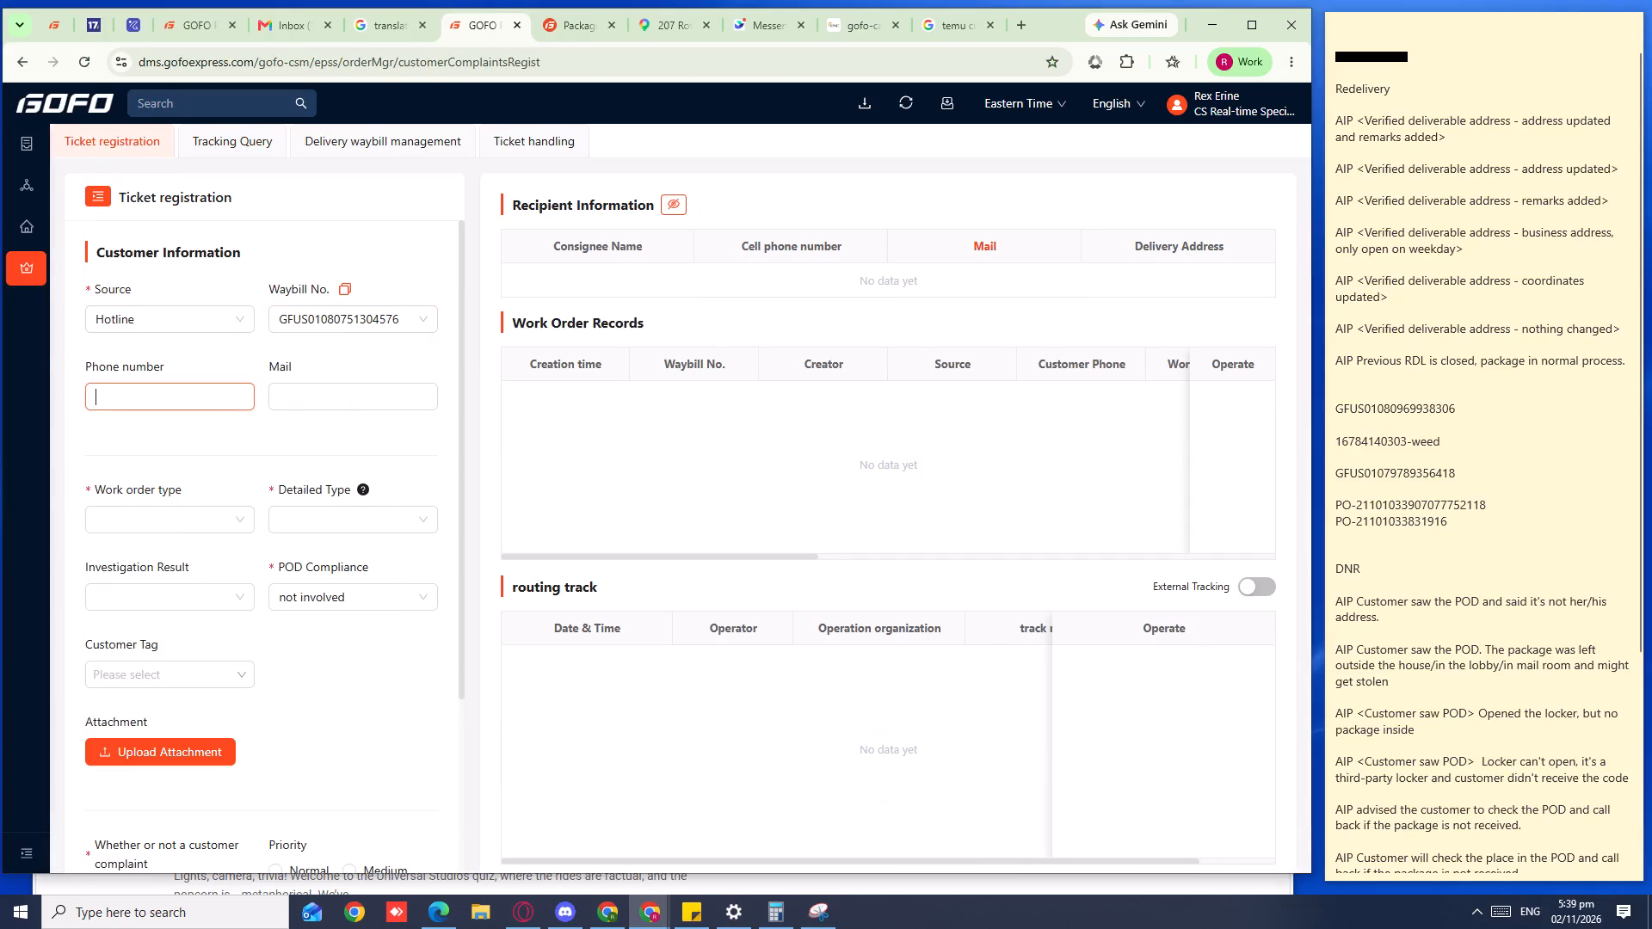
triple_click(1345, 52)
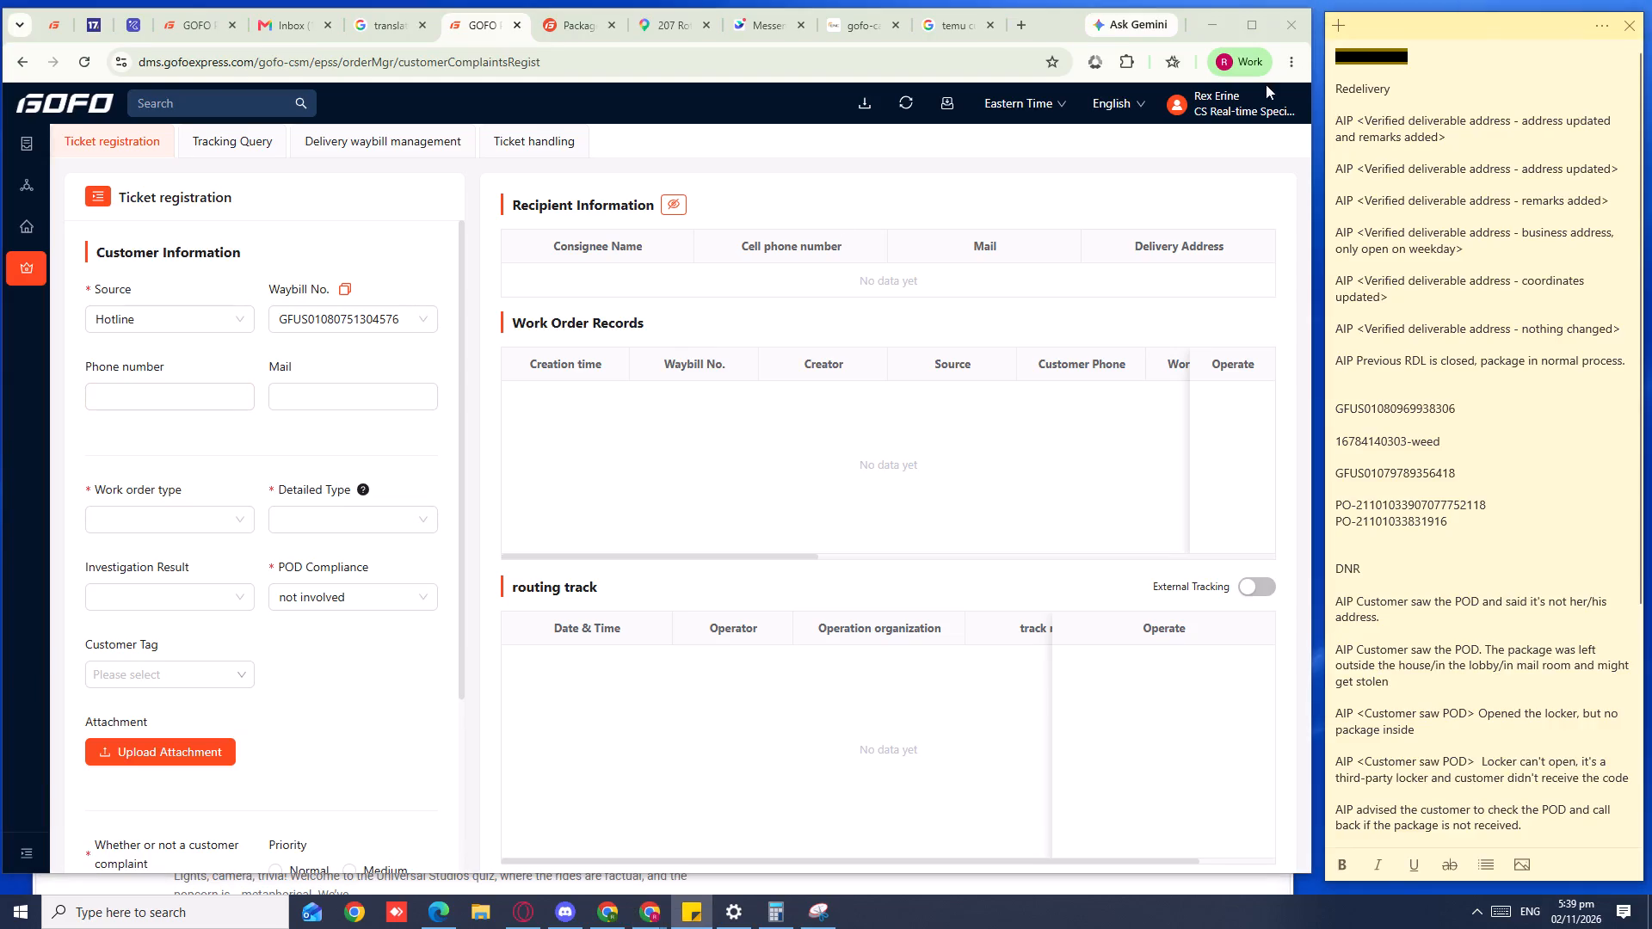
key("ctrl+c")
key("ctrl+c")
key("ctrl+c")
left_click(135, 401)
key("ctrl+v")
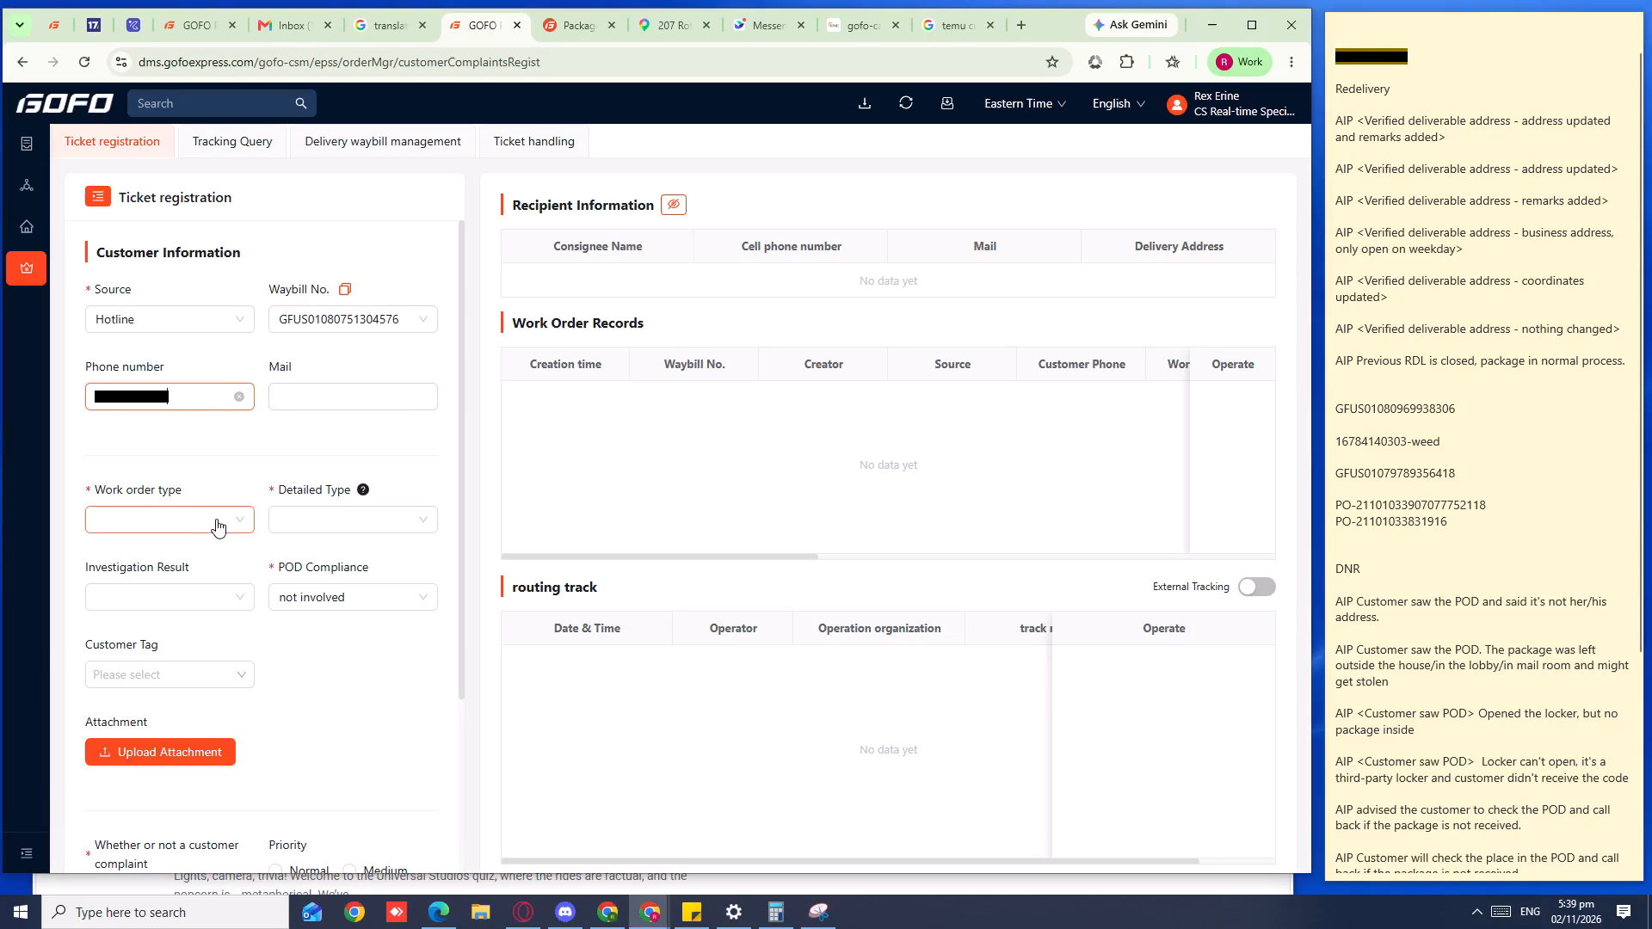
Classify the ticket as Other Questions with the "Product issues casued" detailed type, and mark it as not a customer complaint.
left_click(222, 522)
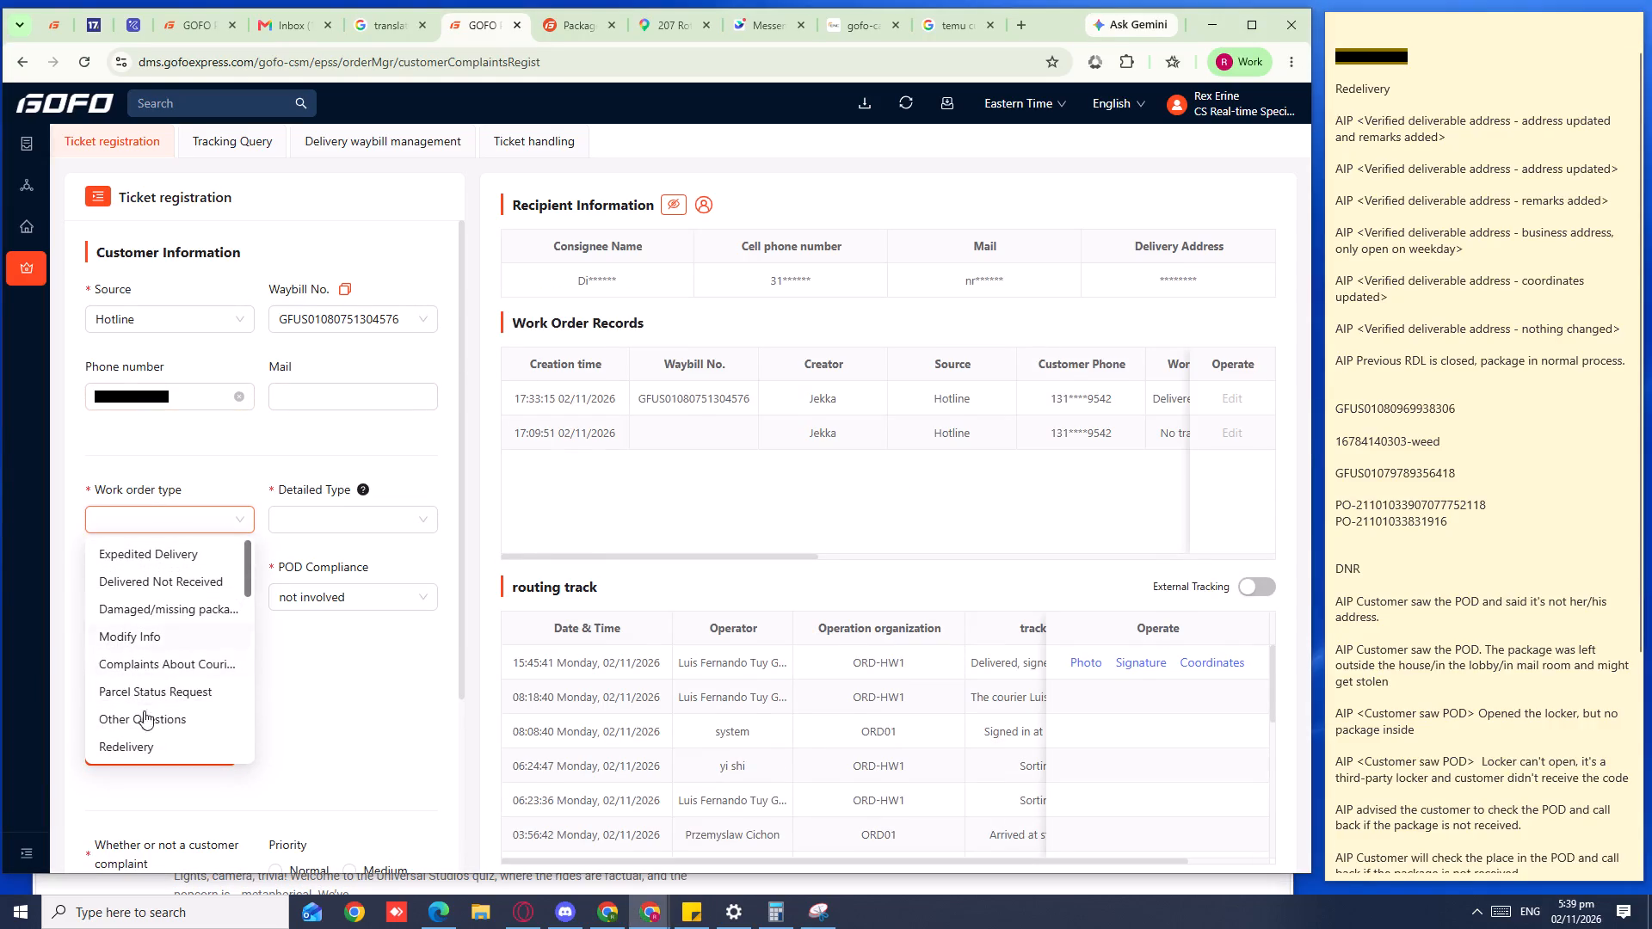
left_click(146, 722)
left_click(418, 506)
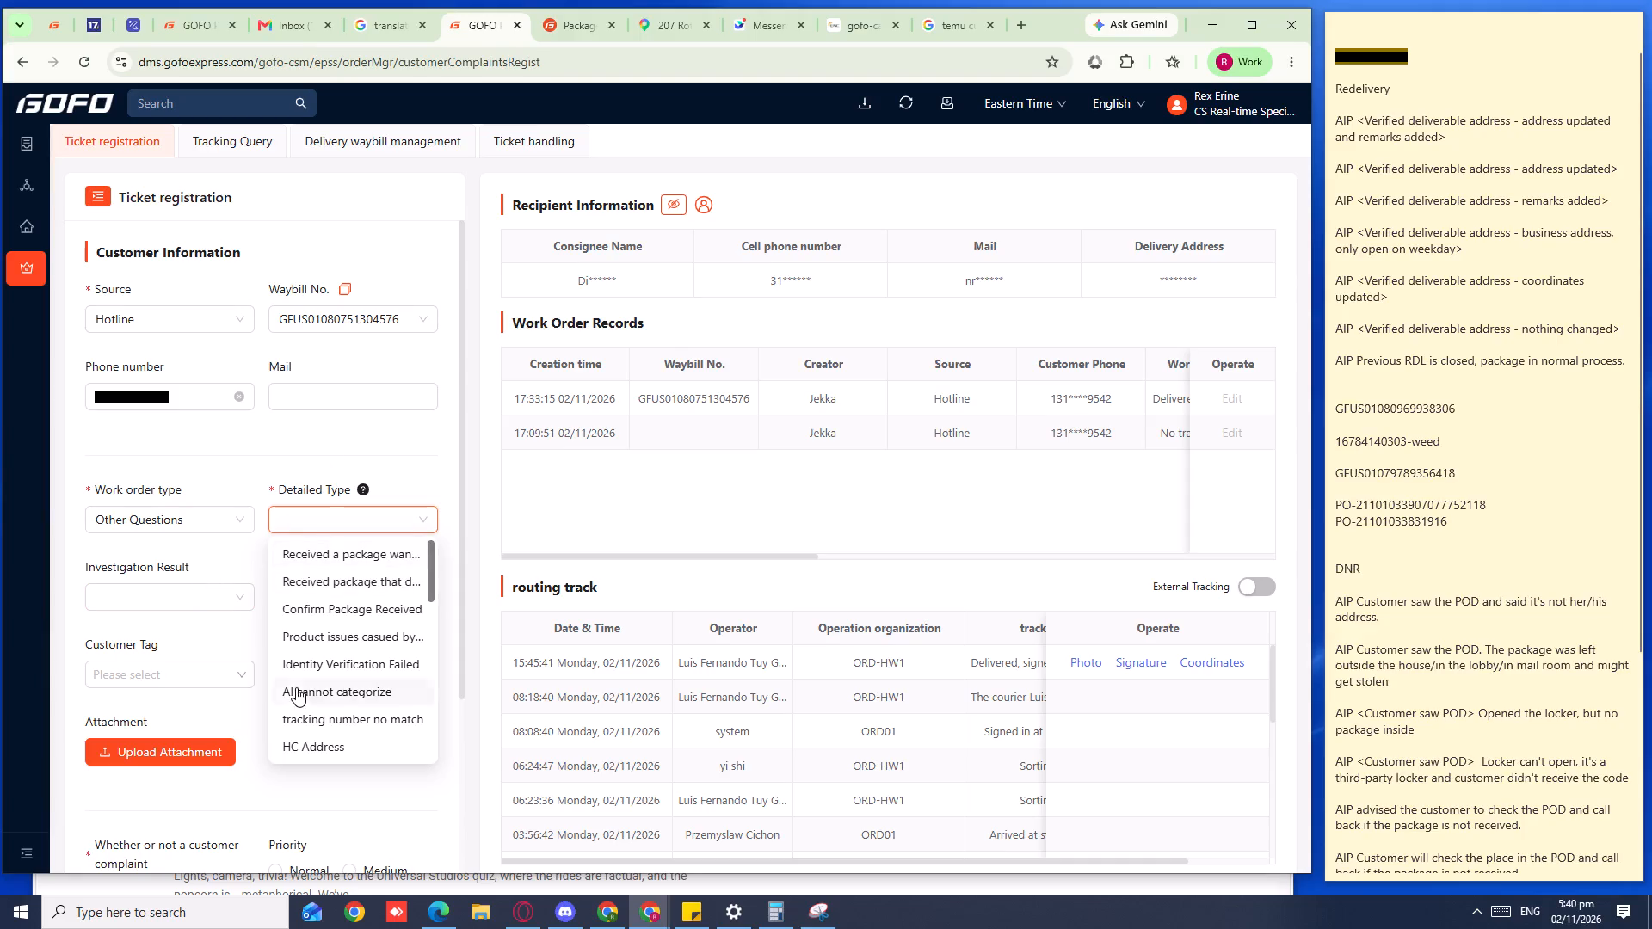
left_click(319, 633)
scroll(235, 630, "down", 3)
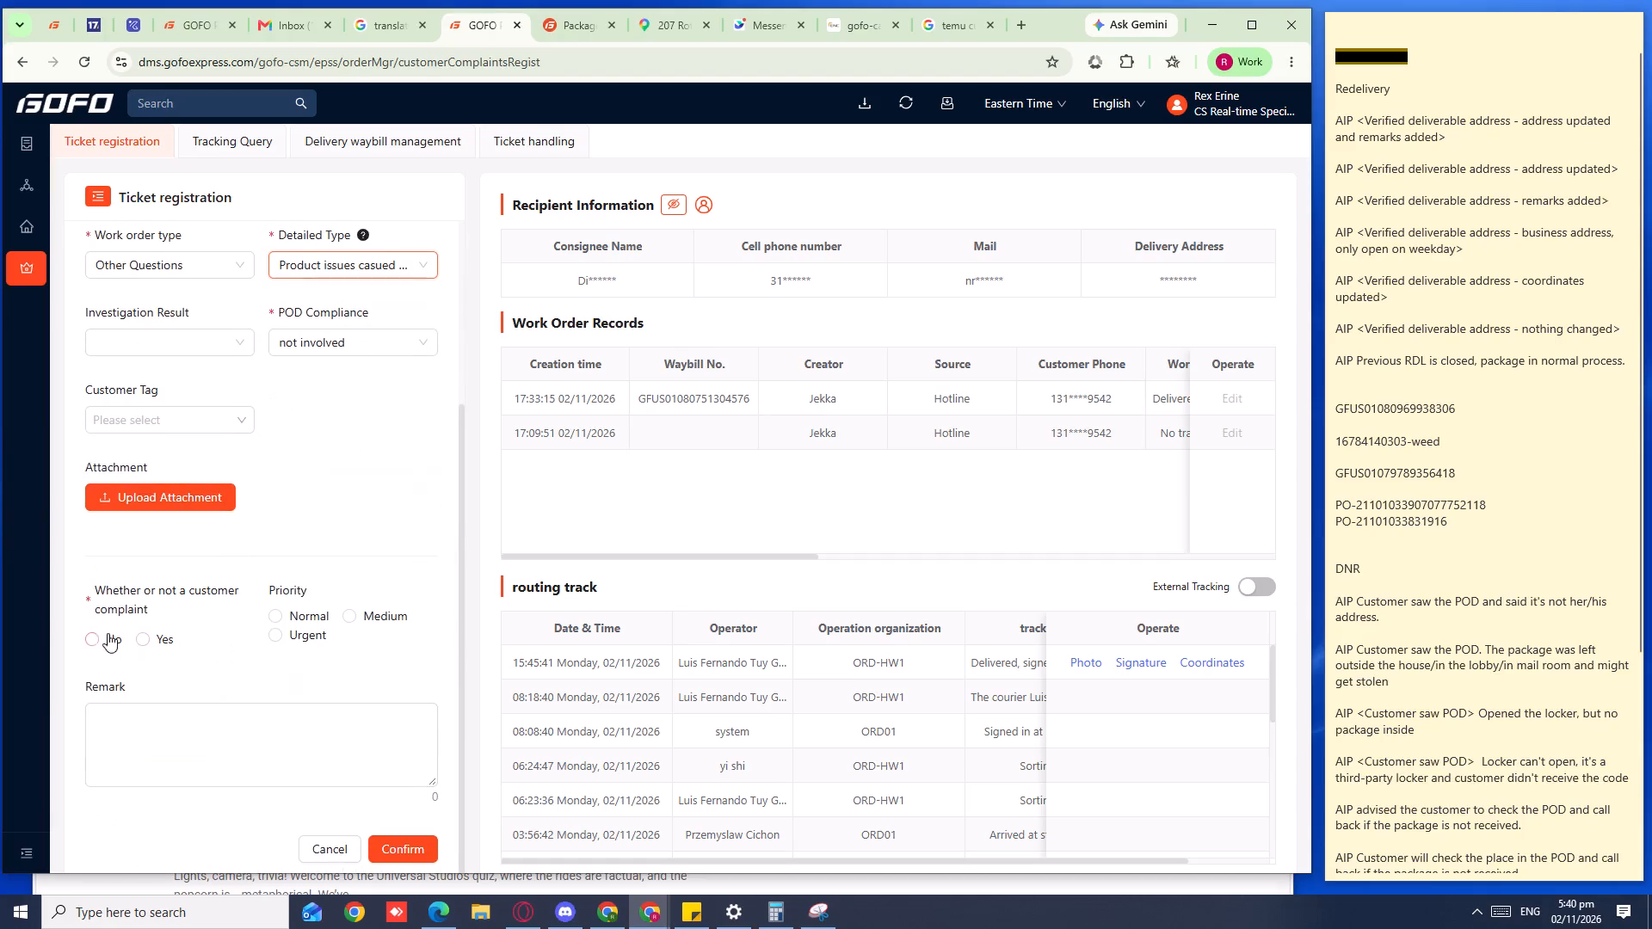
left_click(89, 635)
Begin the ticket remark with "AIP".
left_click(144, 729)
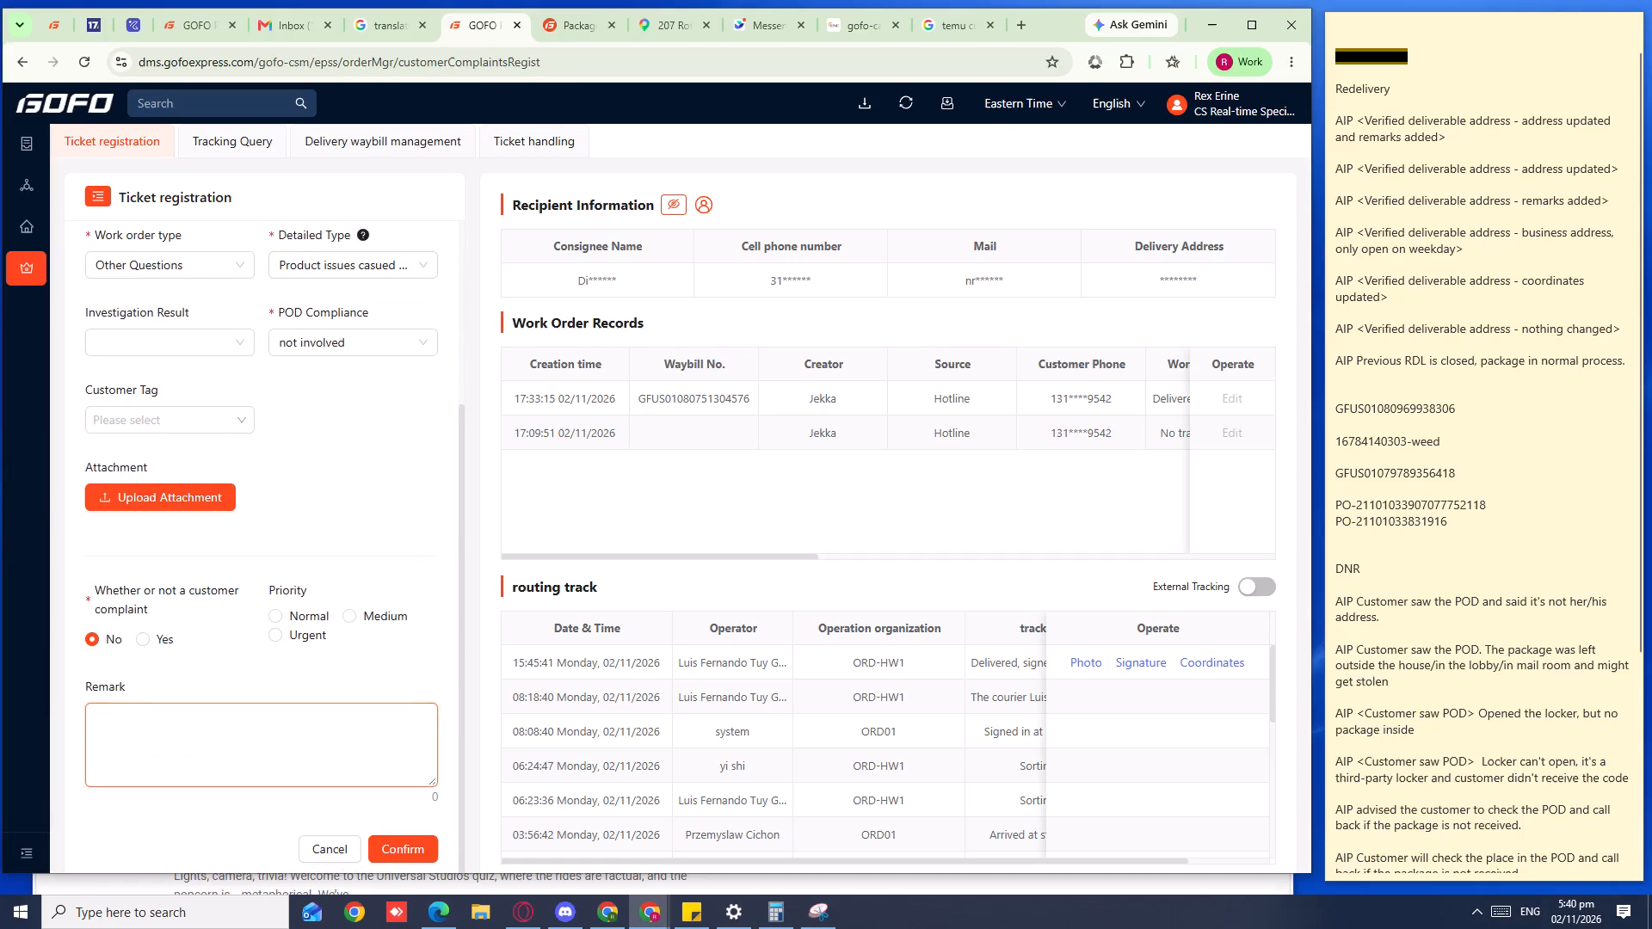
key("shift+a")
type("IP")
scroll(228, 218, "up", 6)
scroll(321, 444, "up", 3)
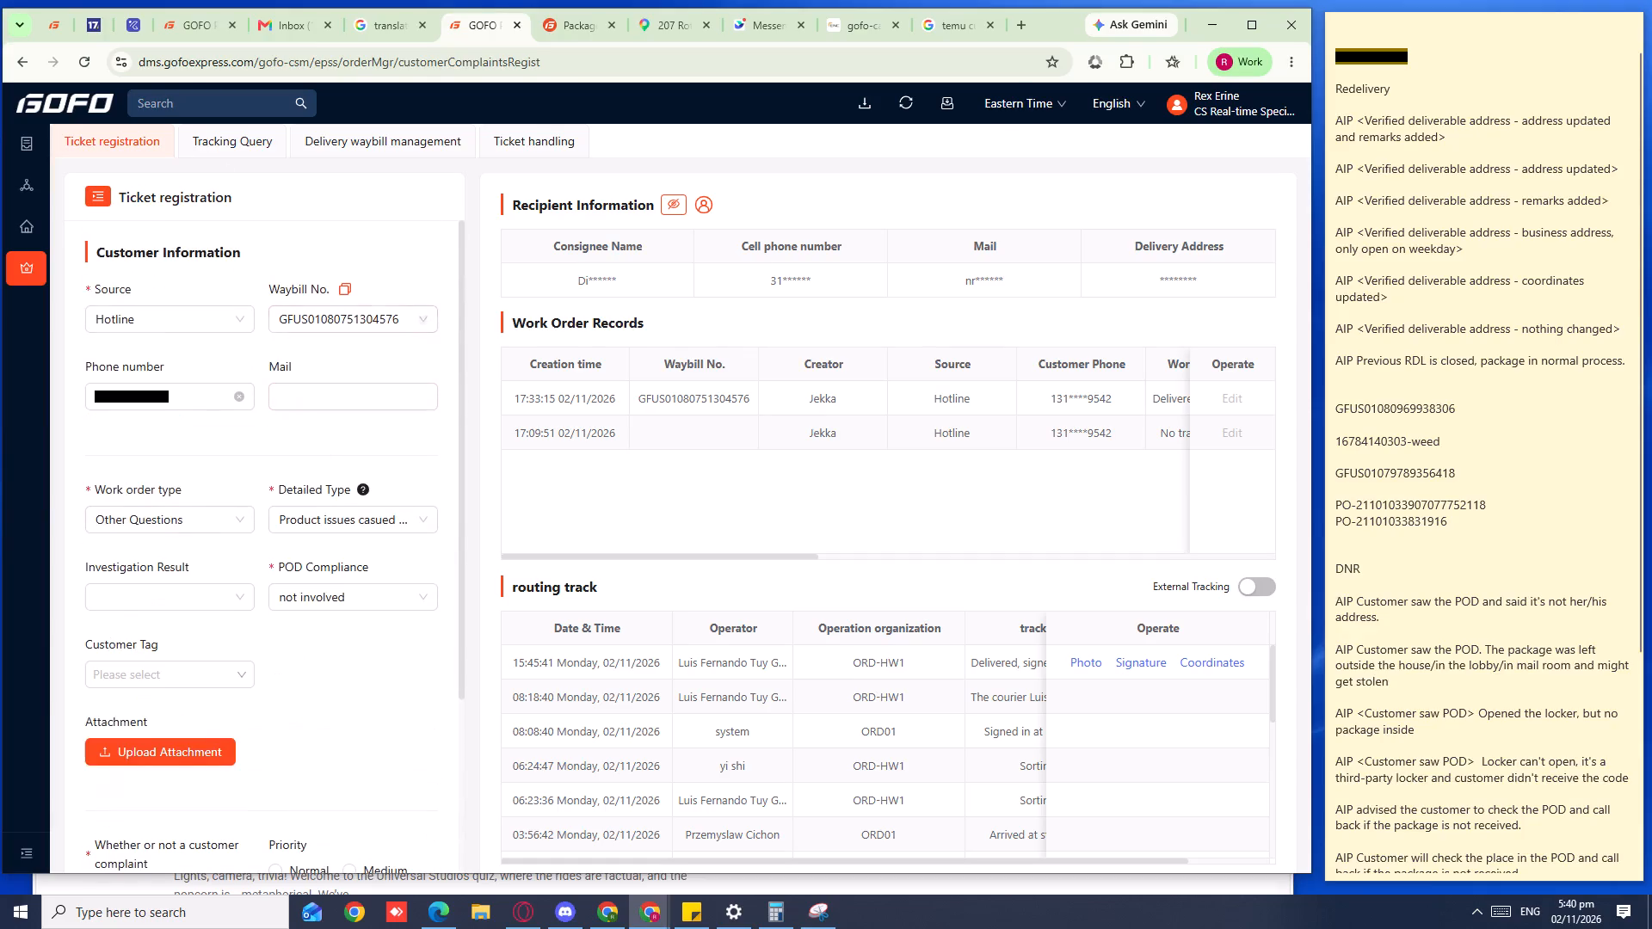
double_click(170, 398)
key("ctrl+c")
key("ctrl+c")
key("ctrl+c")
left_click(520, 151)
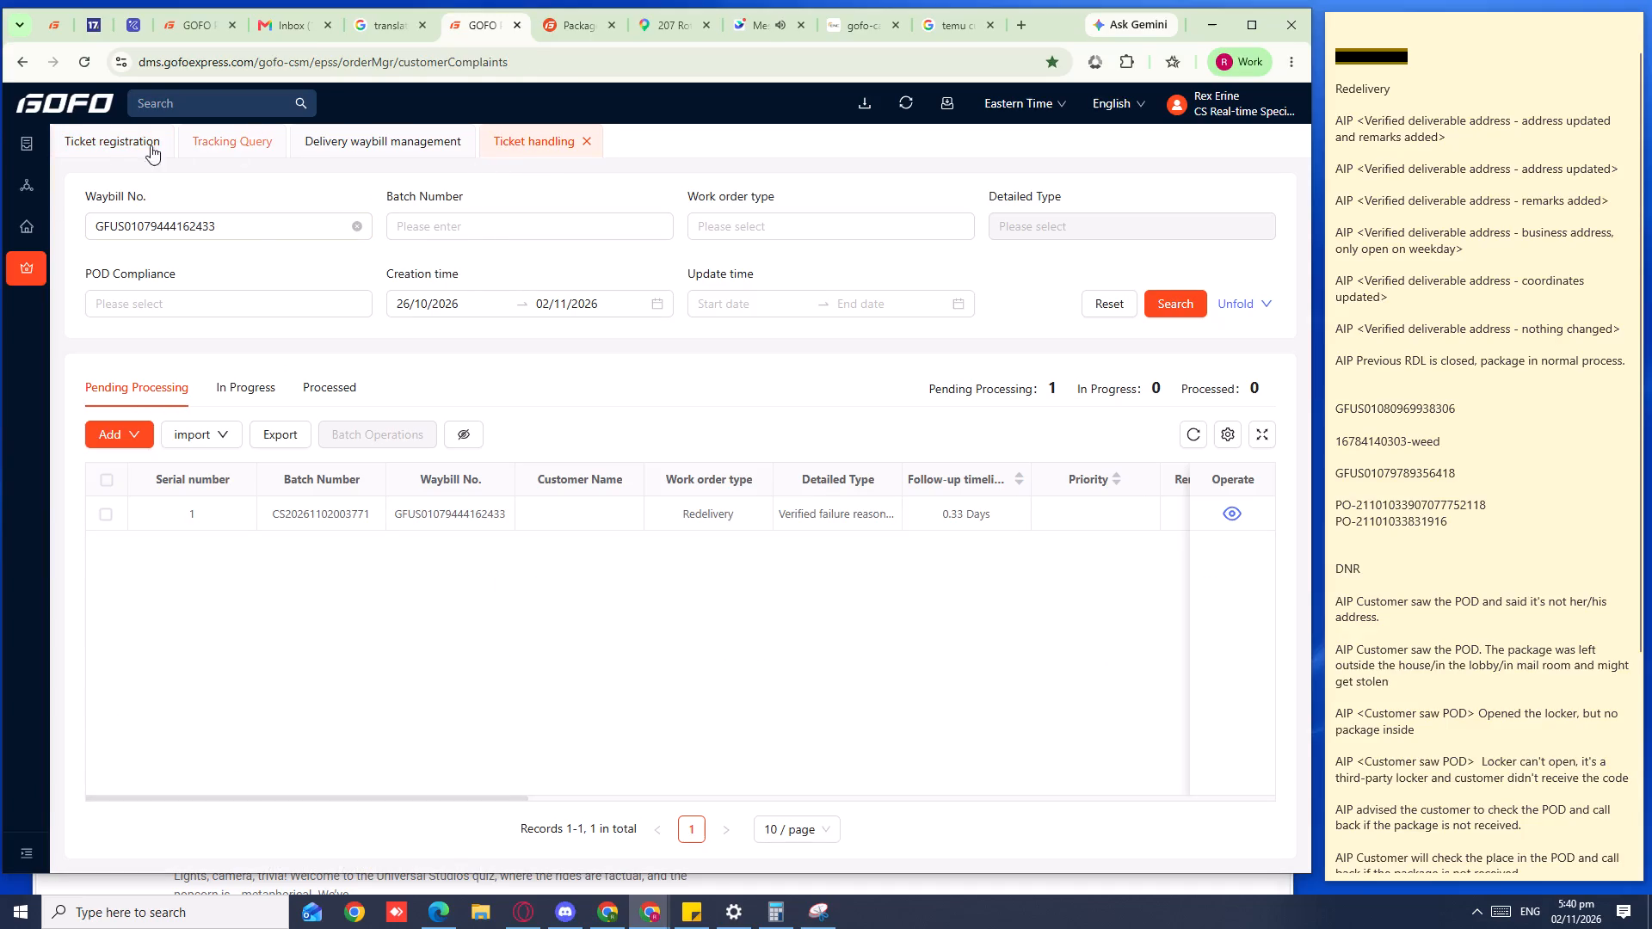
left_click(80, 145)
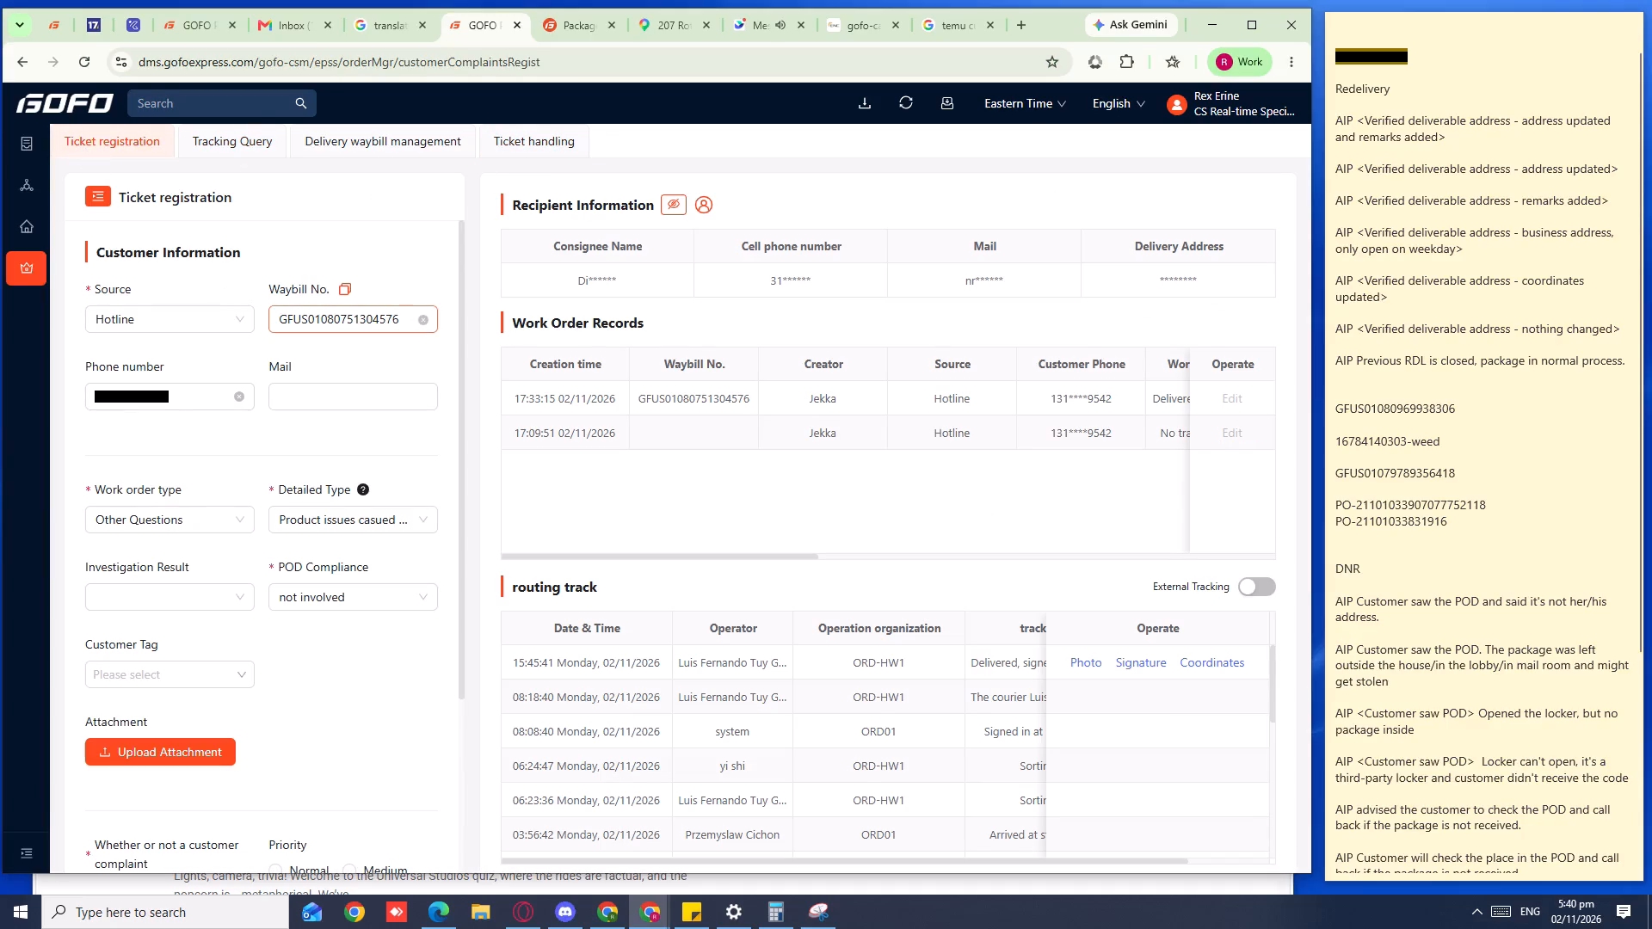
left_click(242, 137)
double_click(242, 231)
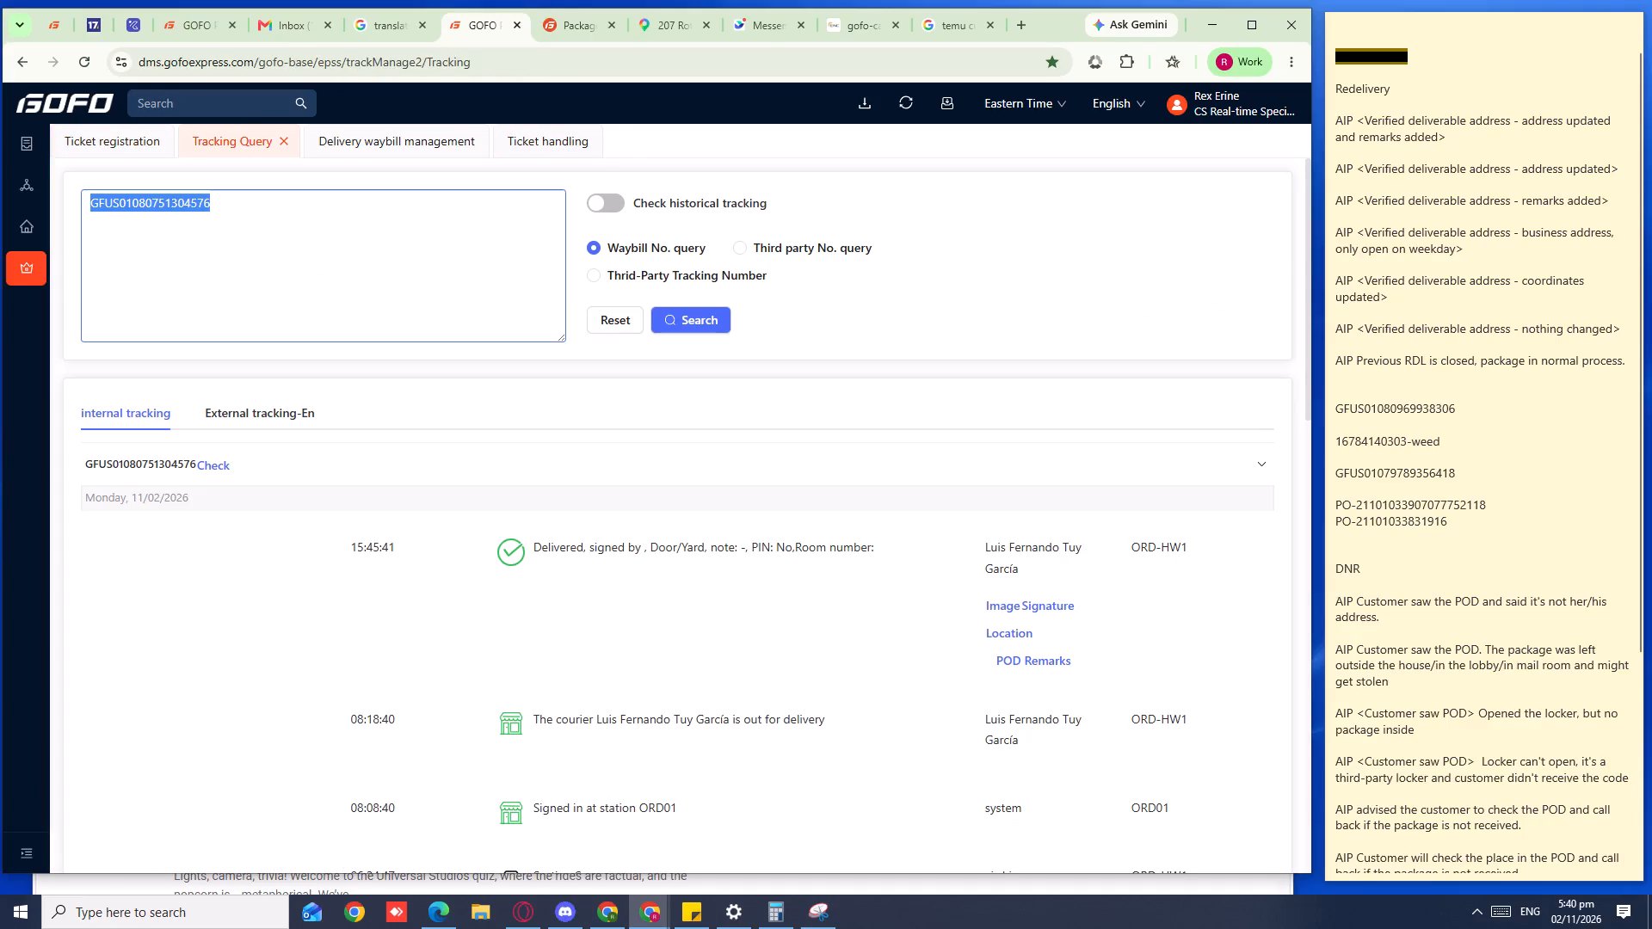
key("ctrl+c")
key("ctrl+c")
left_click(569, 144)
left_click(355, 221)
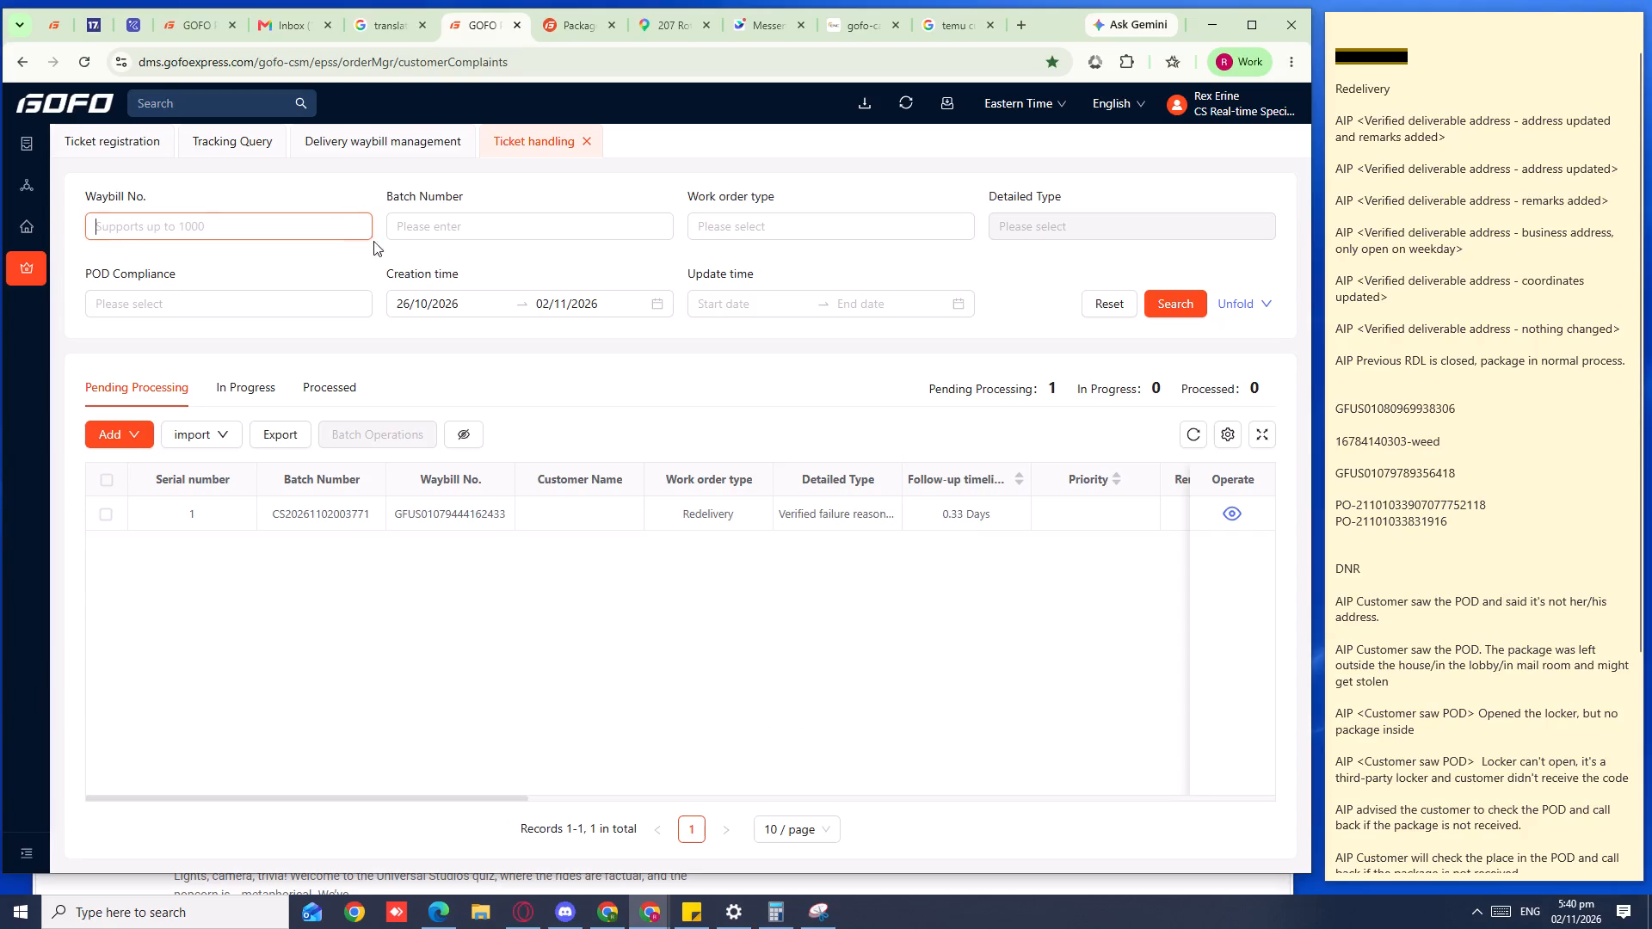
key("ctrl+v")
left_click(1190, 310)
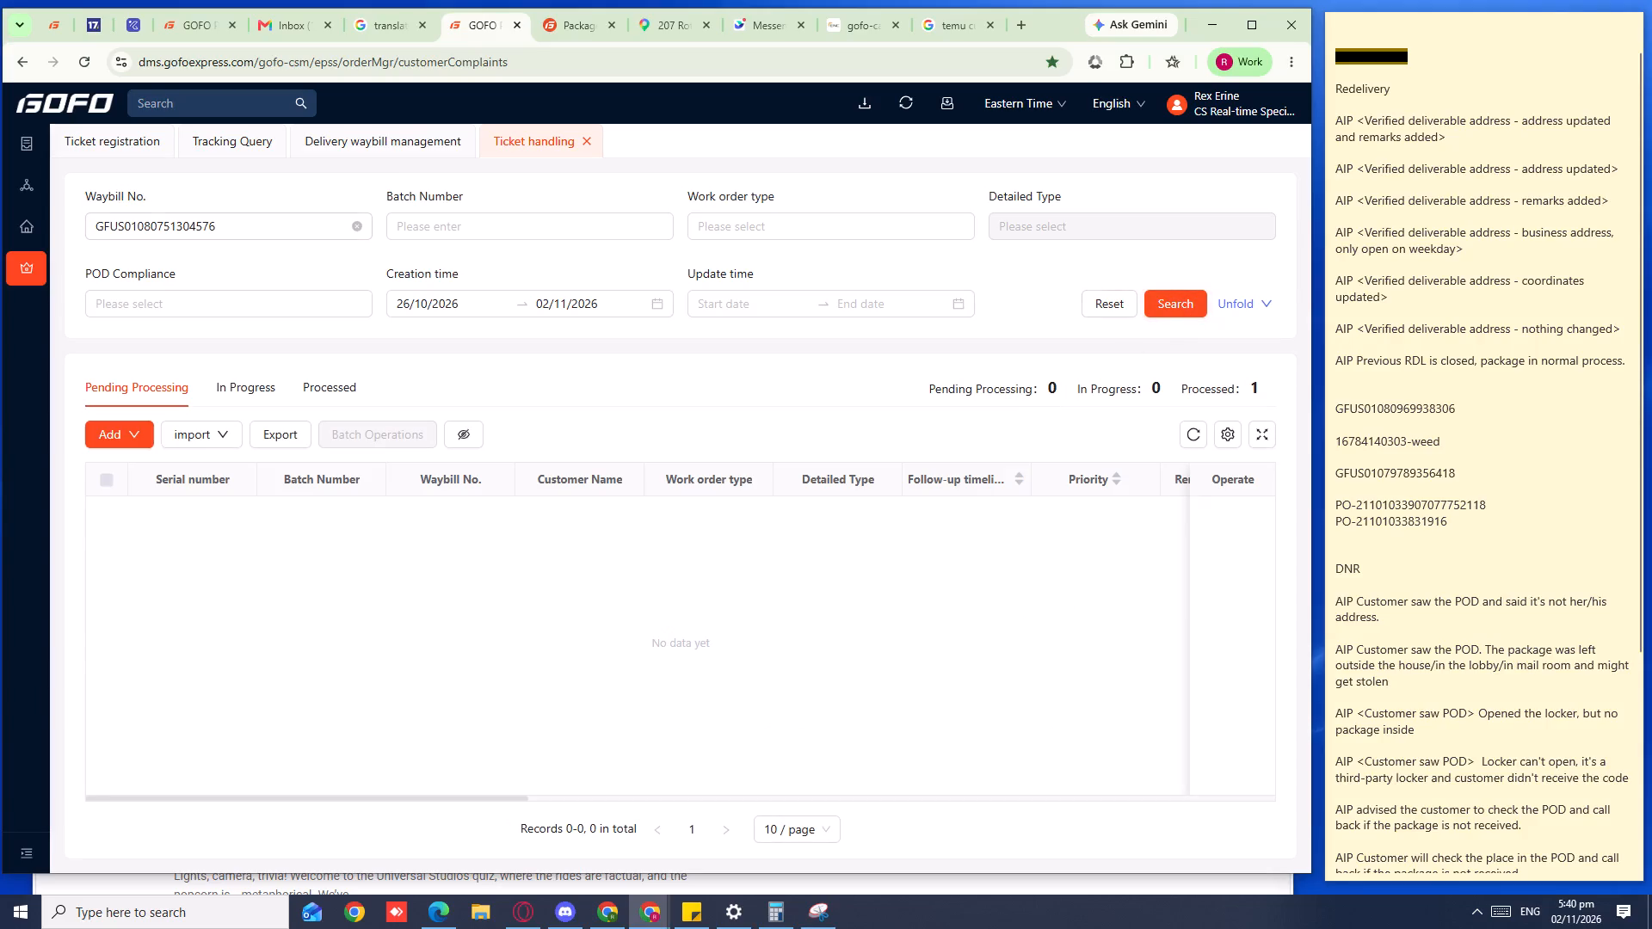
Return to the ticket registration and extend the remark after "AIP" with ", cx is reporting there is missing item".
left_click(127, 138)
scroll(352, 618, "down", 5)
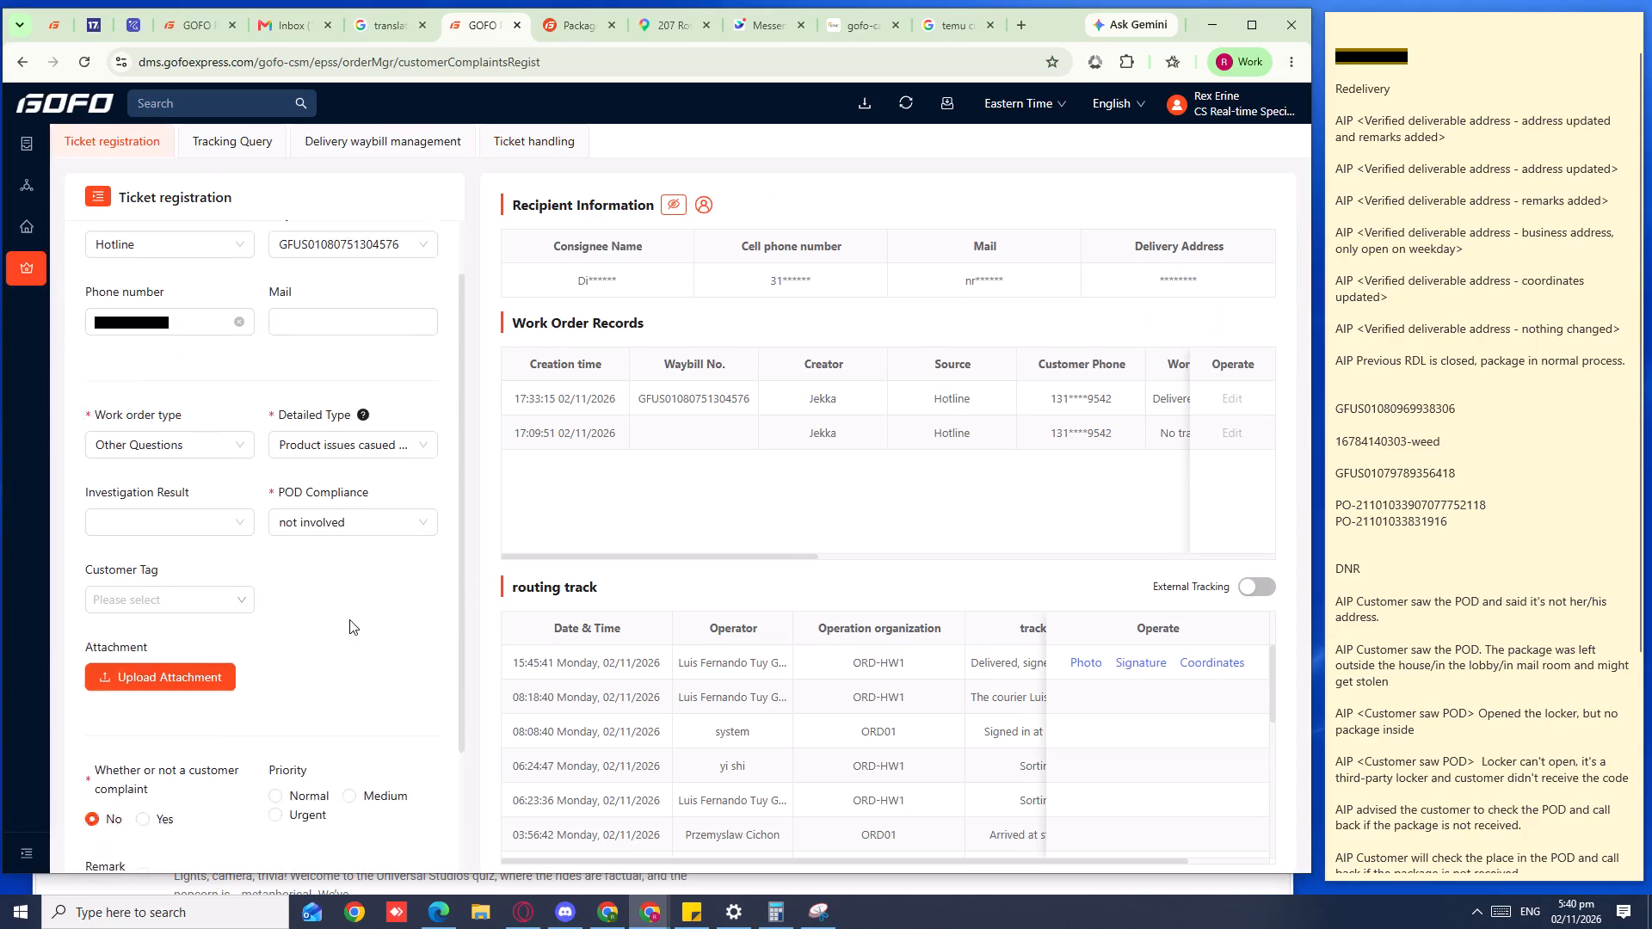
left_click(191, 726)
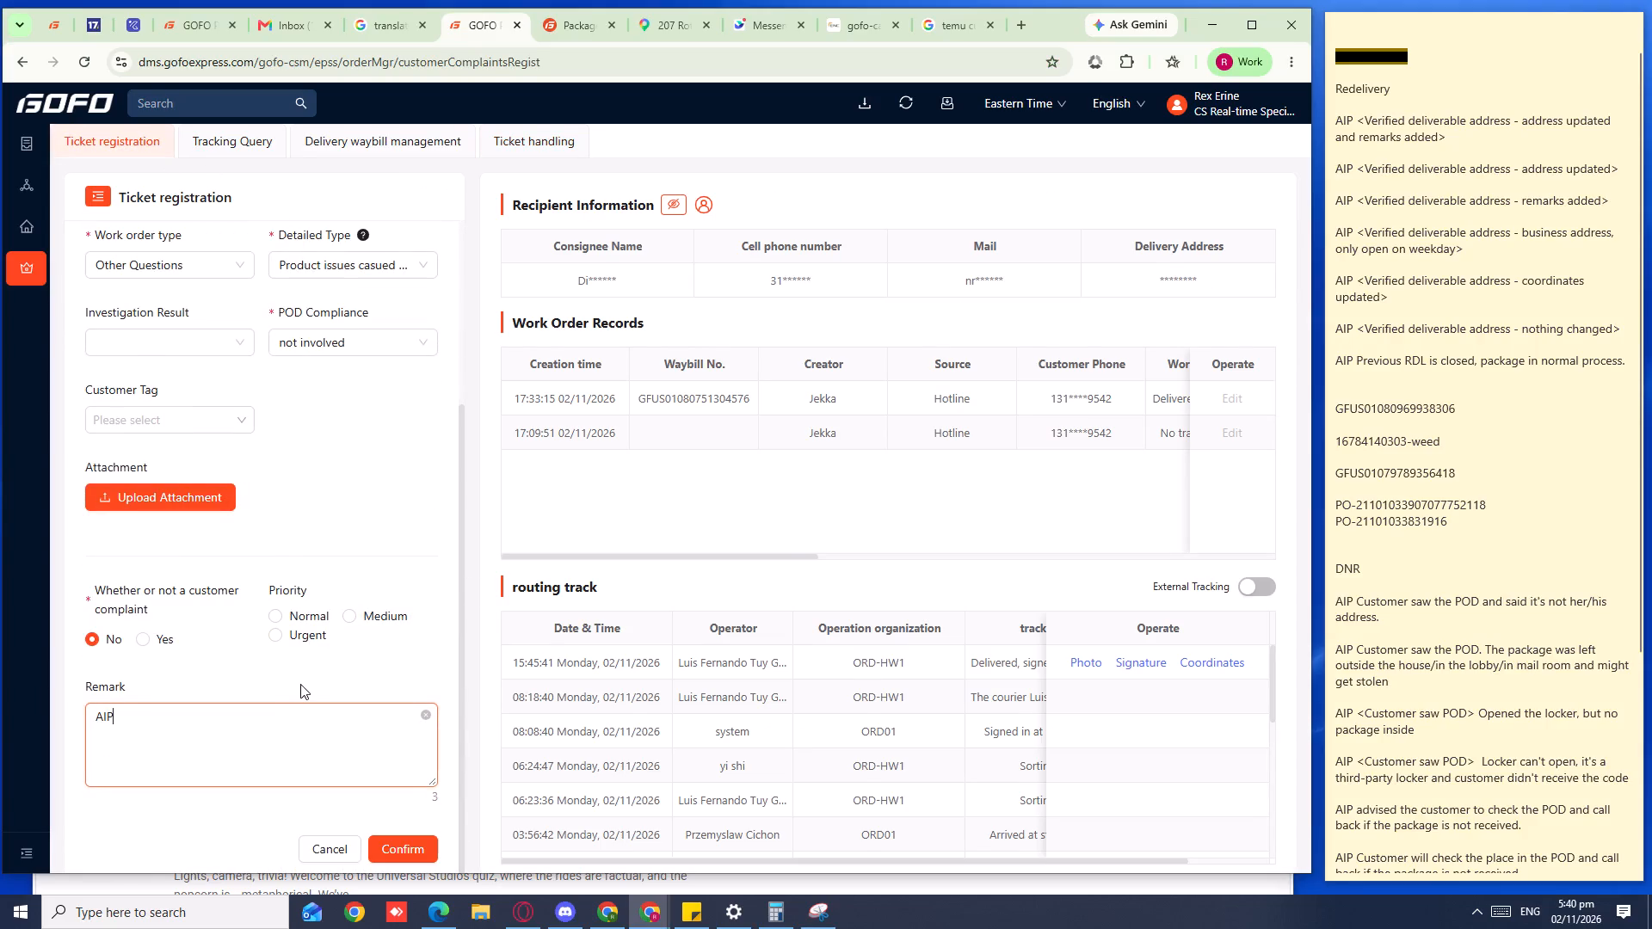
type(",")
key("space")
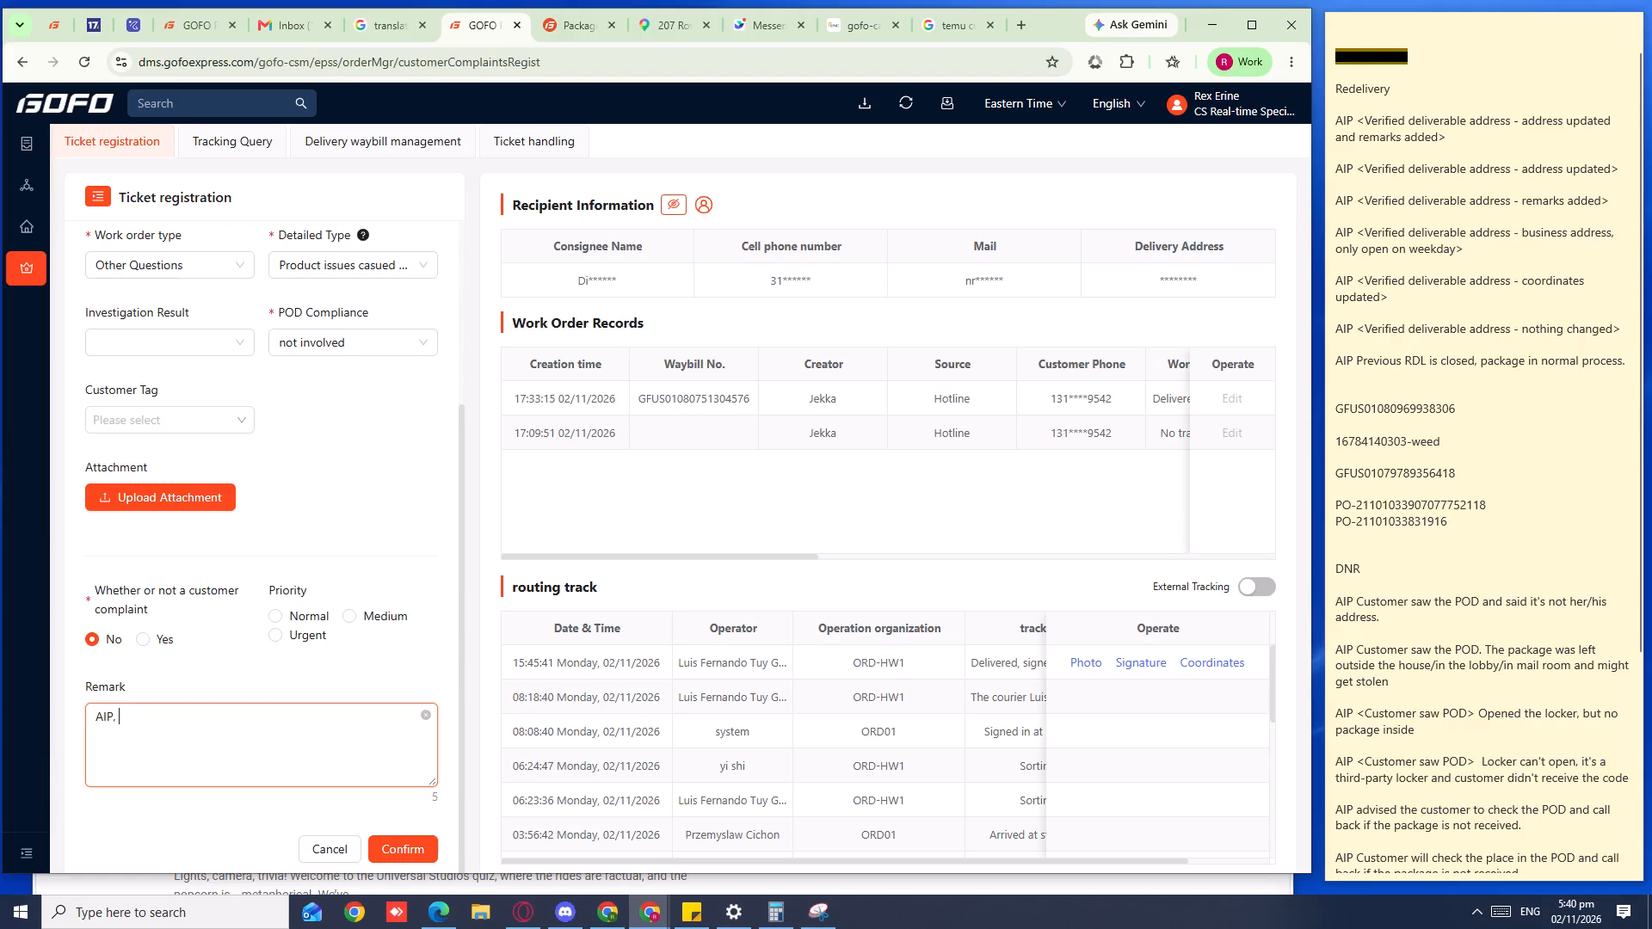
type("cx is")
key("space")
type("reporting")
key("space")
type("there s")
key("BackSpace")
type("is")
key("space")
type("missing ite,")
key("space")
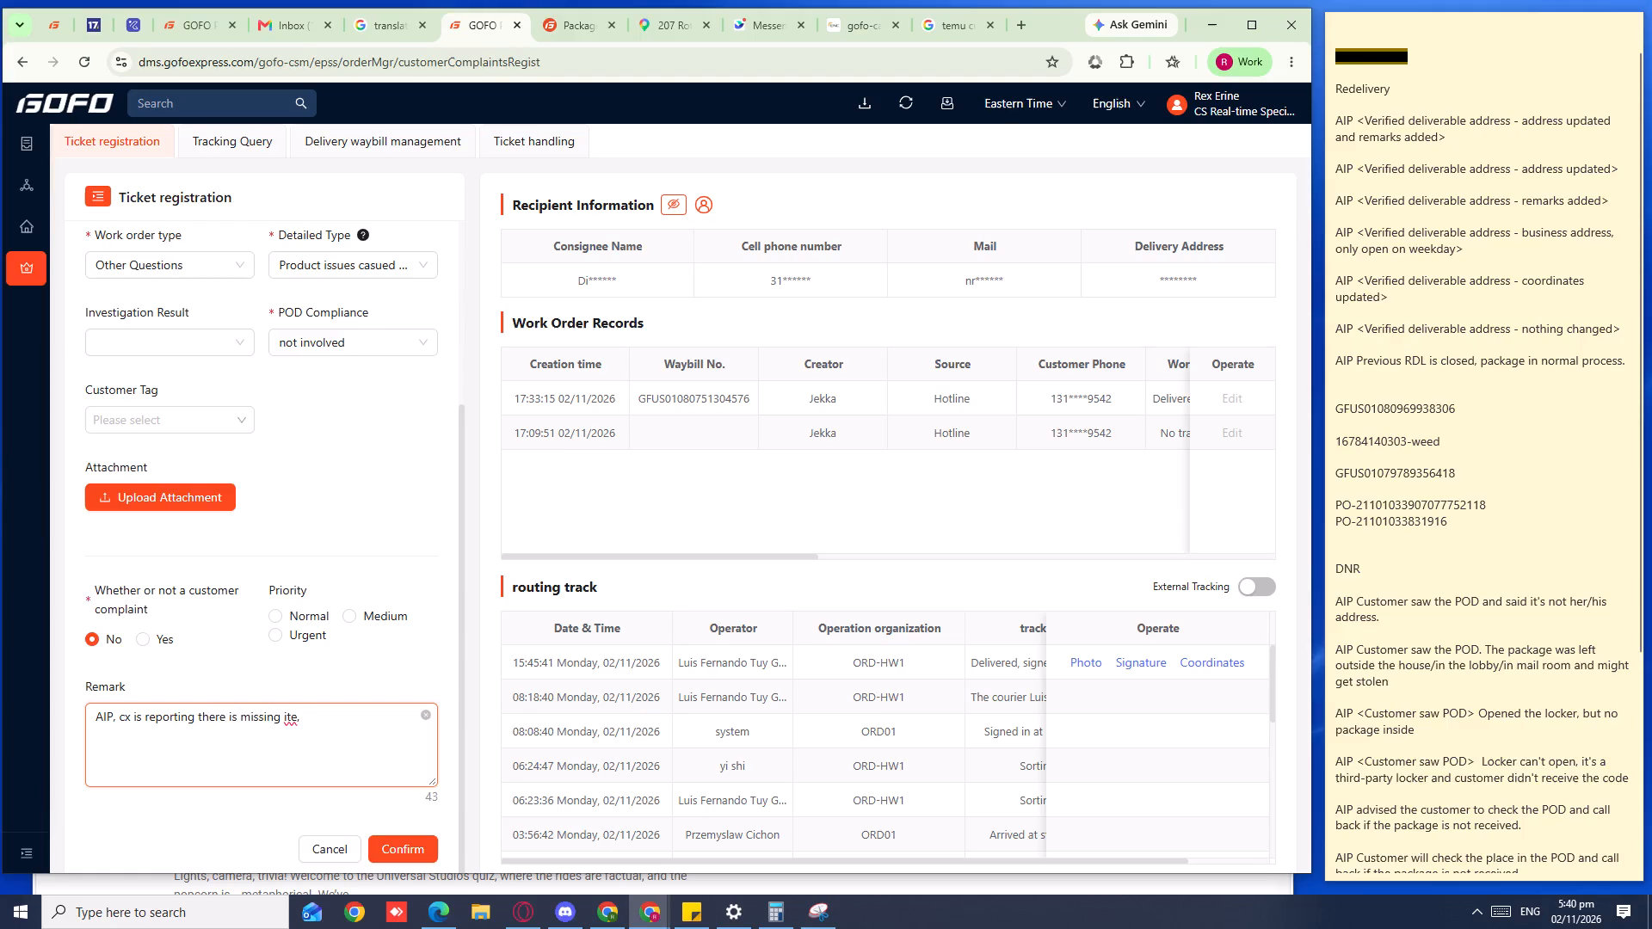
key("BackSpace")
key("BackSpace")
key("m")
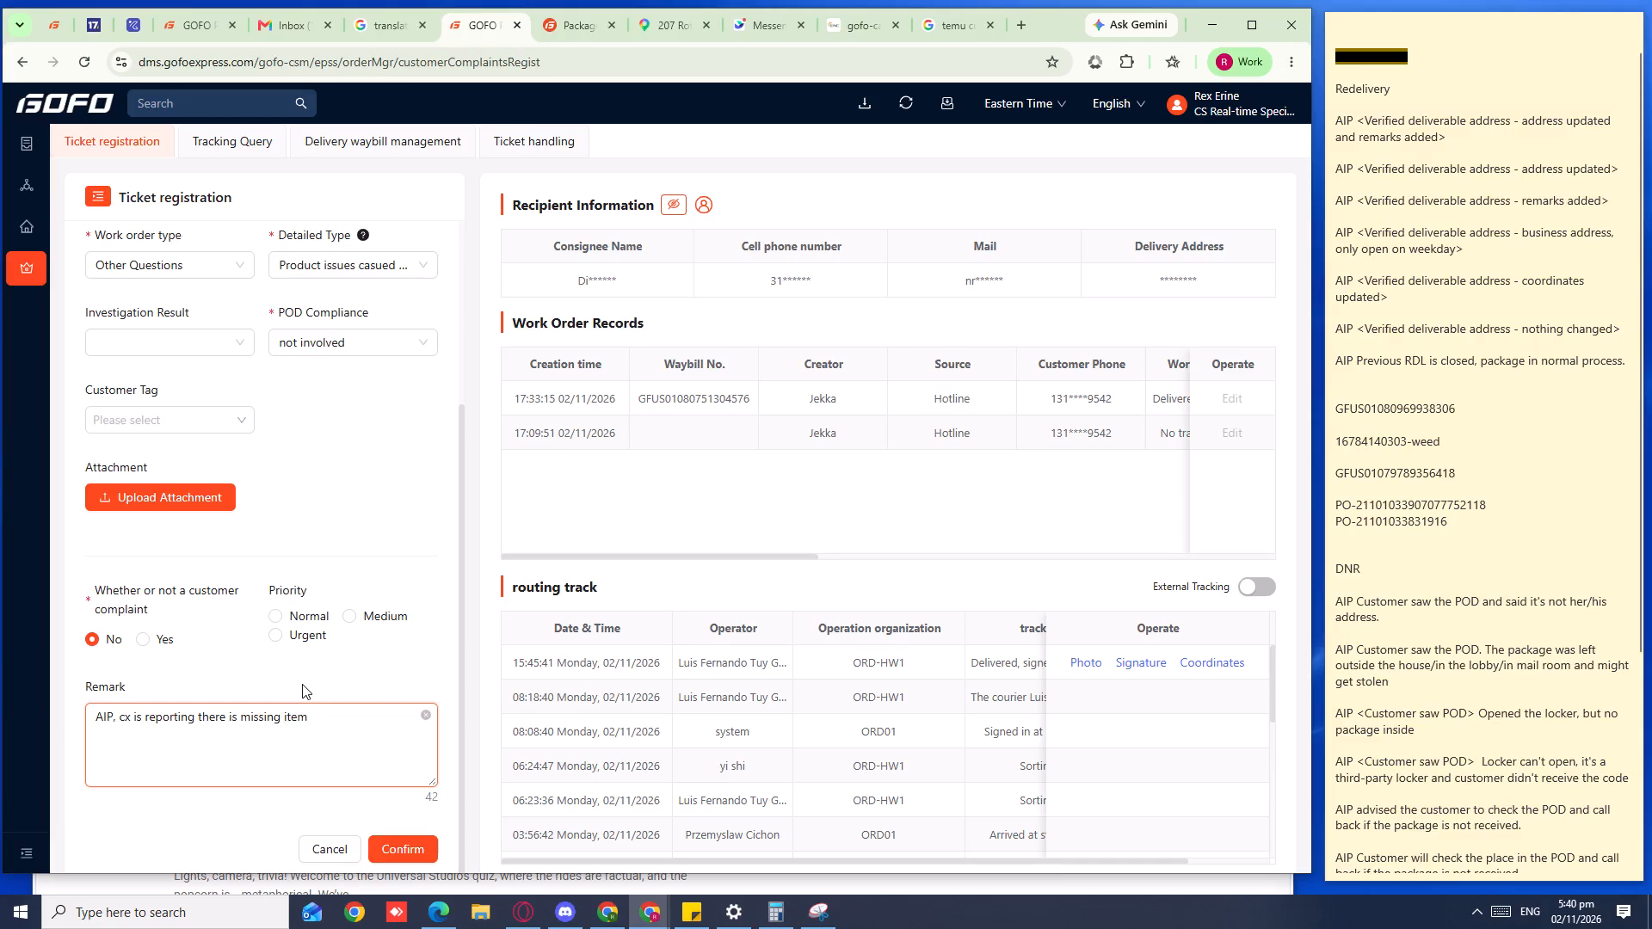
key("period")
key("BackSpace")
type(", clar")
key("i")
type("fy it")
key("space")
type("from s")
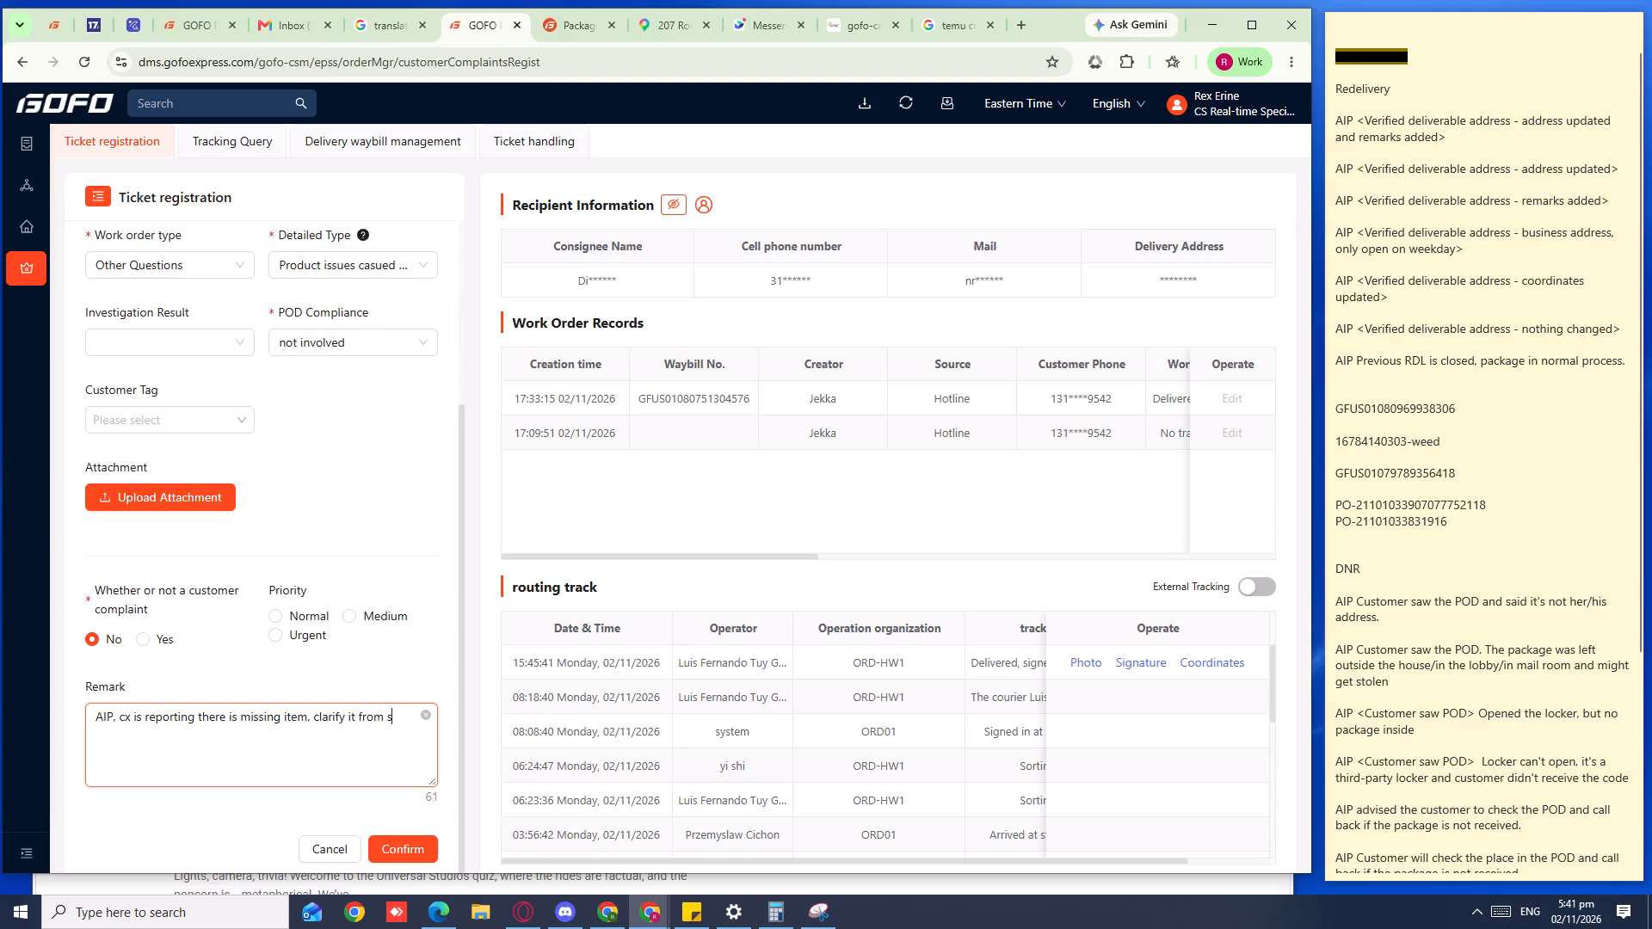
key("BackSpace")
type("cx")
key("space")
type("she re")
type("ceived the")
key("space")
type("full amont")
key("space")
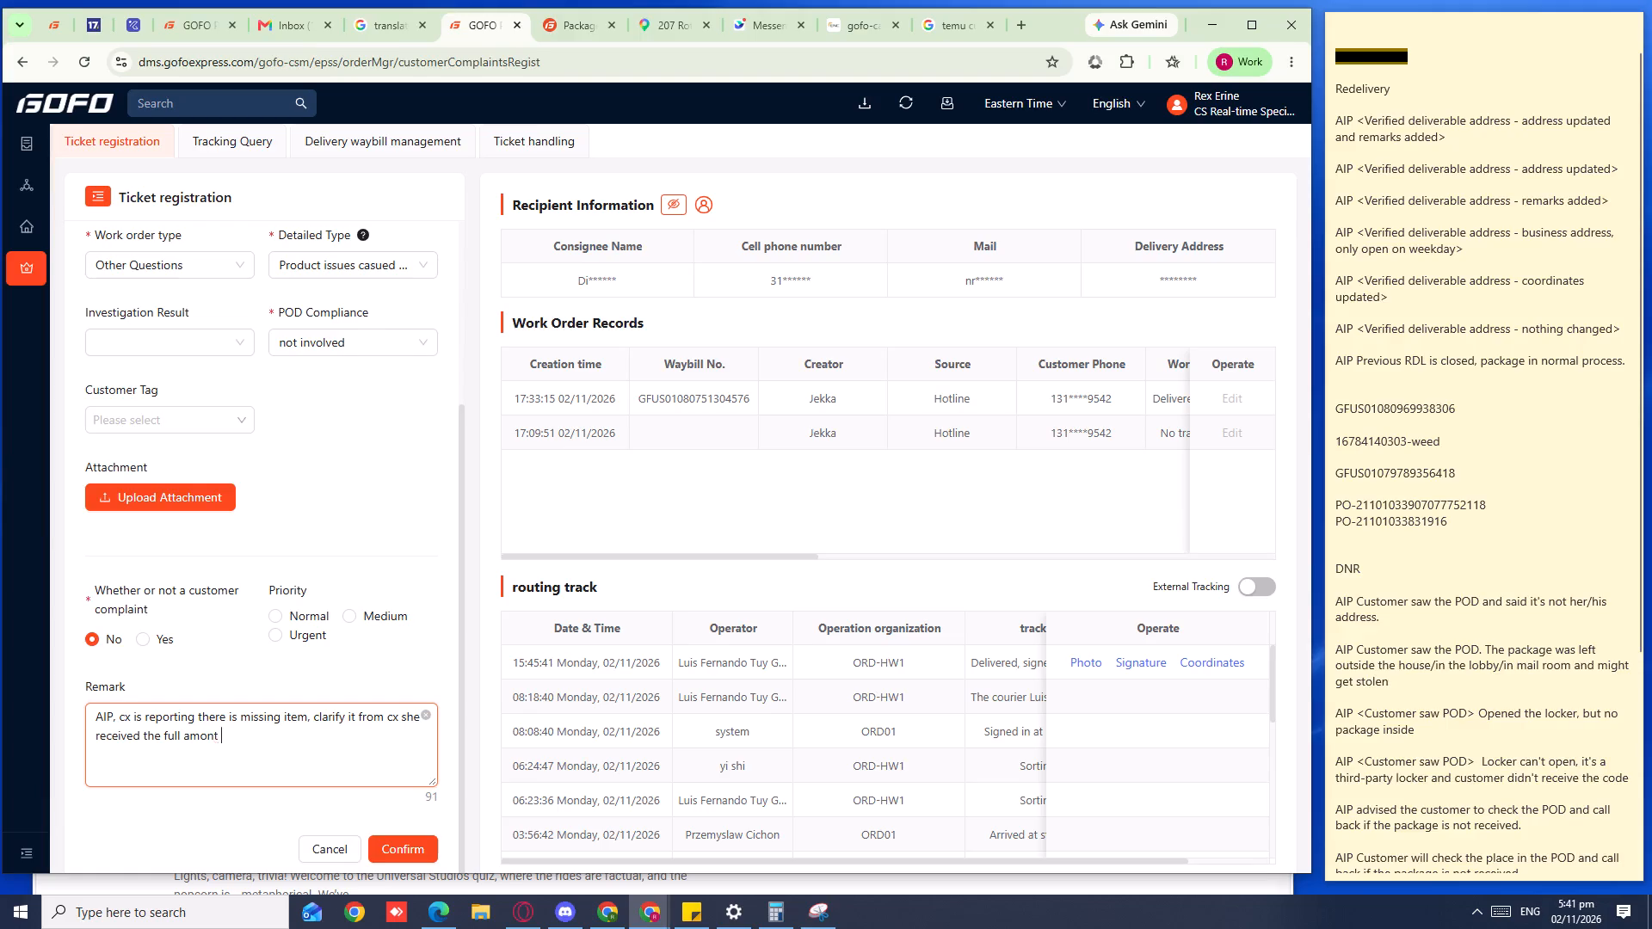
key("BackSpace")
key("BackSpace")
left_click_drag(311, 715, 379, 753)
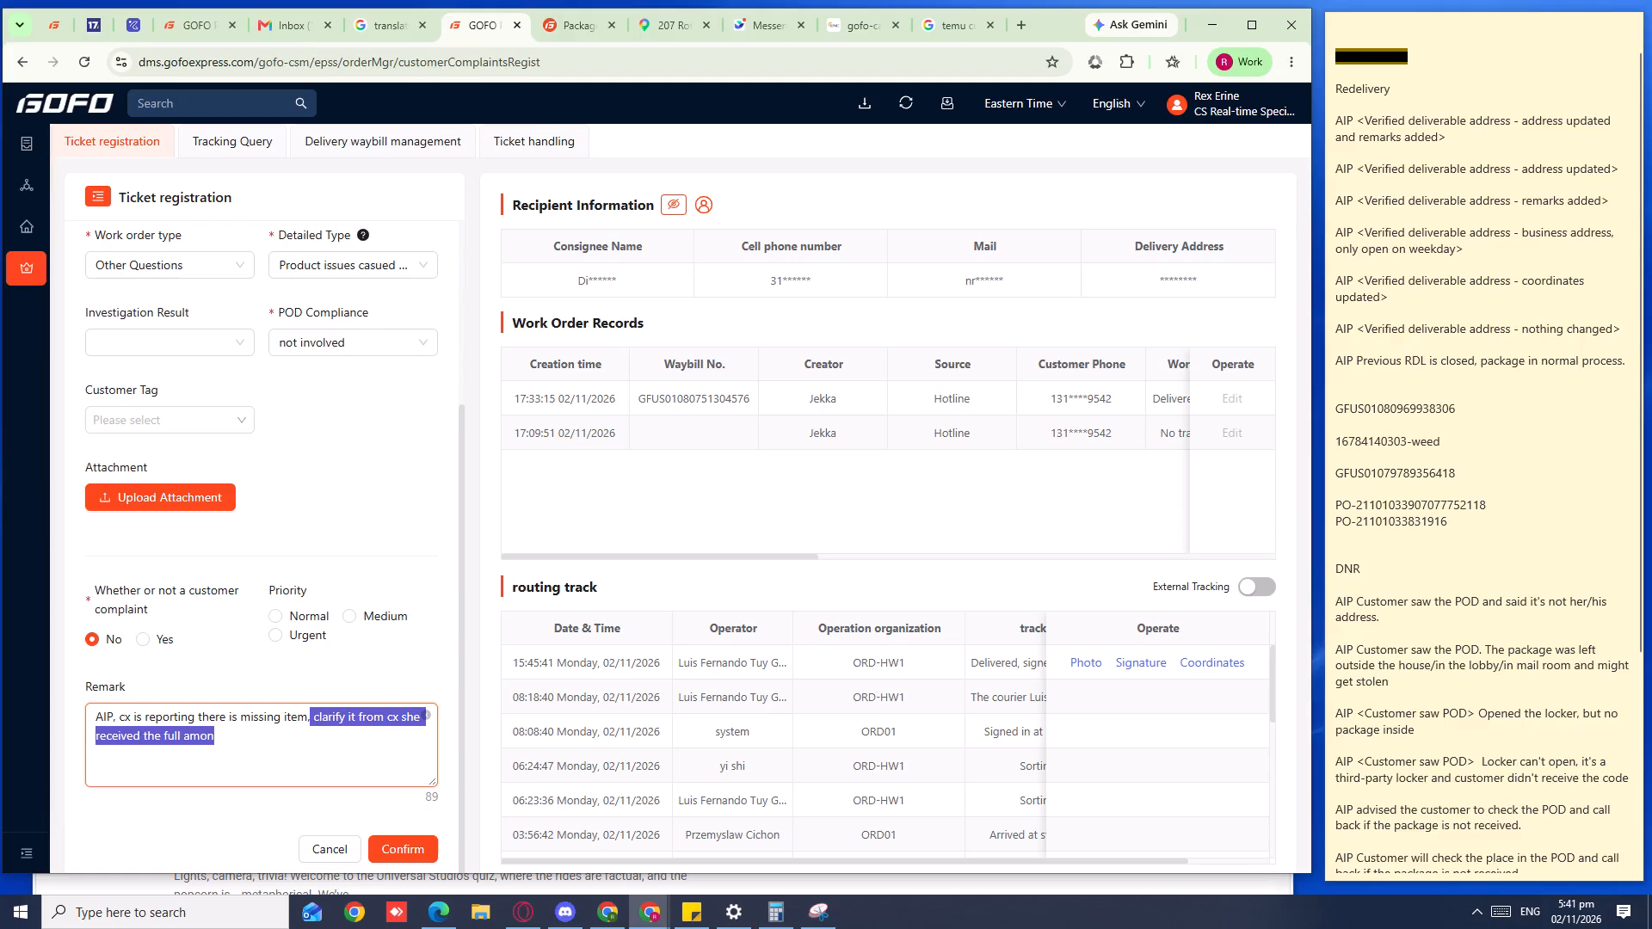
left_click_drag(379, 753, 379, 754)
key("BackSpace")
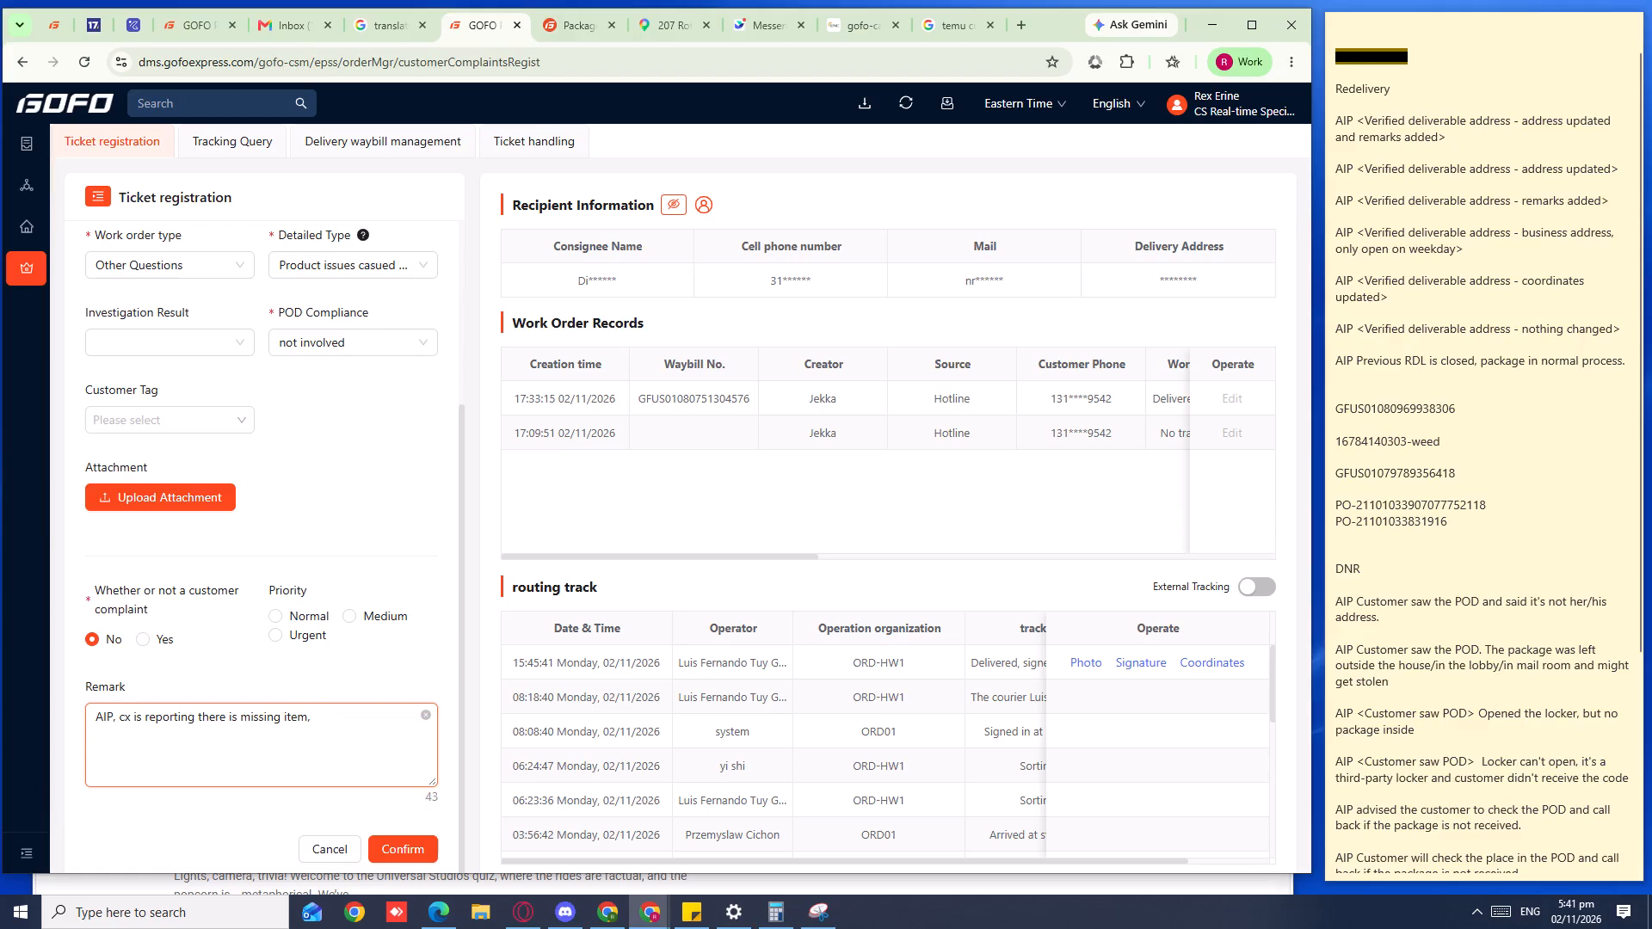
Finish the remark with "advise to reach out seller." and submit the ticket.
key("space")
type("advise to reach out seller.")
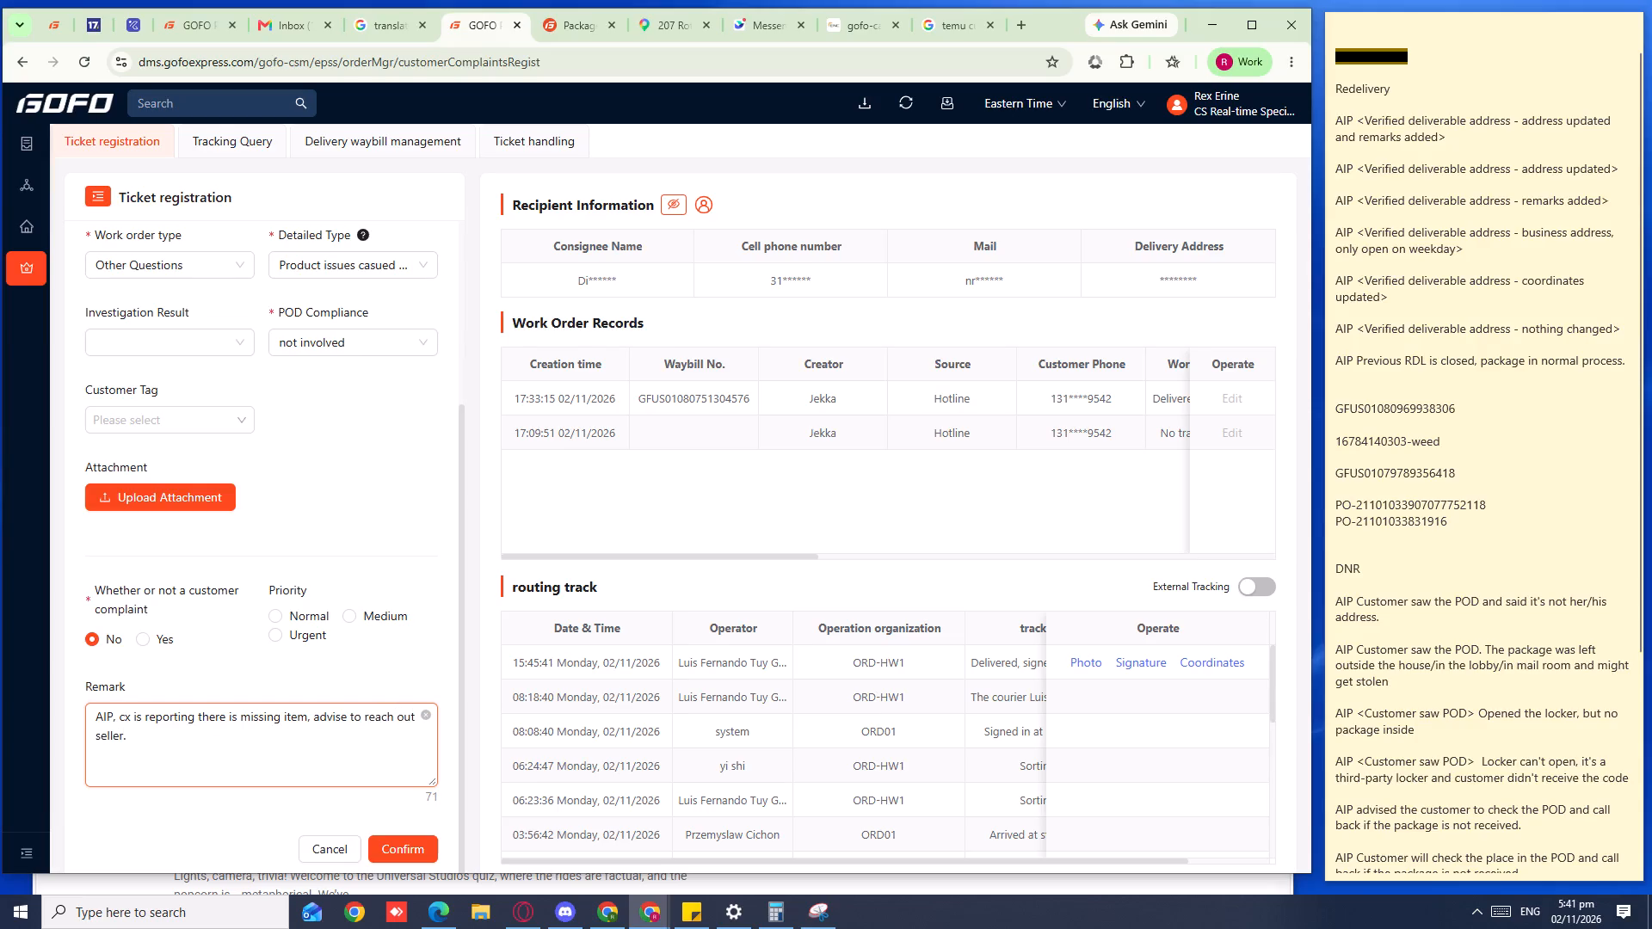
left_click(422, 835)
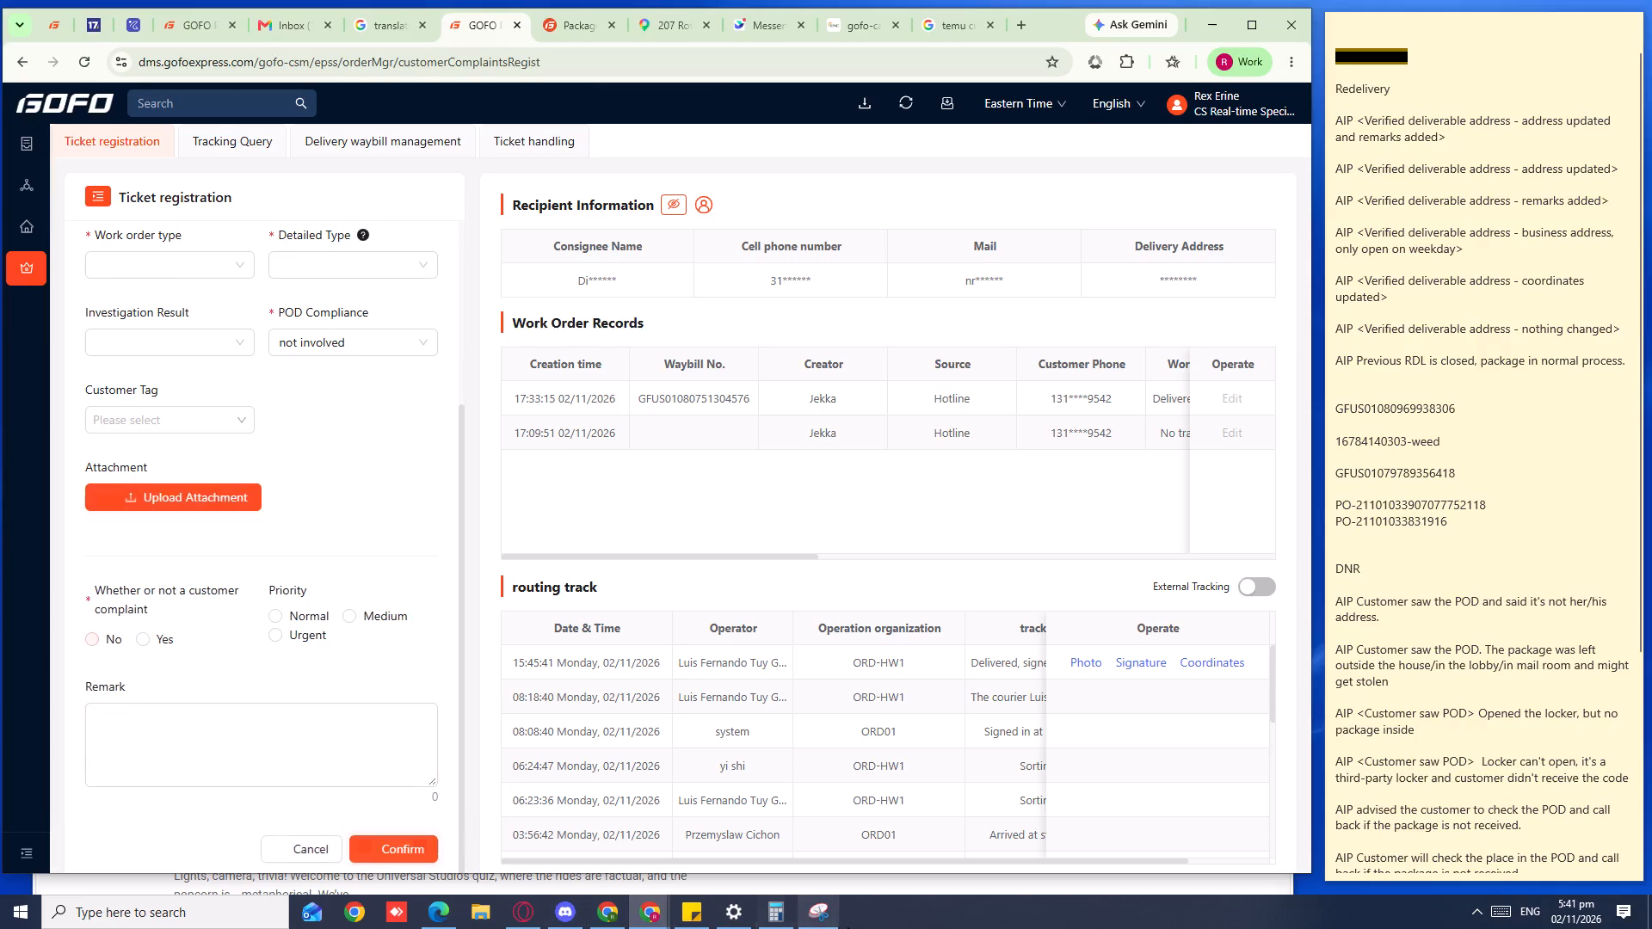
Go to the open Google search results for Temu customer support.
left_click(968, 38)
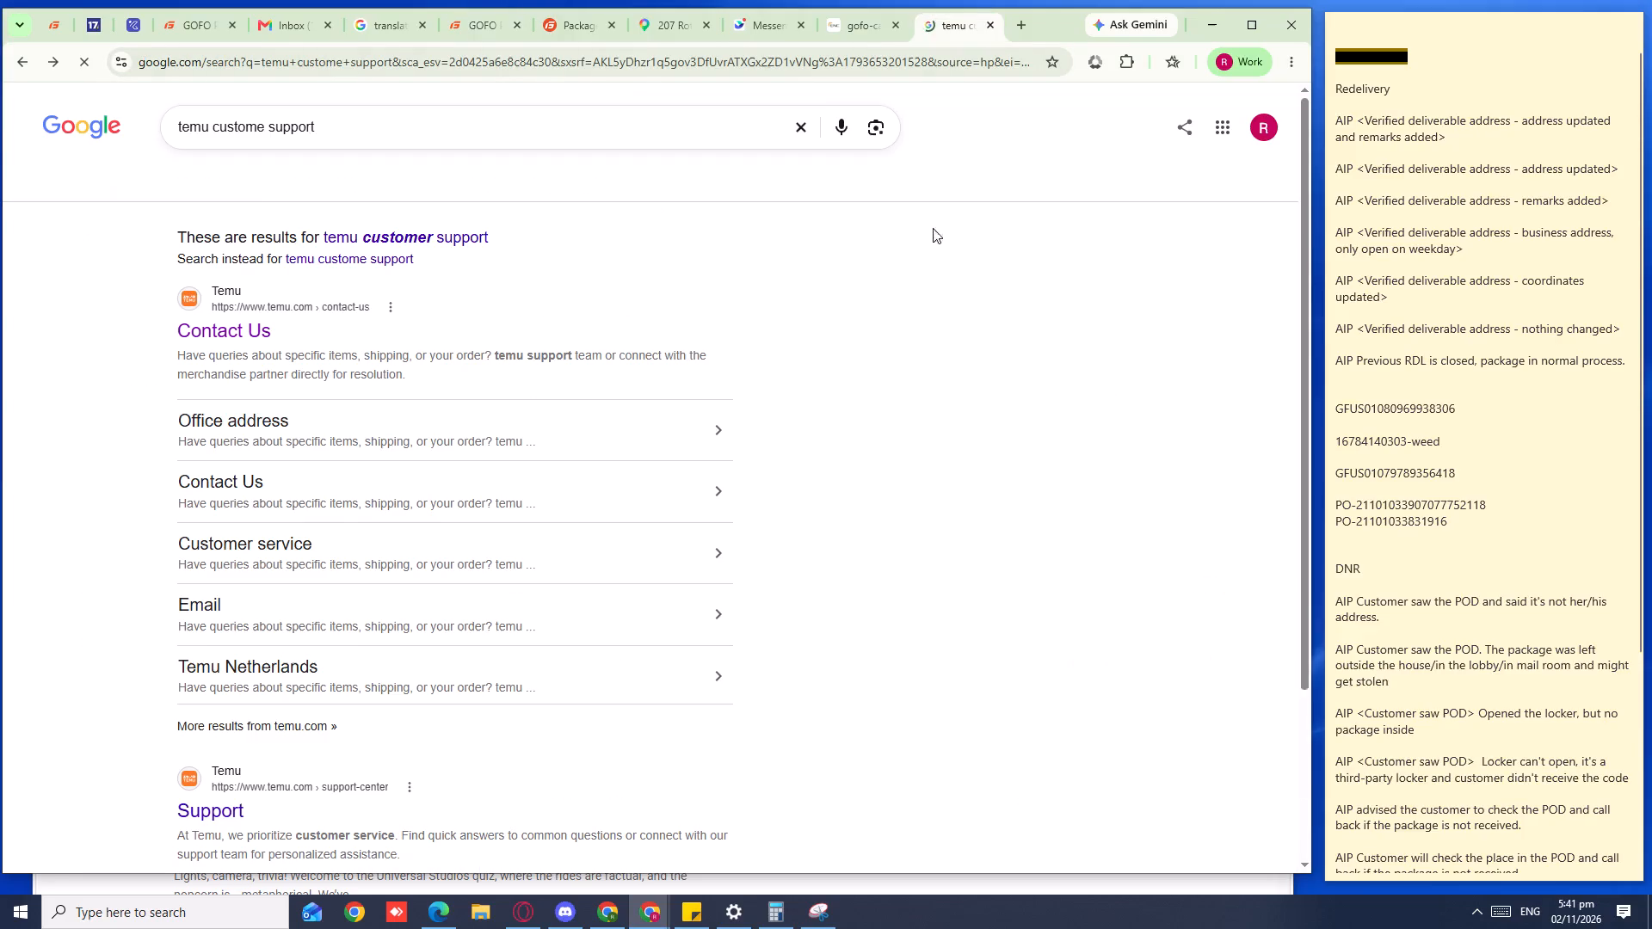
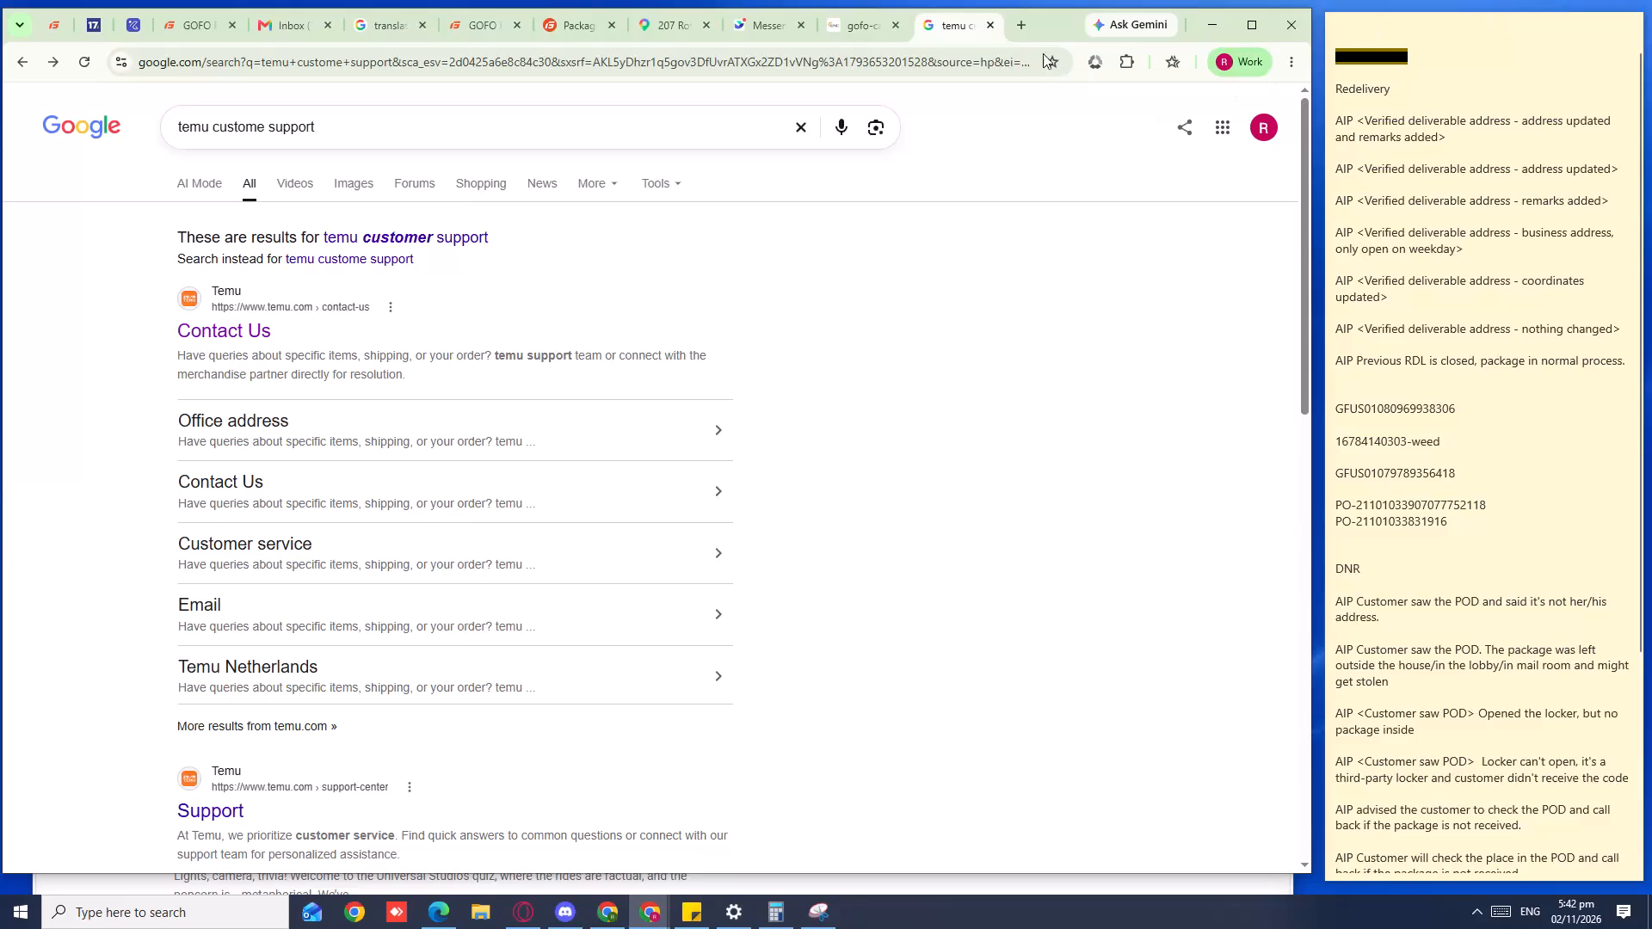
Close the Temu customer support search results to return to the call center queue panel.
left_click(989, 25)
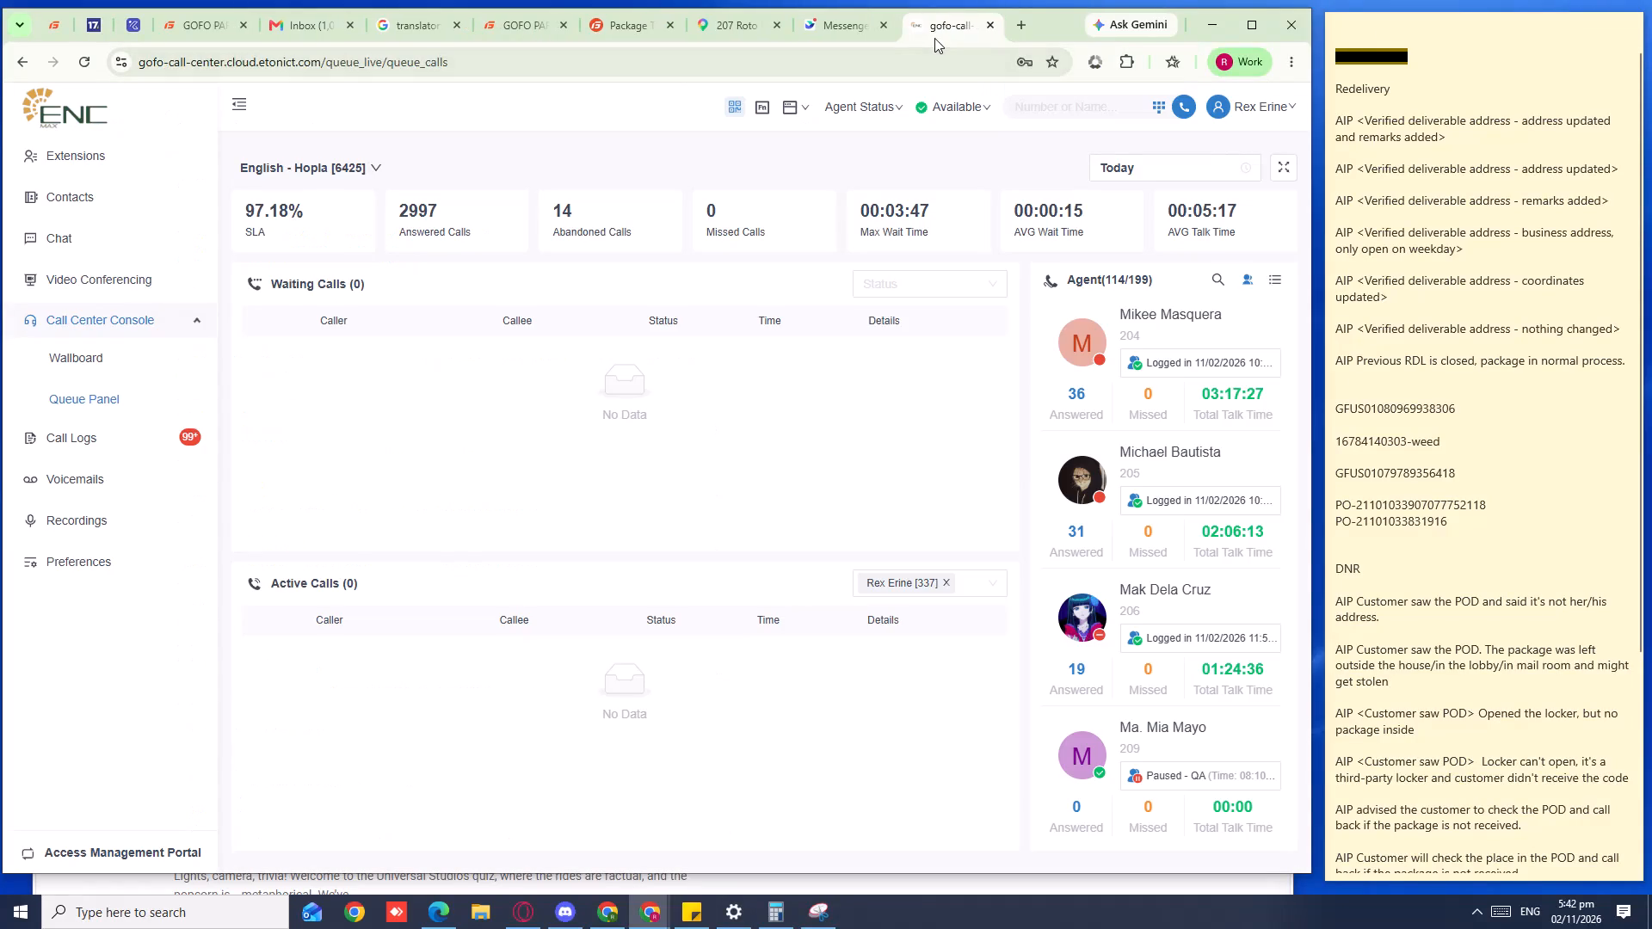
Search the queue's agent list for "rex" to check that agent's call figures, and clear the search.
left_click(1221, 284)
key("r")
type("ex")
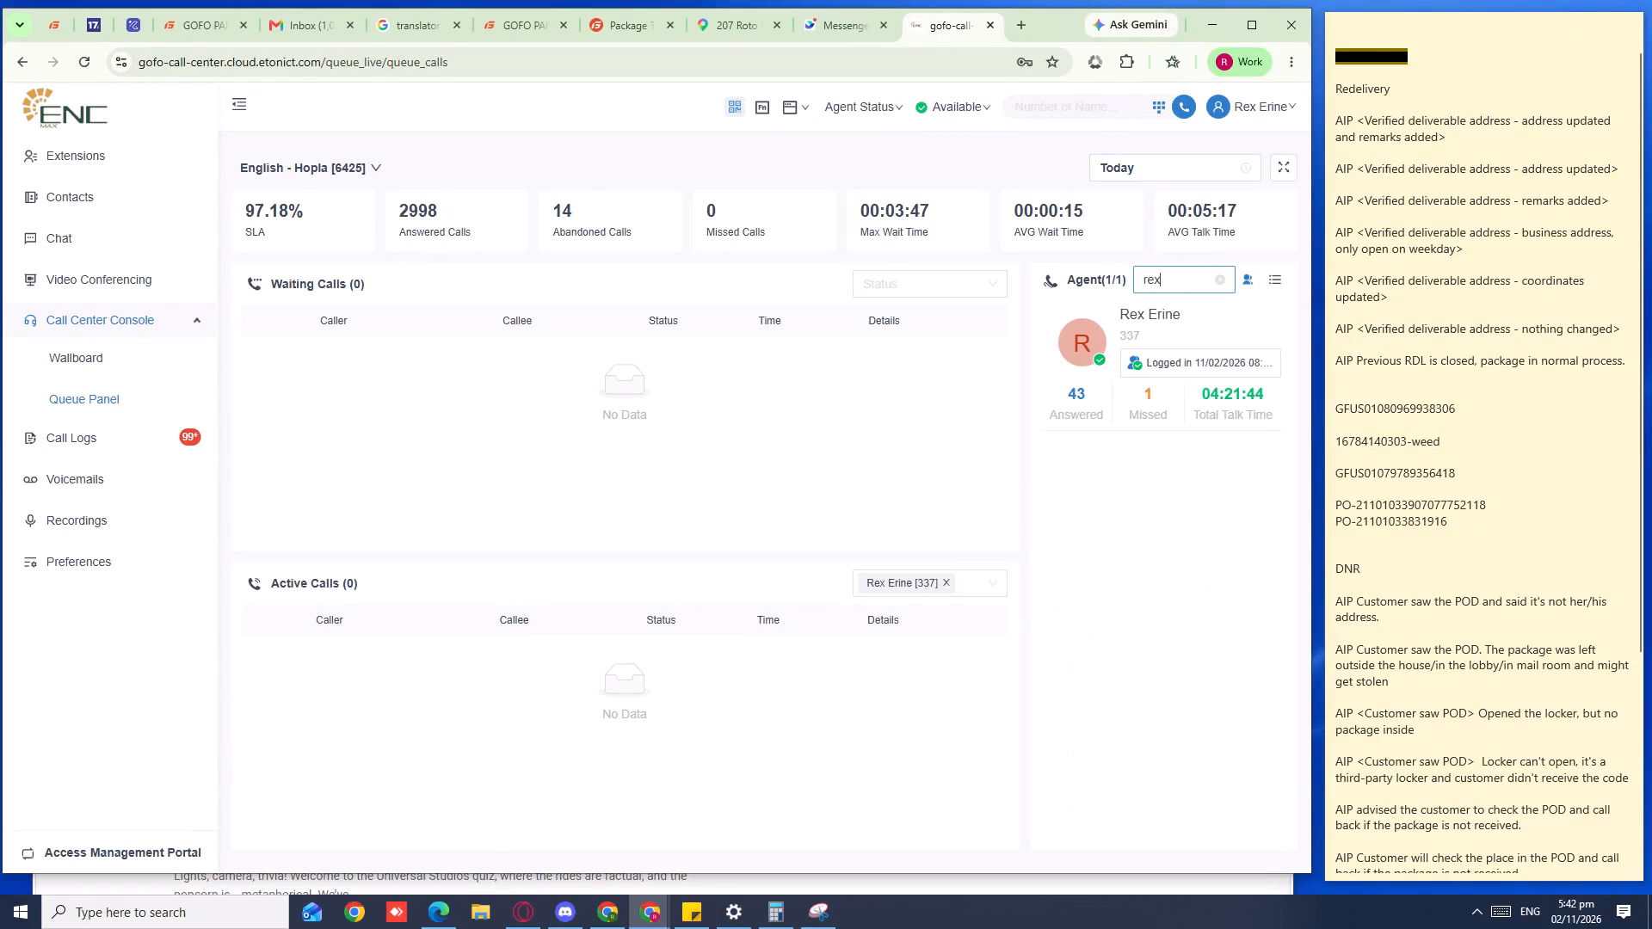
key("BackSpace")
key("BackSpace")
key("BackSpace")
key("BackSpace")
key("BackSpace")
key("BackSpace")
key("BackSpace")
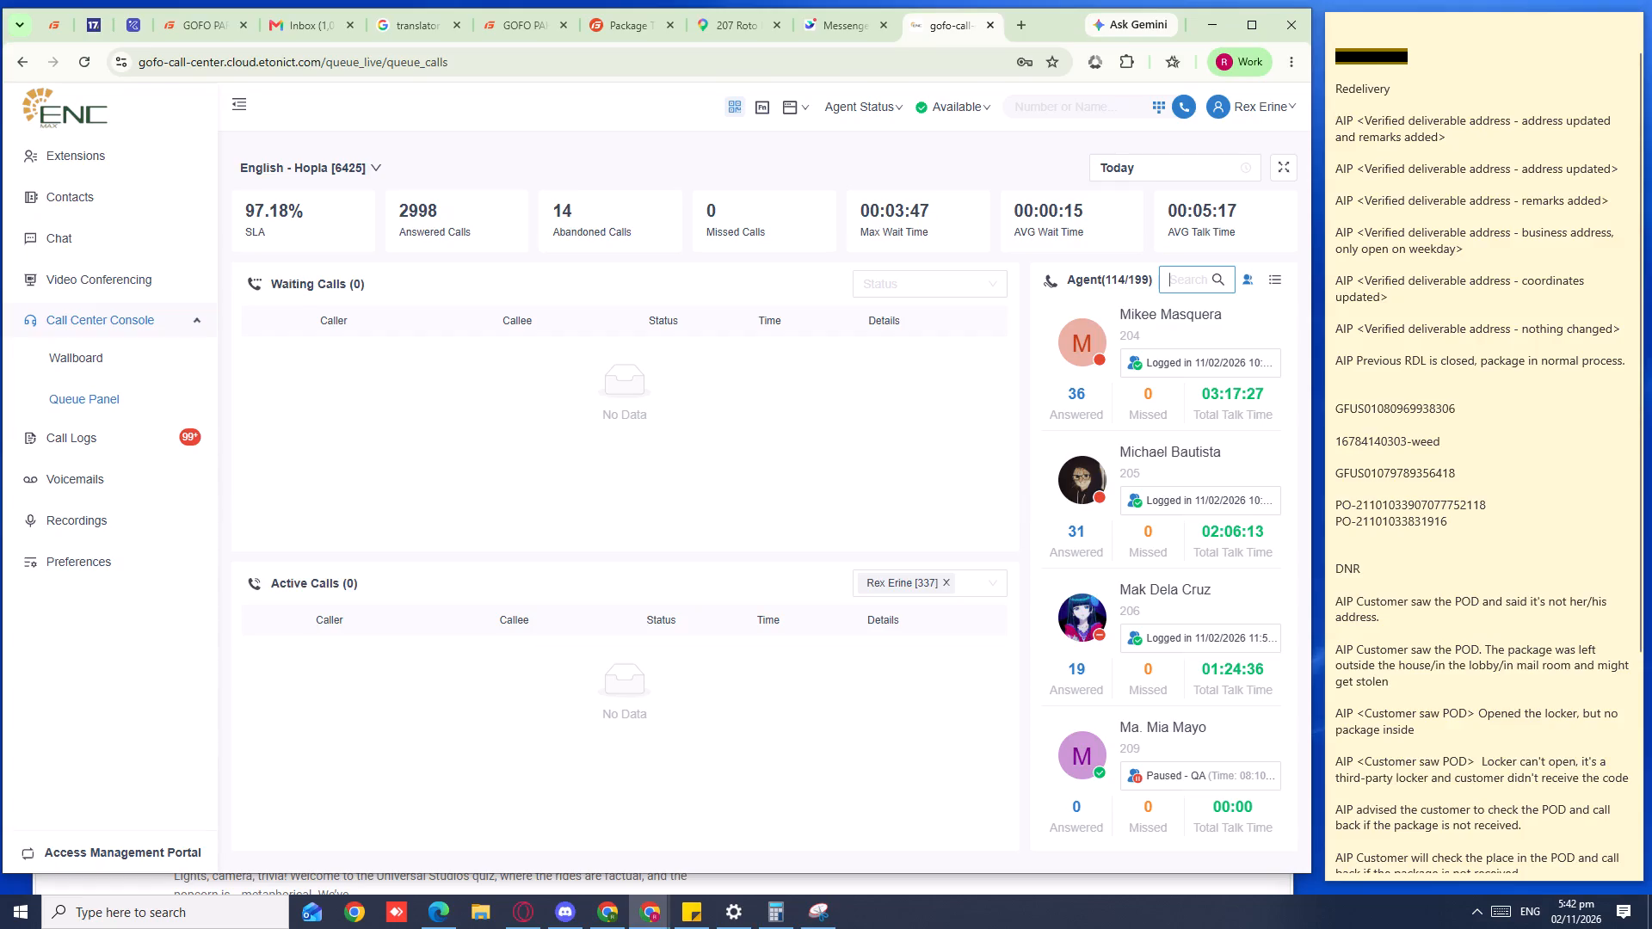
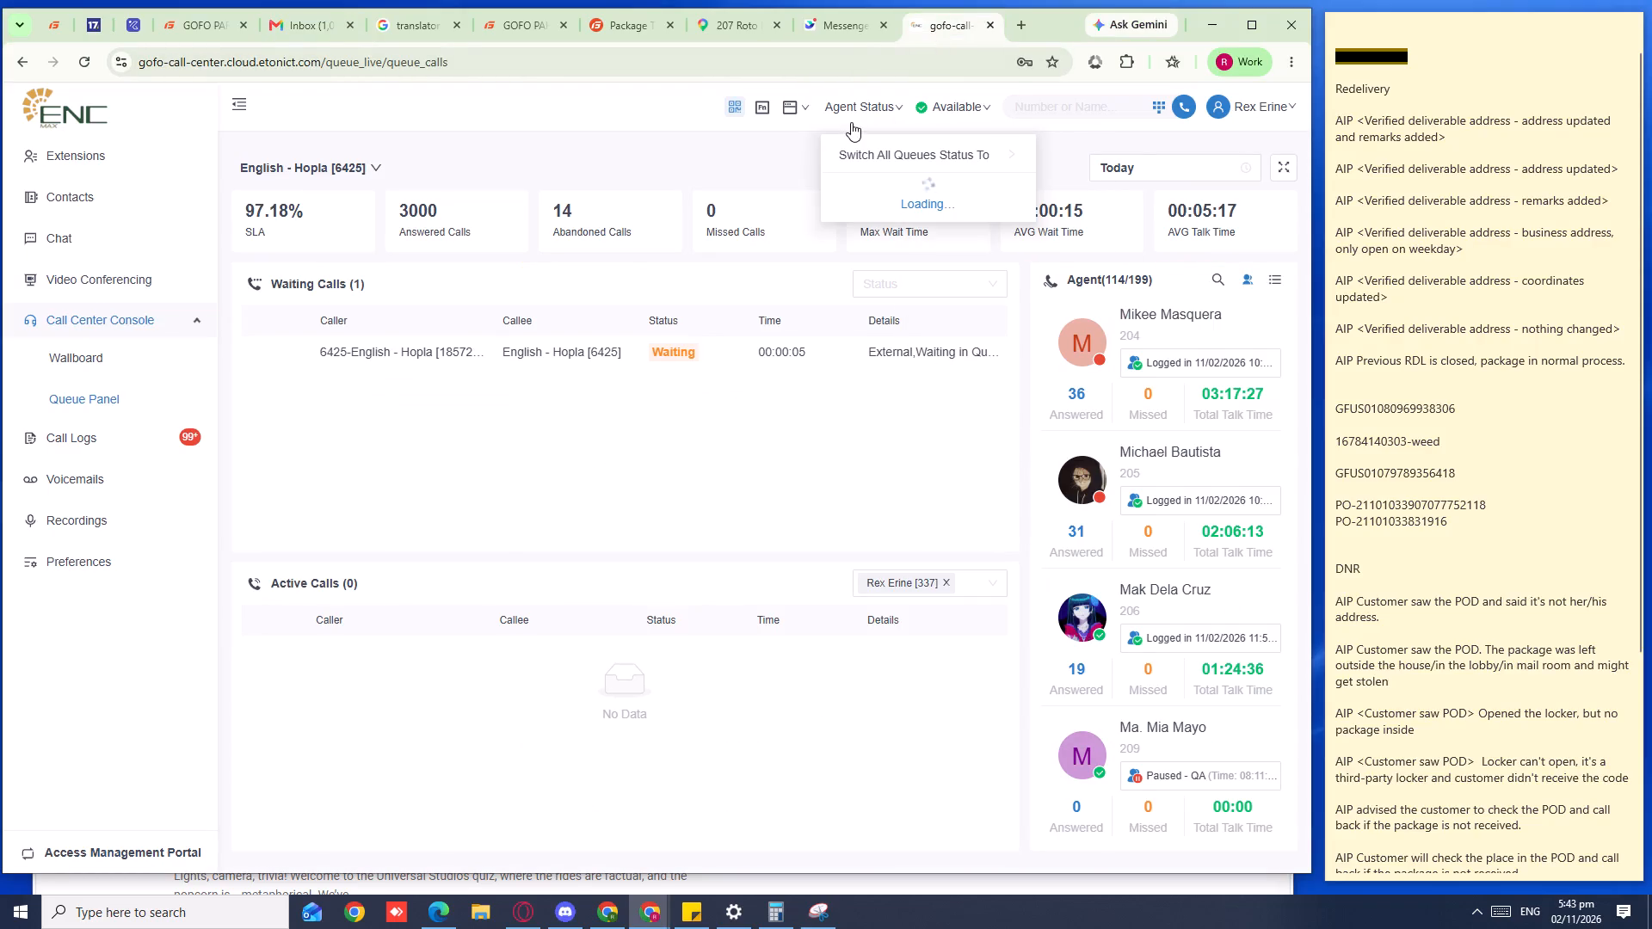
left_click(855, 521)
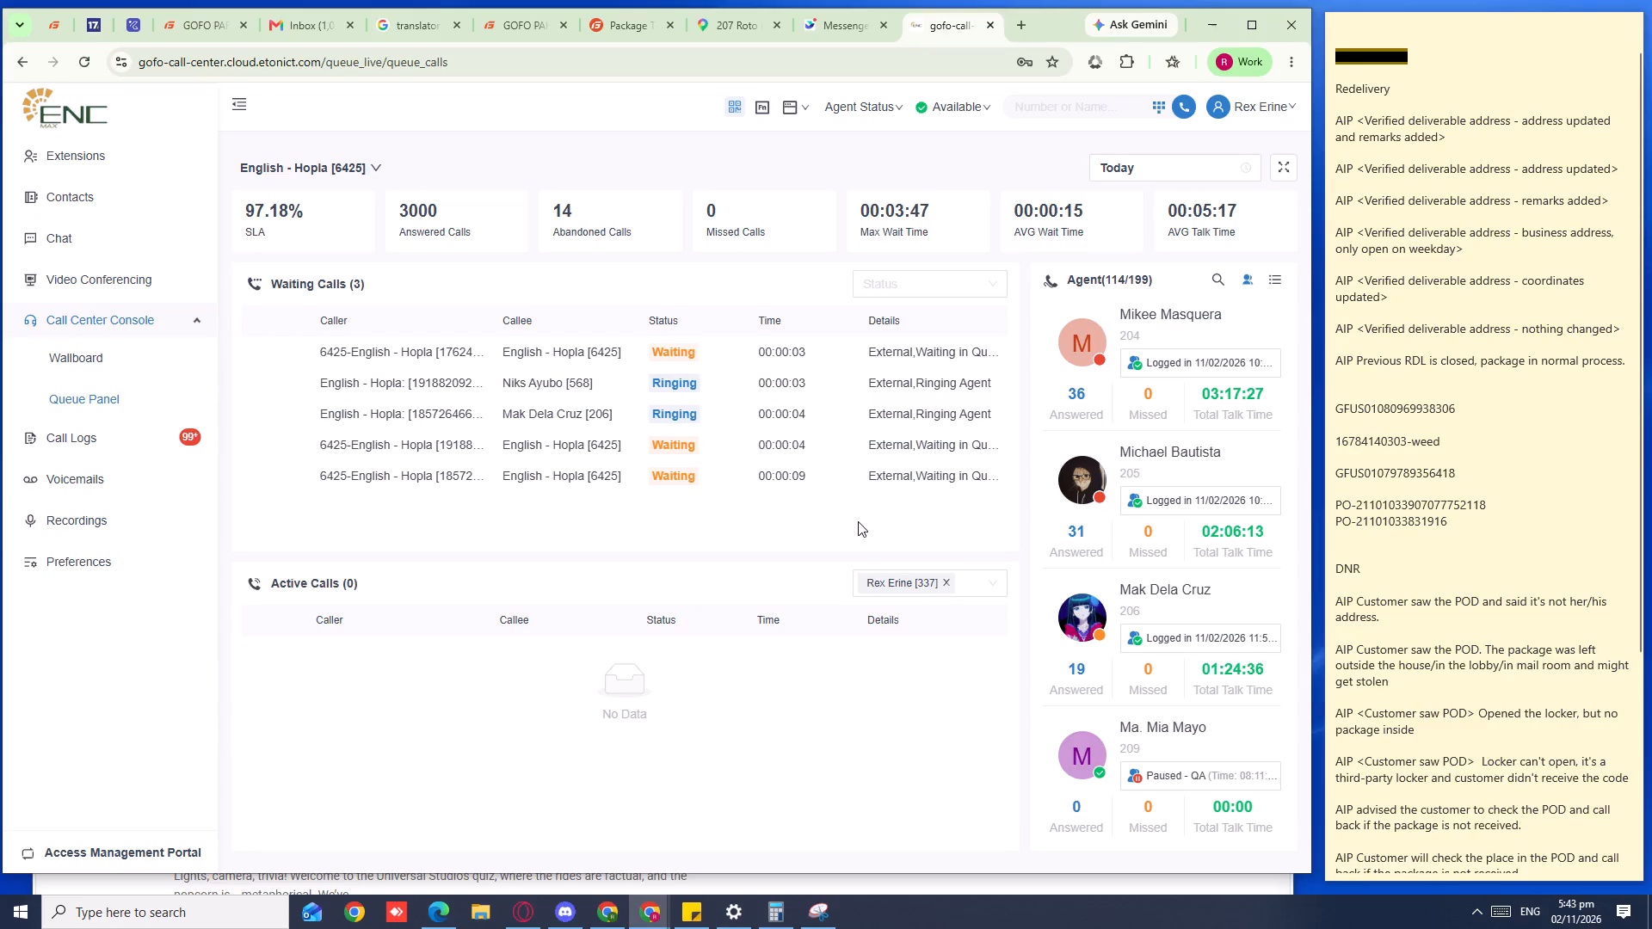
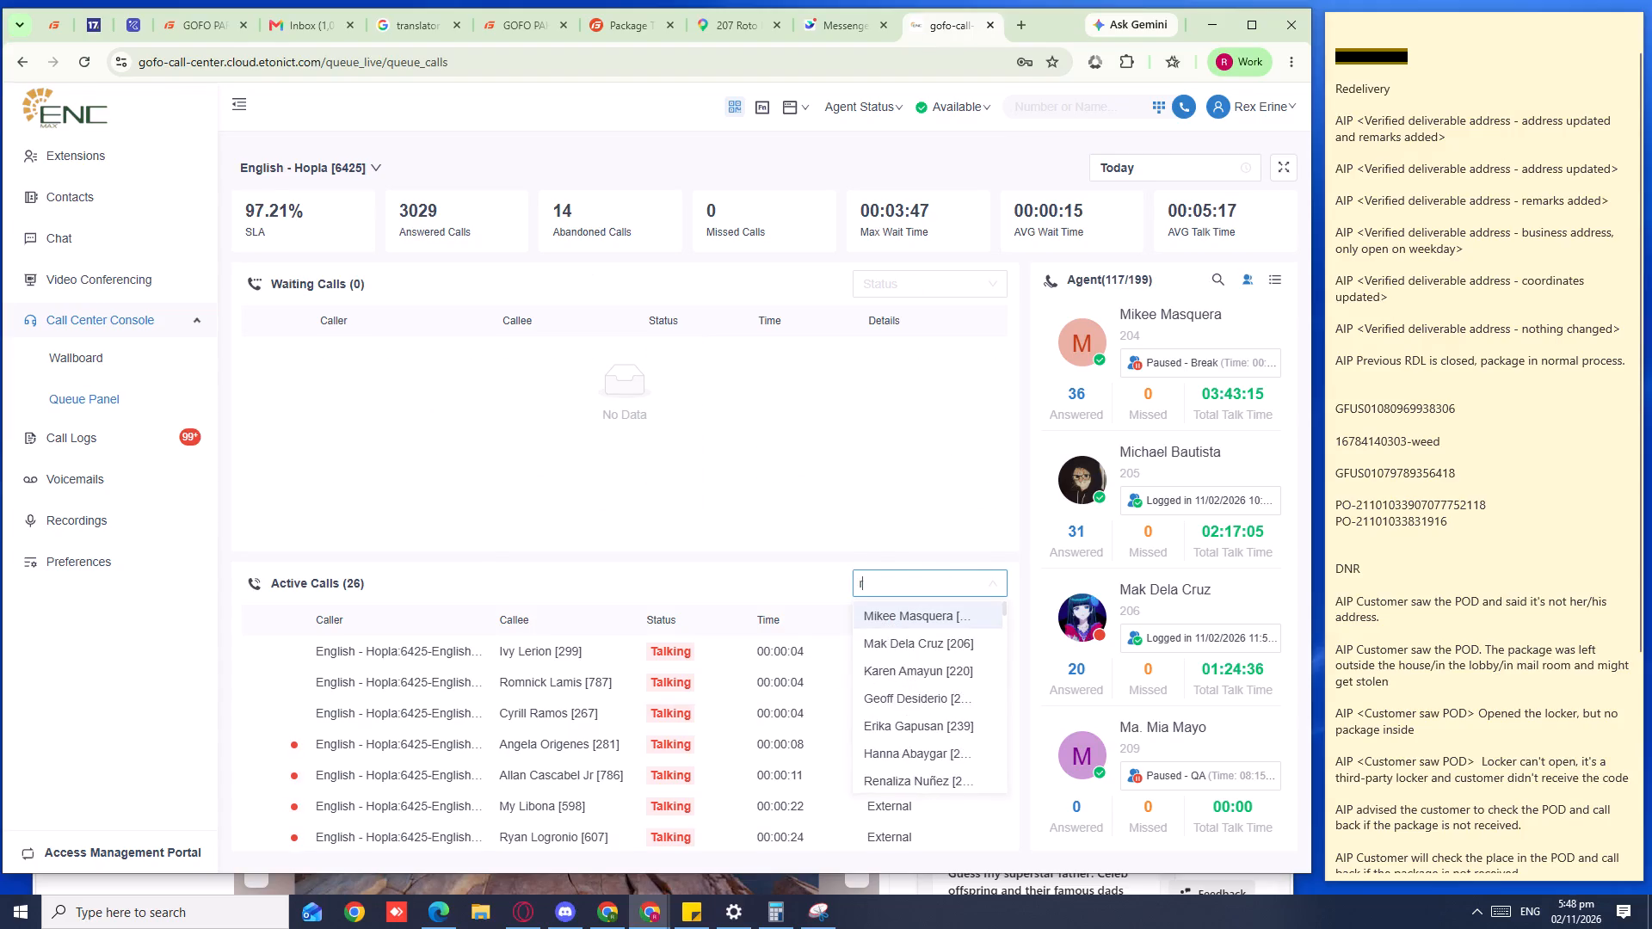
Search the callee filter of the active calls for "rex" and reopen the callee choices.
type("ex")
left_click(897, 508)
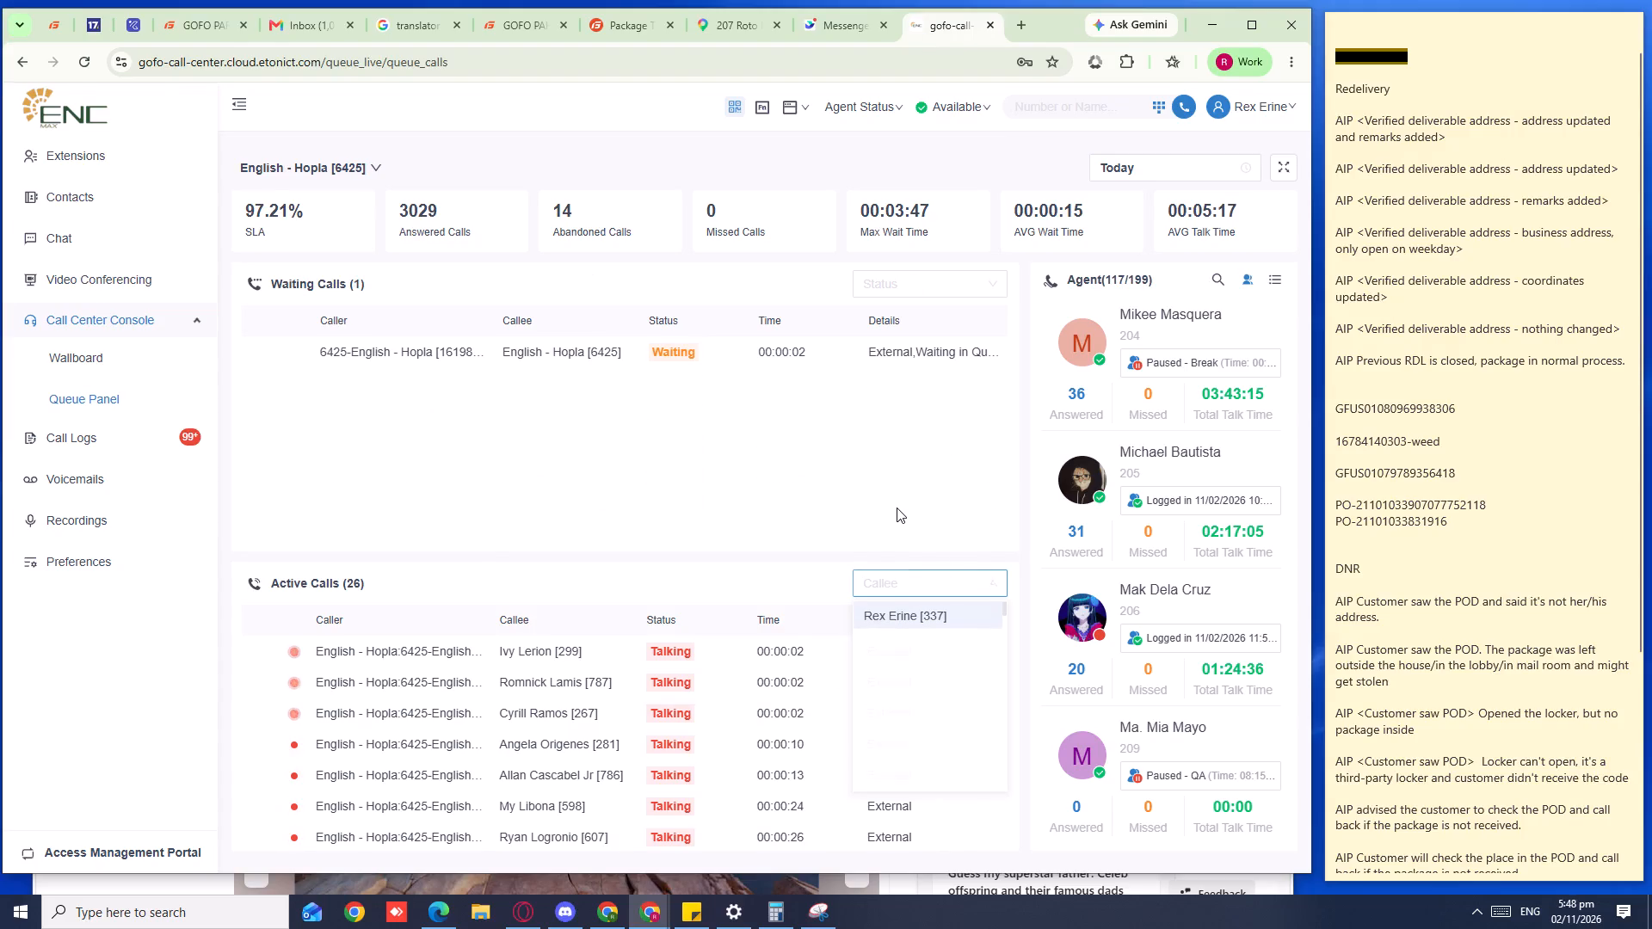
left_click(889, 593)
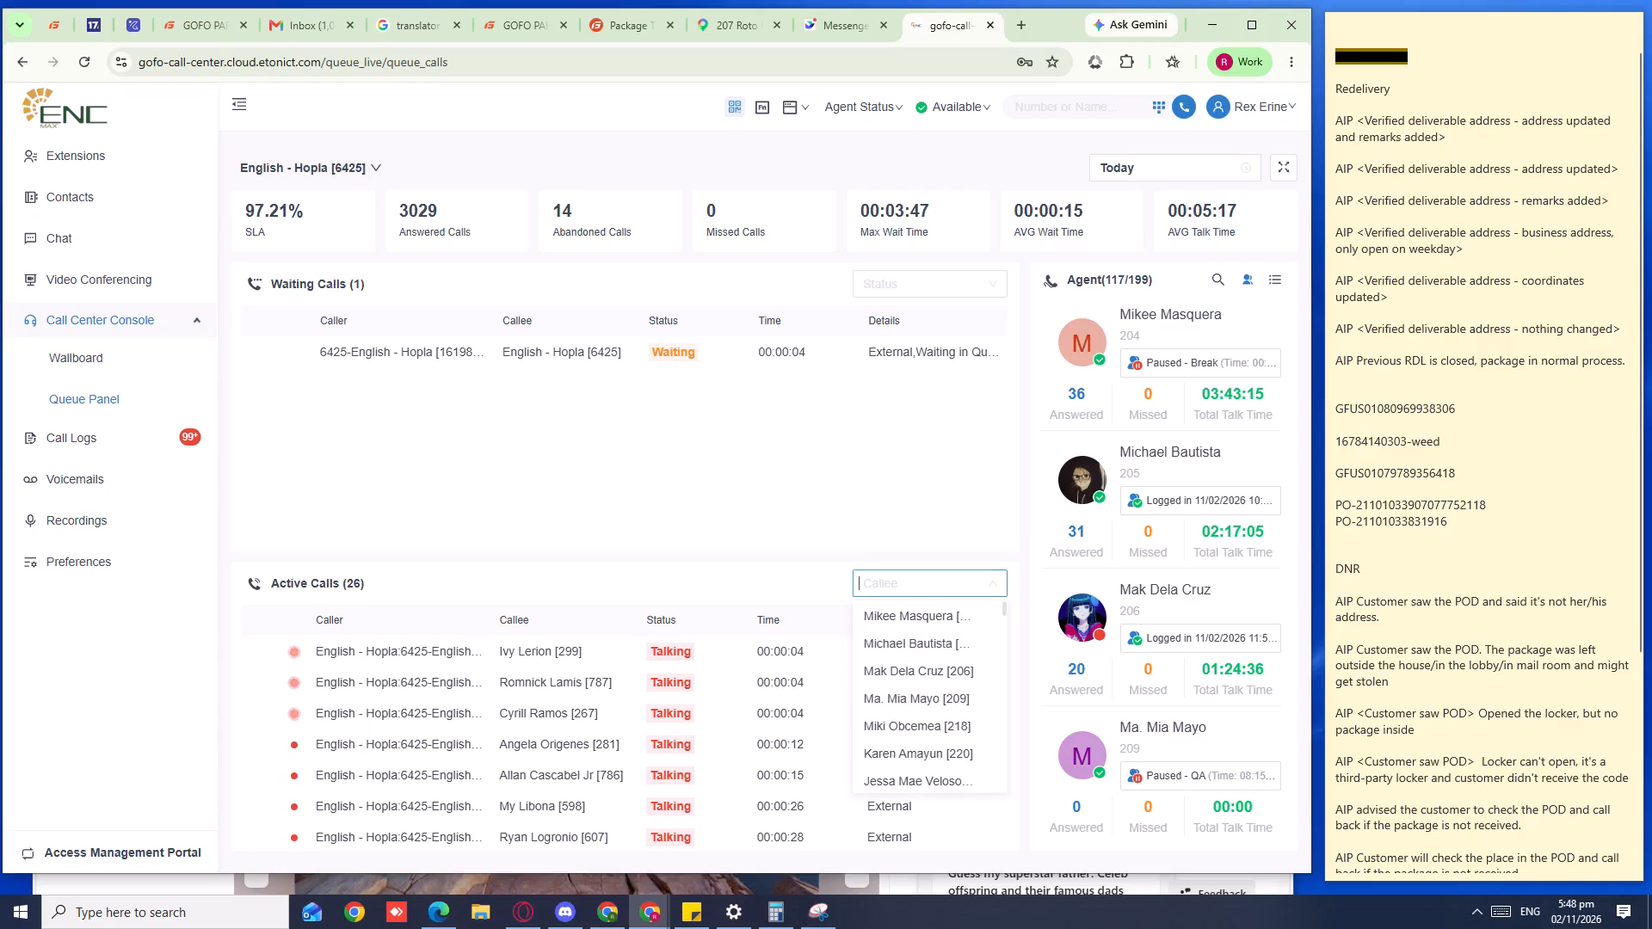
Filter the Active Calls list of the English - Hopla queue by callee to the signed-in agent's own extension, 337.
key("r")
key("e")
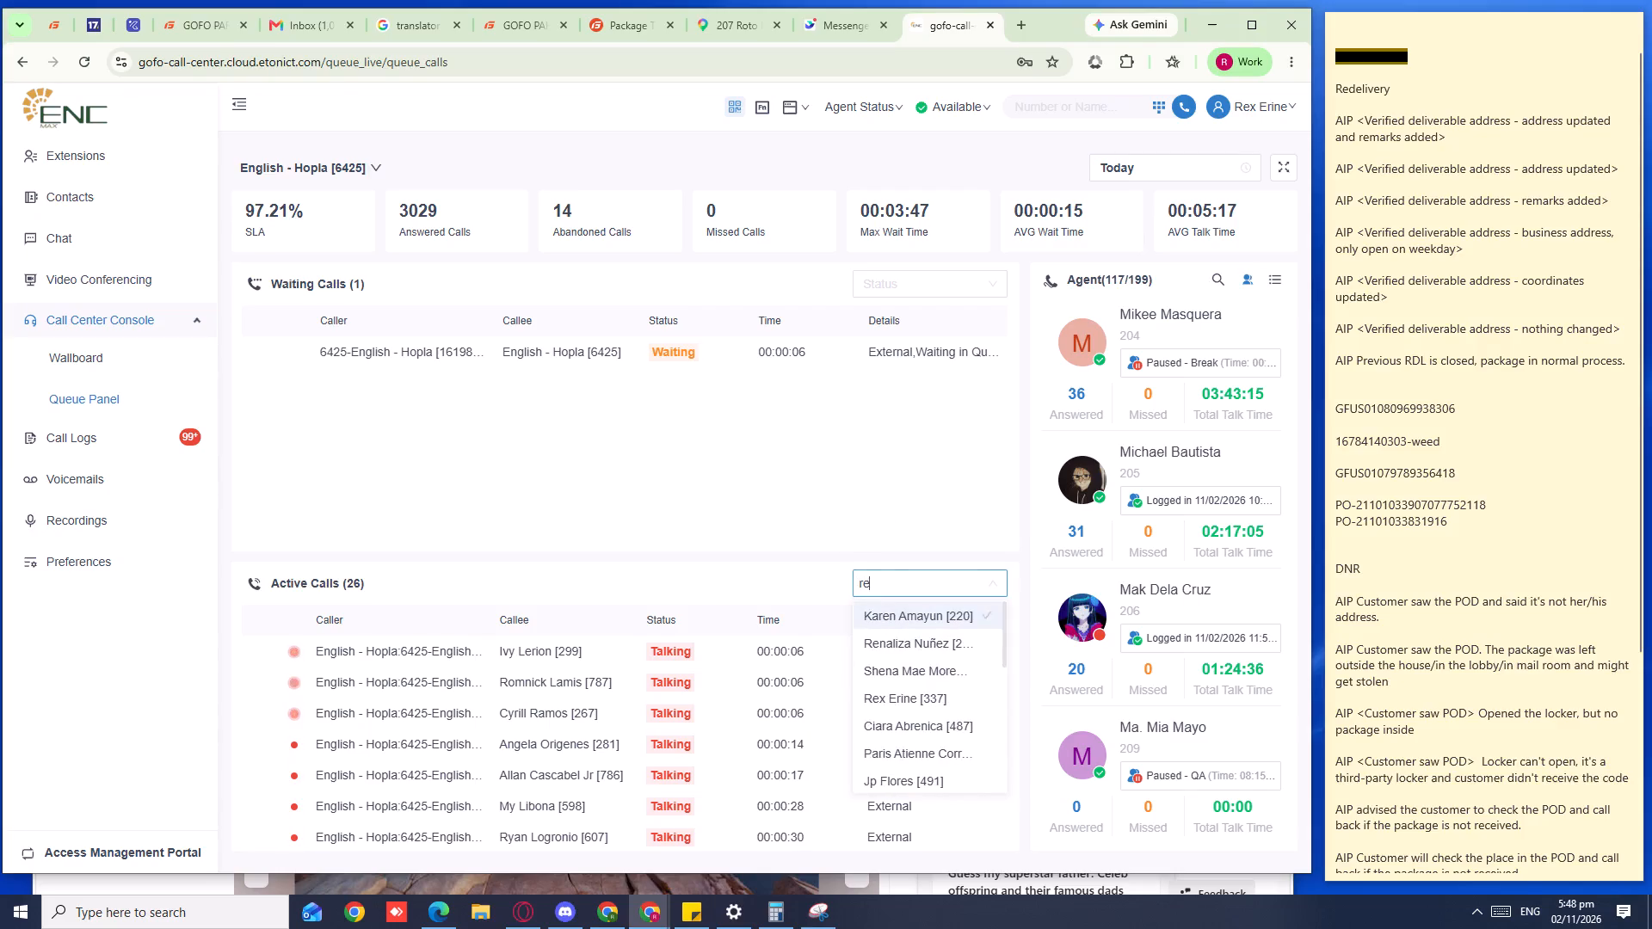
key("x")
left_click(917, 604)
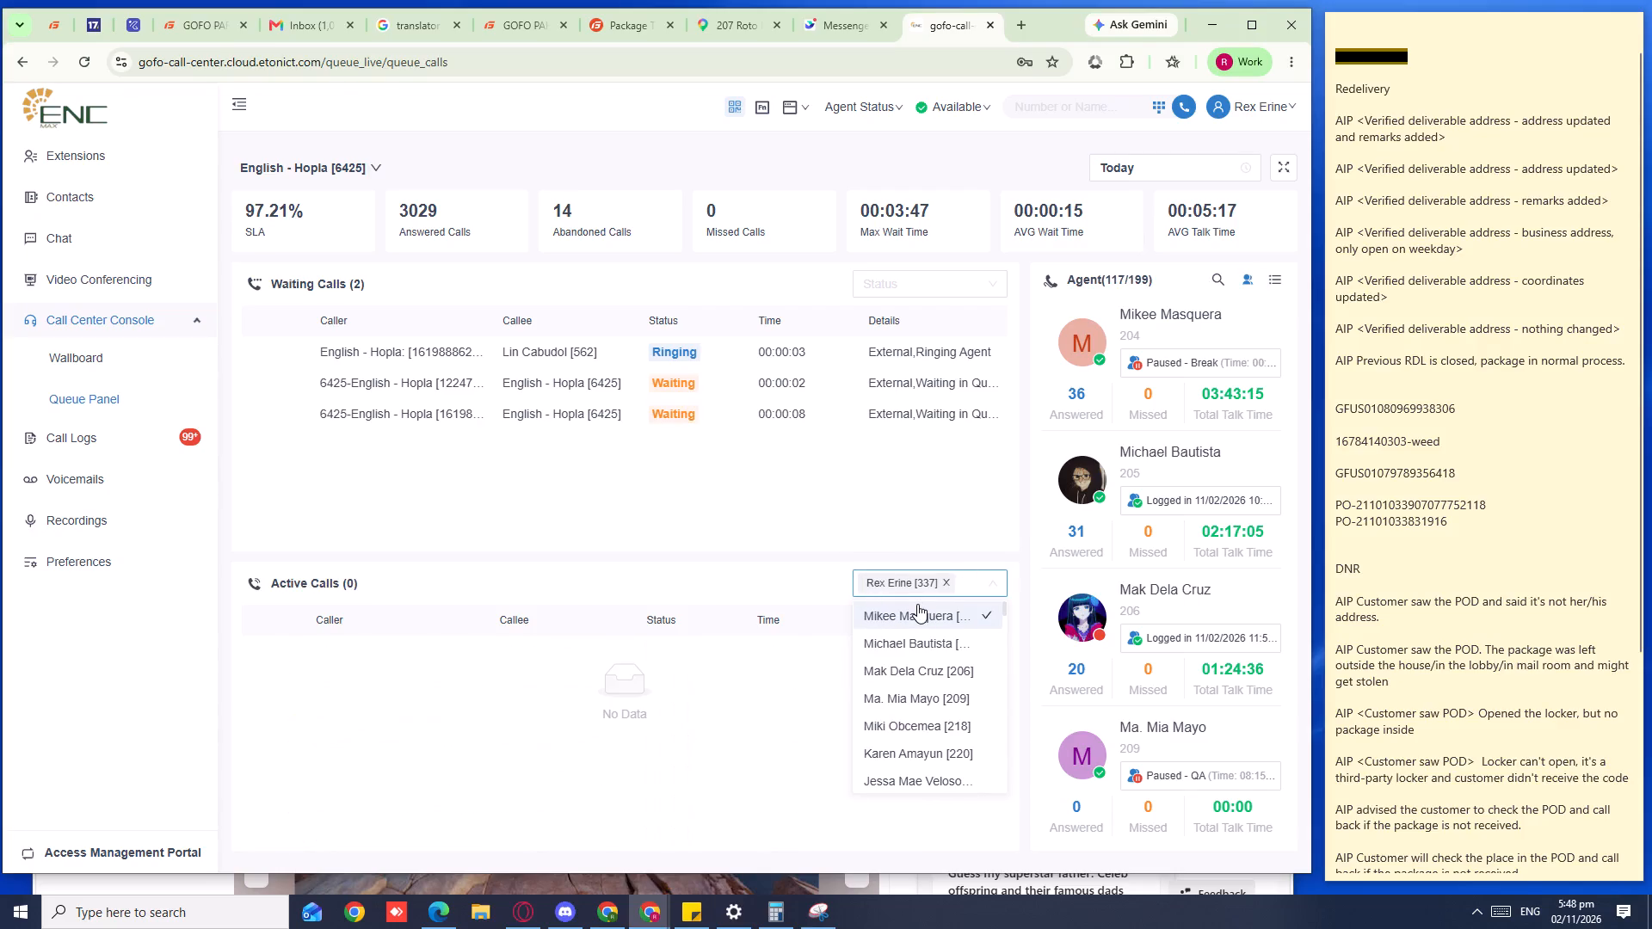
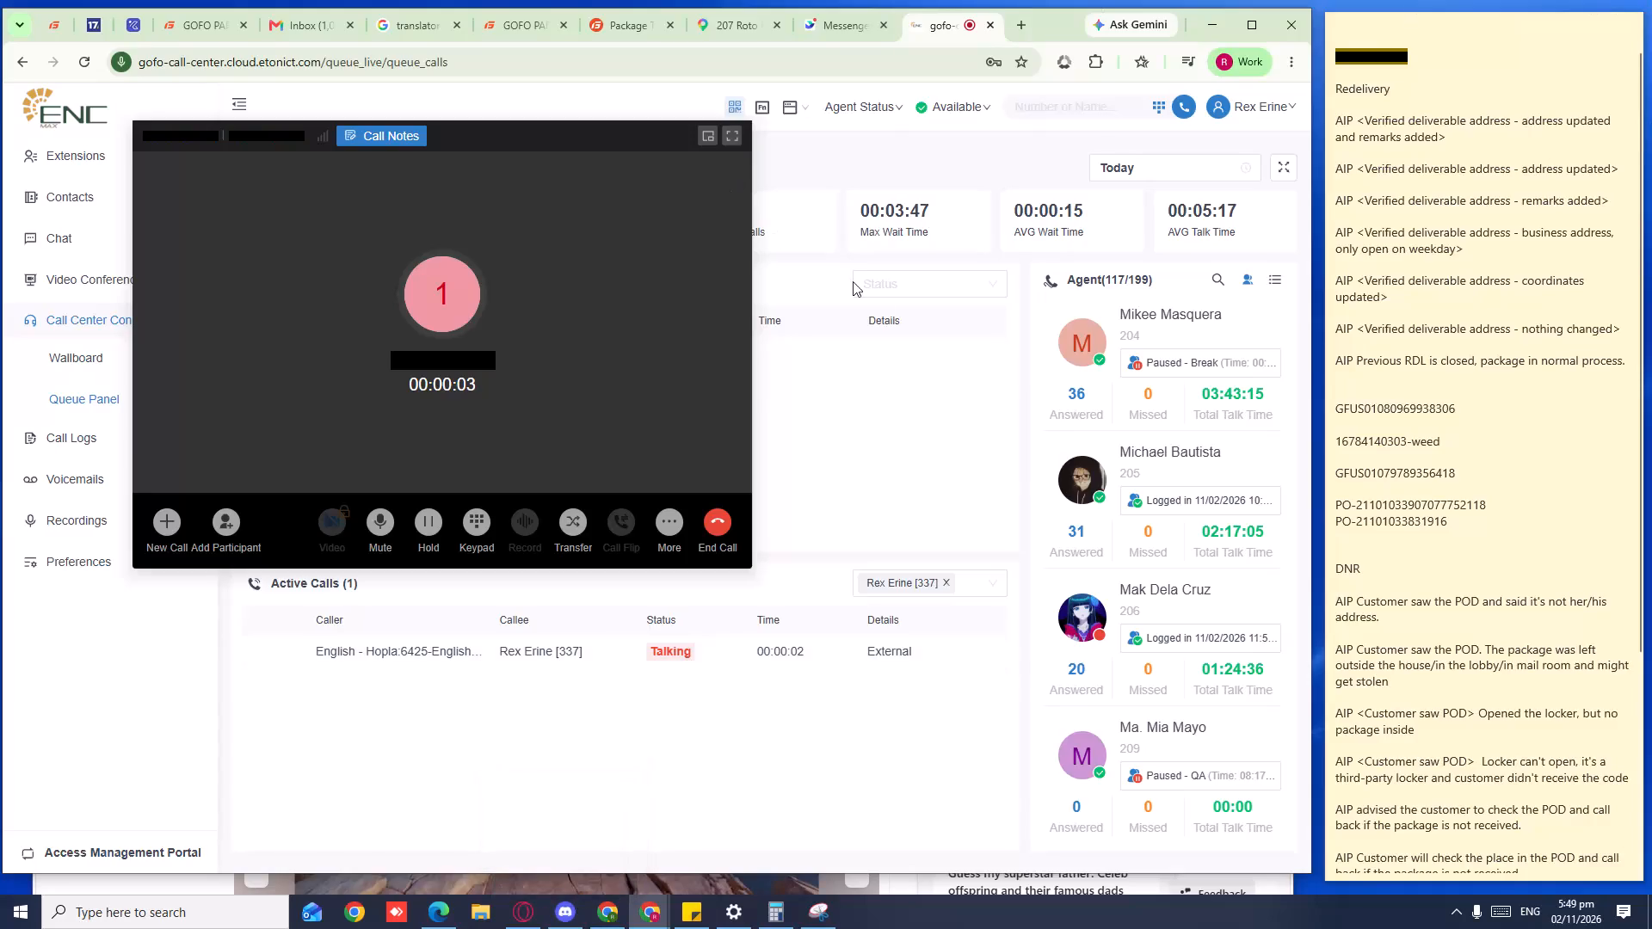
Copy the current caller's phone number and replace the old number at the top of the sticky note with it.
left_click(495, 357)
double_click(1383, 52)
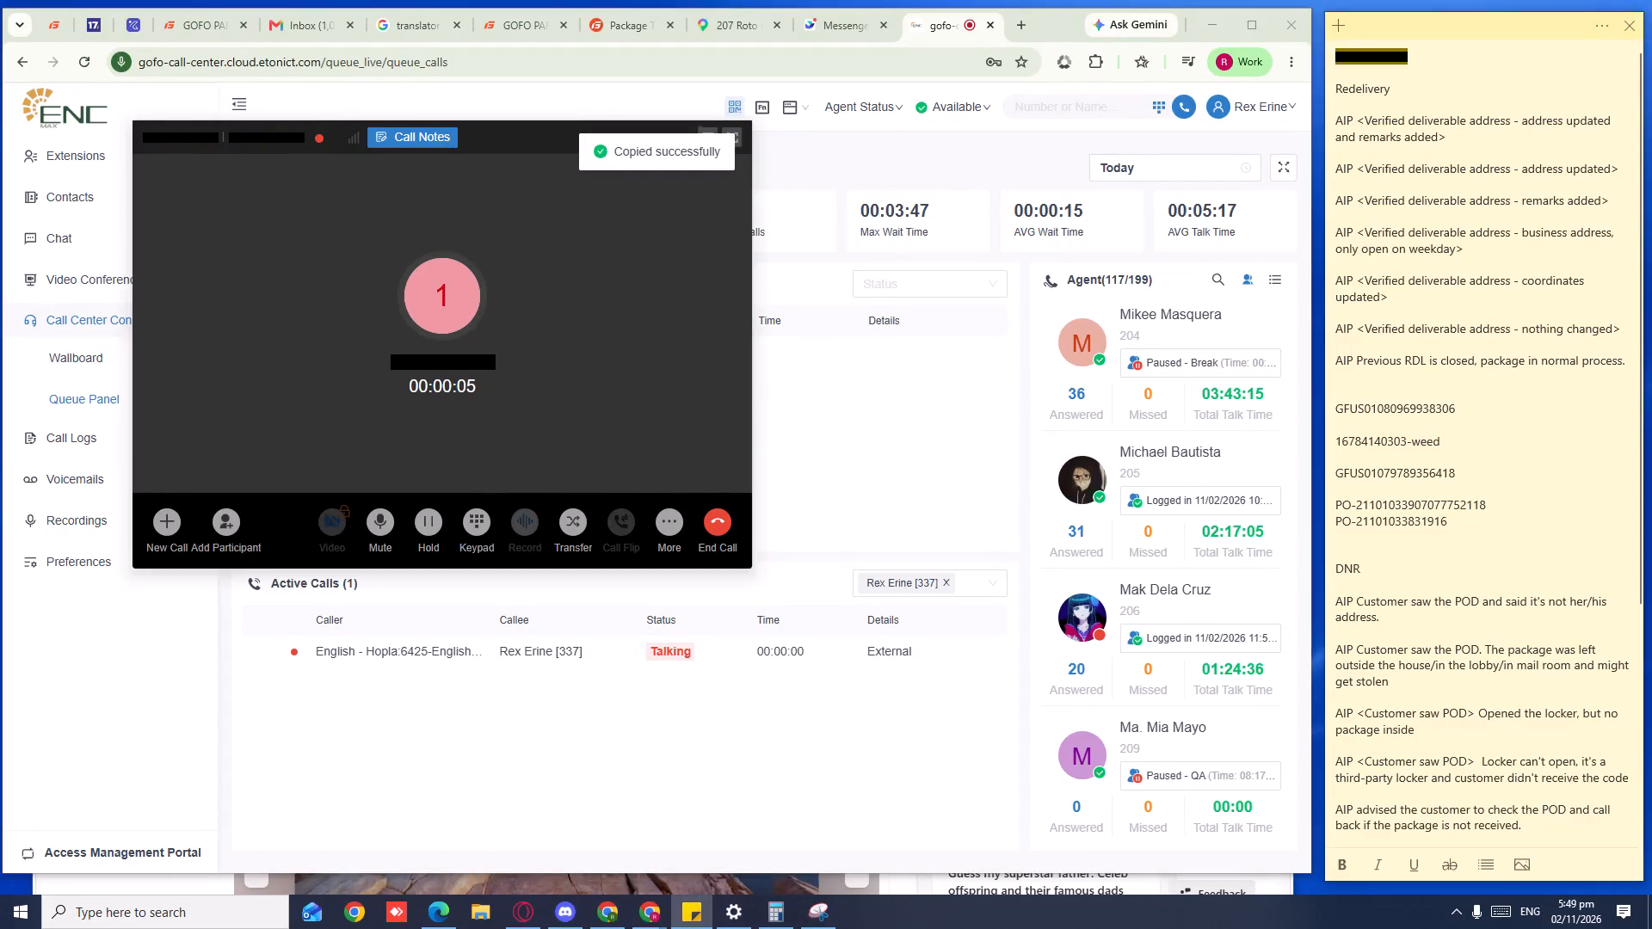
key("Delete")
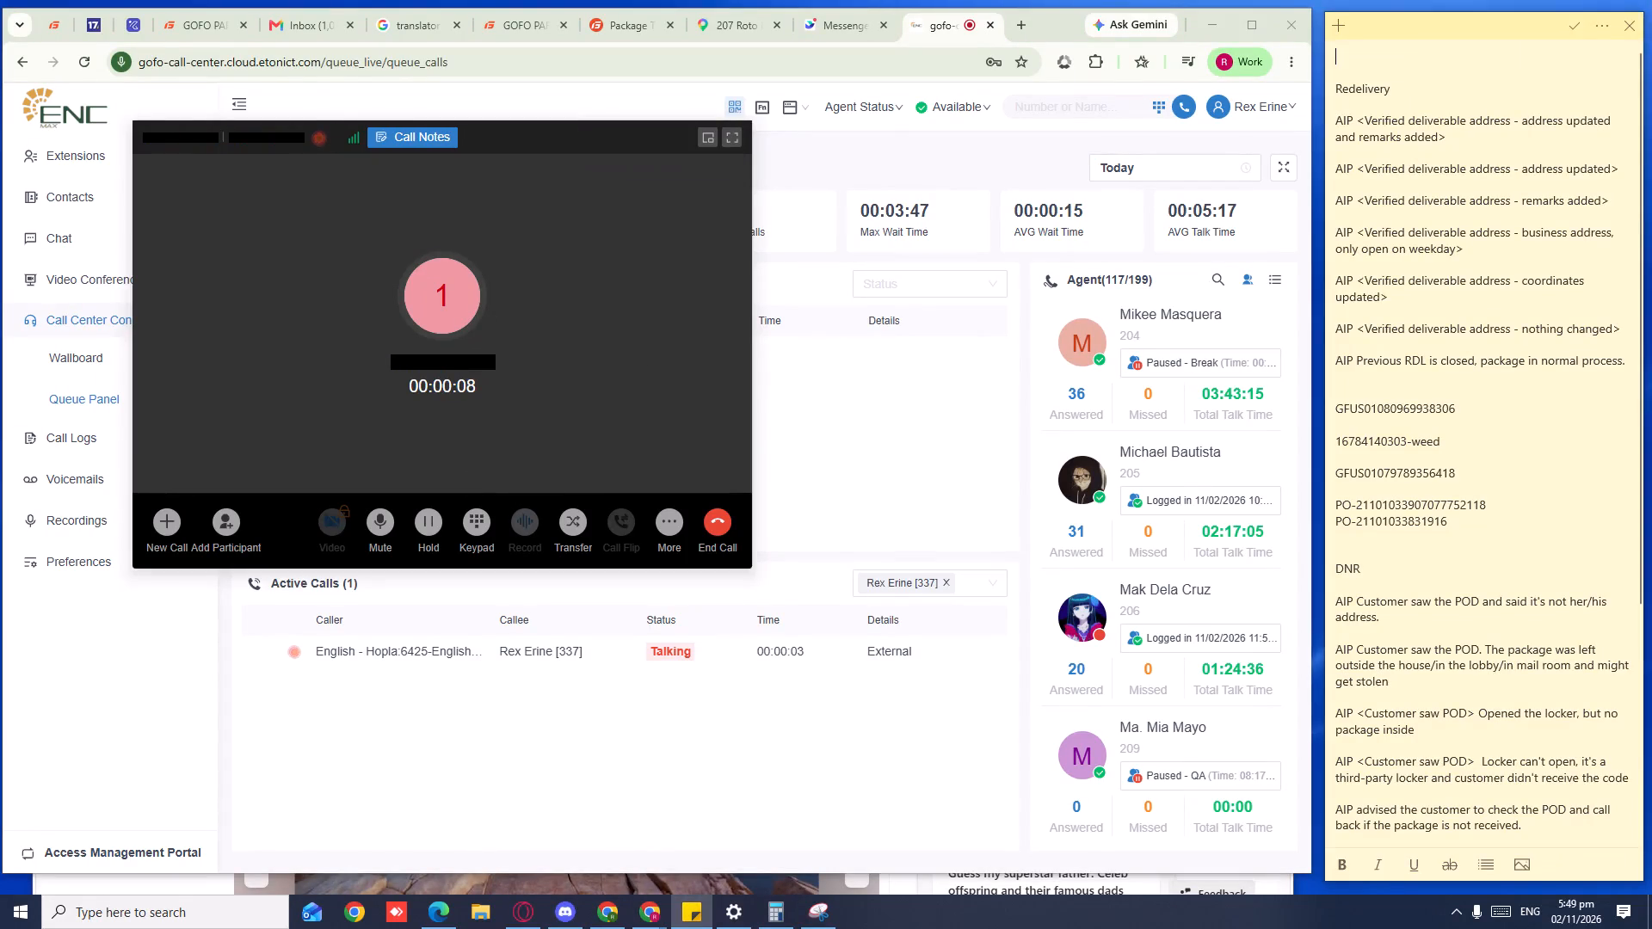
key("ctrl+v")
Look up the caller's call-in record by phone number in the Phone Record Lookup of the GOFO ticket registration page.
left_click(490, 22)
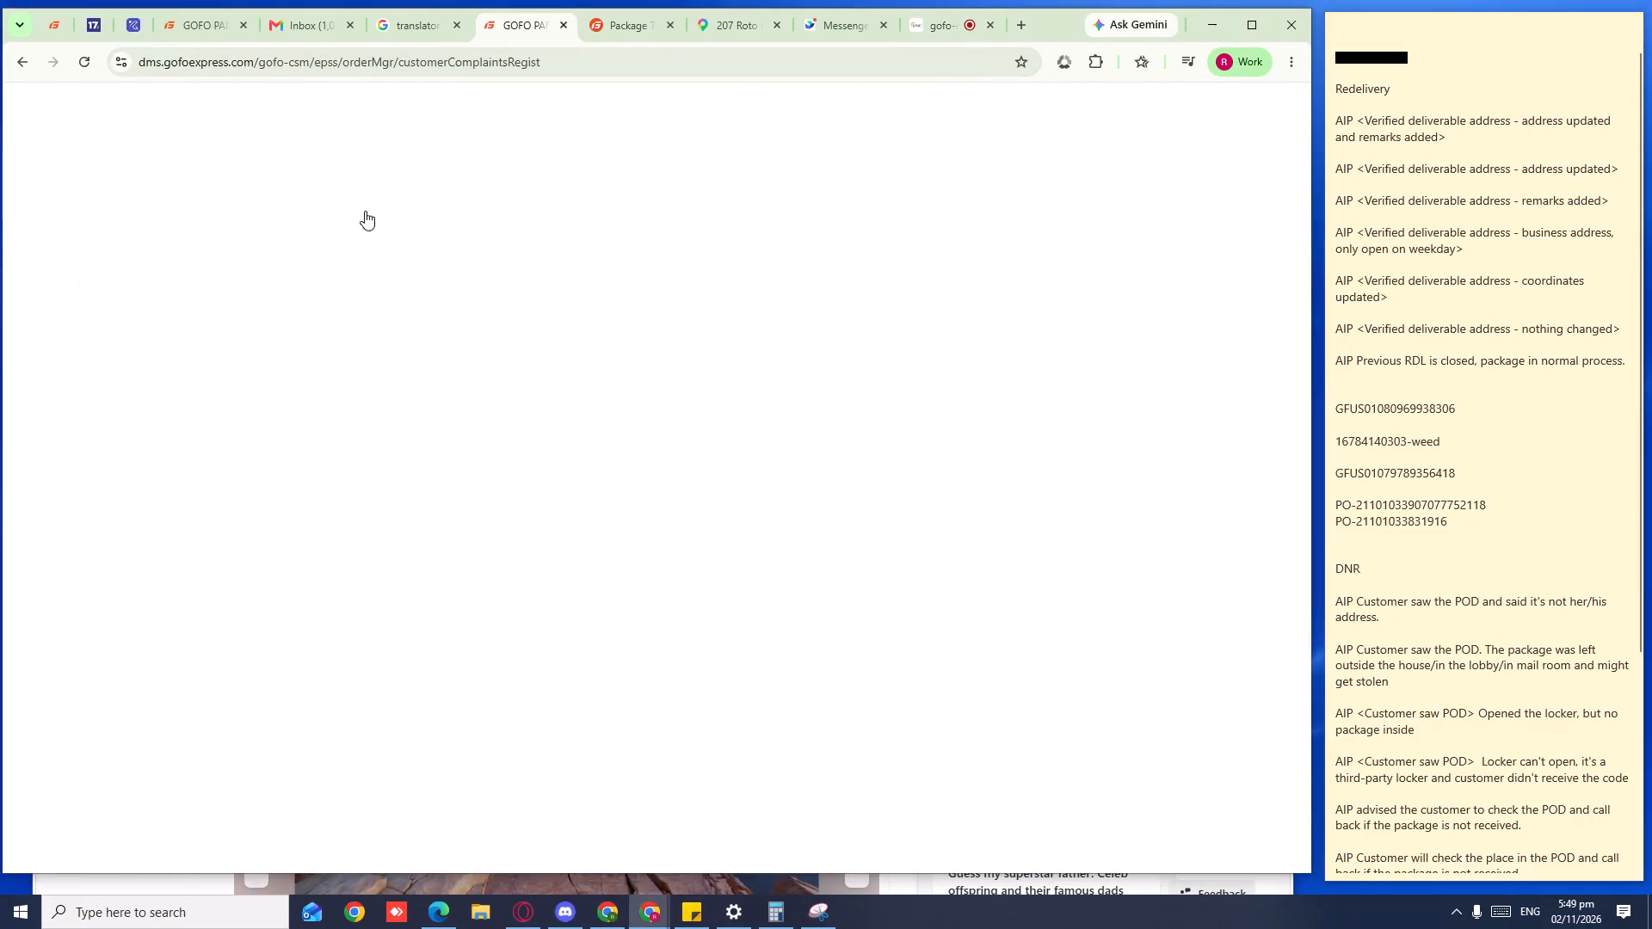
left_click(85, 193)
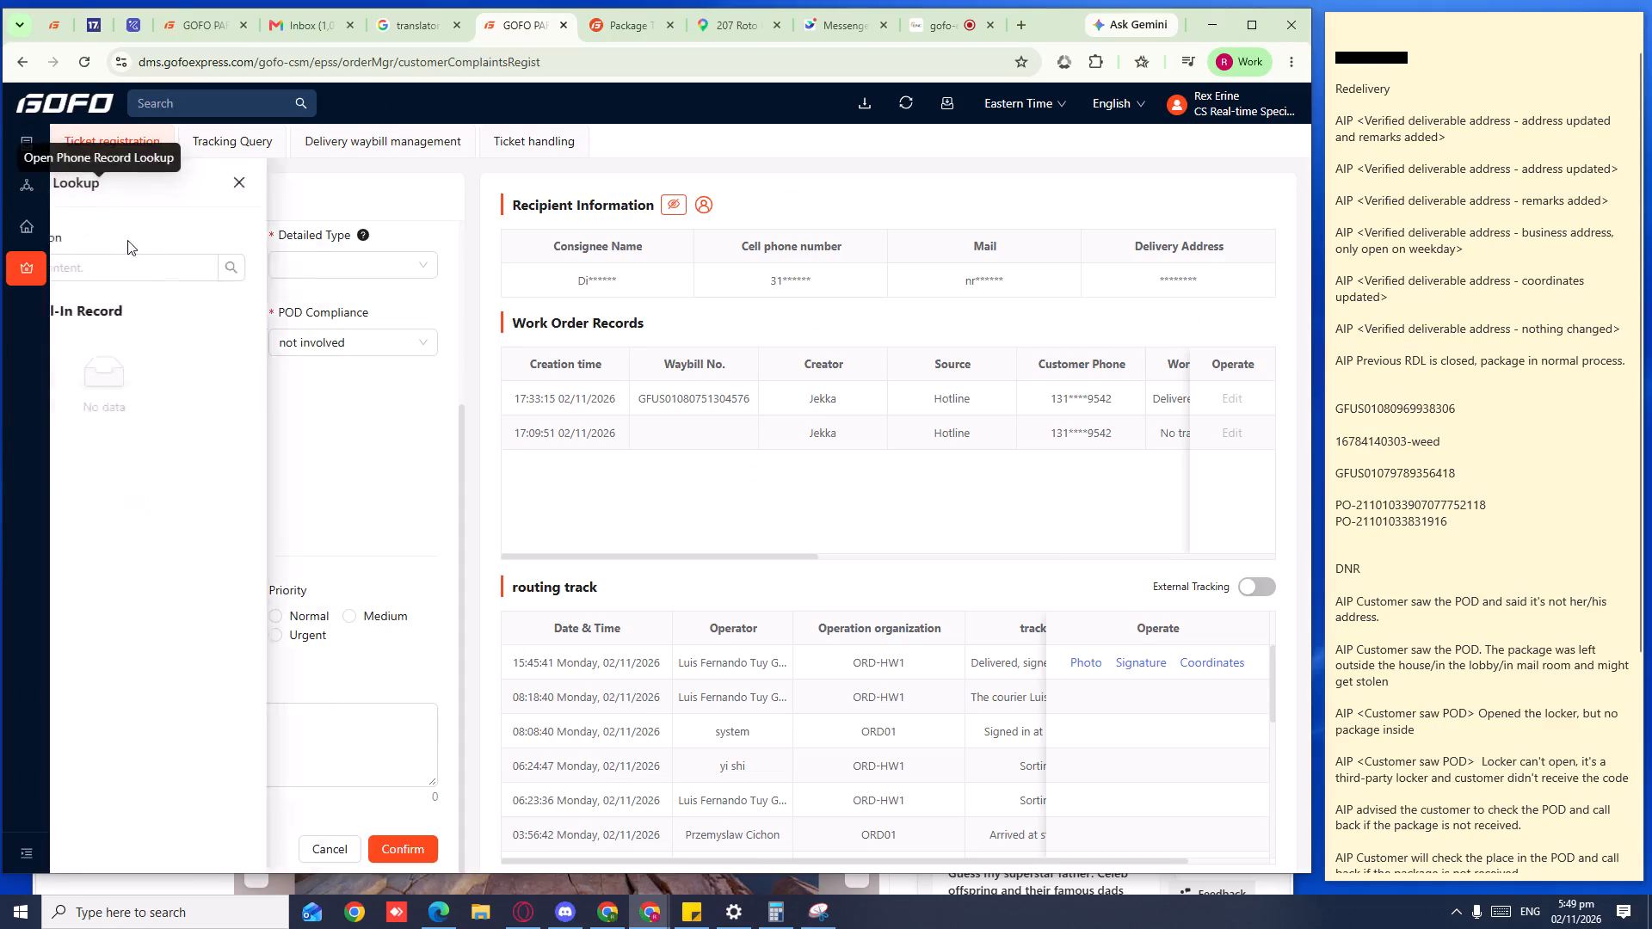
left_click(181, 258)
key("ctrl+v")
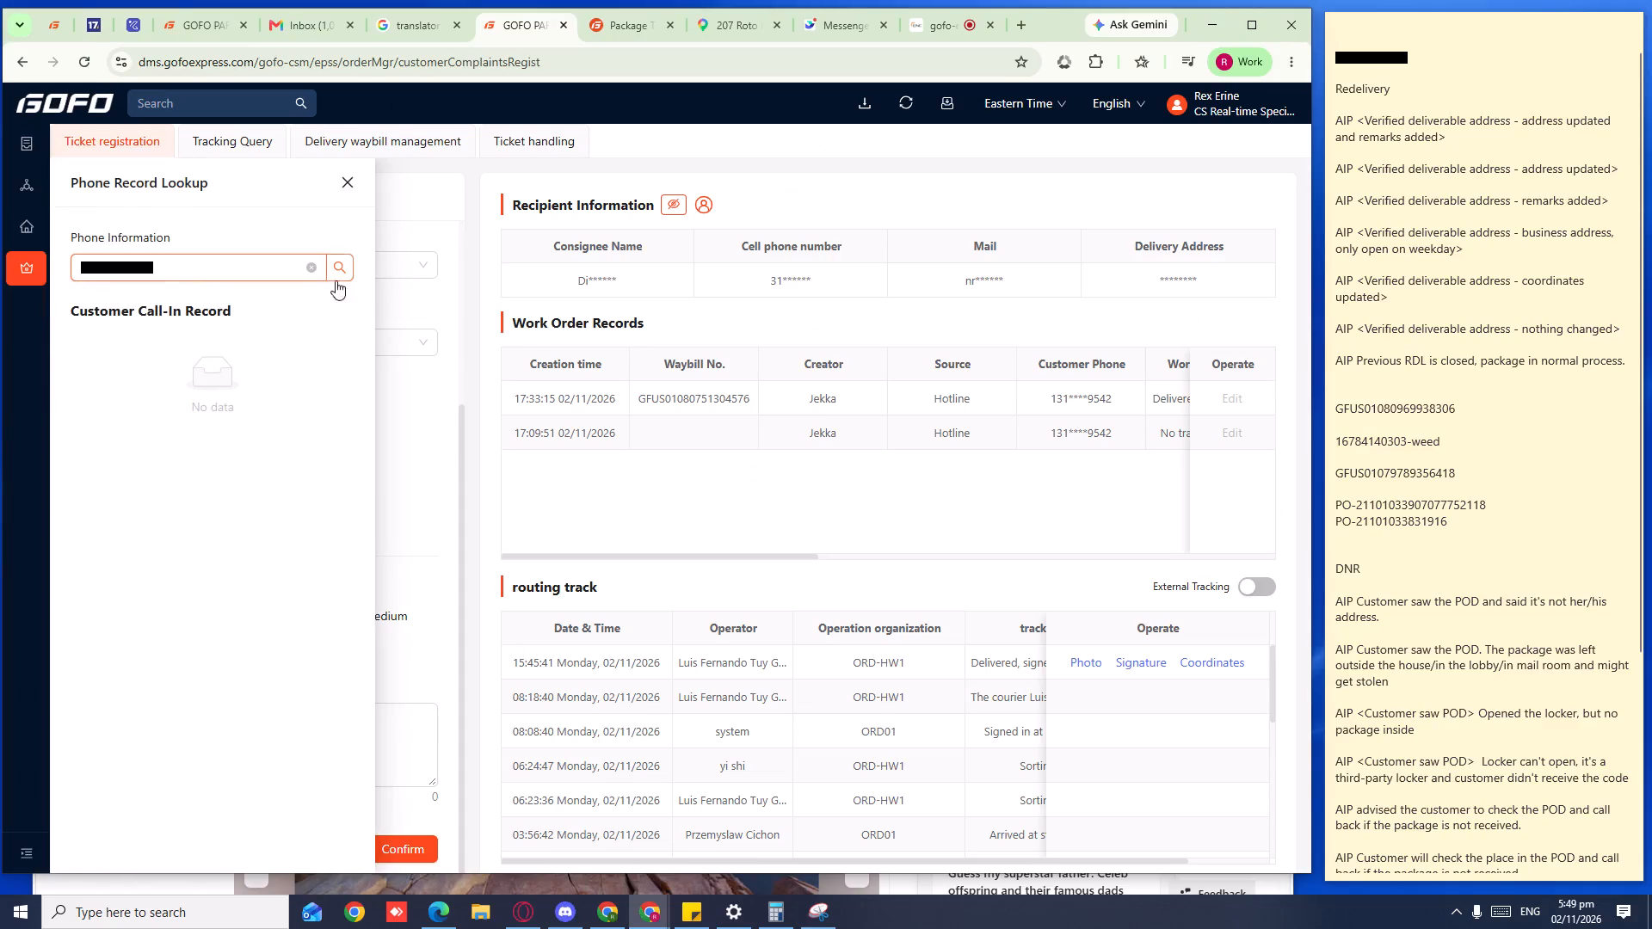
left_click(335, 283)
left_click(350, 254)
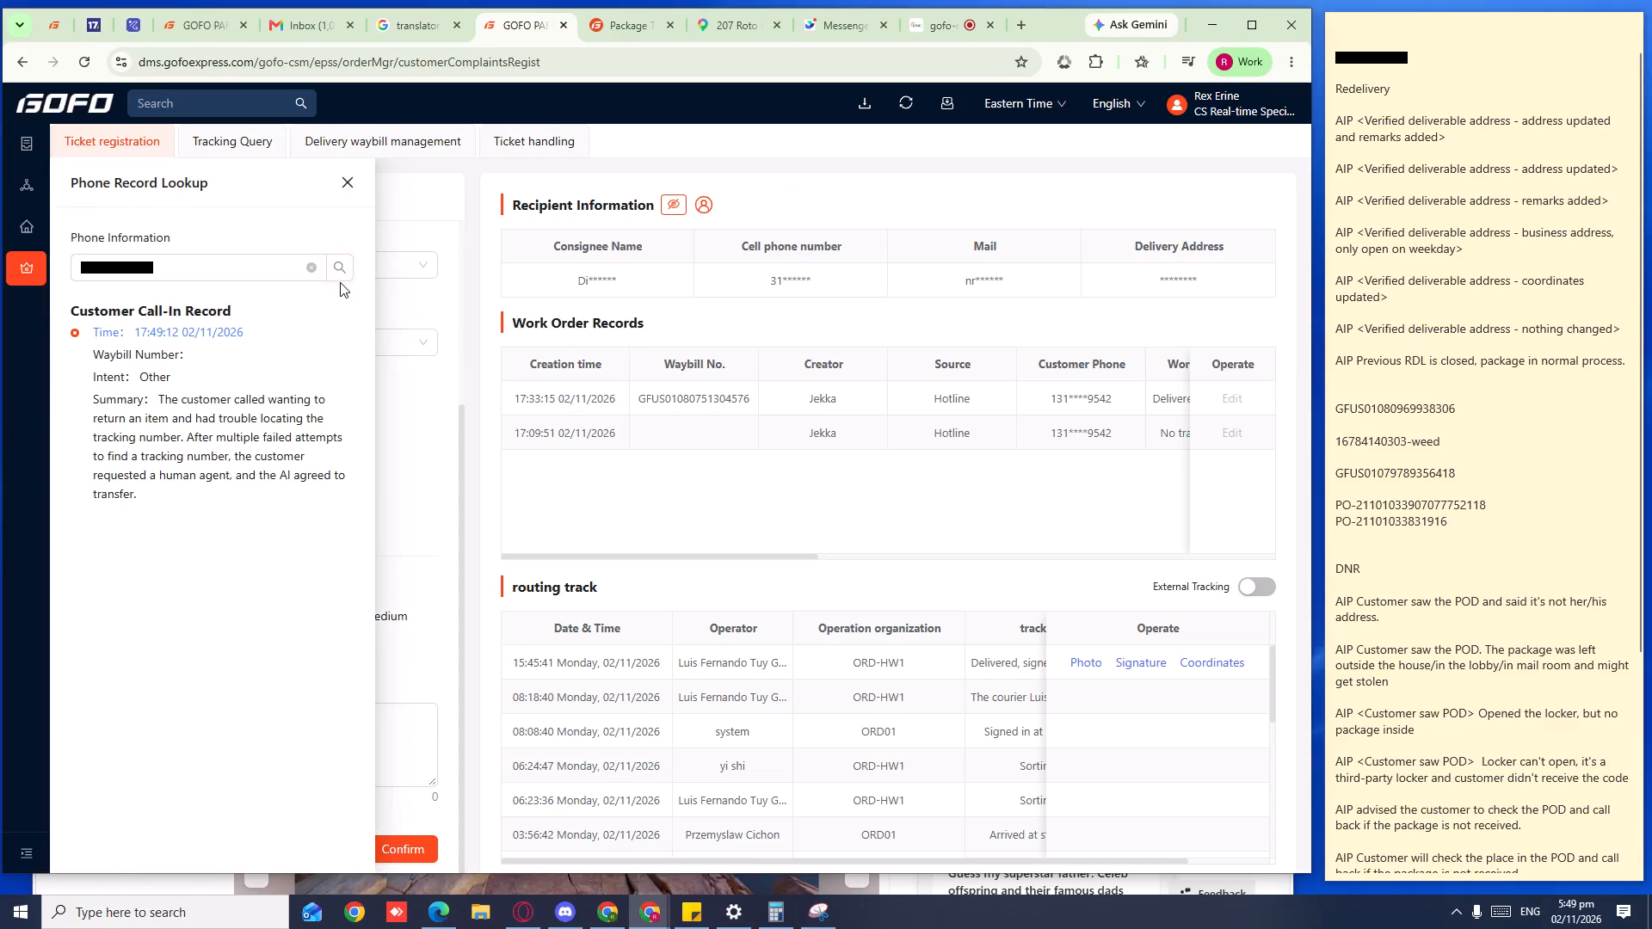
left_click(340, 278)
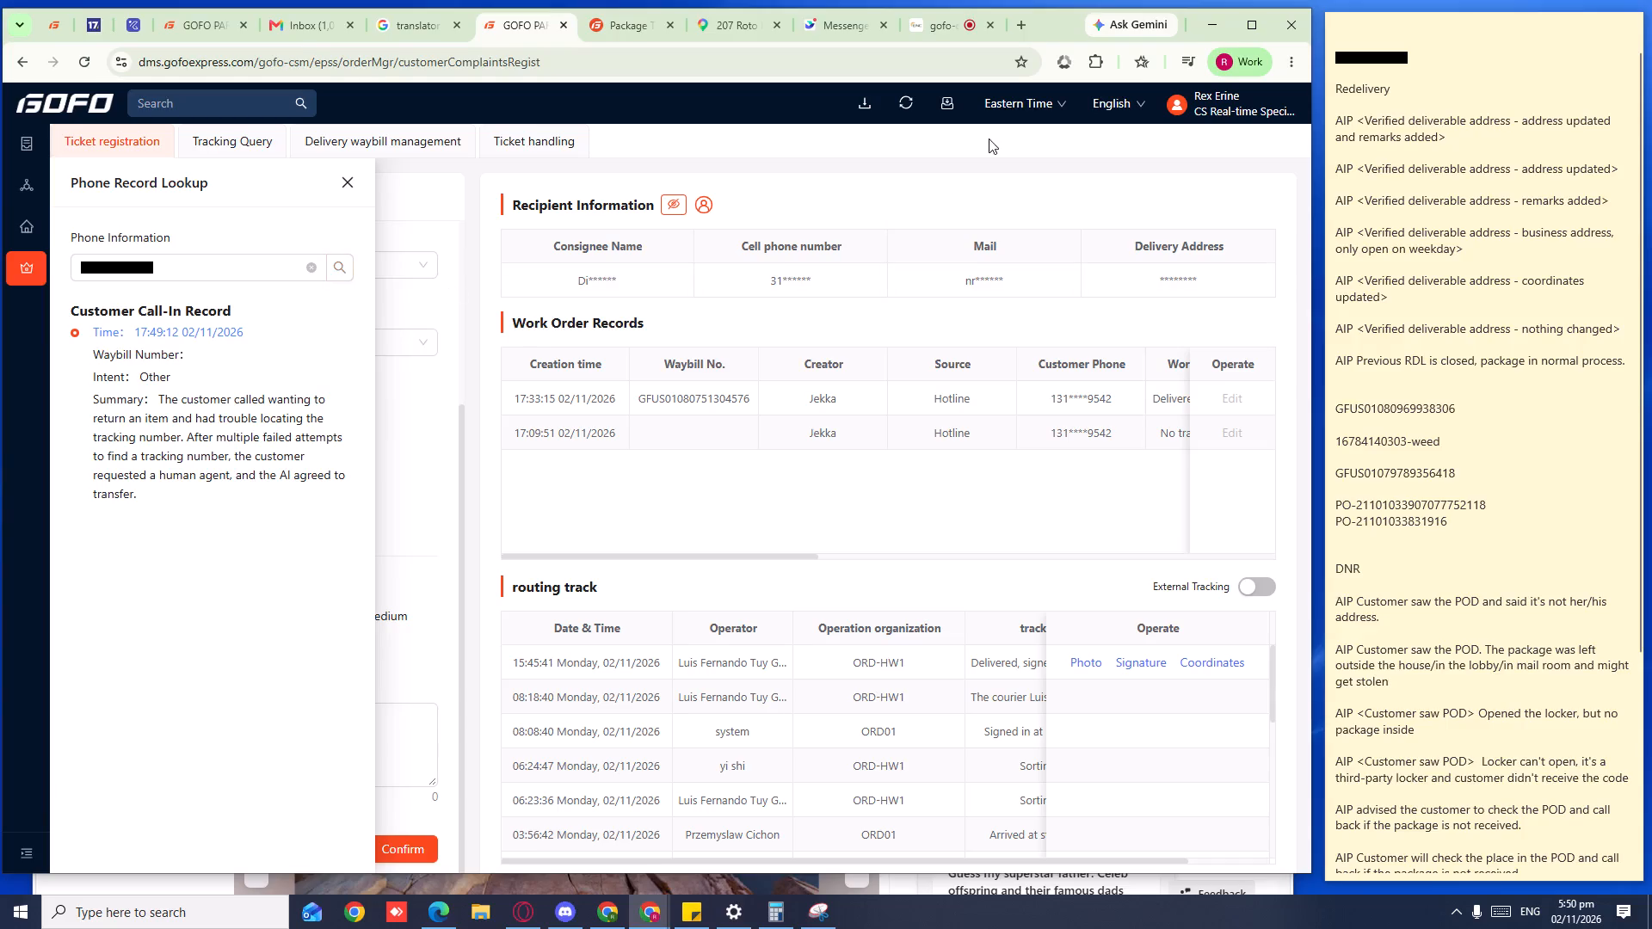
Insert several blank lines above the caller's phone number at the top of the sticky note and return to the first line.
left_click(1335, 58)
key("Return")
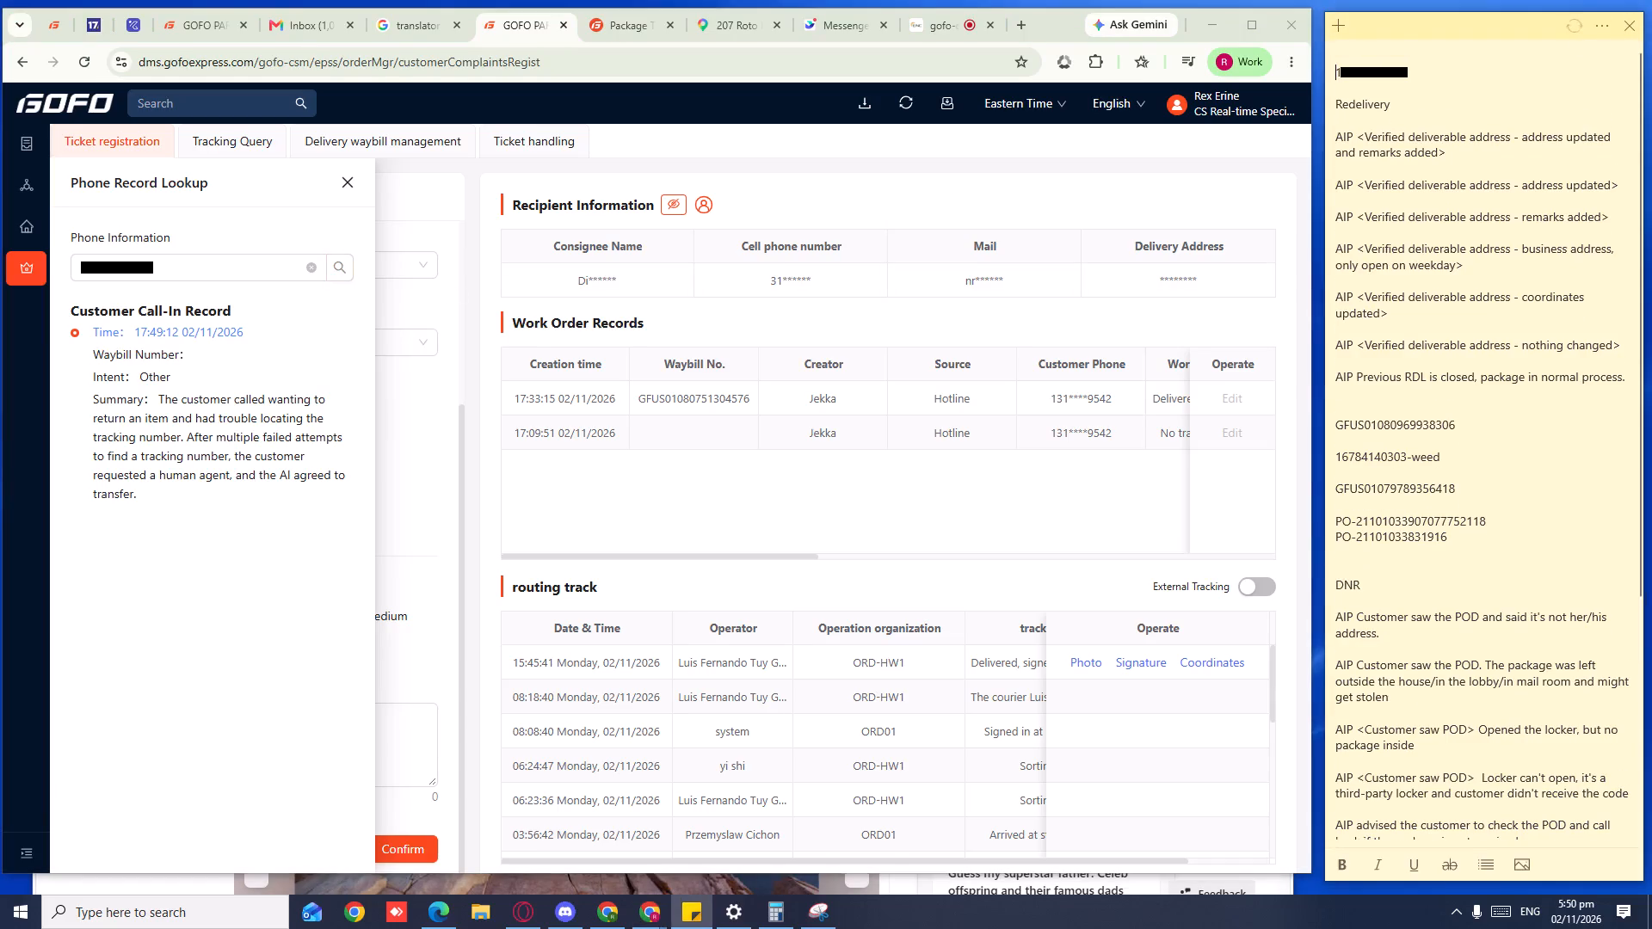
key("Return")
key("Return")
key("Up")
key("Up")
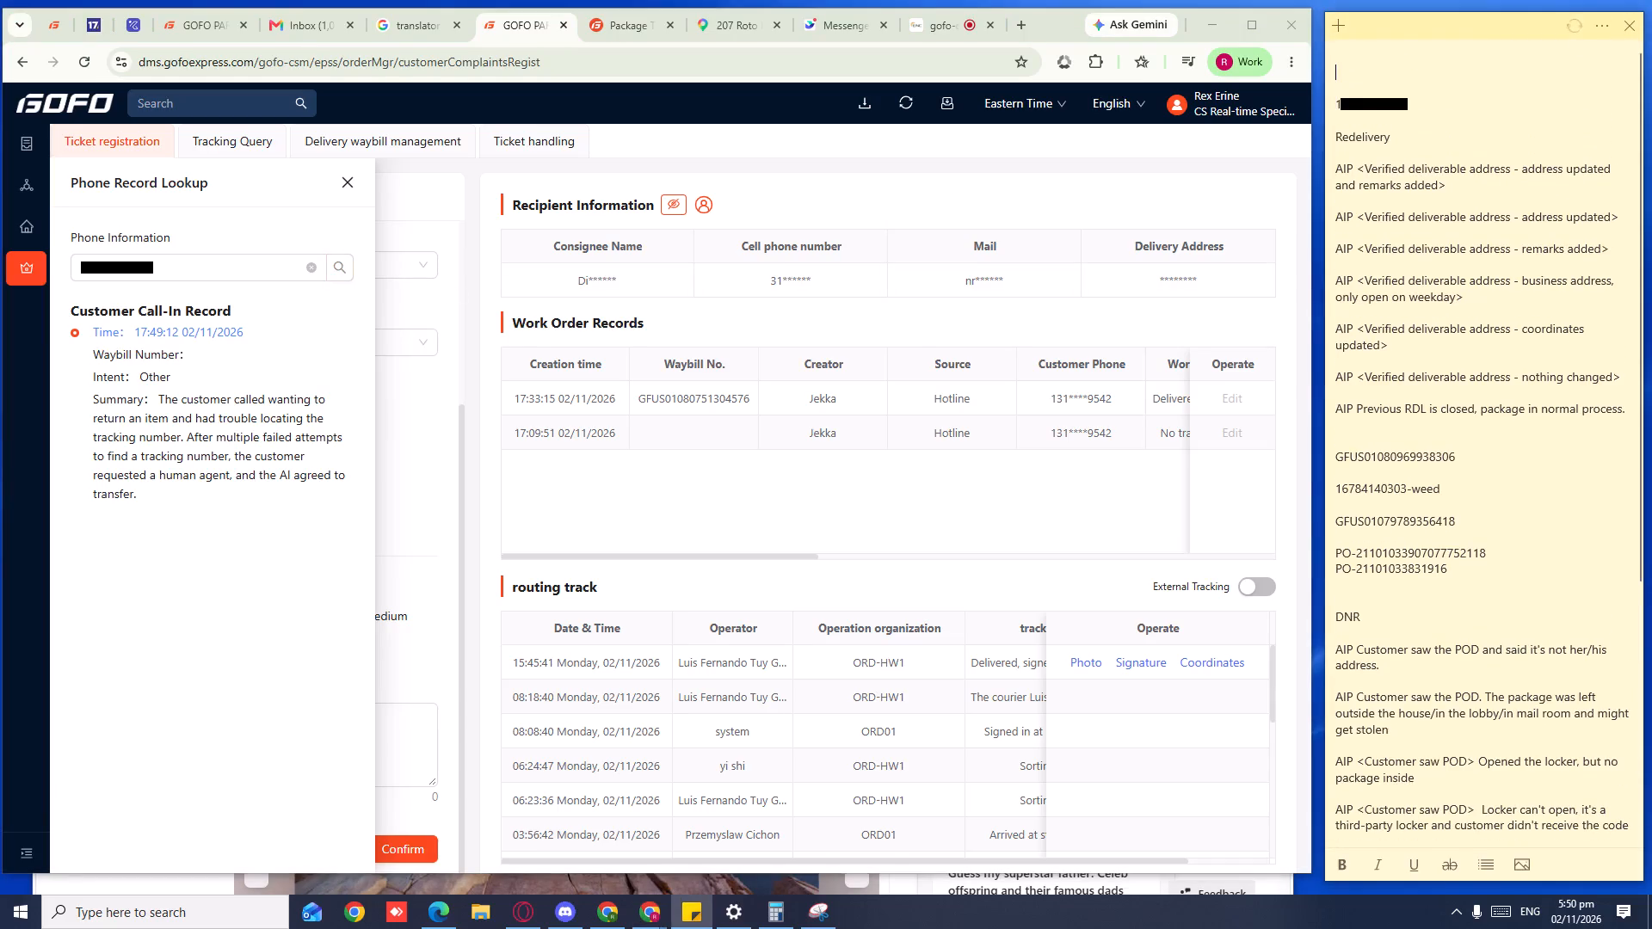
key("Return")
key("Return")
key("Up")
key("Up")
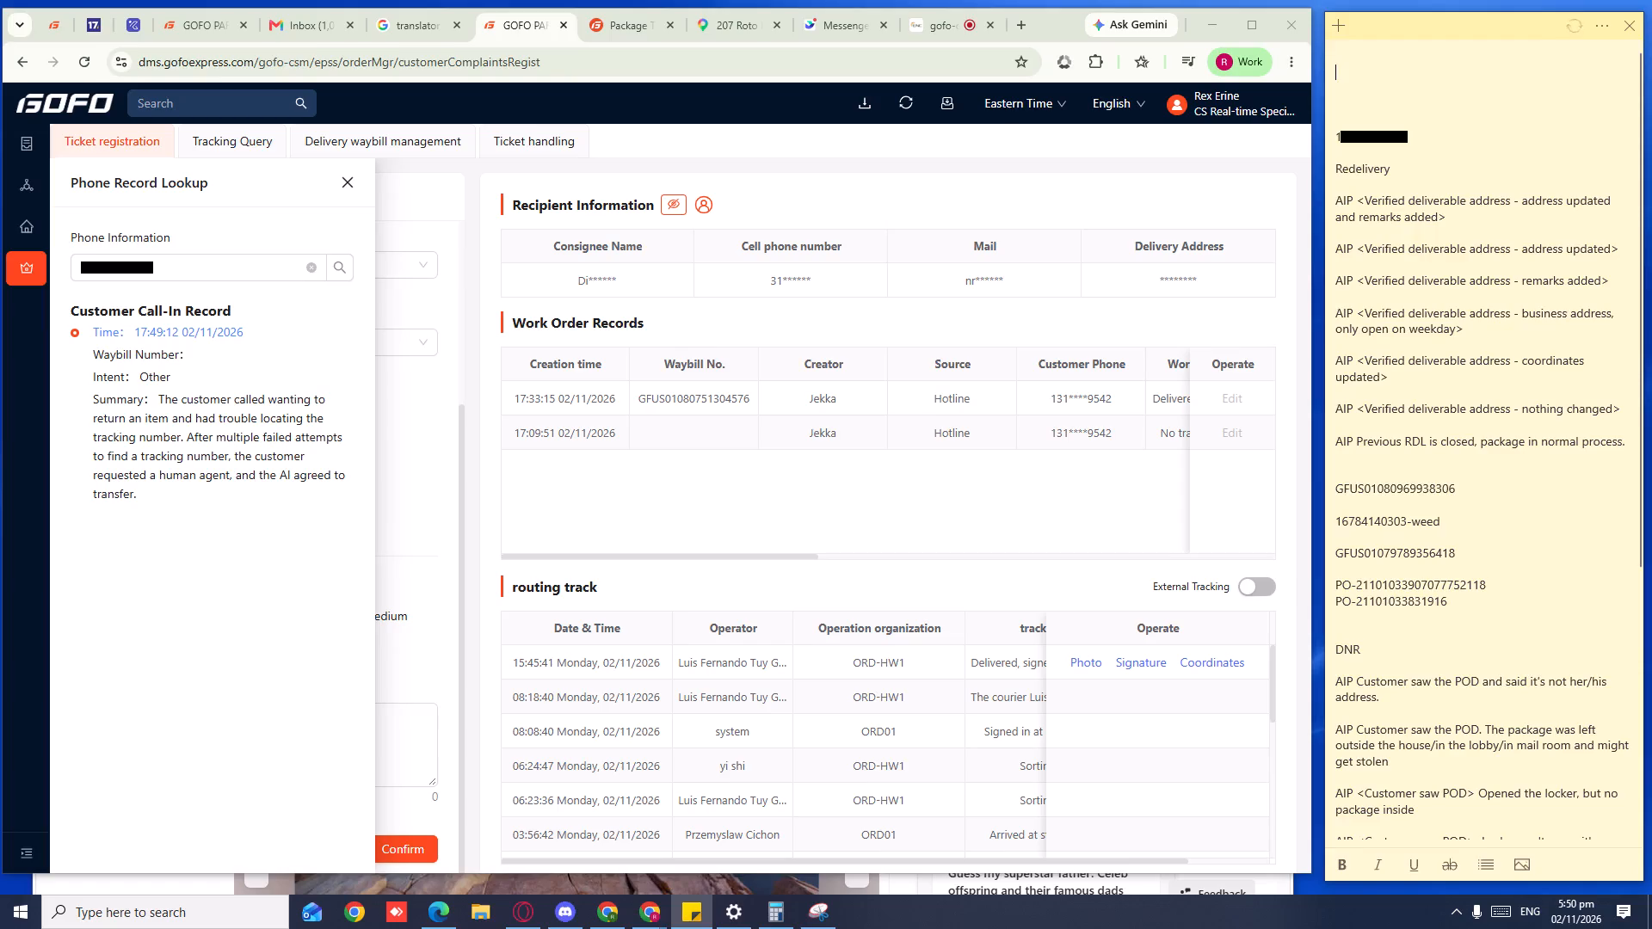
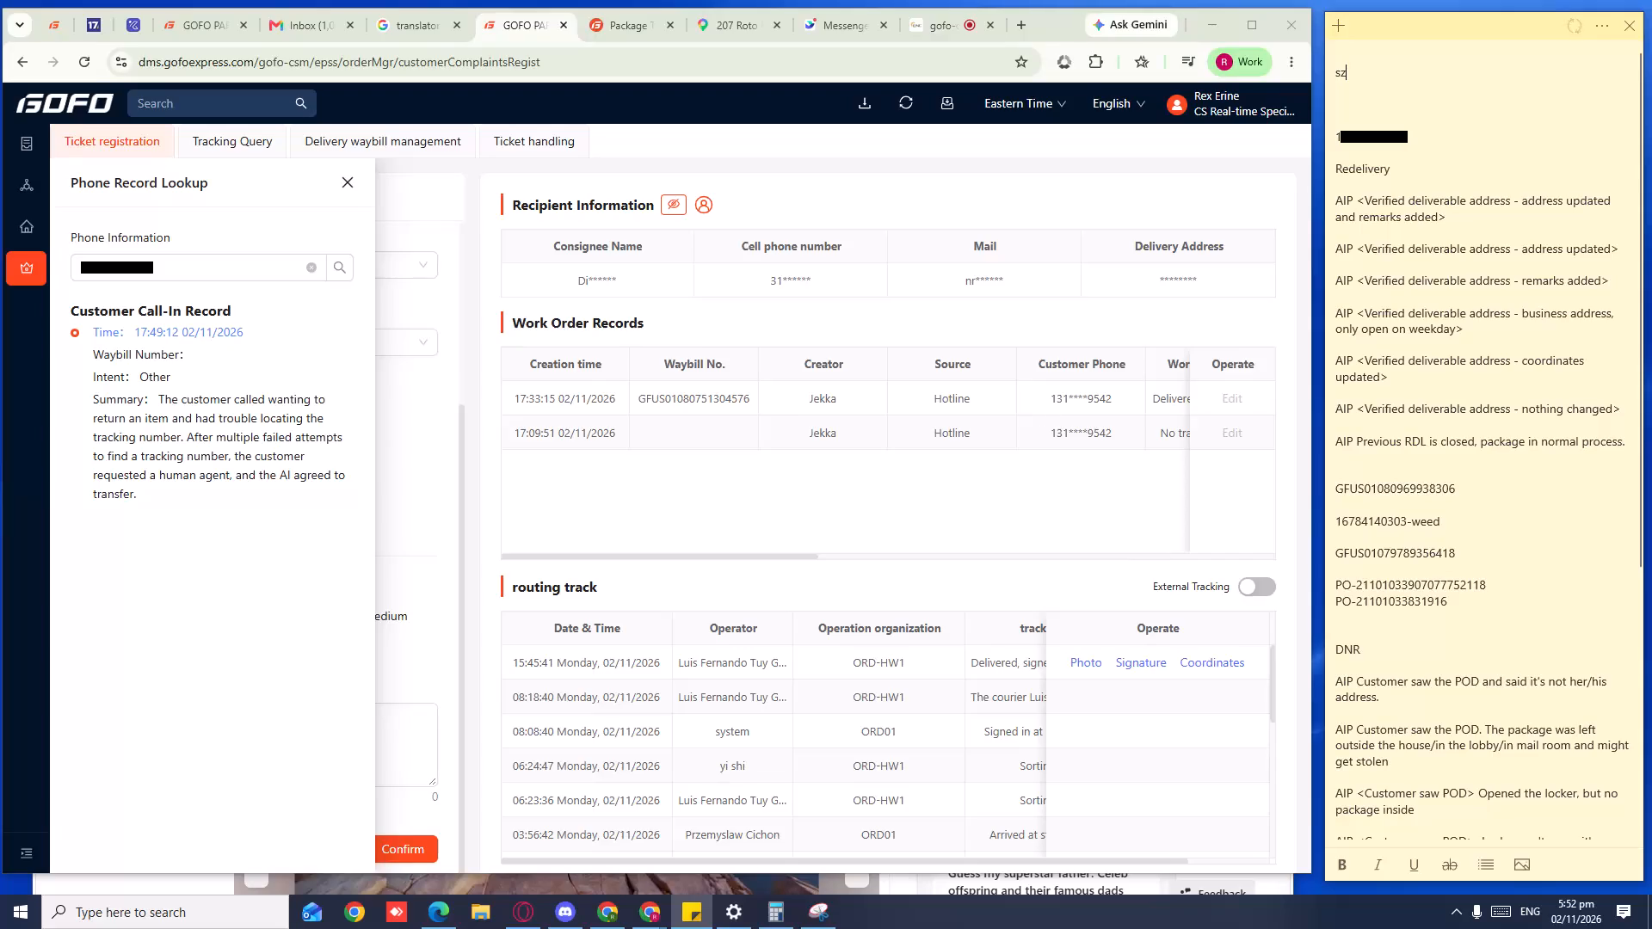
key("2")
key("5")
key("0")
key("9")
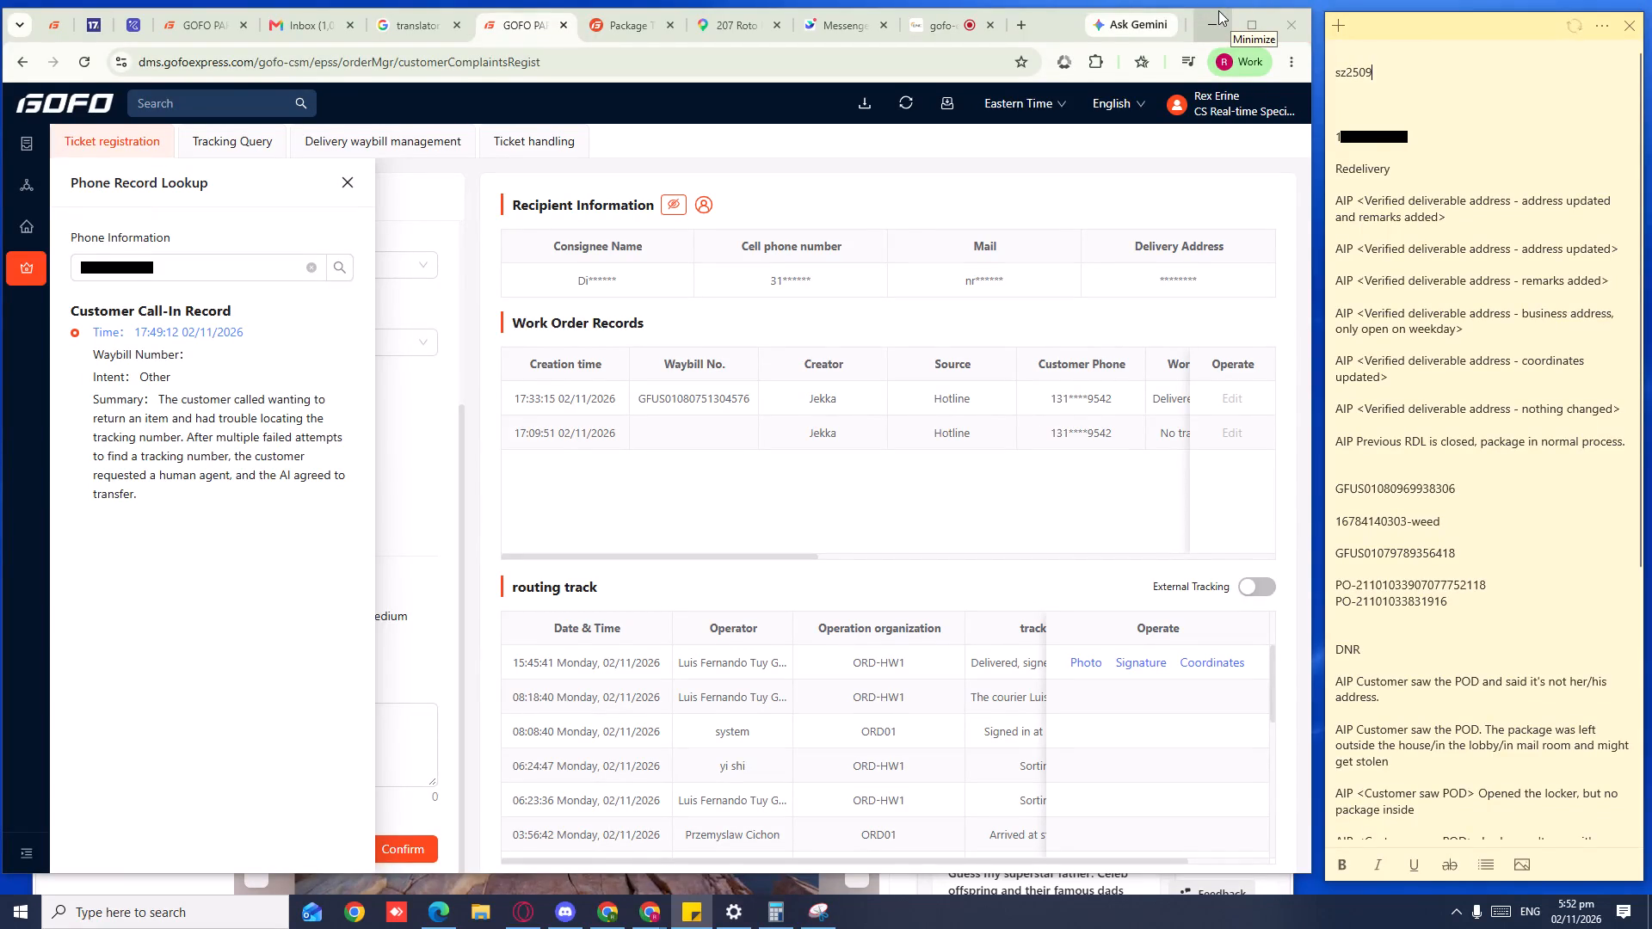
key("1")
key("2")
key("9")
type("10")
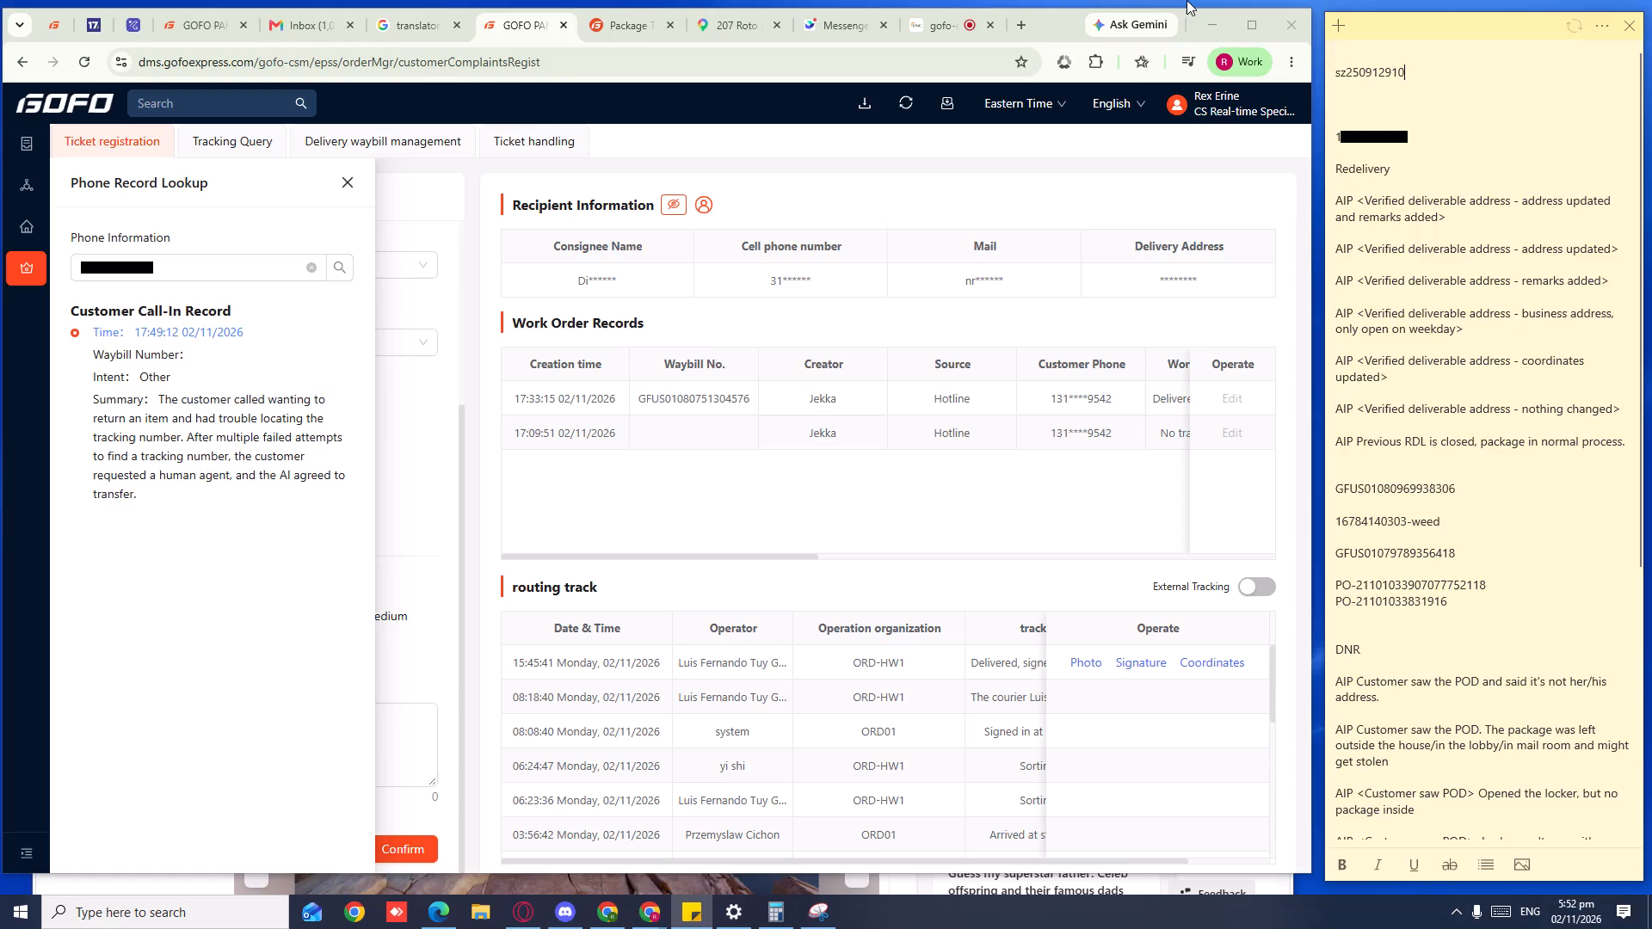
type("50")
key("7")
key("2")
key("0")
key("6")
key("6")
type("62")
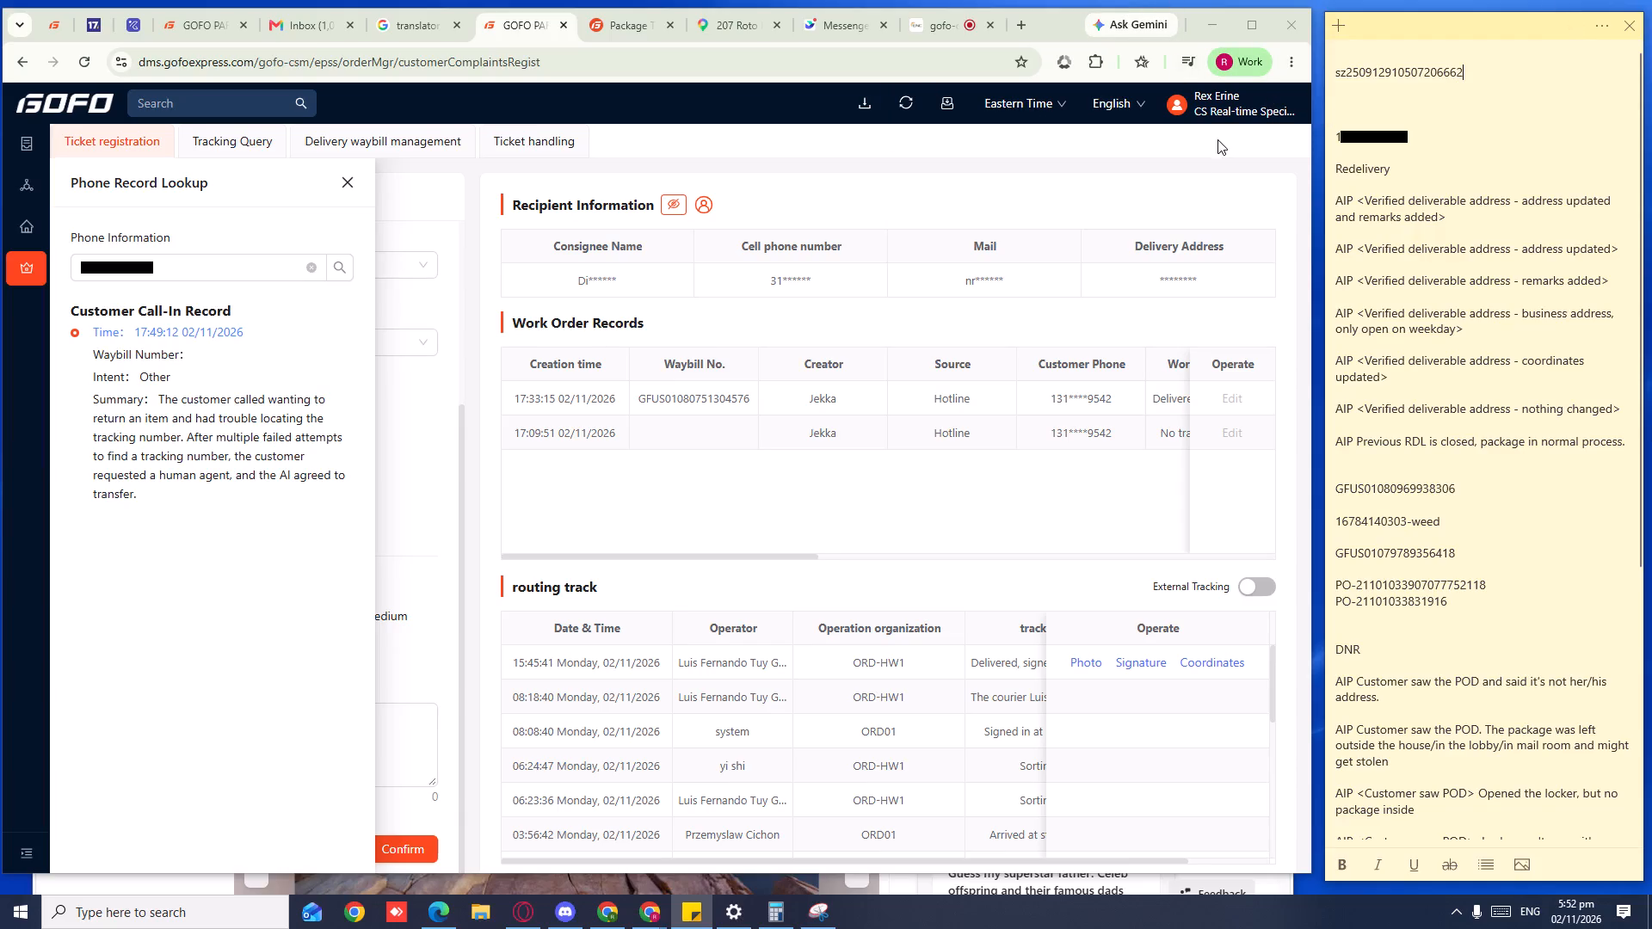
left_click(342, 188)
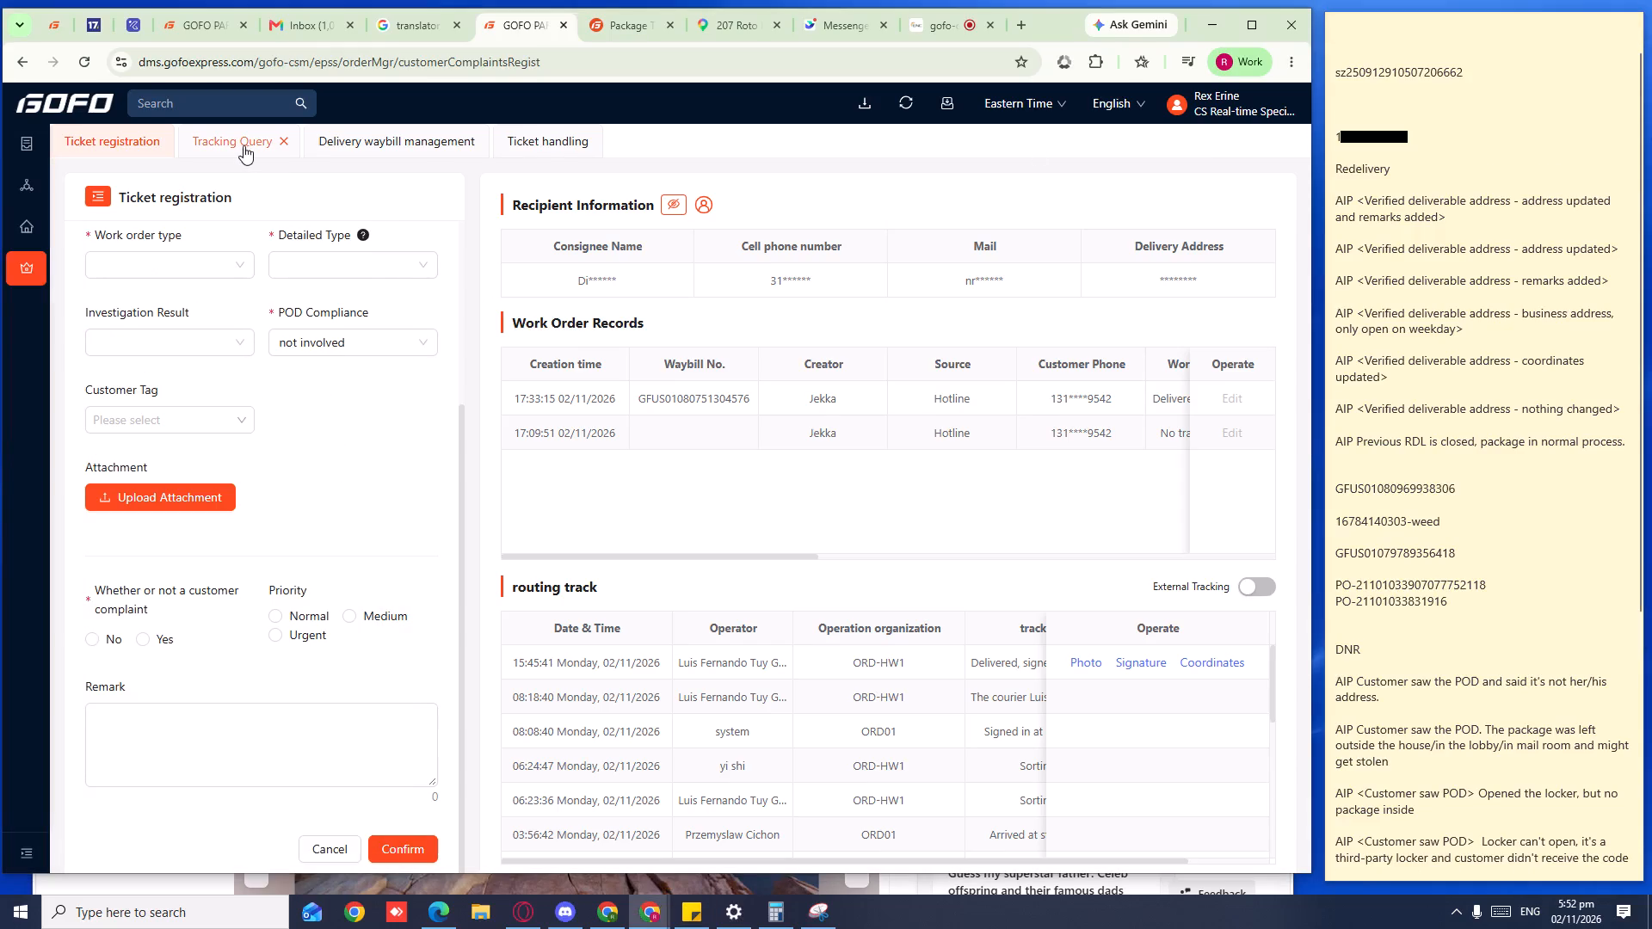
triple_click(1464, 73)
left_click(1461, 74)
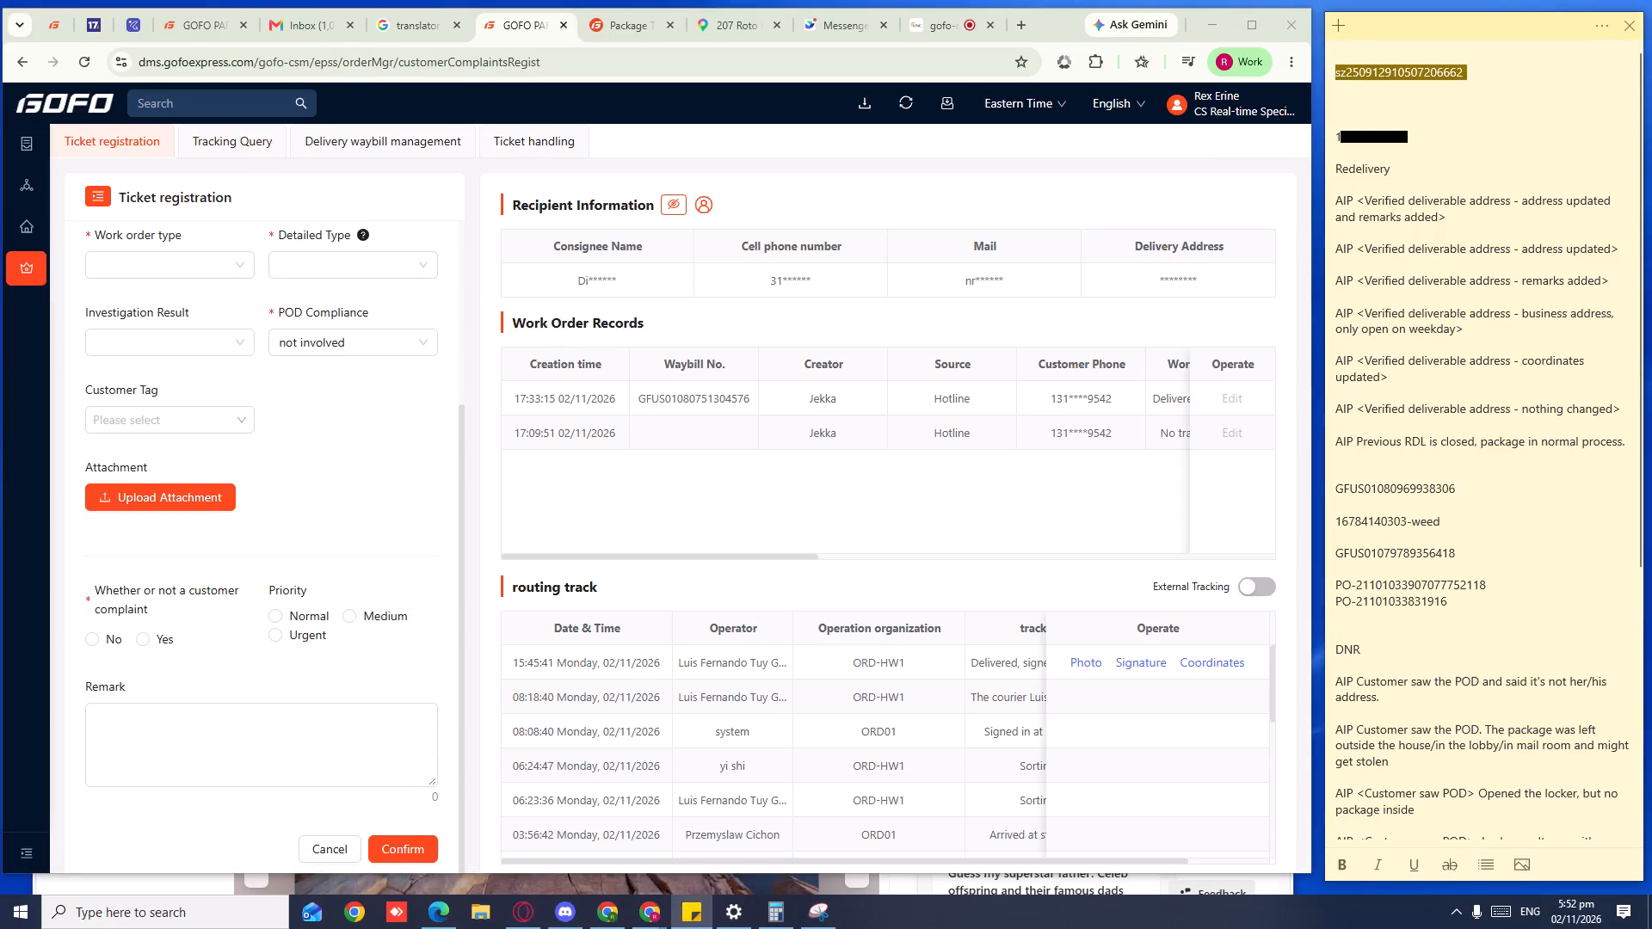
key("ctrl+c")
key("ctrl+c")
key("ctrl+c")
key("ctrl+c")
key("ctrl+c")
key("ctrl+c")
key("ctrl+c")
key("ctrl+c")
key("ctrl+c")
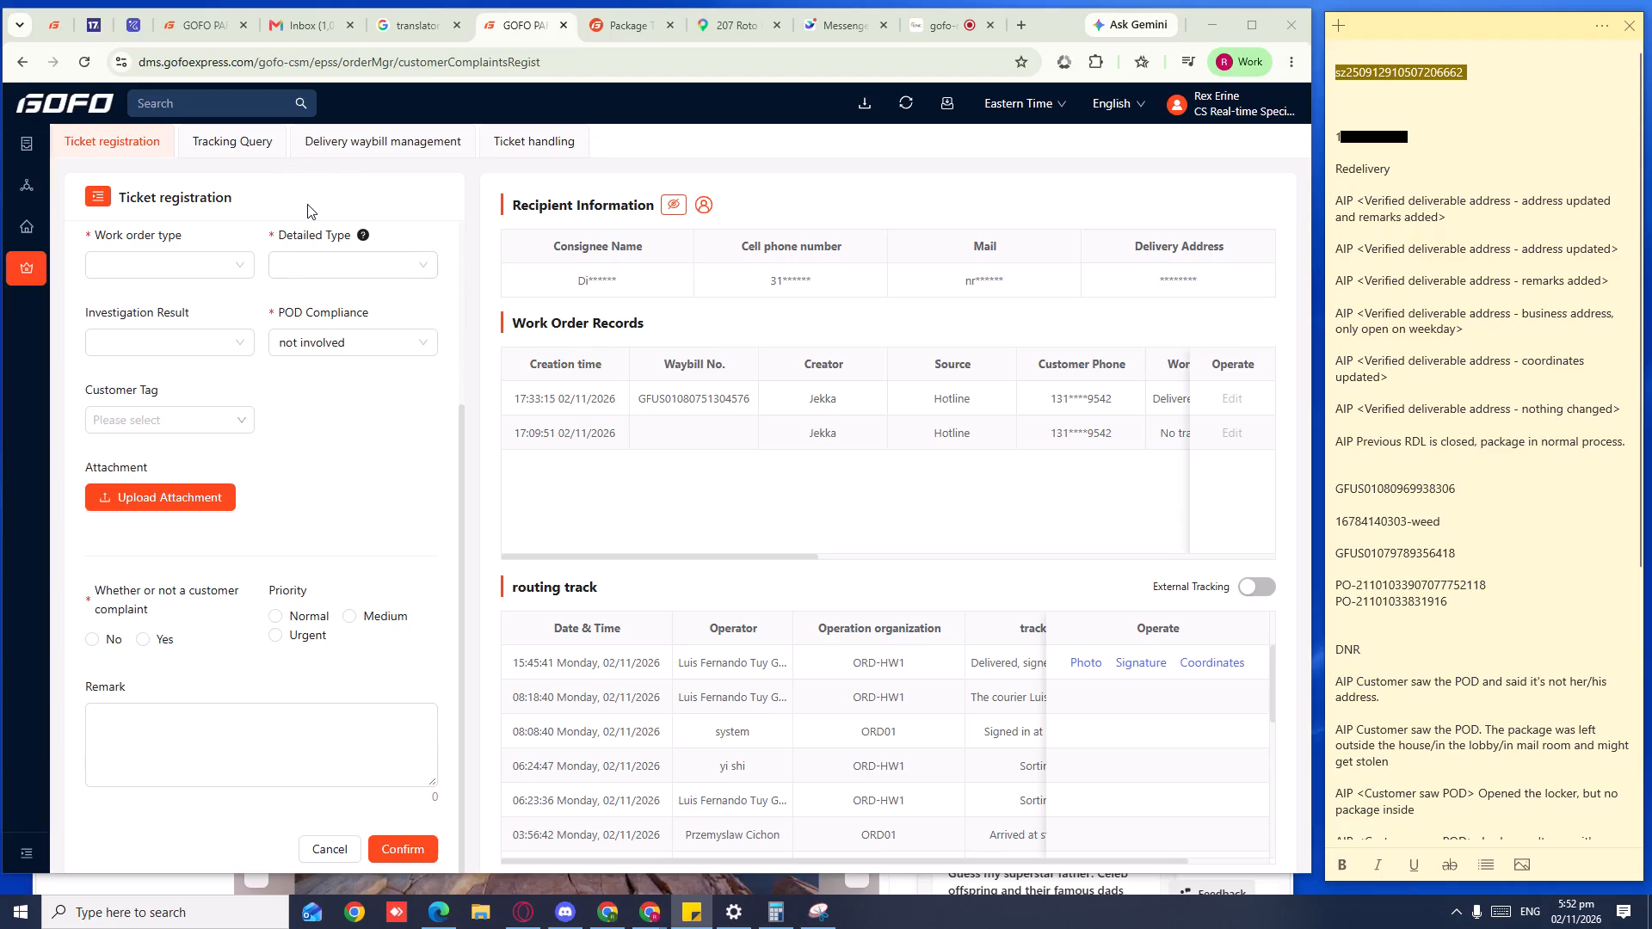
left_click(223, 134)
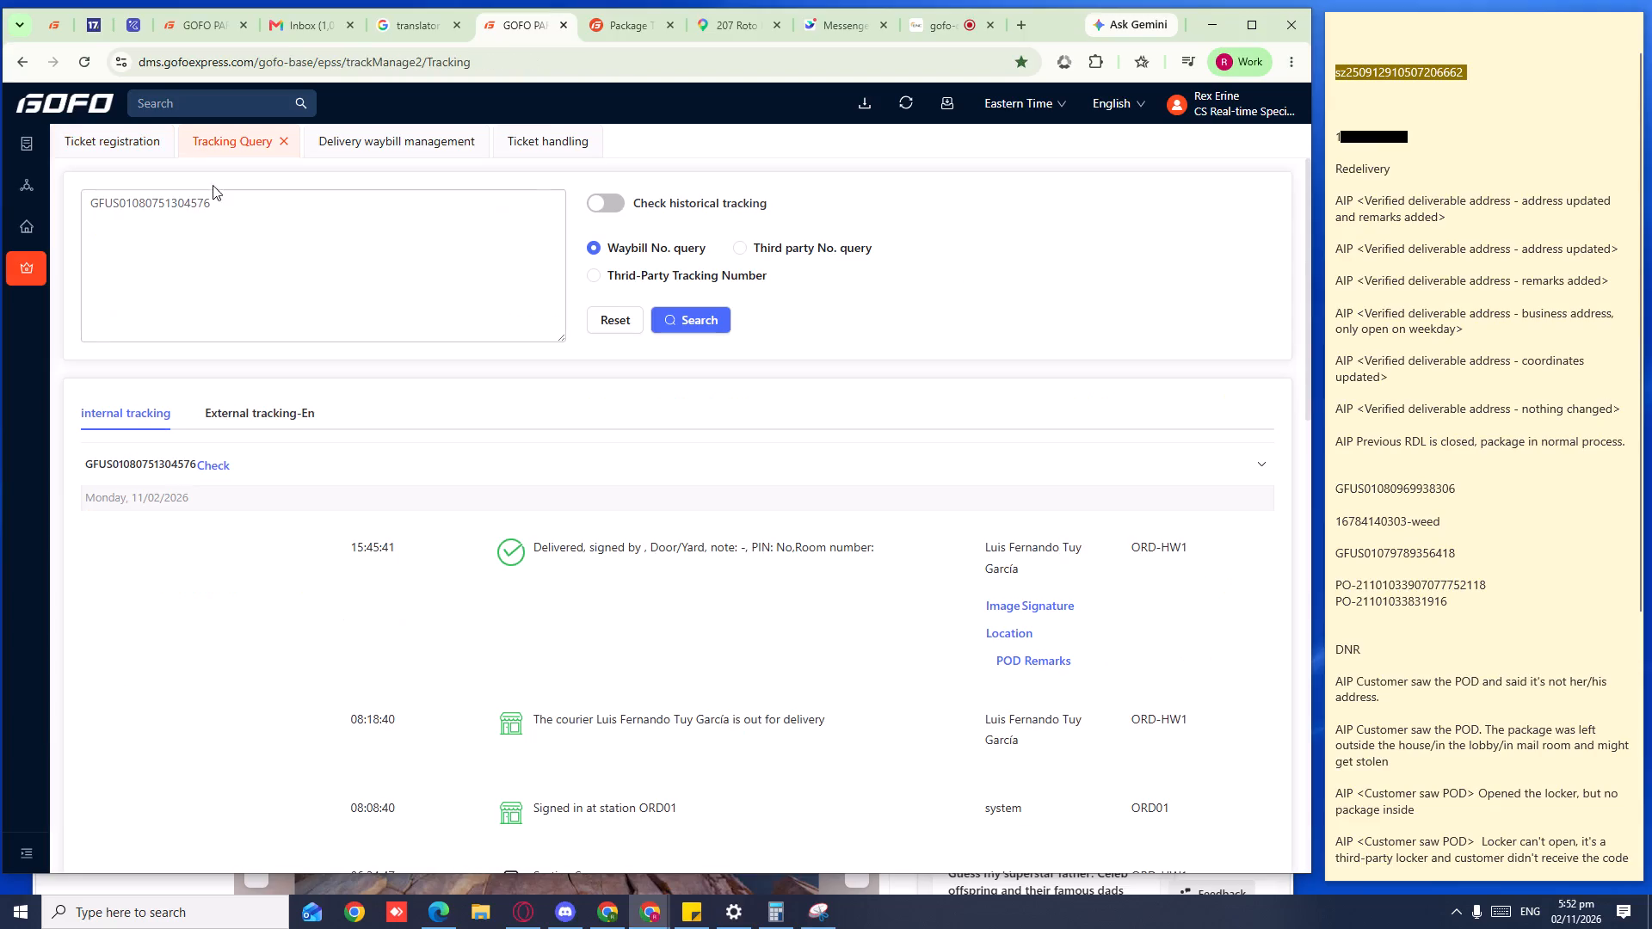
double_click(212, 212)
key("Delete")
key("ctrl+v")
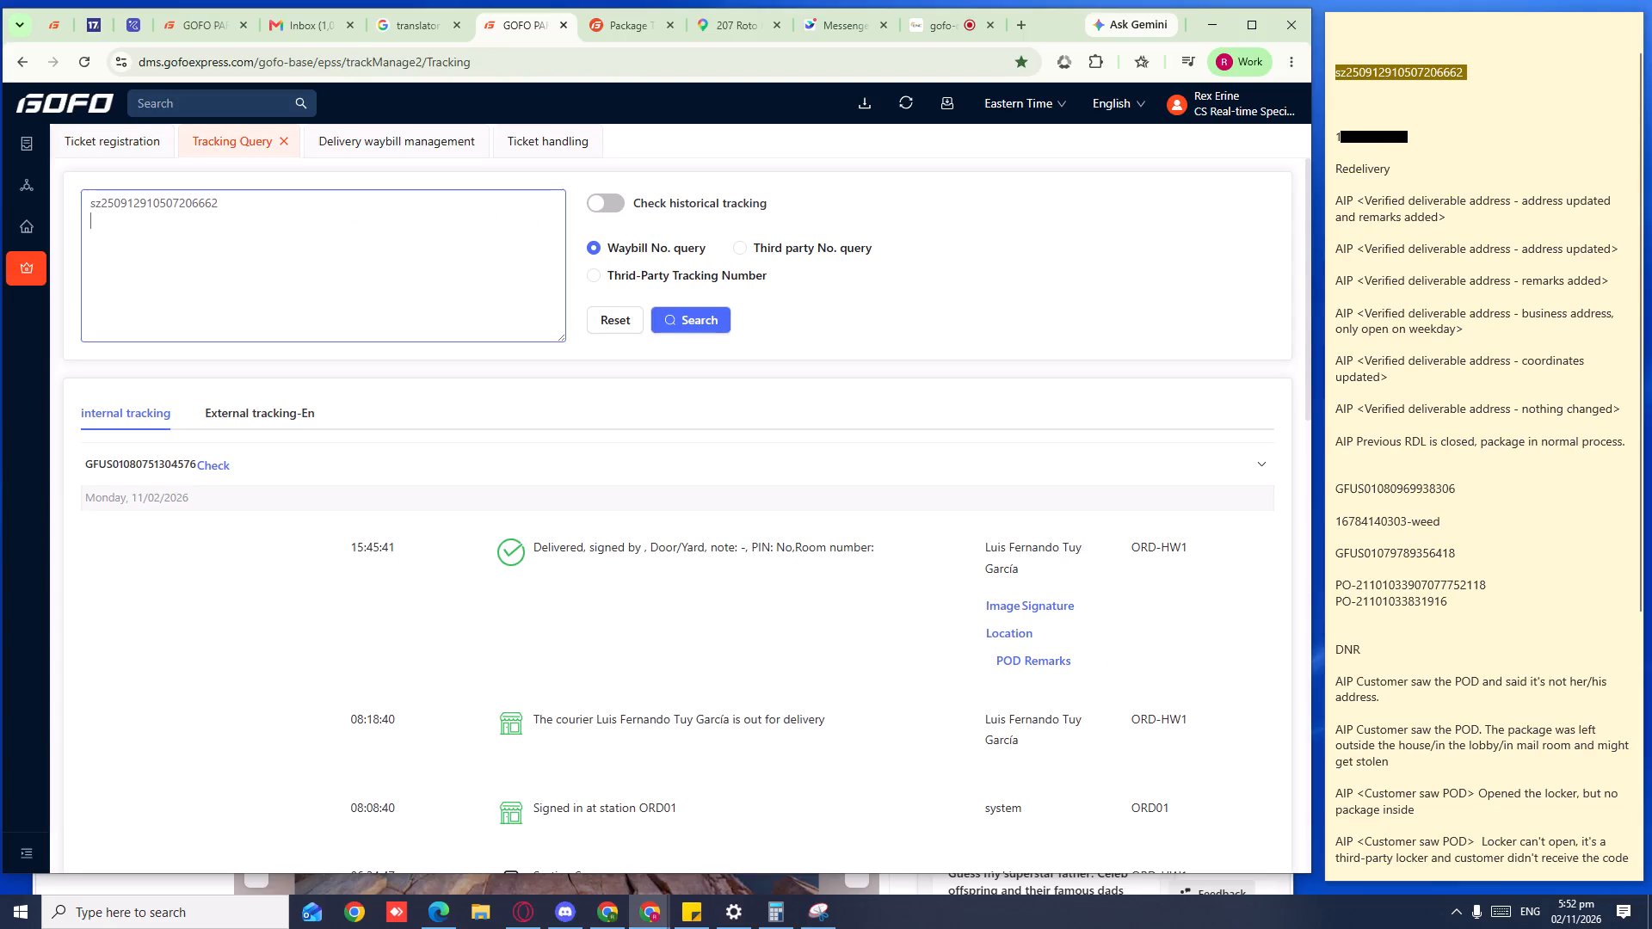
left_click(686, 315)
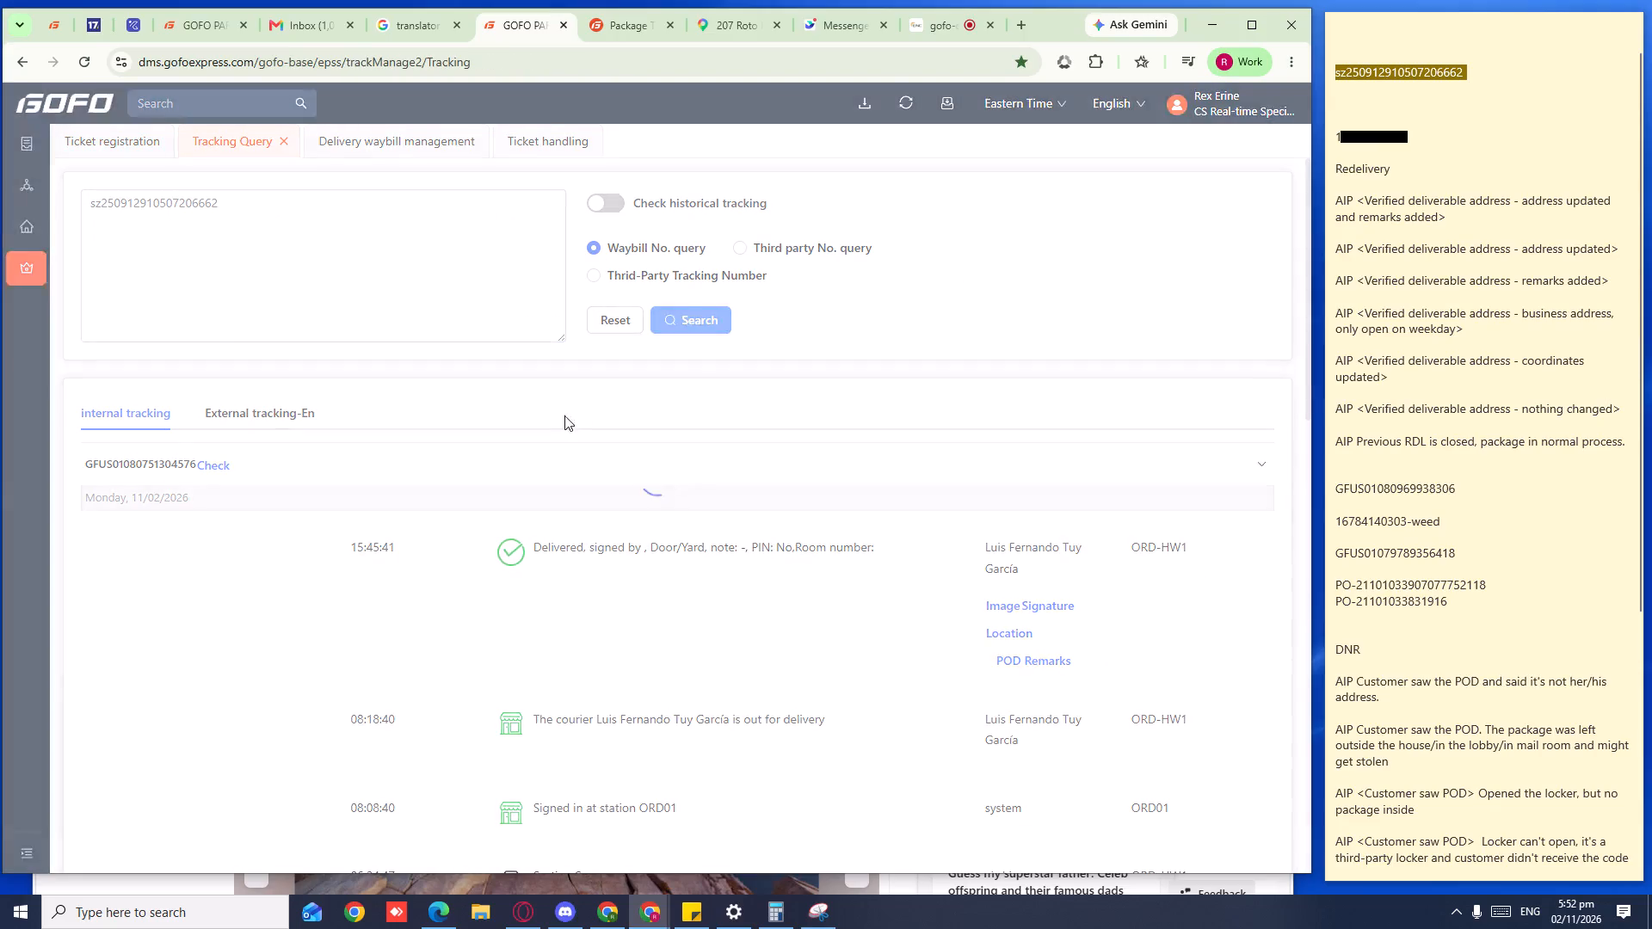
double_click(1356, 68)
key("ctrl+c")
key("ctrl+c")
key("ctrl+c")
left_click(133, 19)
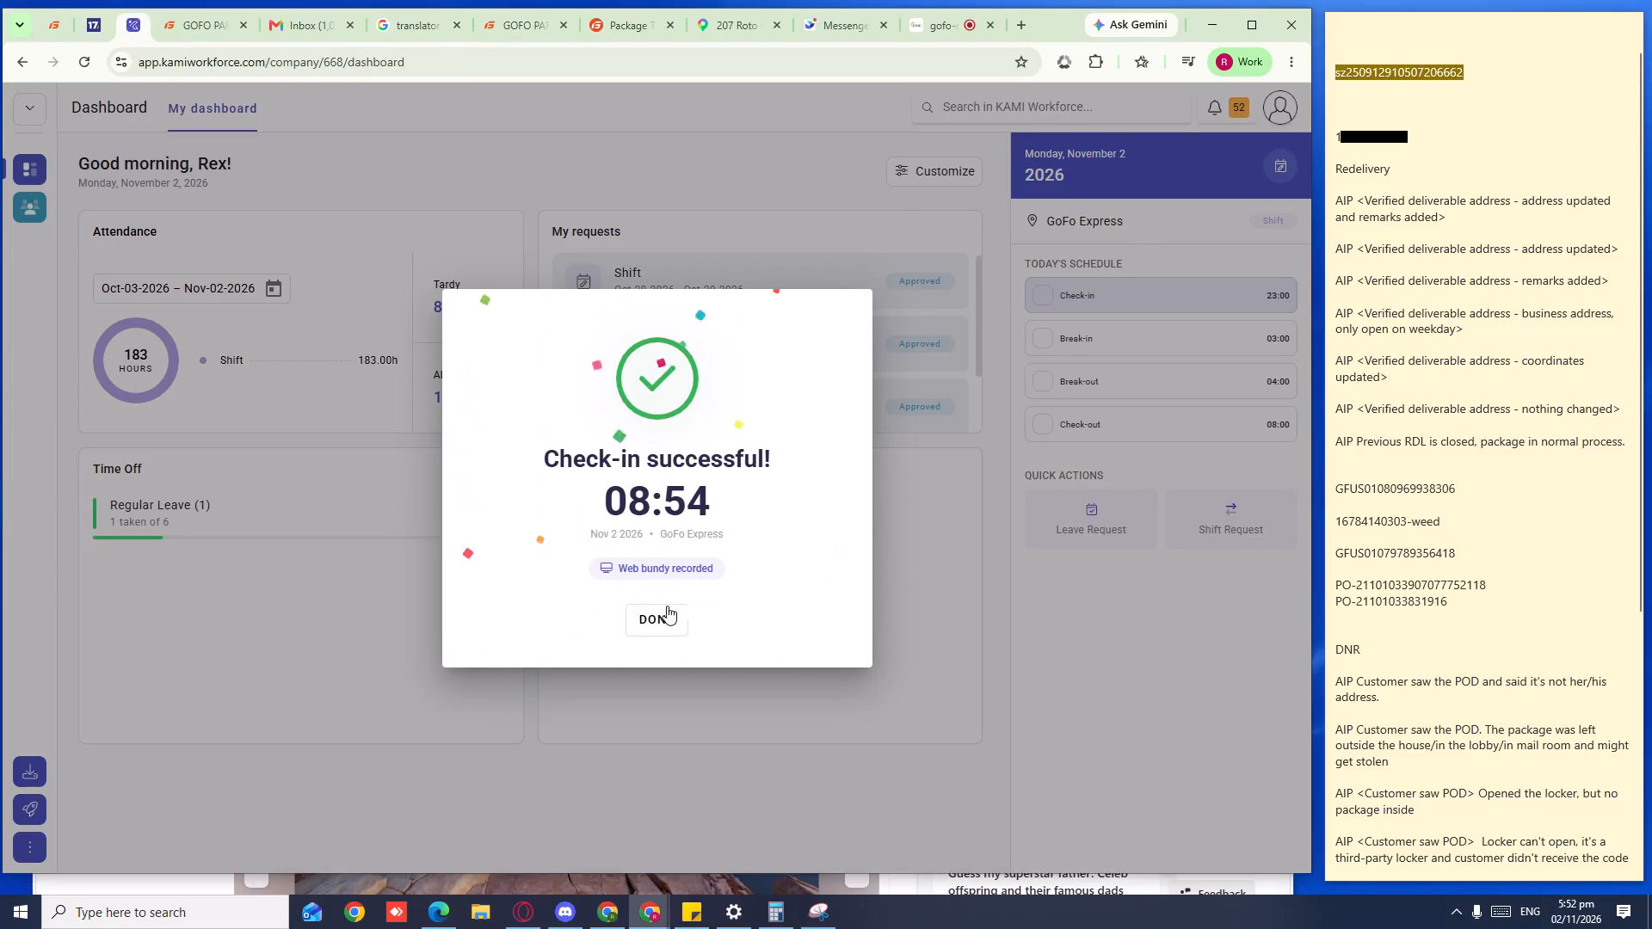
left_click(641, 636)
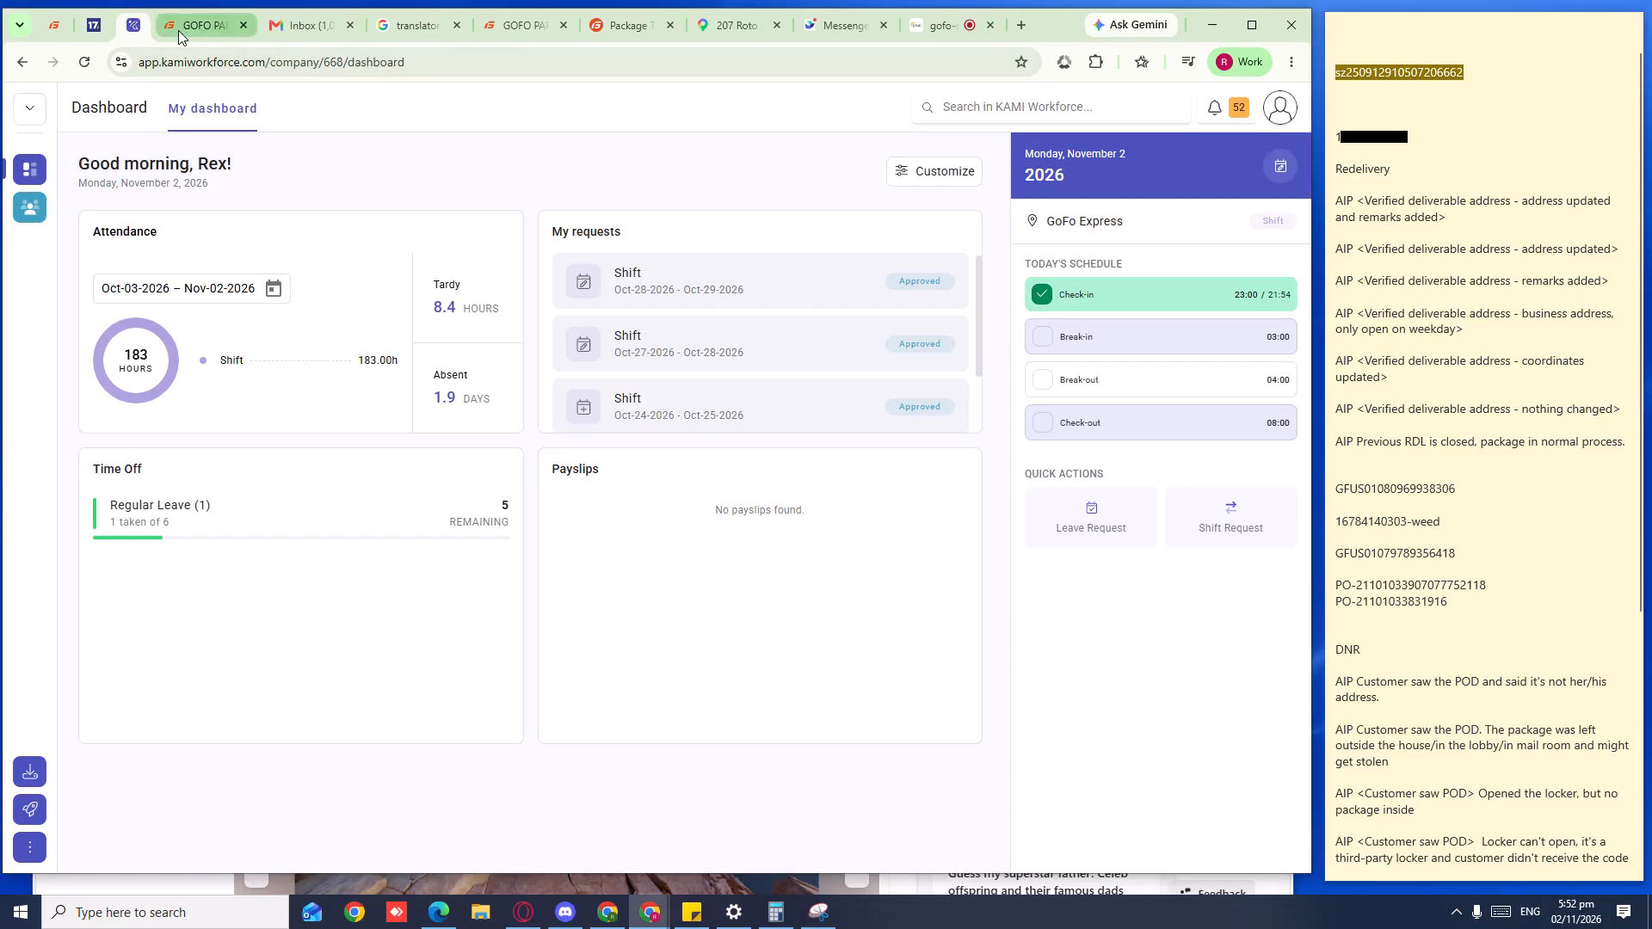
left_click(178, 30)
left_click(94, 32)
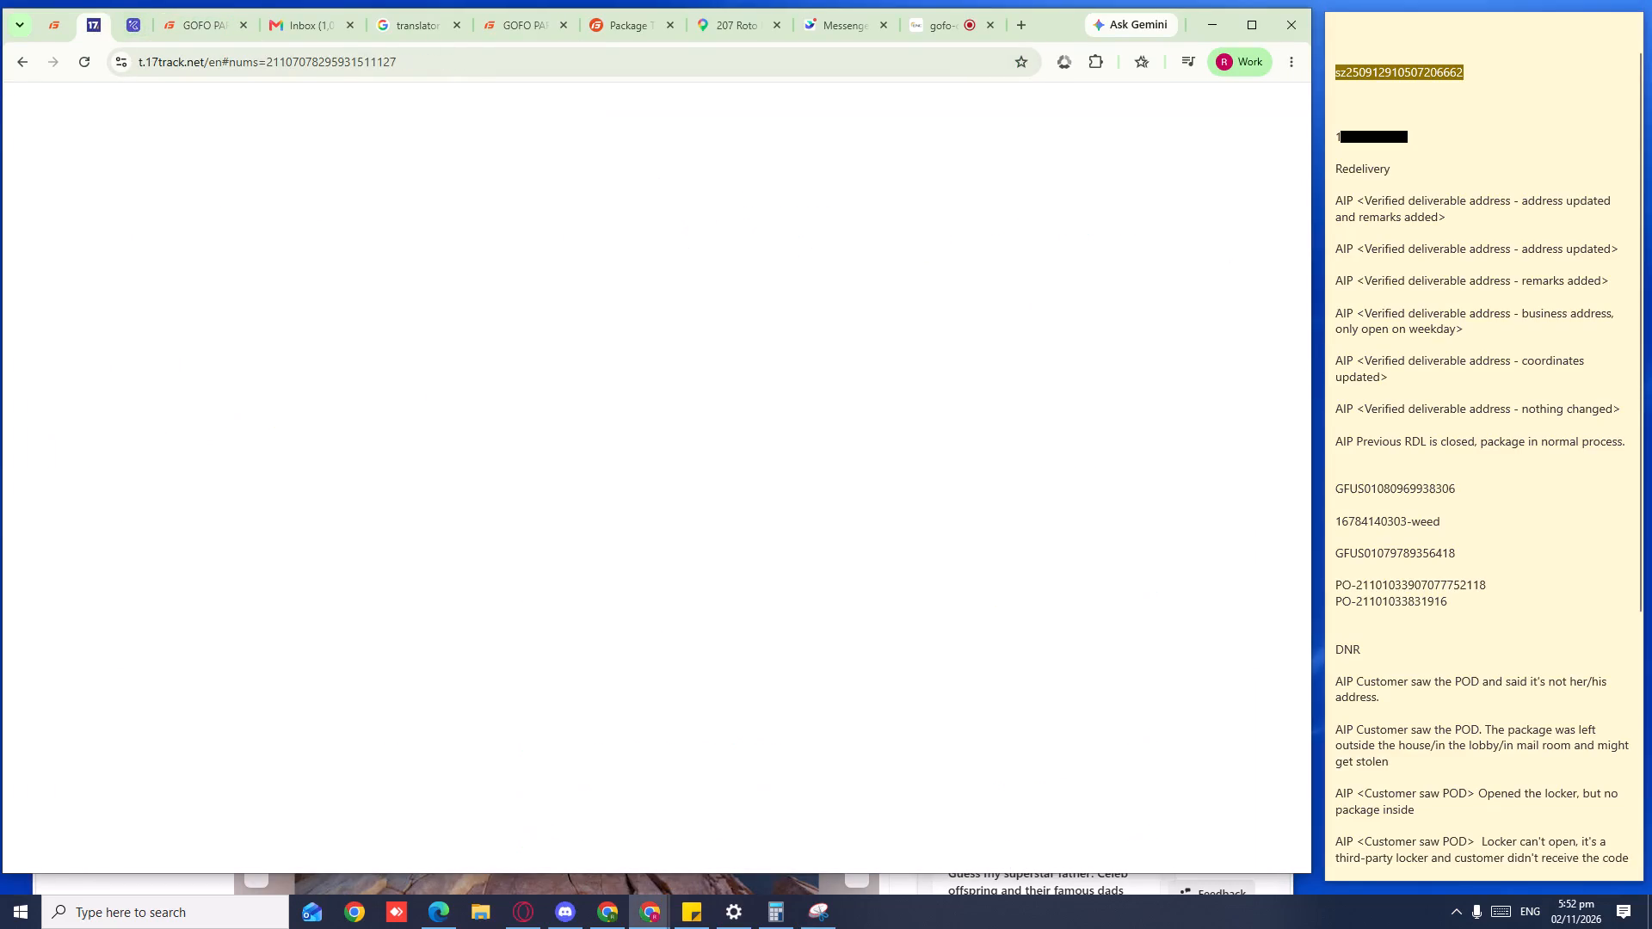
left_click(1285, 207)
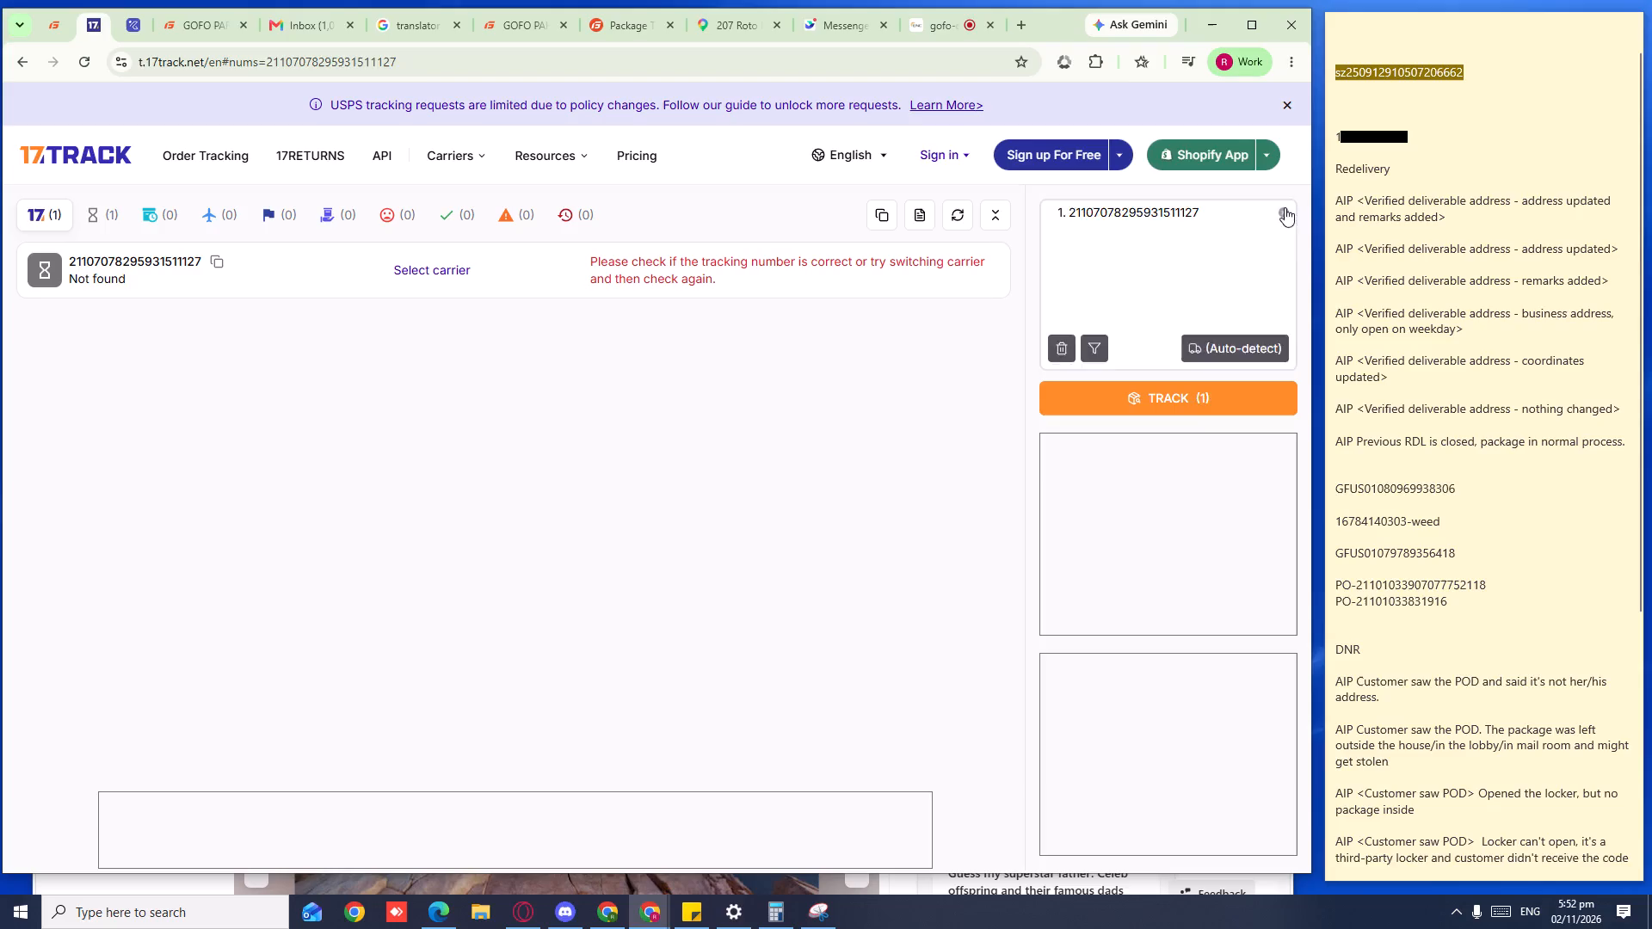
key("ctrl+v")
left_click(1176, 406)
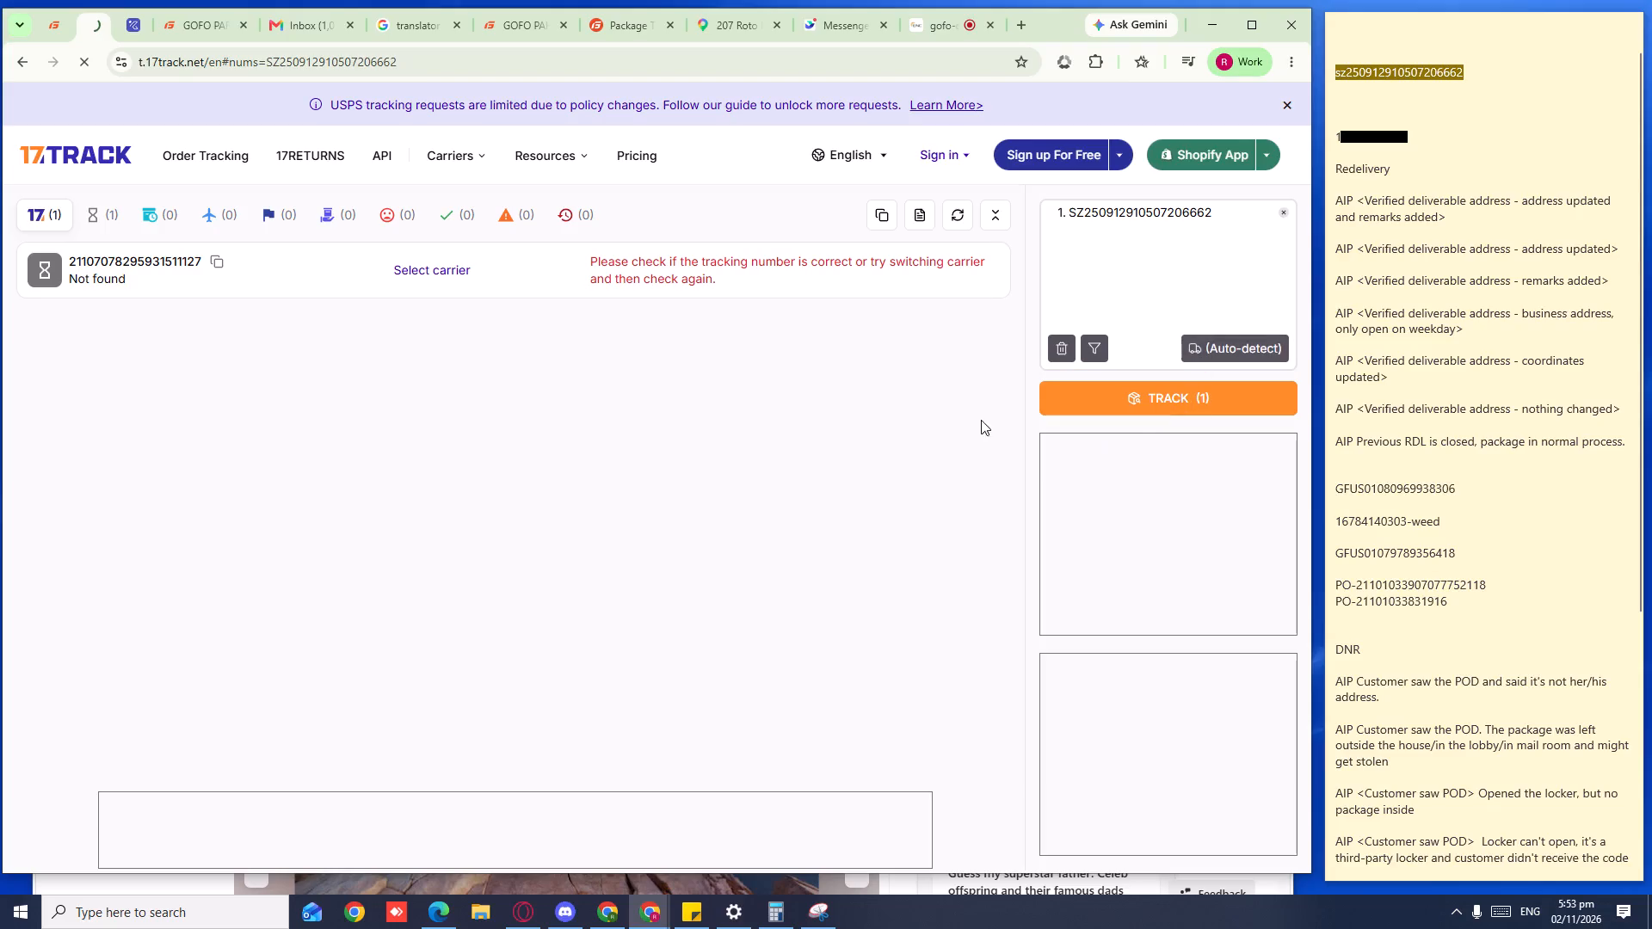
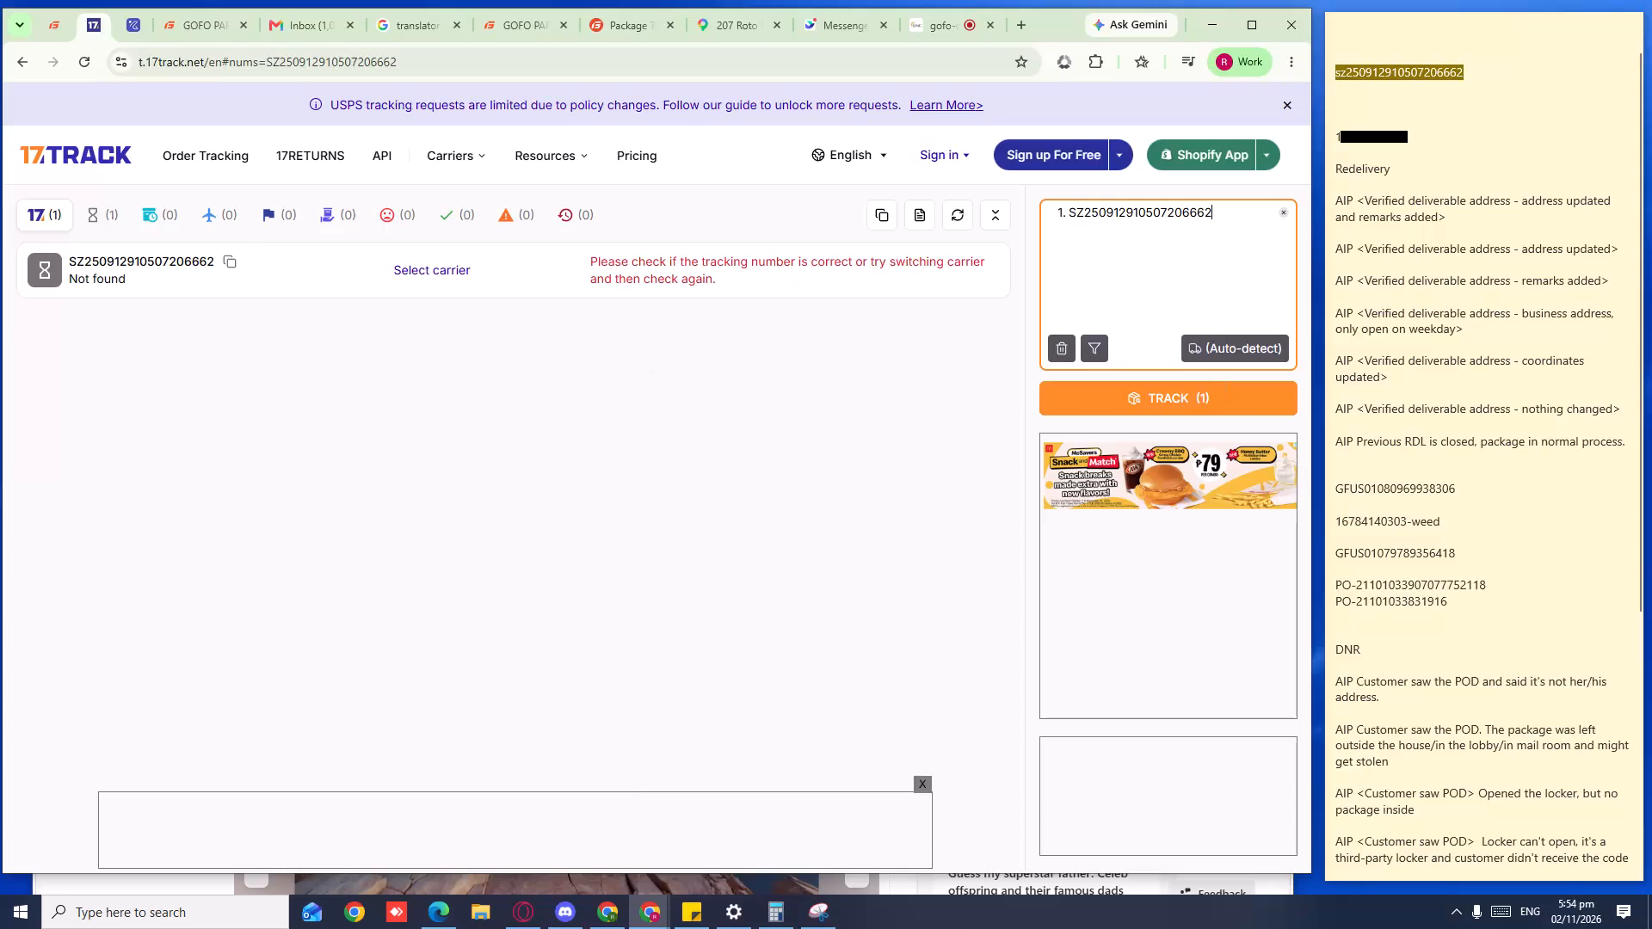
left_click(1408, 104)
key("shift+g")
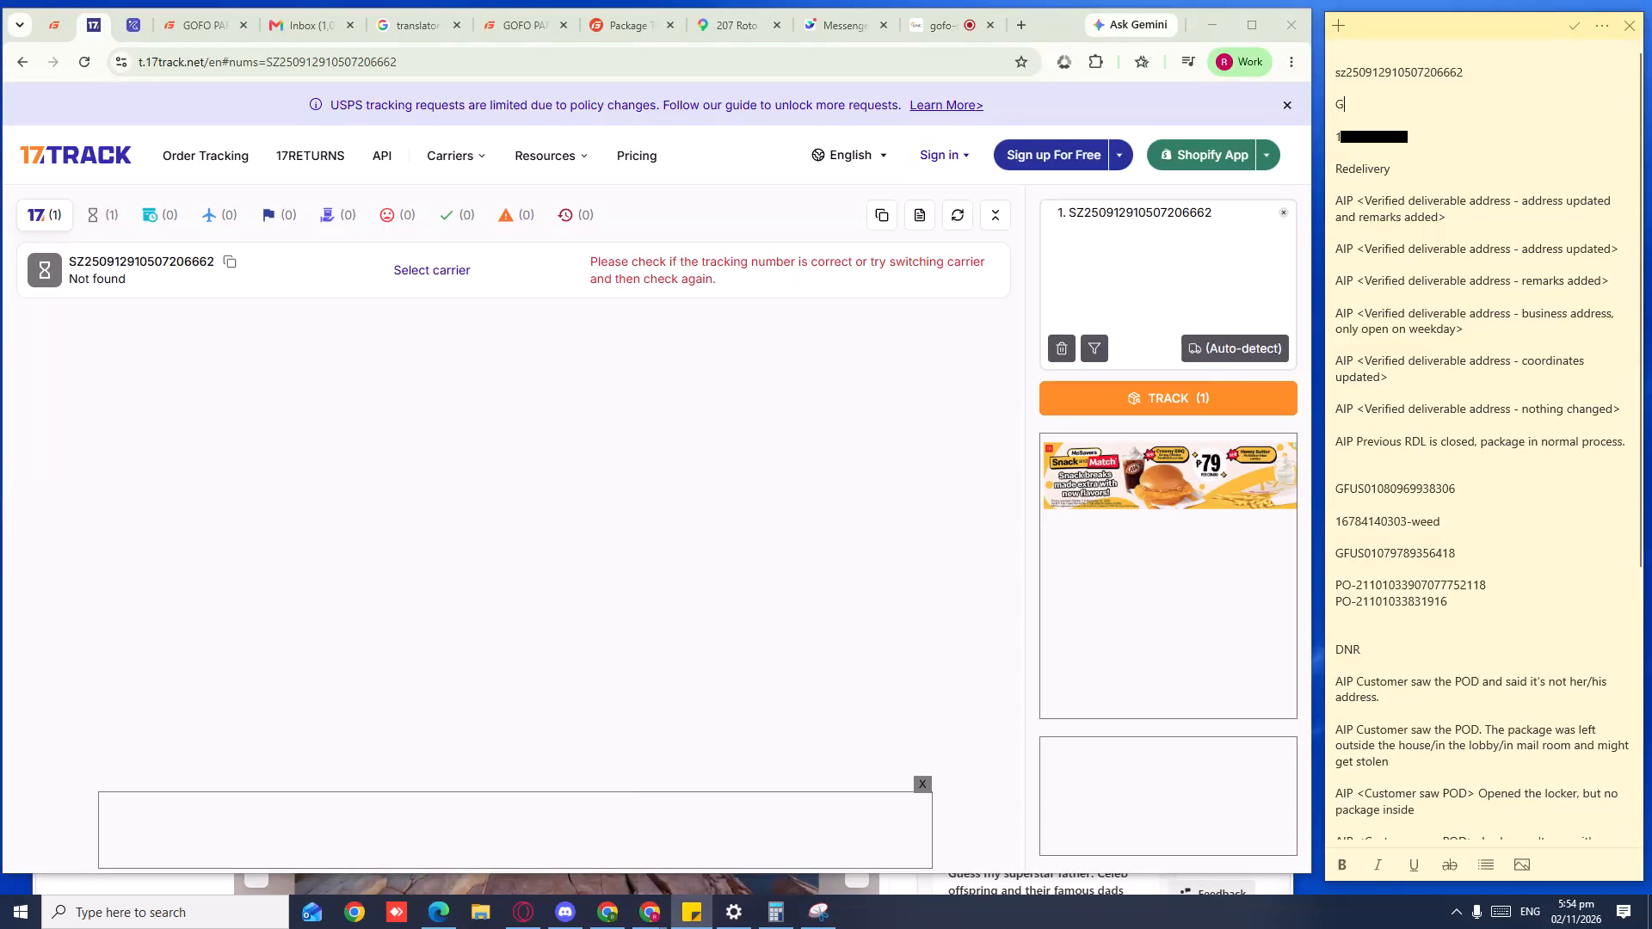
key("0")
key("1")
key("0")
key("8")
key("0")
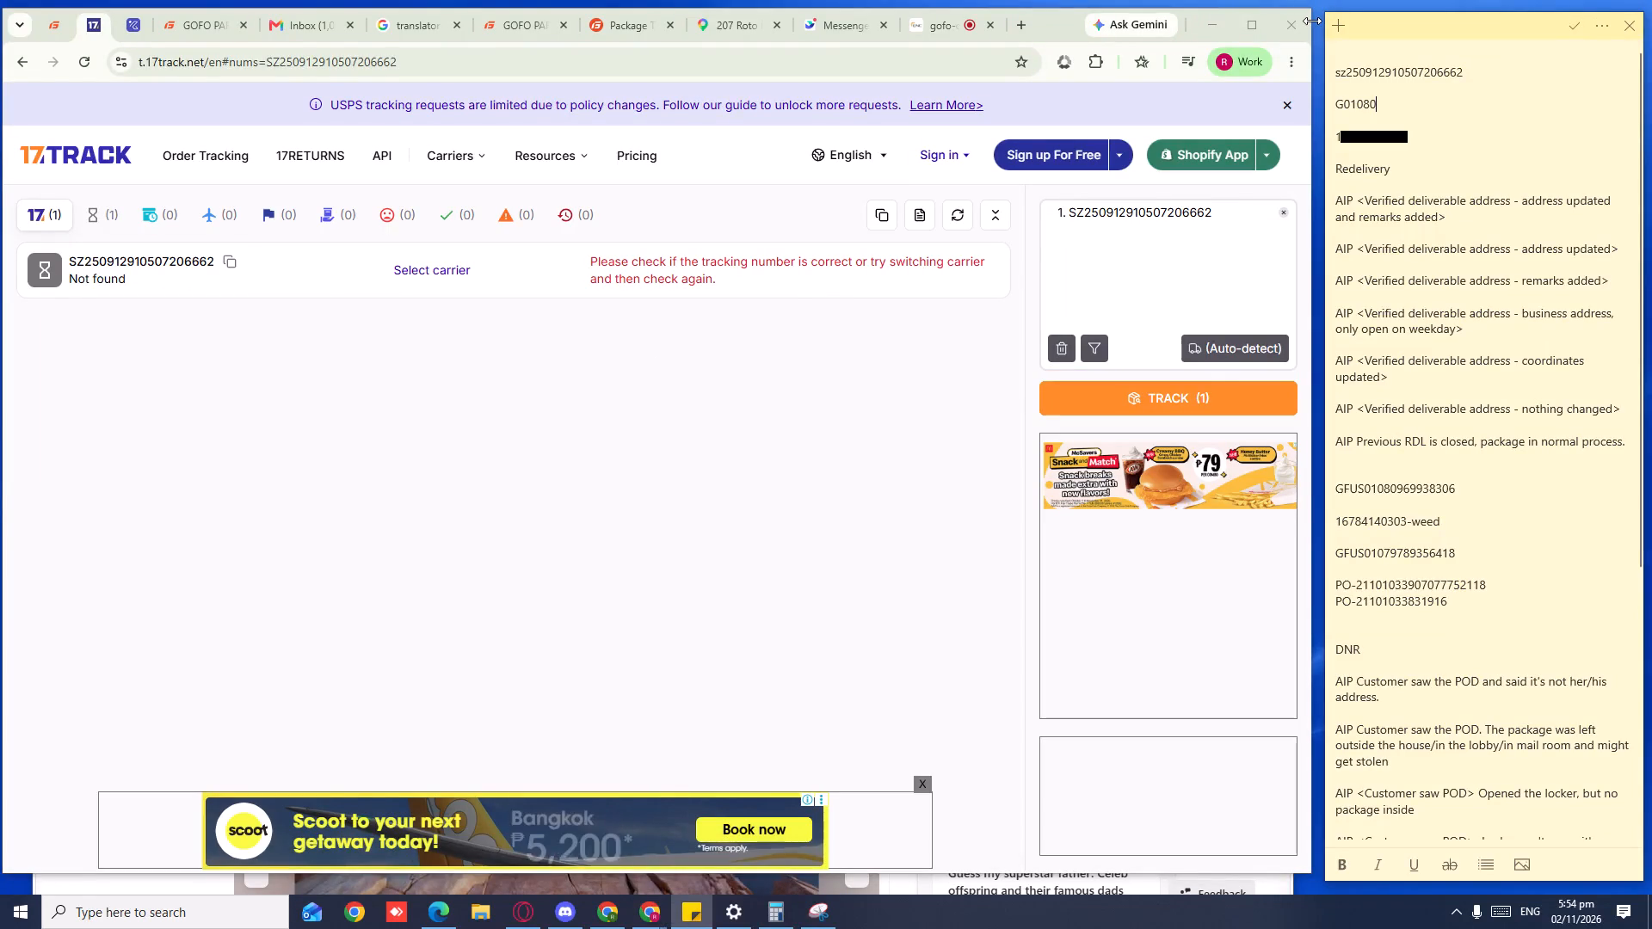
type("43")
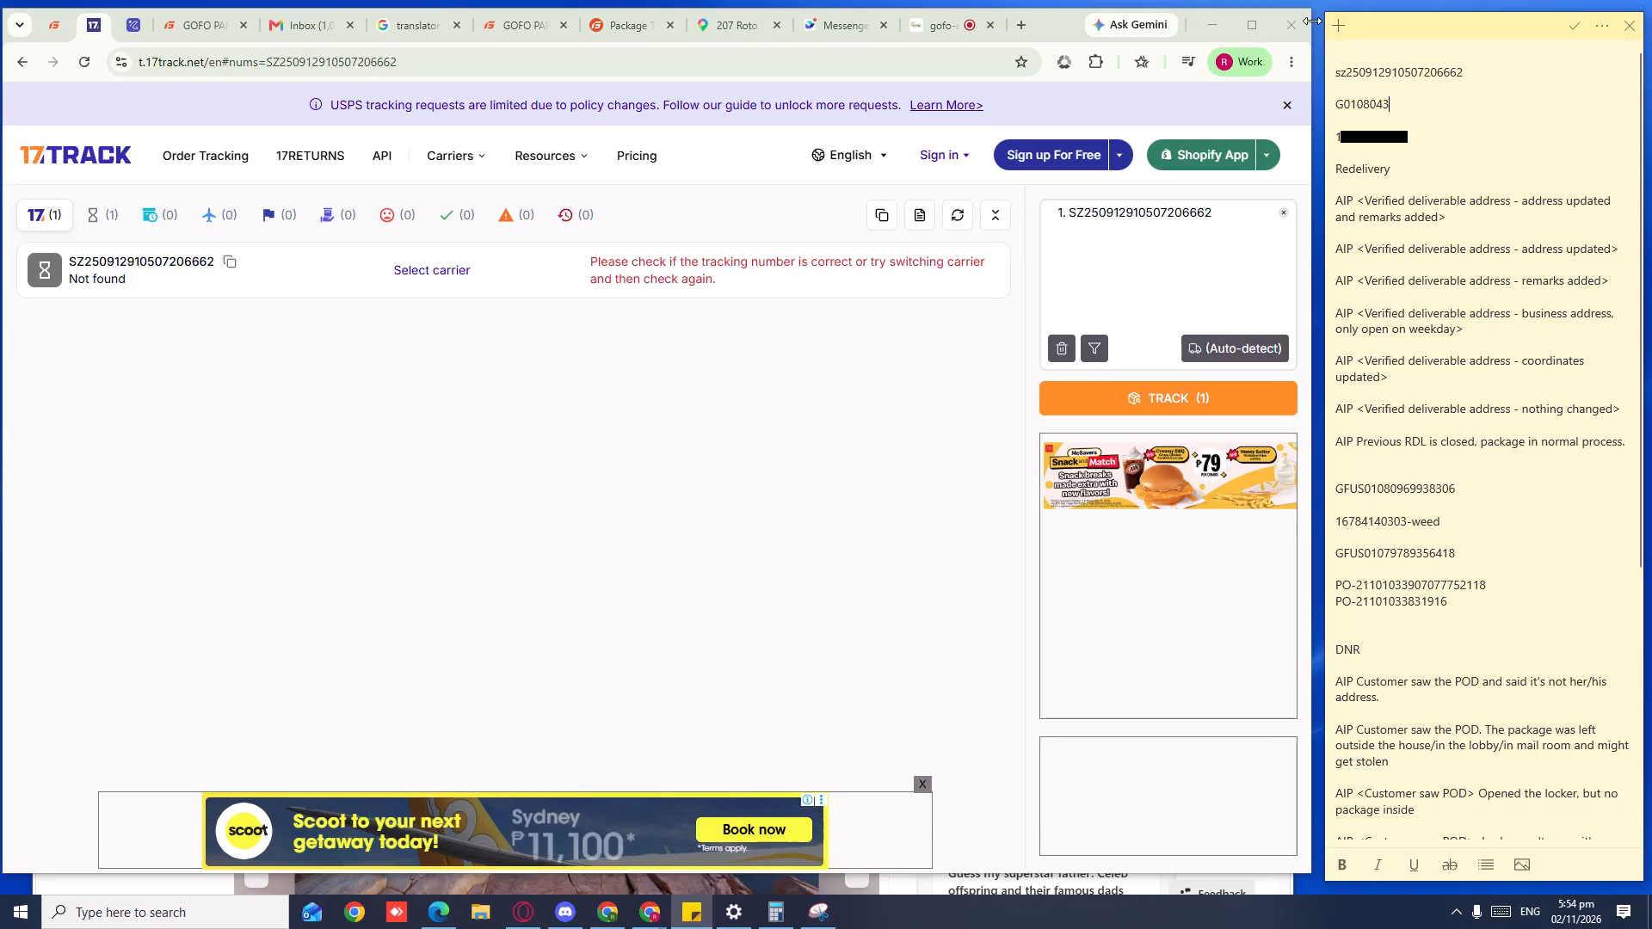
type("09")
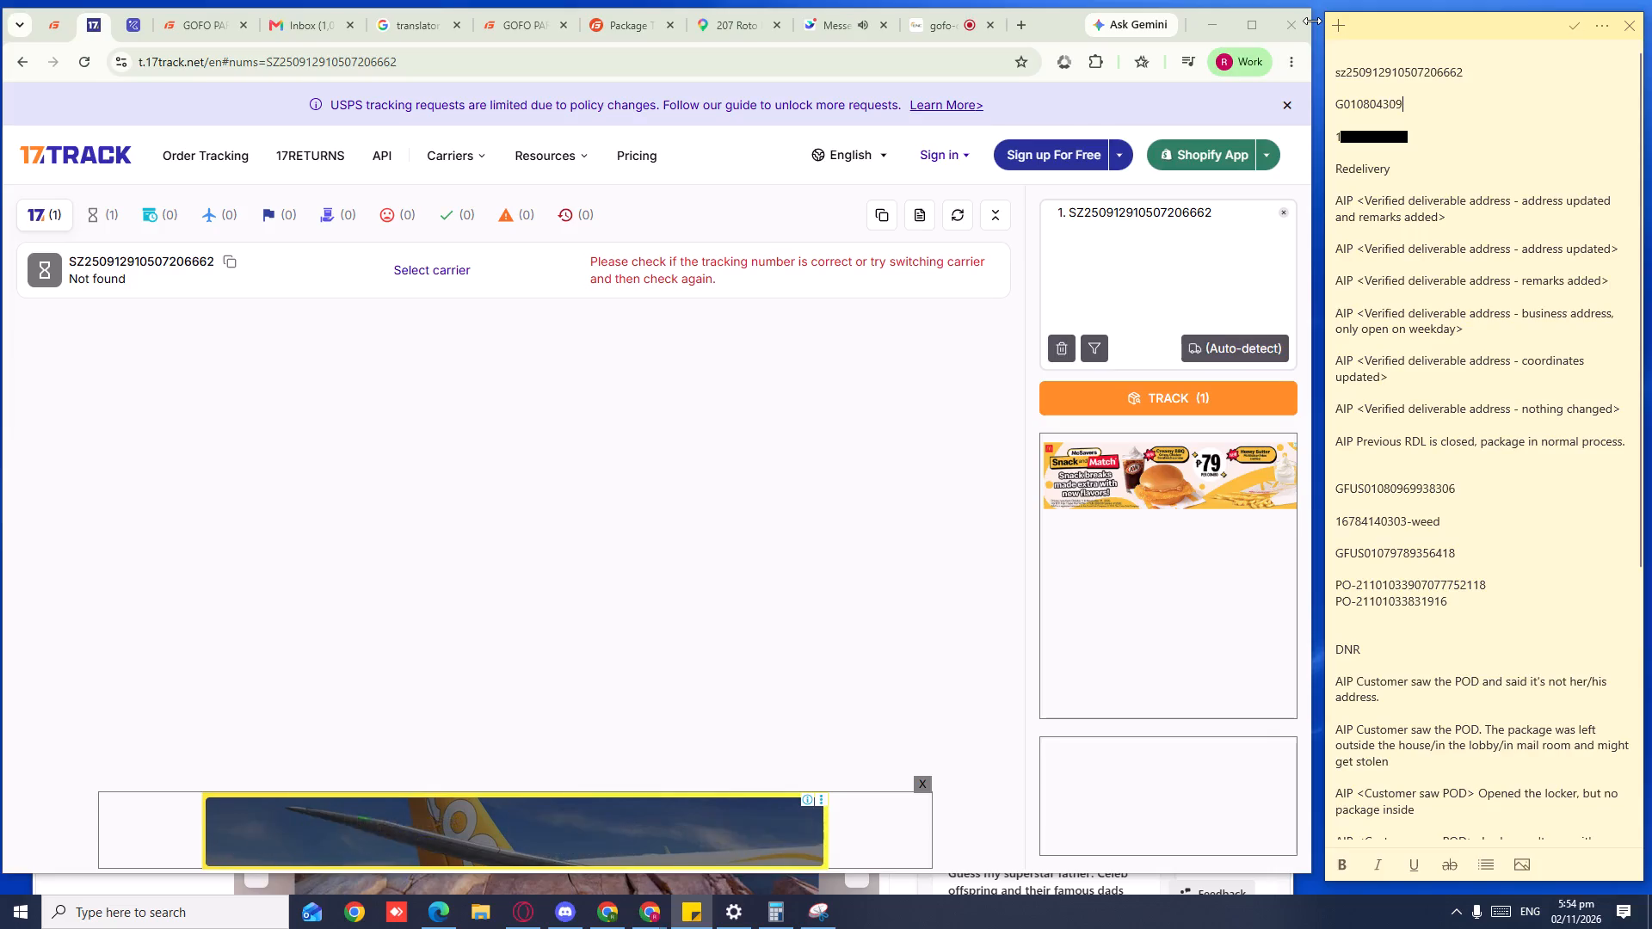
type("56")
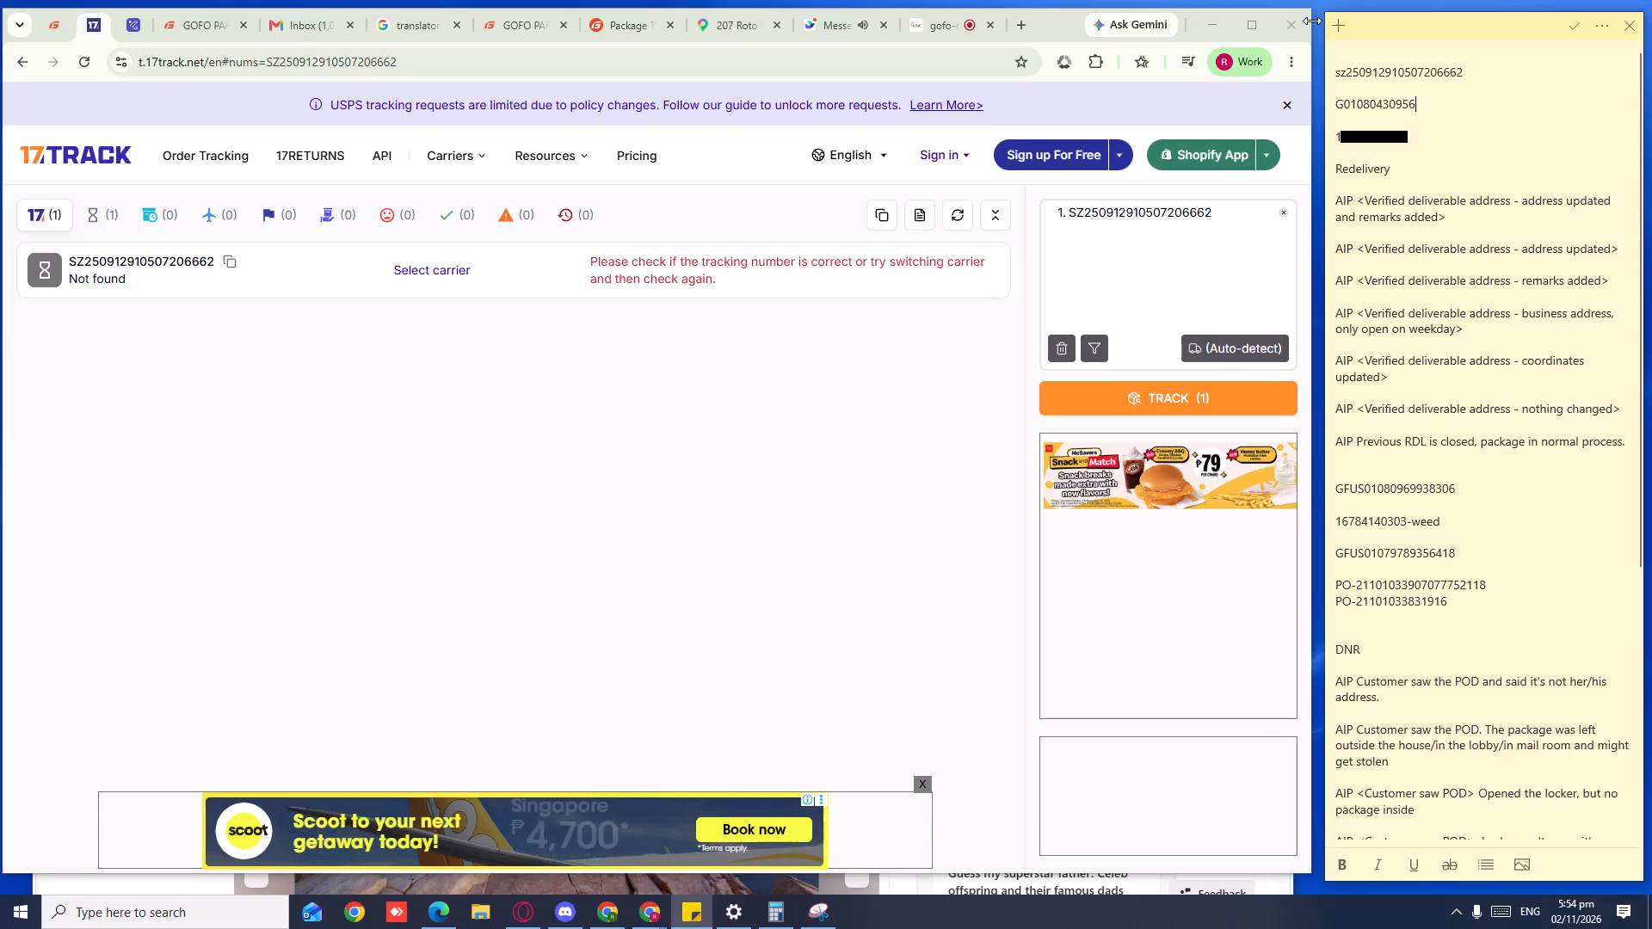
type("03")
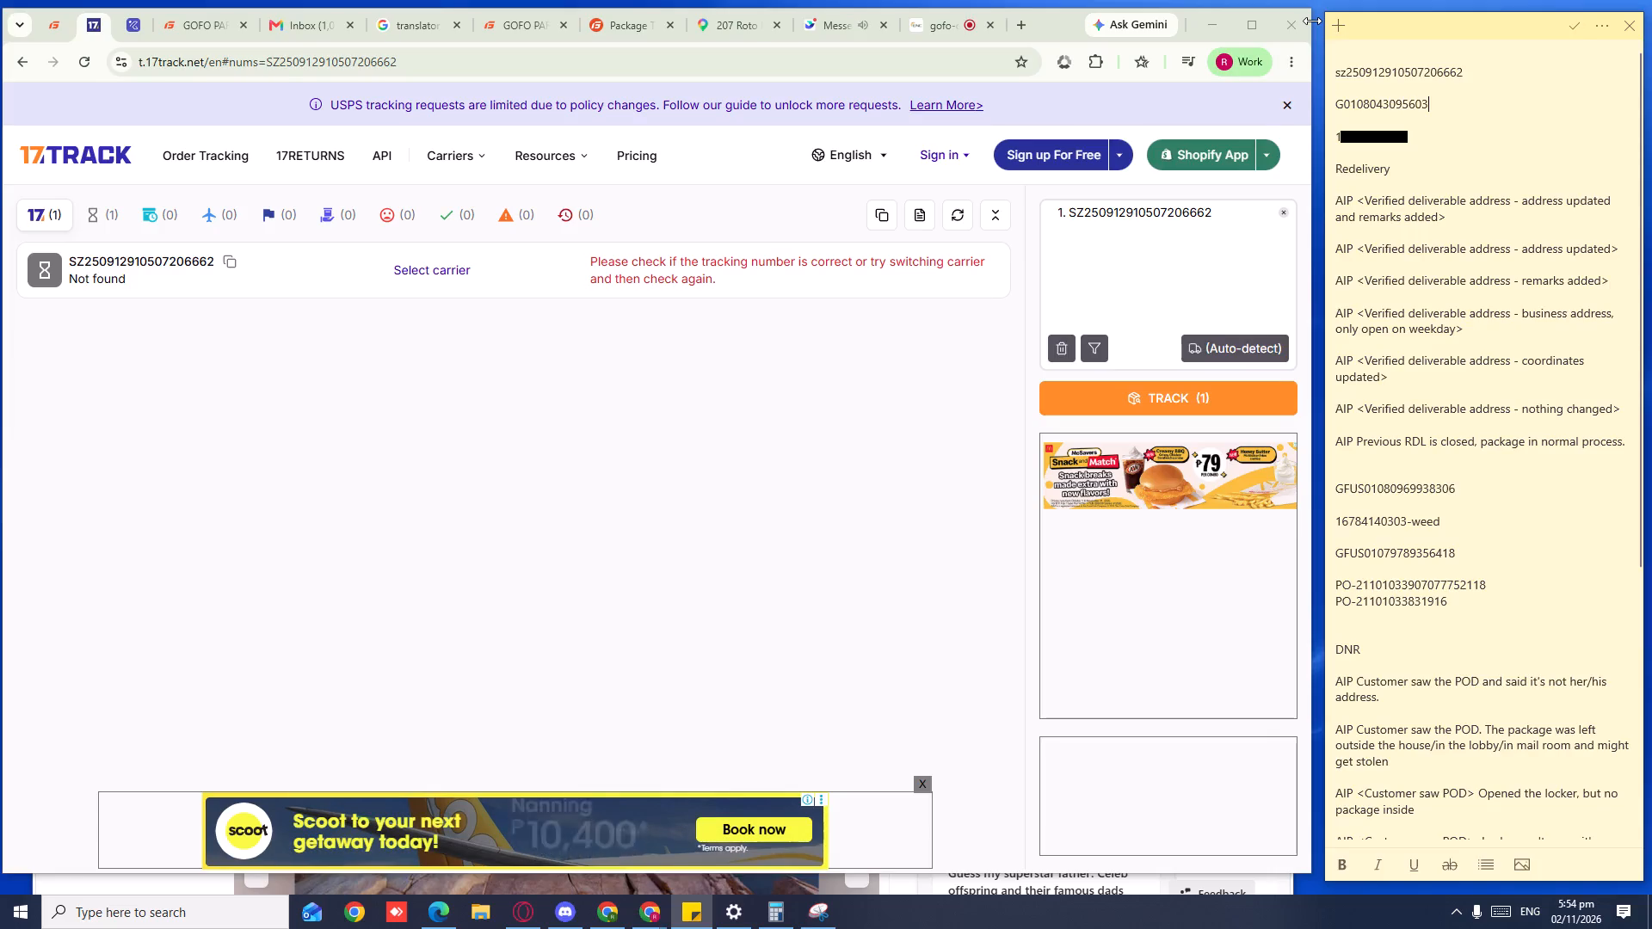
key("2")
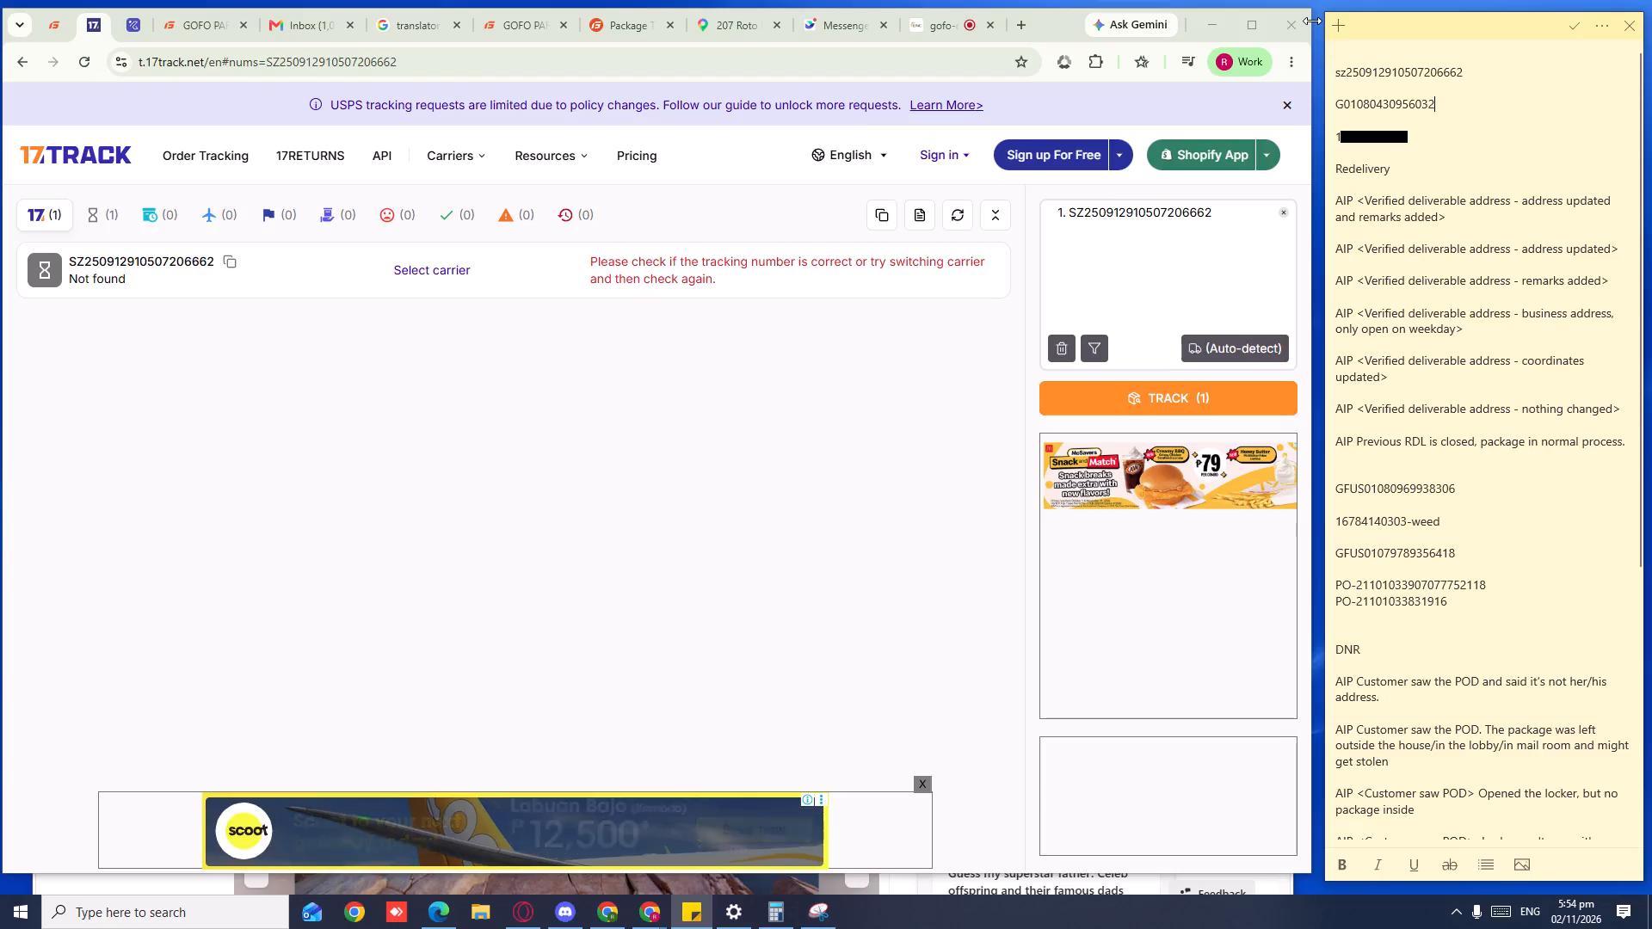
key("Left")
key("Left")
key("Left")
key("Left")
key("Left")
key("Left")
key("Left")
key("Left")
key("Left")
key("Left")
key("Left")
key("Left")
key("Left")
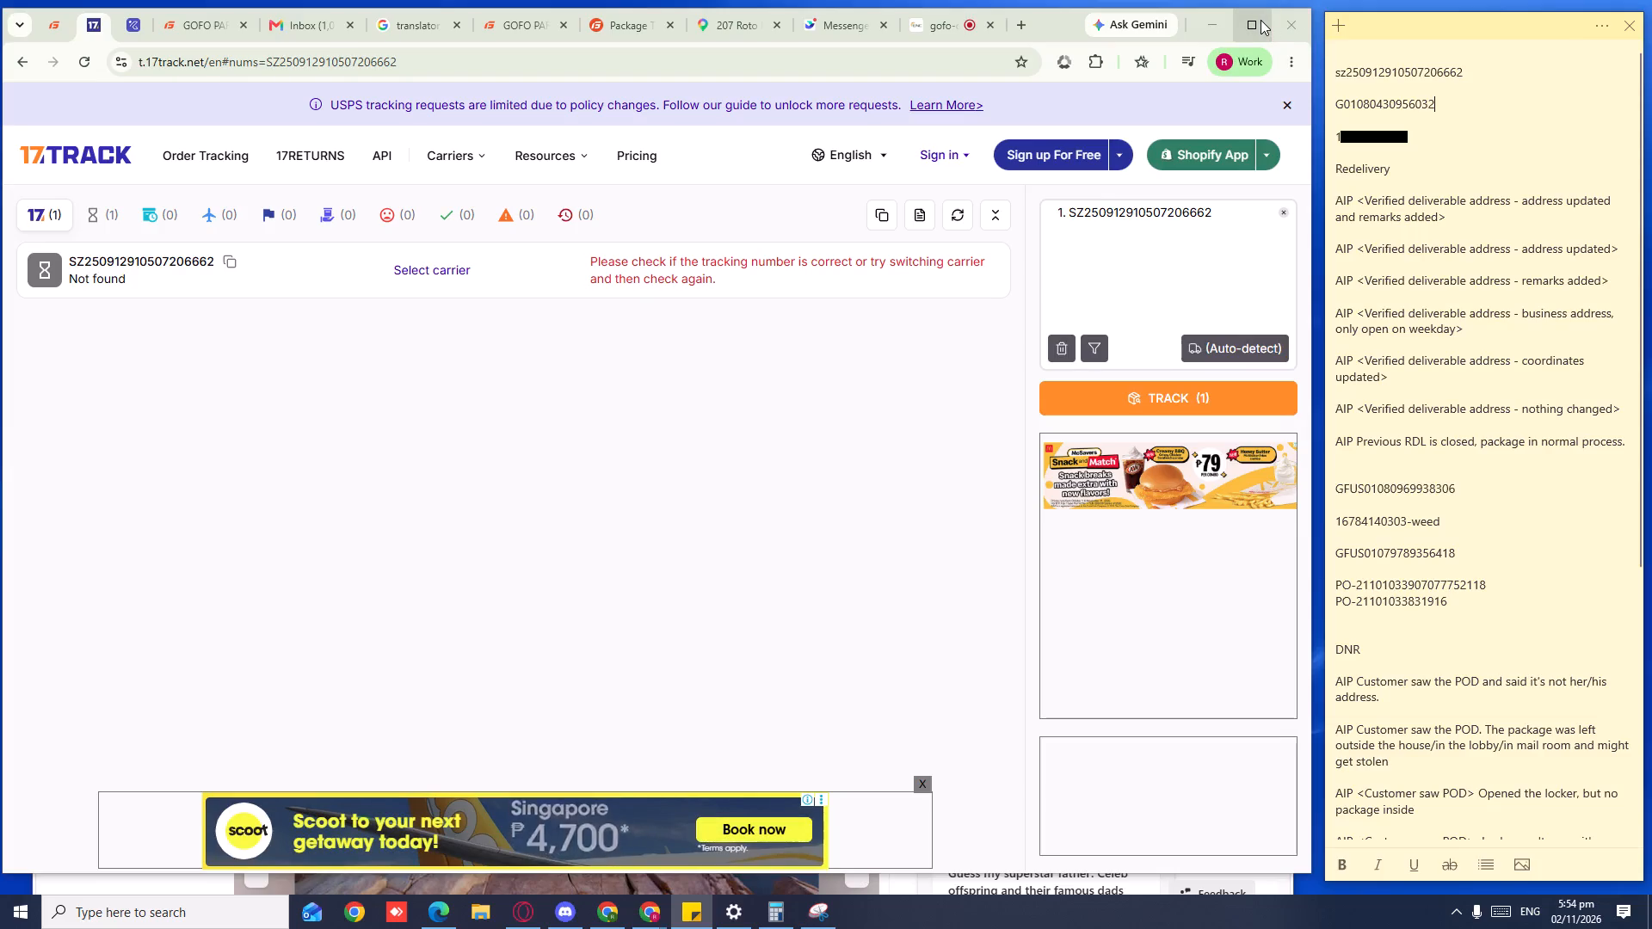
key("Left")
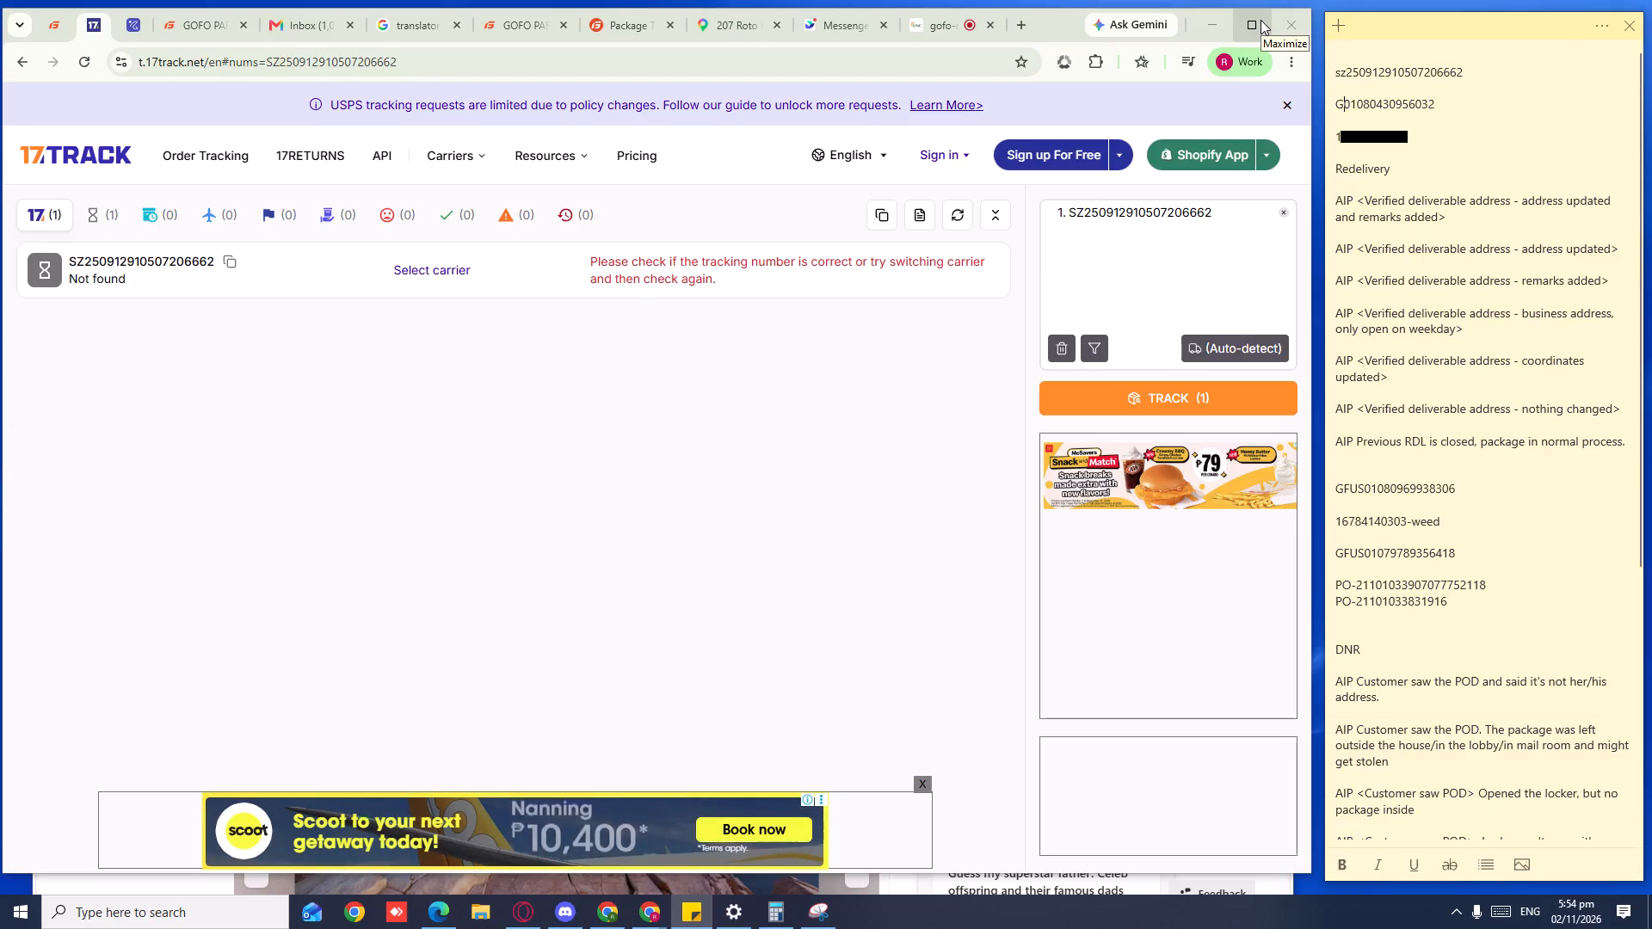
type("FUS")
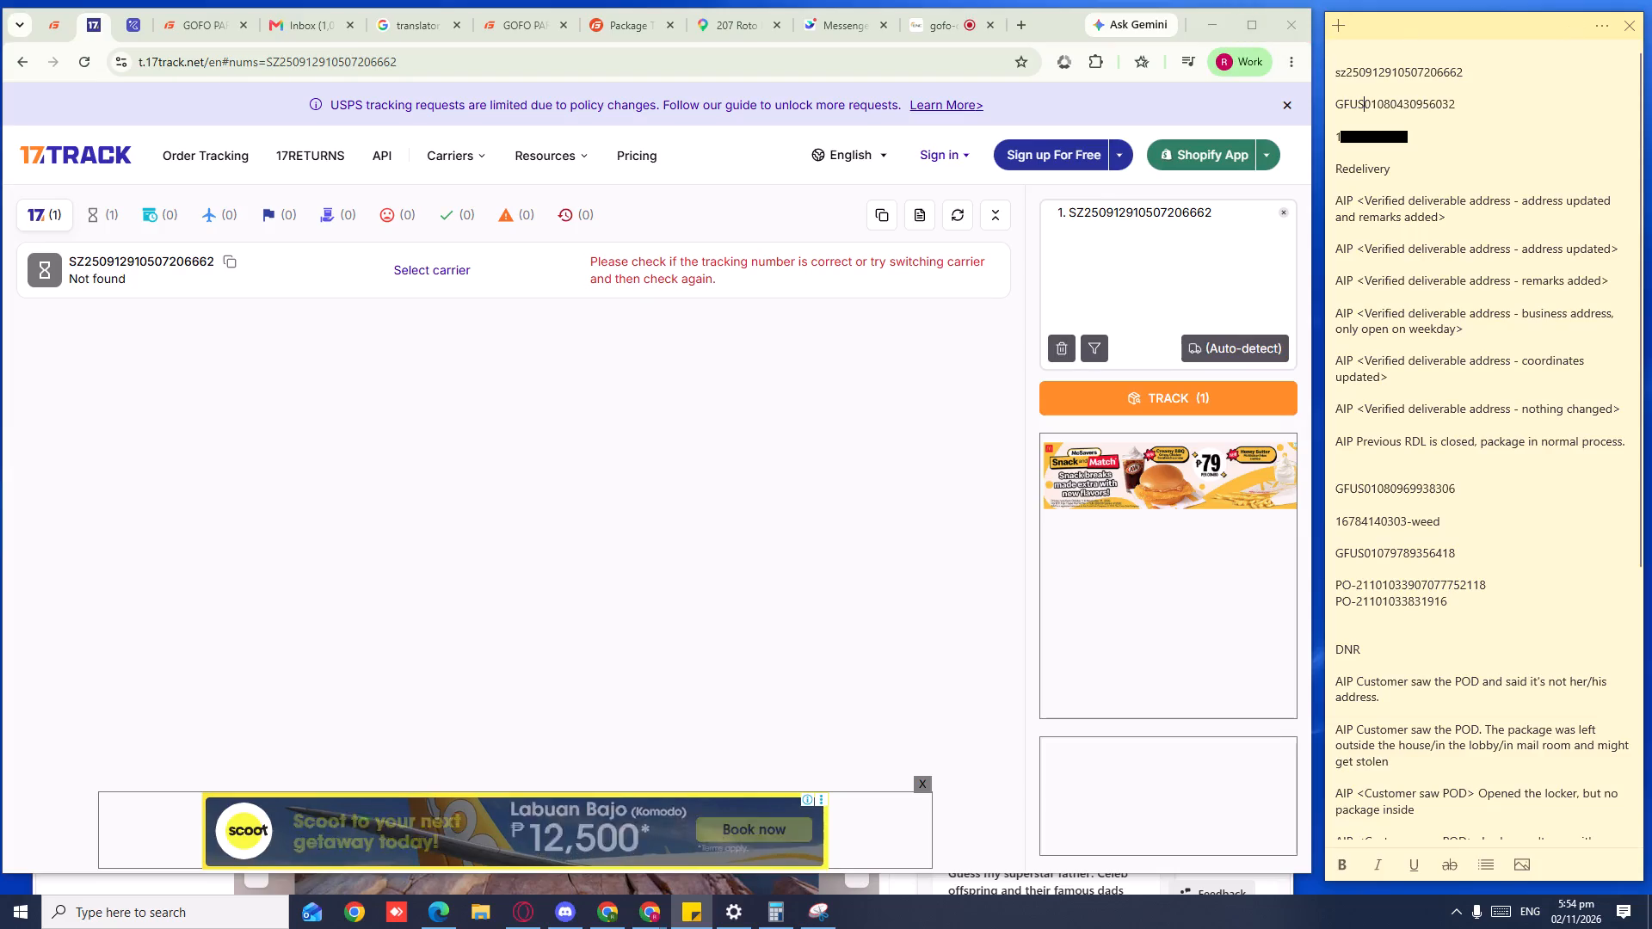
double_click(1427, 101)
key("ctrl+c")
key("ctrl+c")
key("ctrl+c")
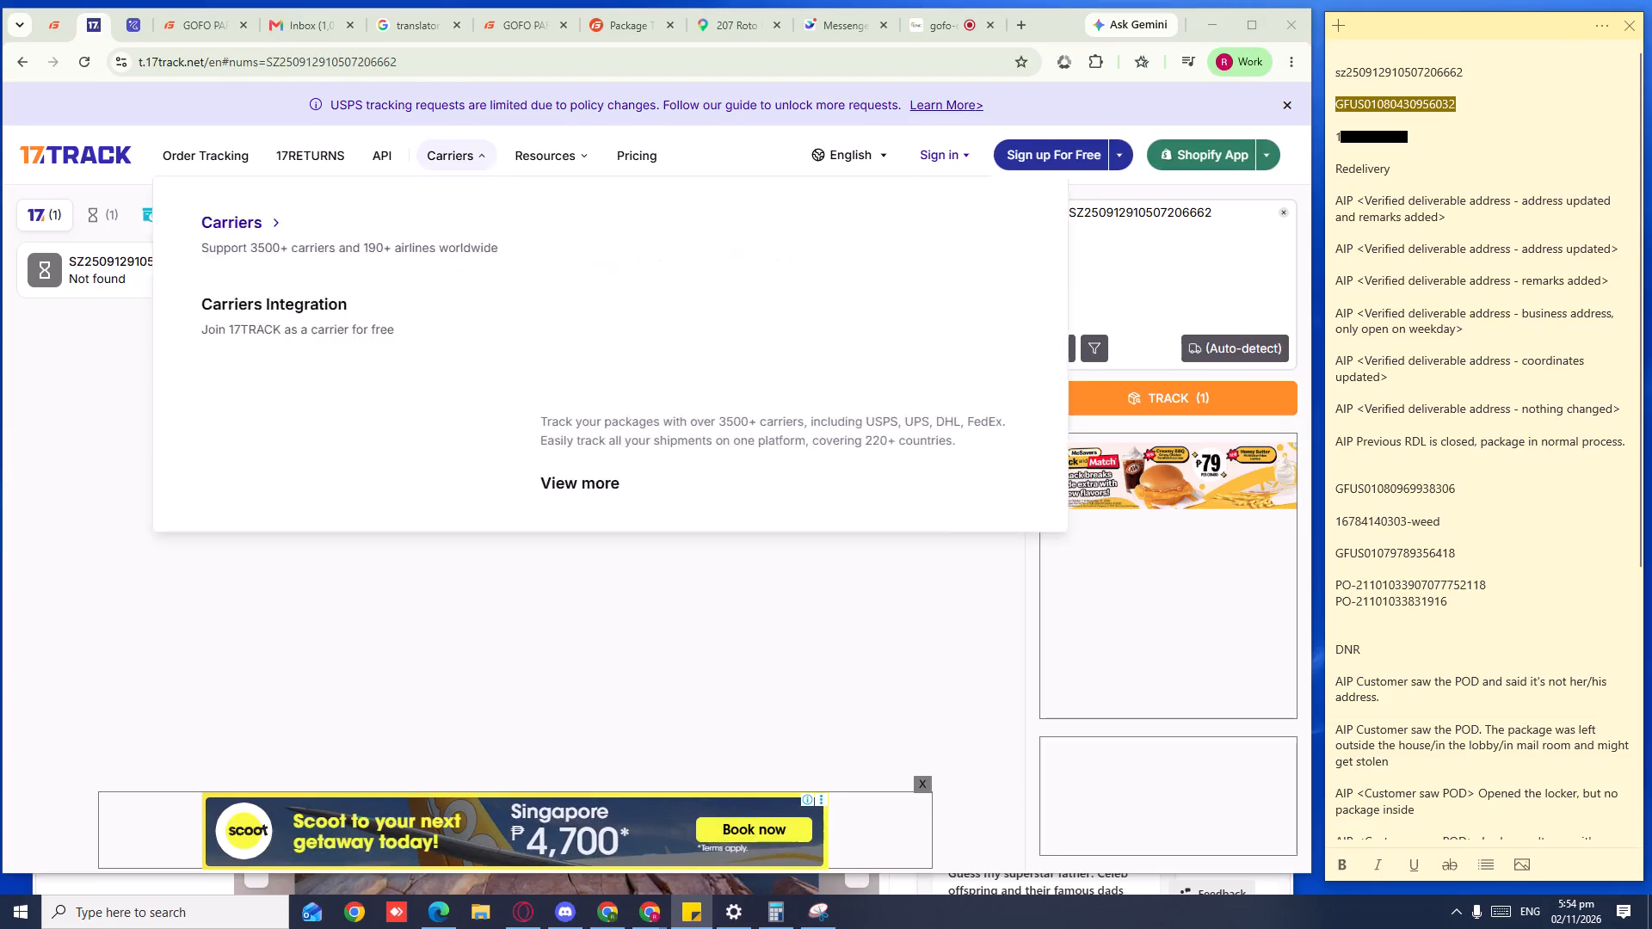
key("ctrl+c")
left_click(525, 41)
double_click(257, 209)
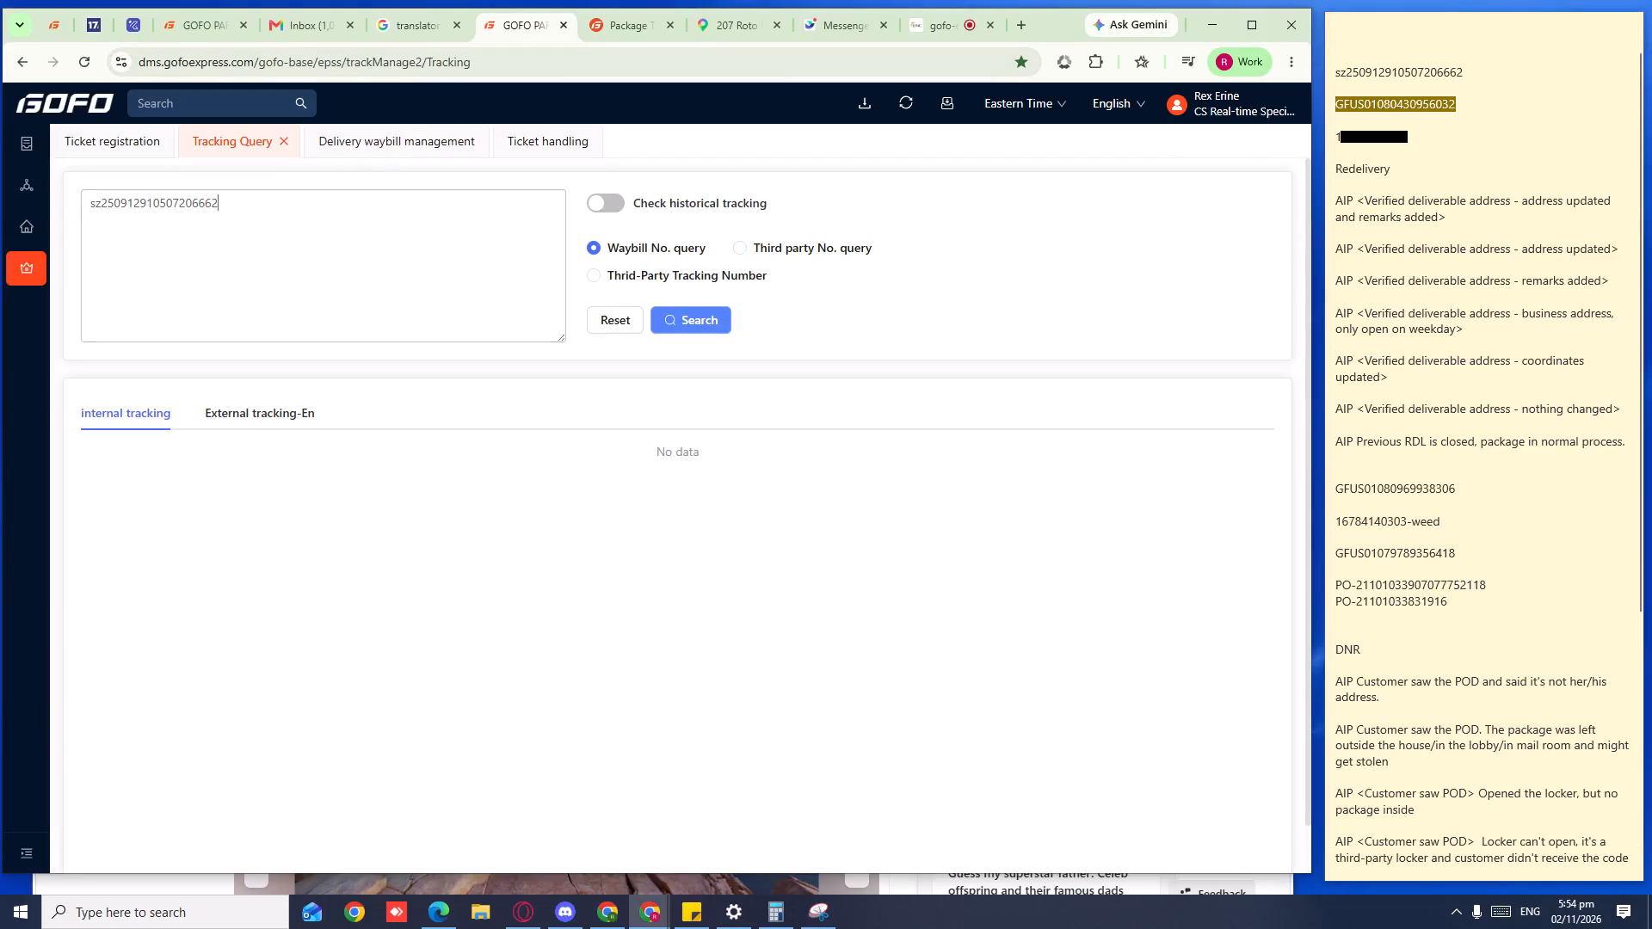
left_click(257, 209)
key("Delete")
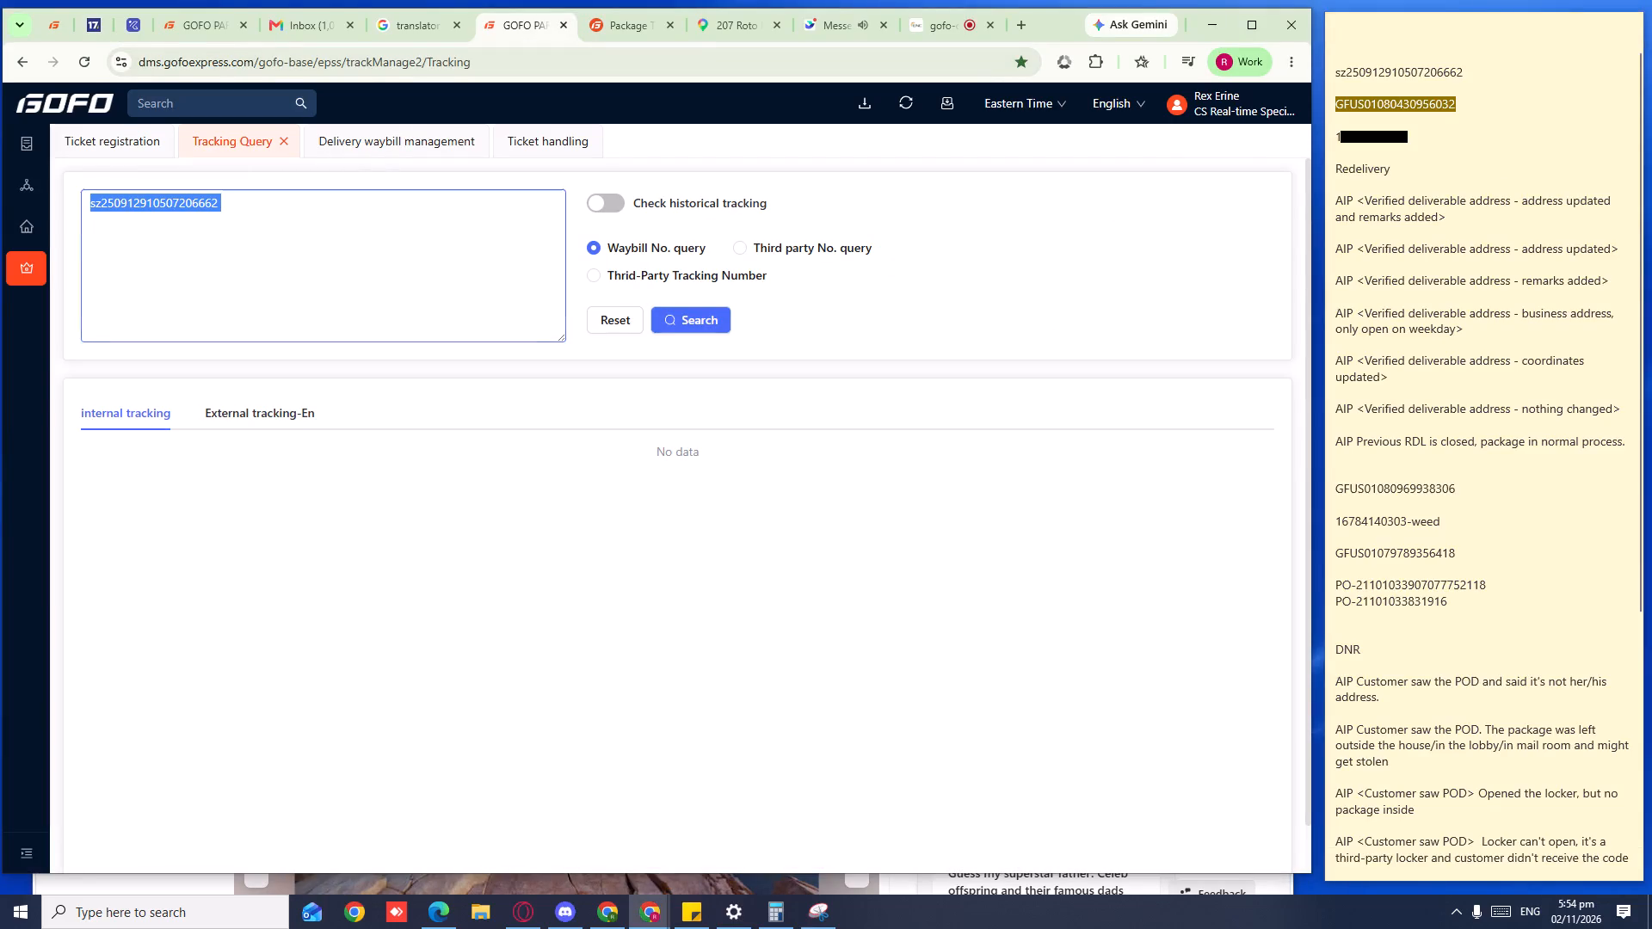
key("ctrl+v")
left_click(706, 323)
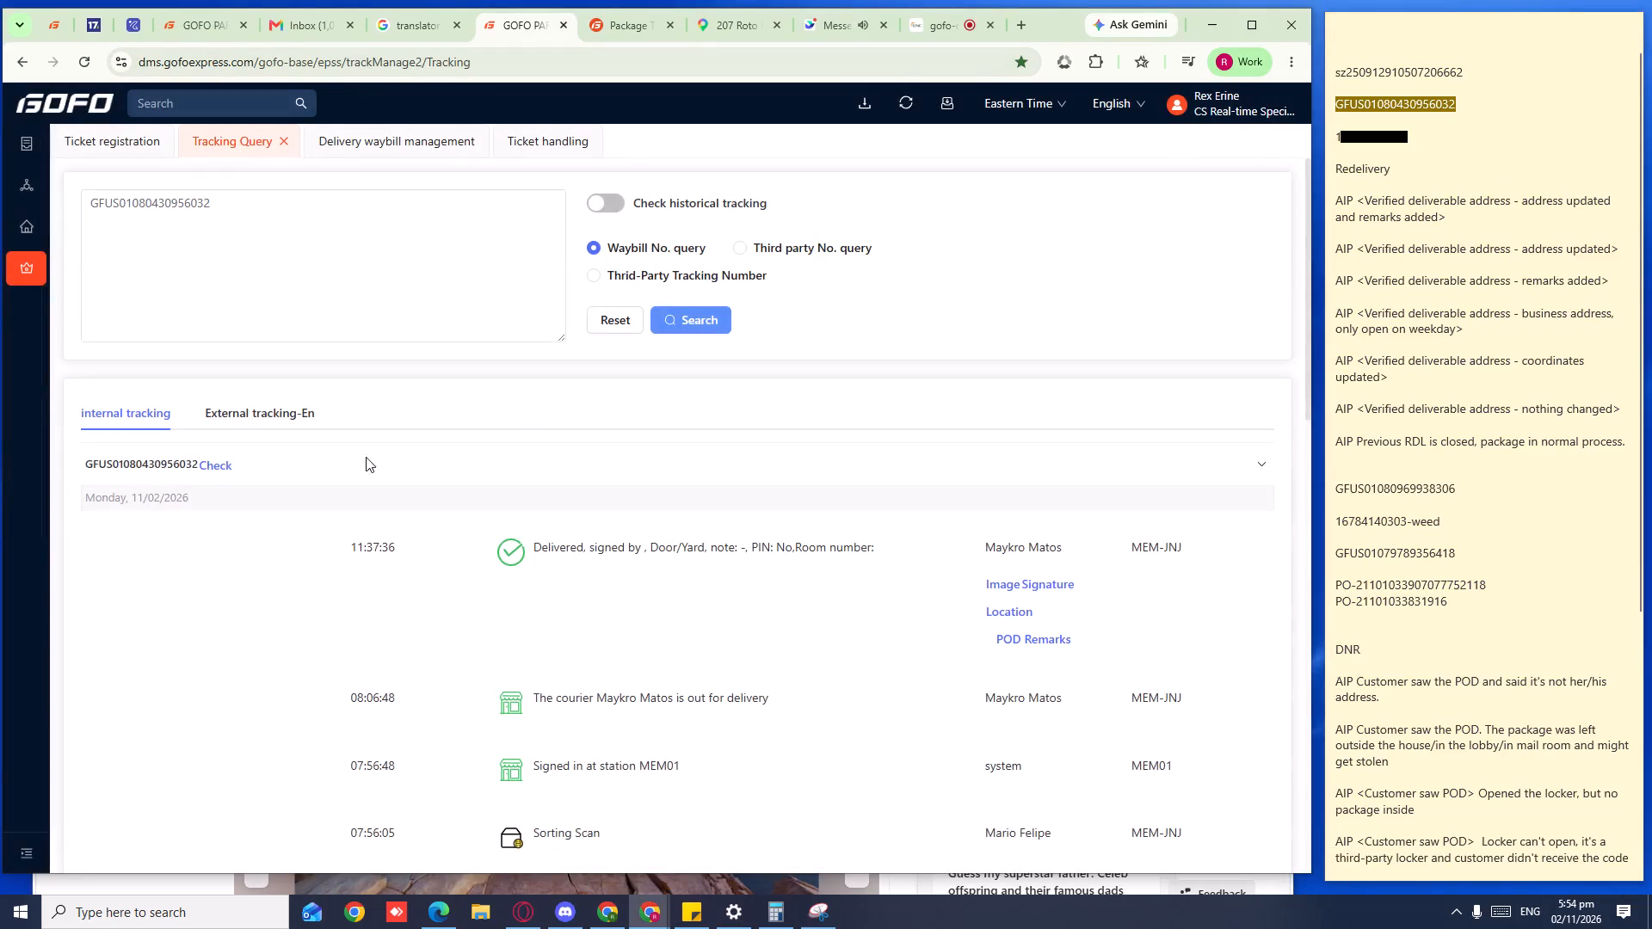
Check the waybill's receiver information, close the details, and look over its internal tracking history.
left_click(220, 471)
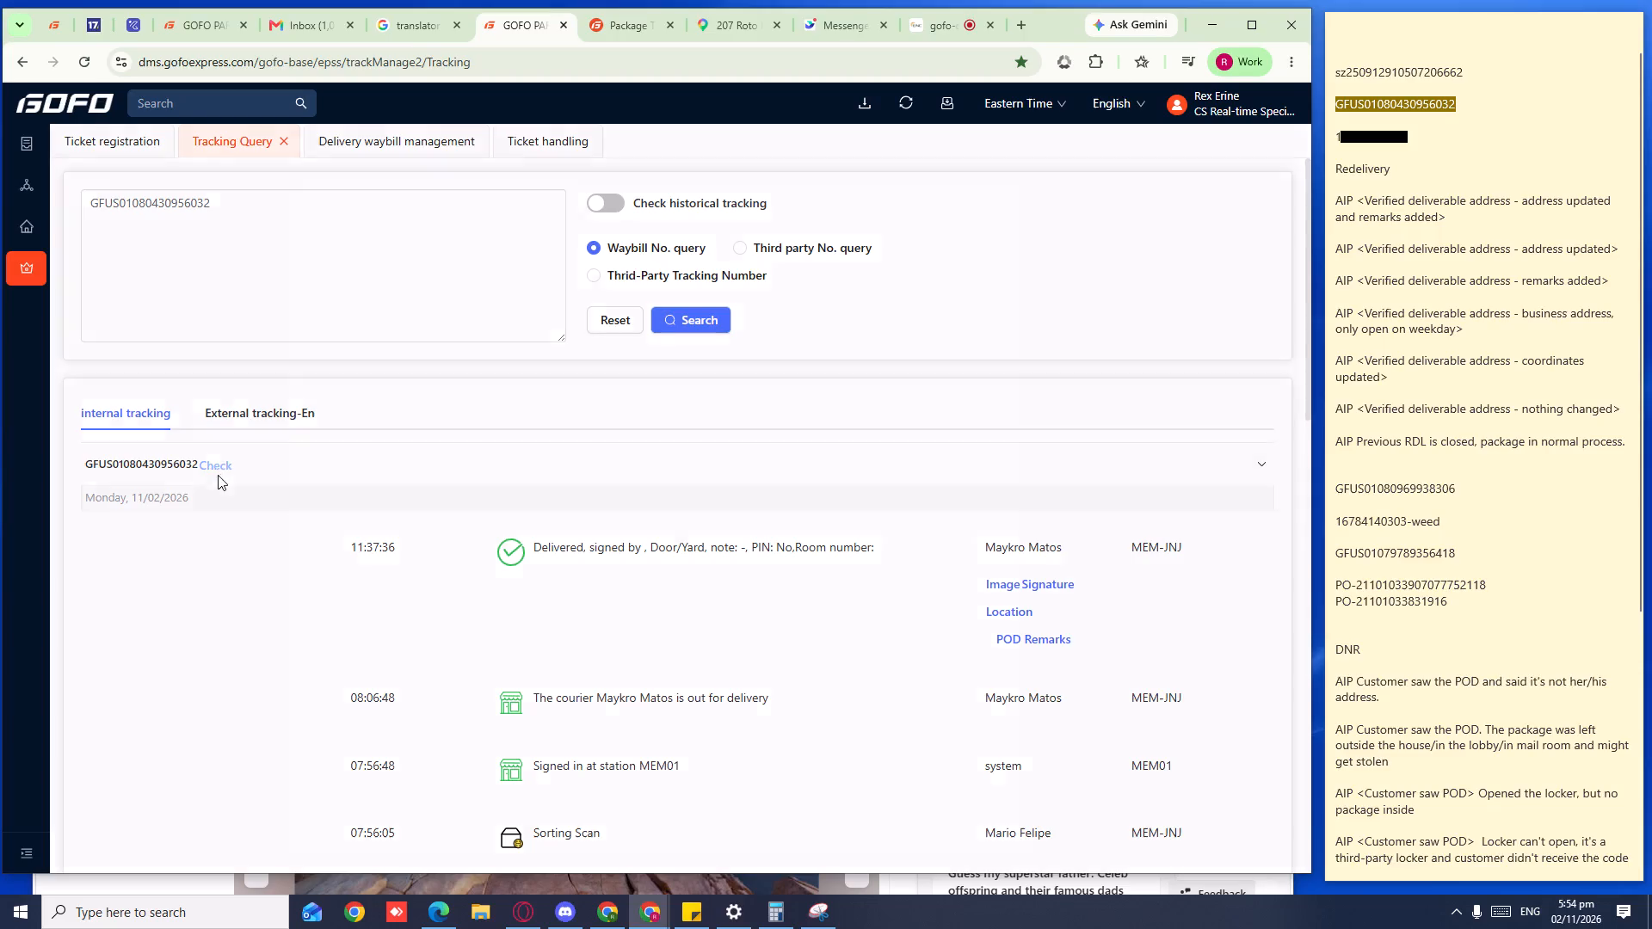
left_click(556, 282)
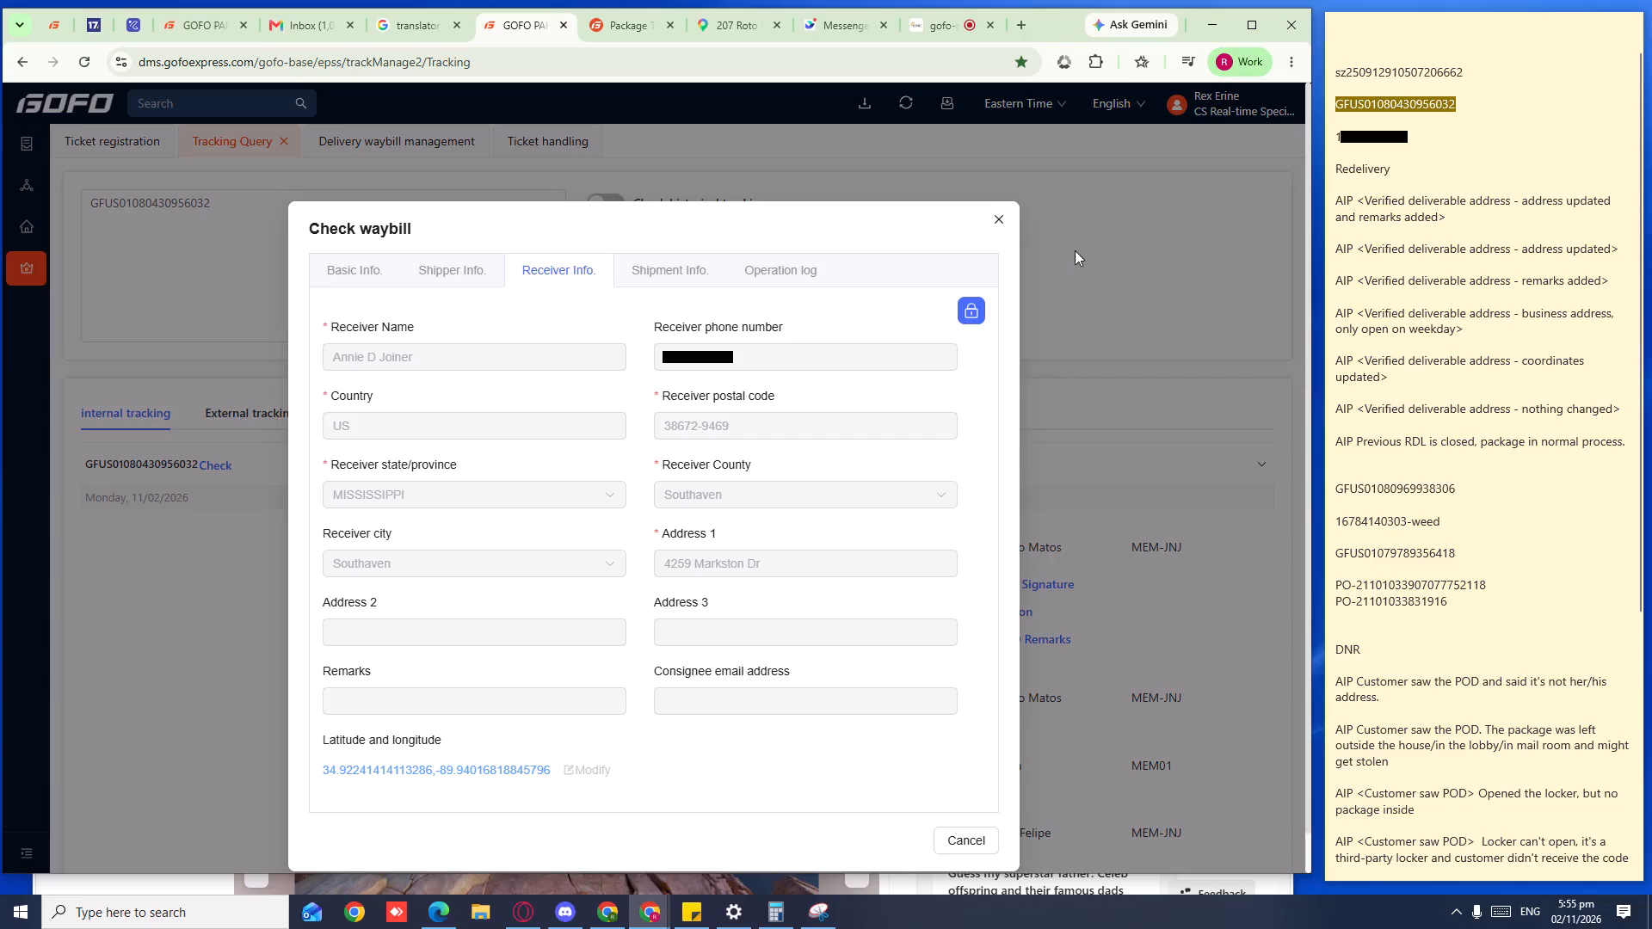
left_click(996, 209)
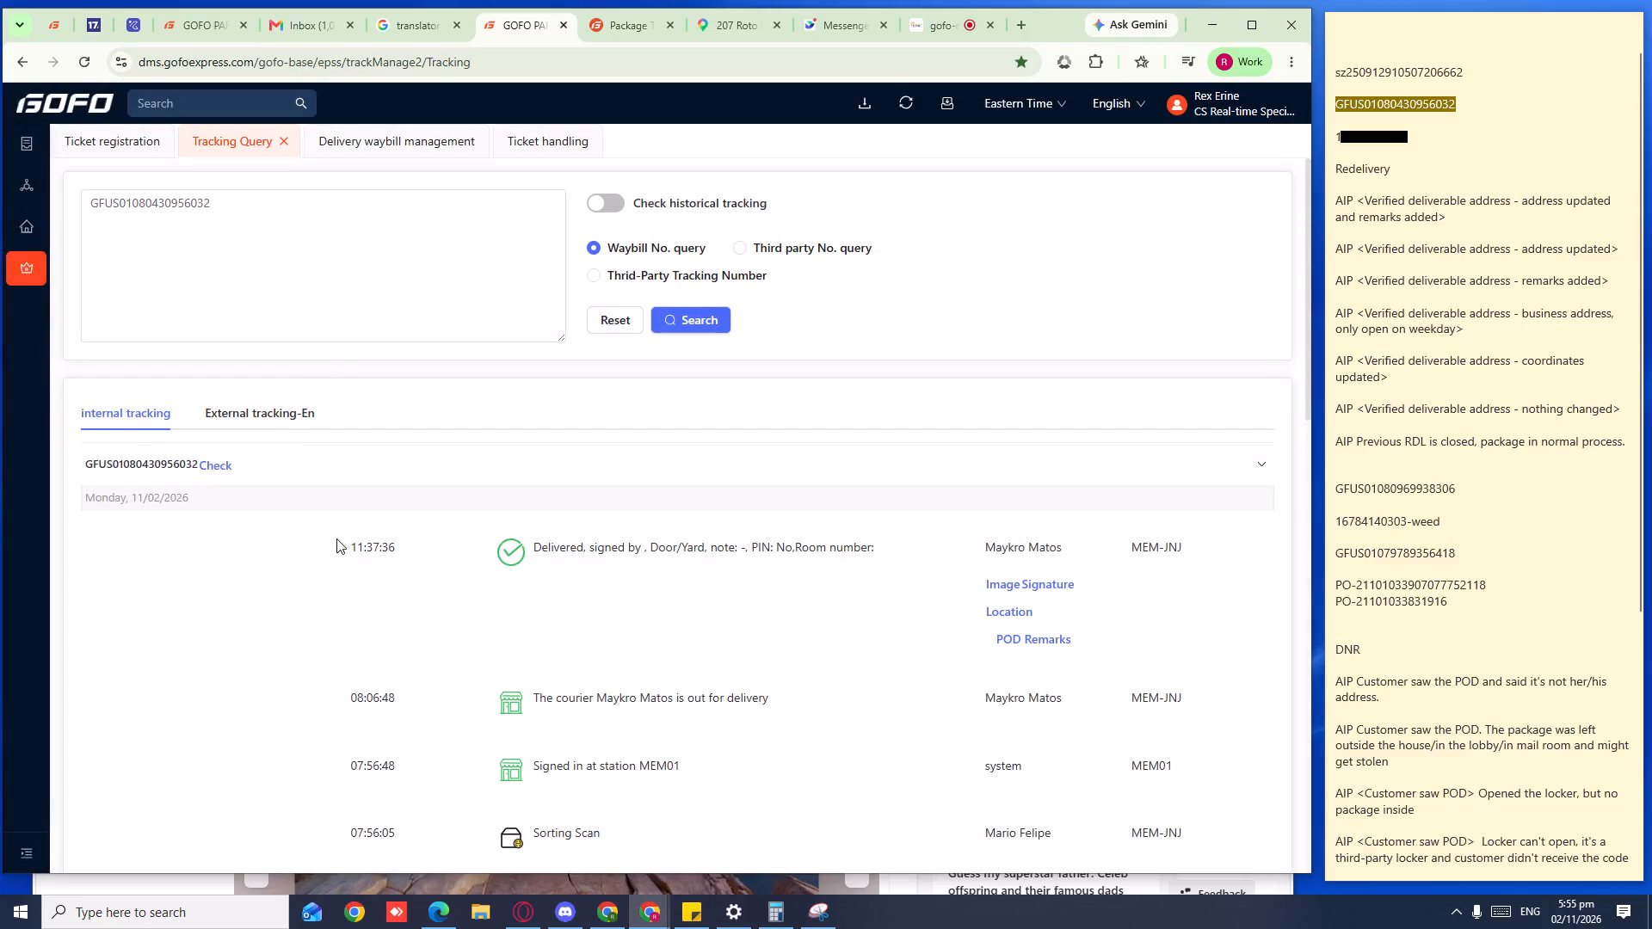
scroll(332, 541, "down", 3)
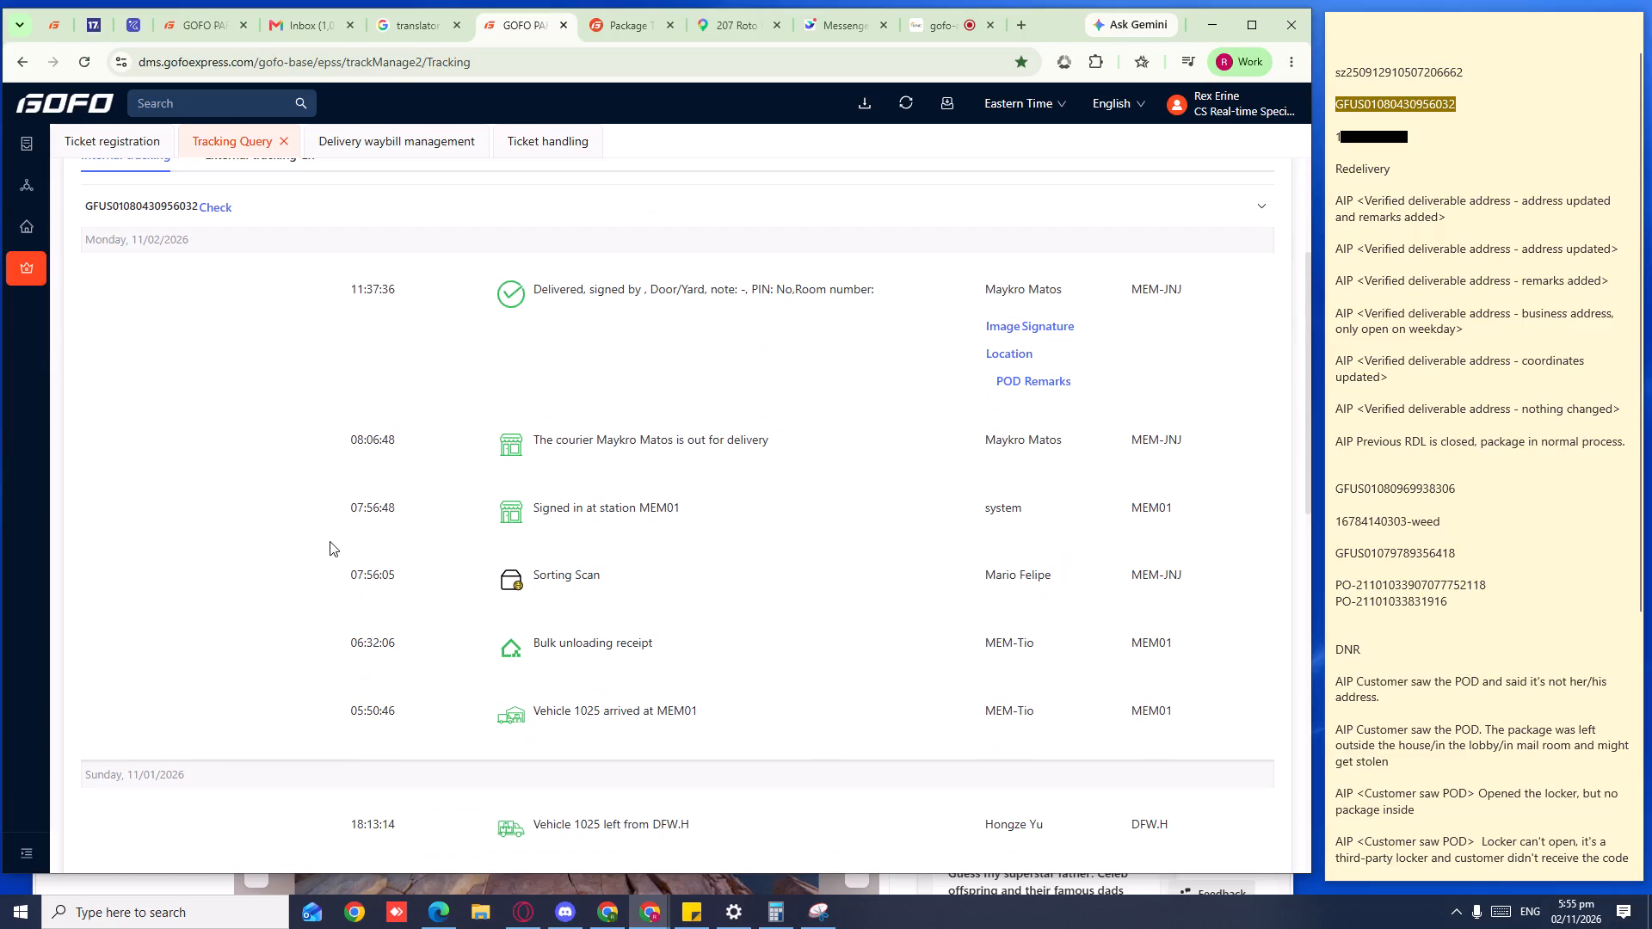
scroll(330, 541, "up", 4)
double_click(283, 208)
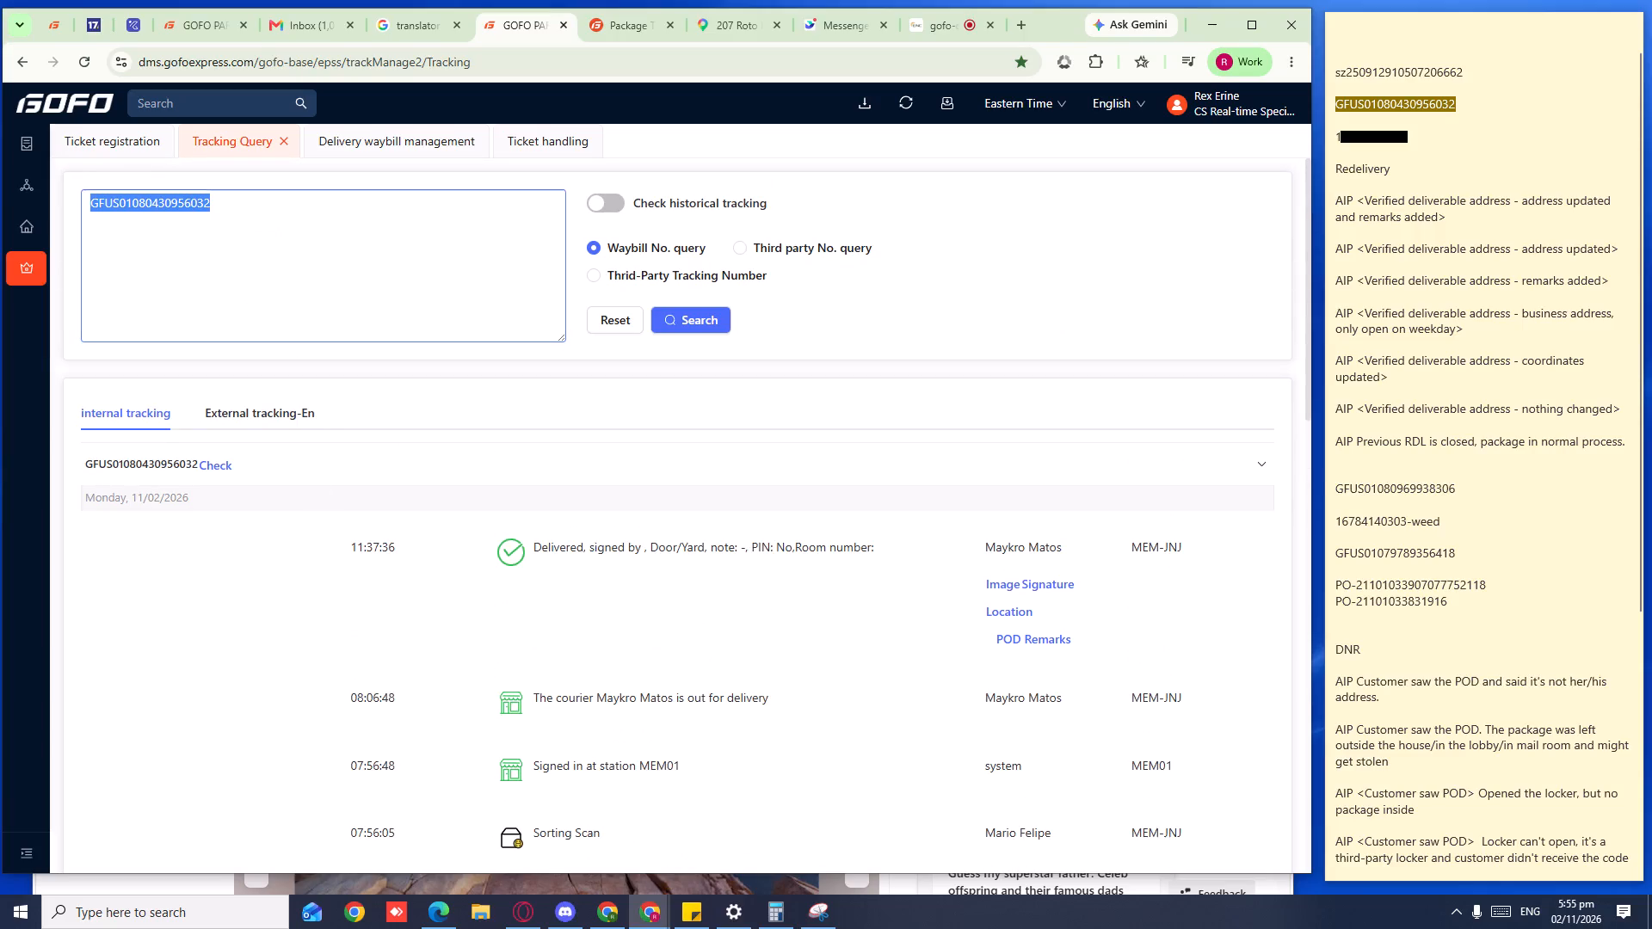
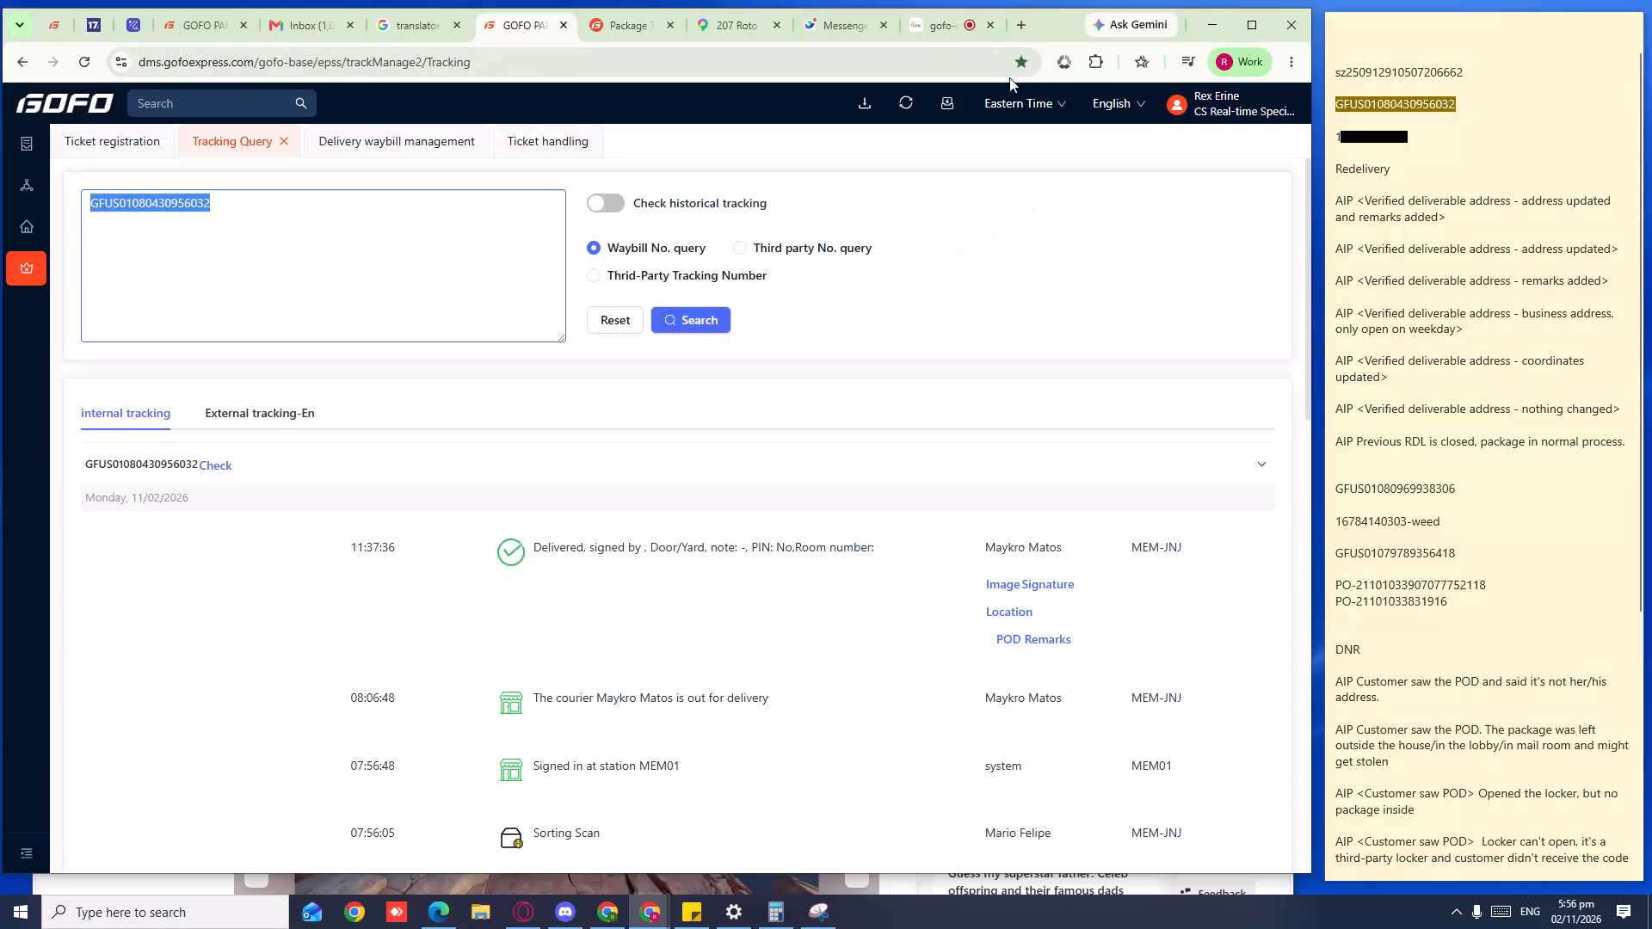
Open google.com in a new browser tab.
left_click(1026, 25)
key("g")
type("oo")
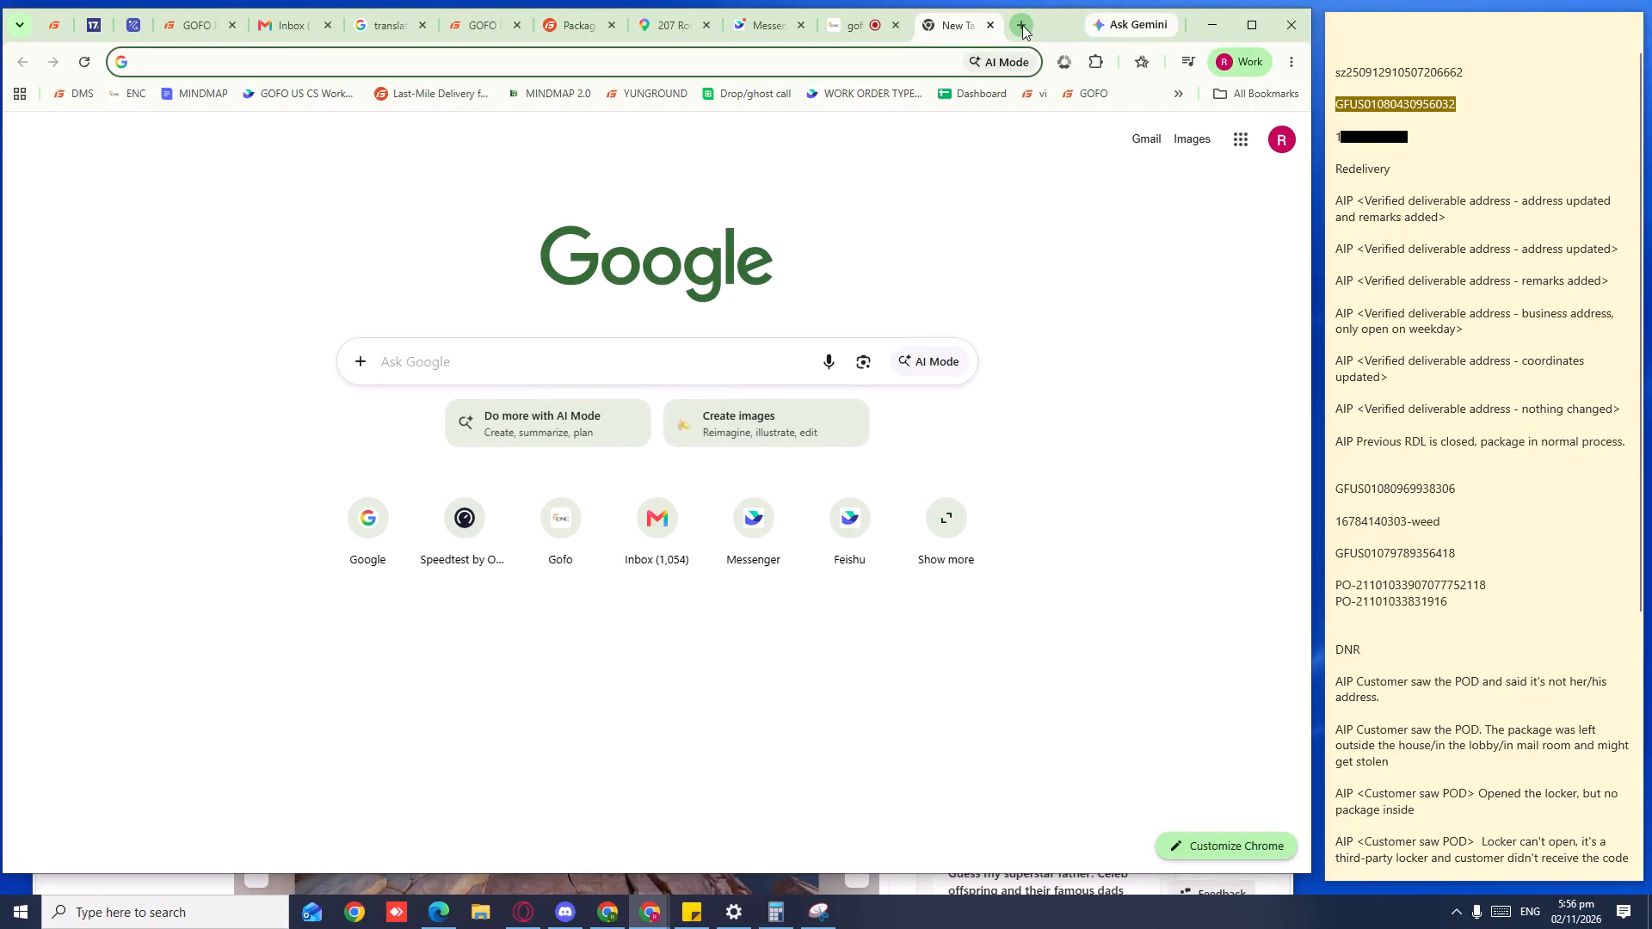
type("gle.com")
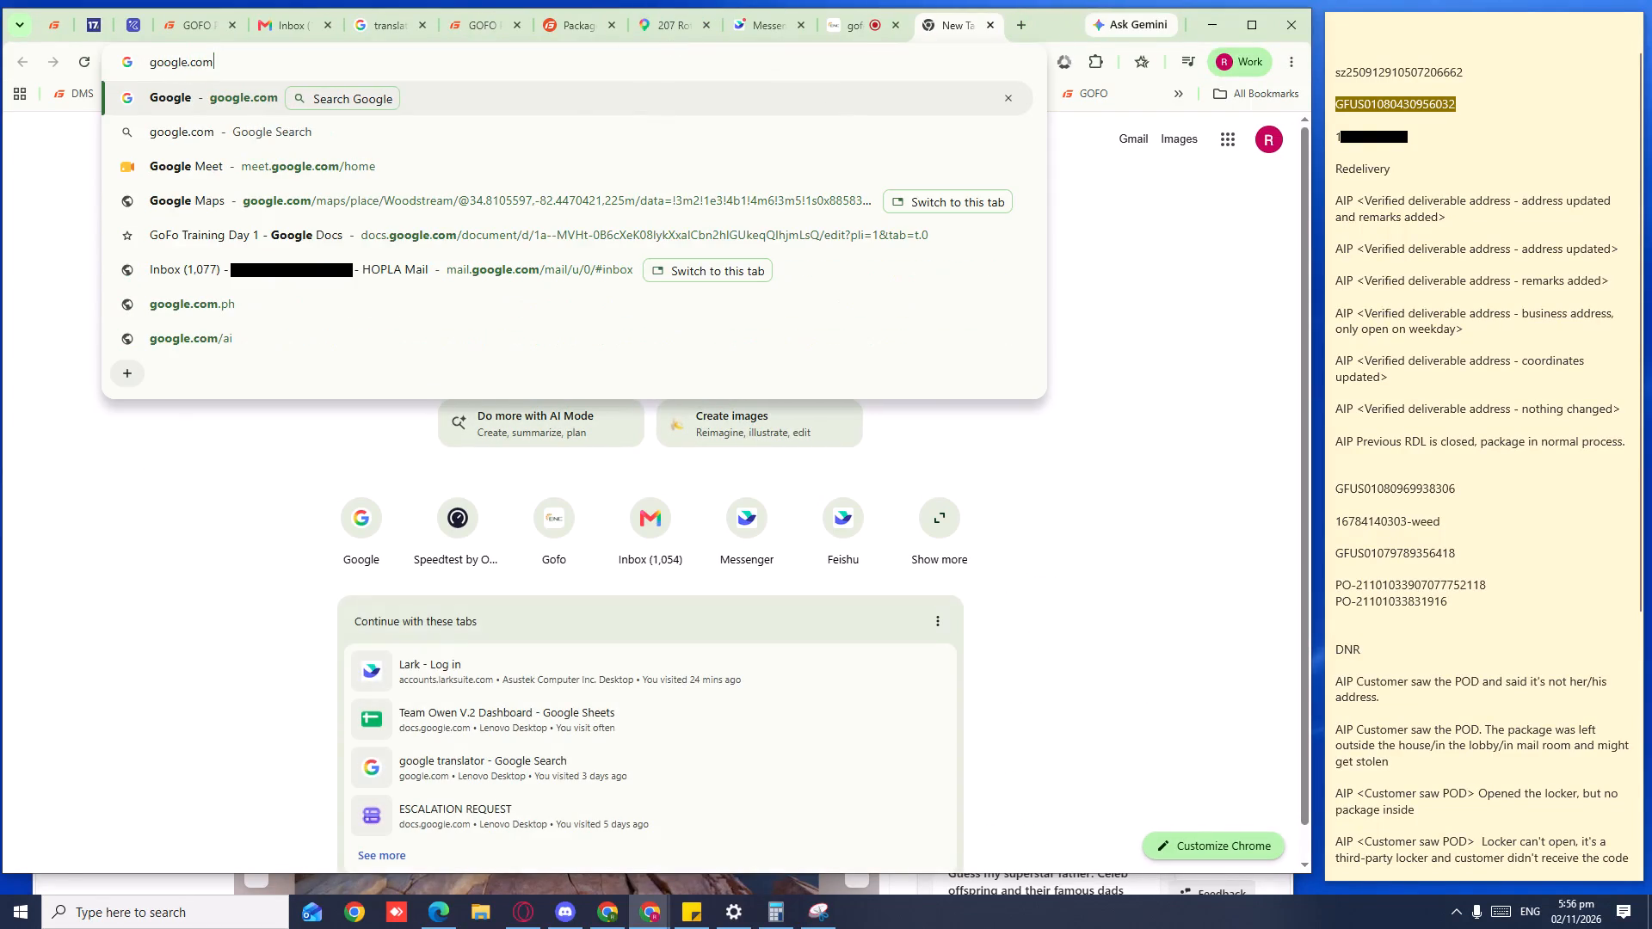
key("Return")
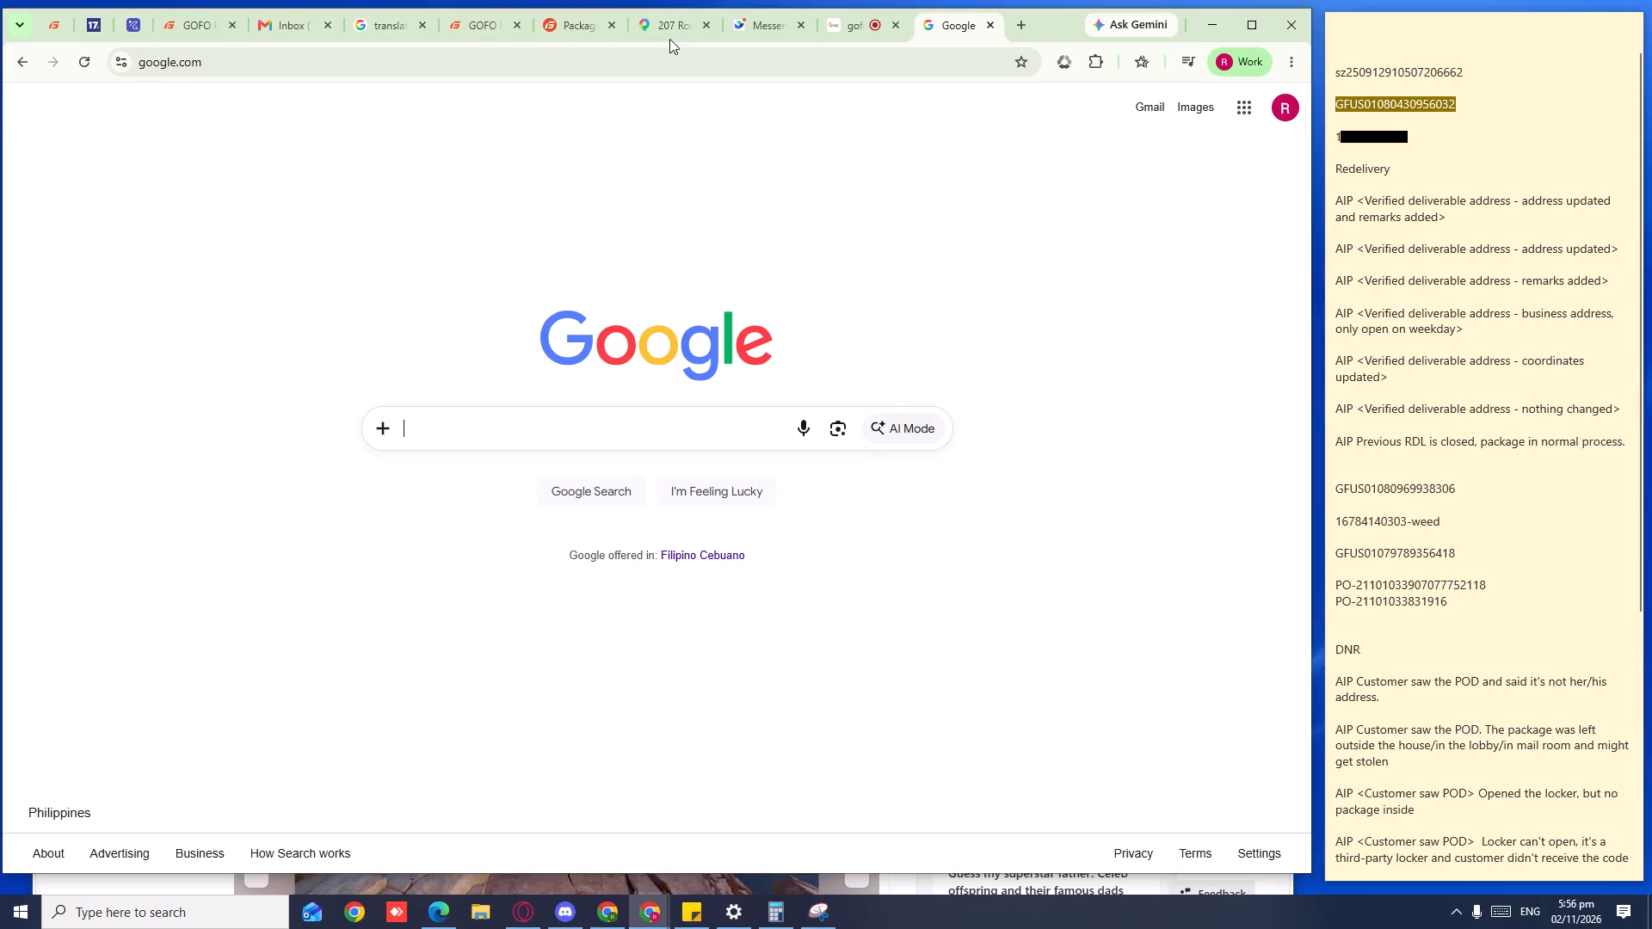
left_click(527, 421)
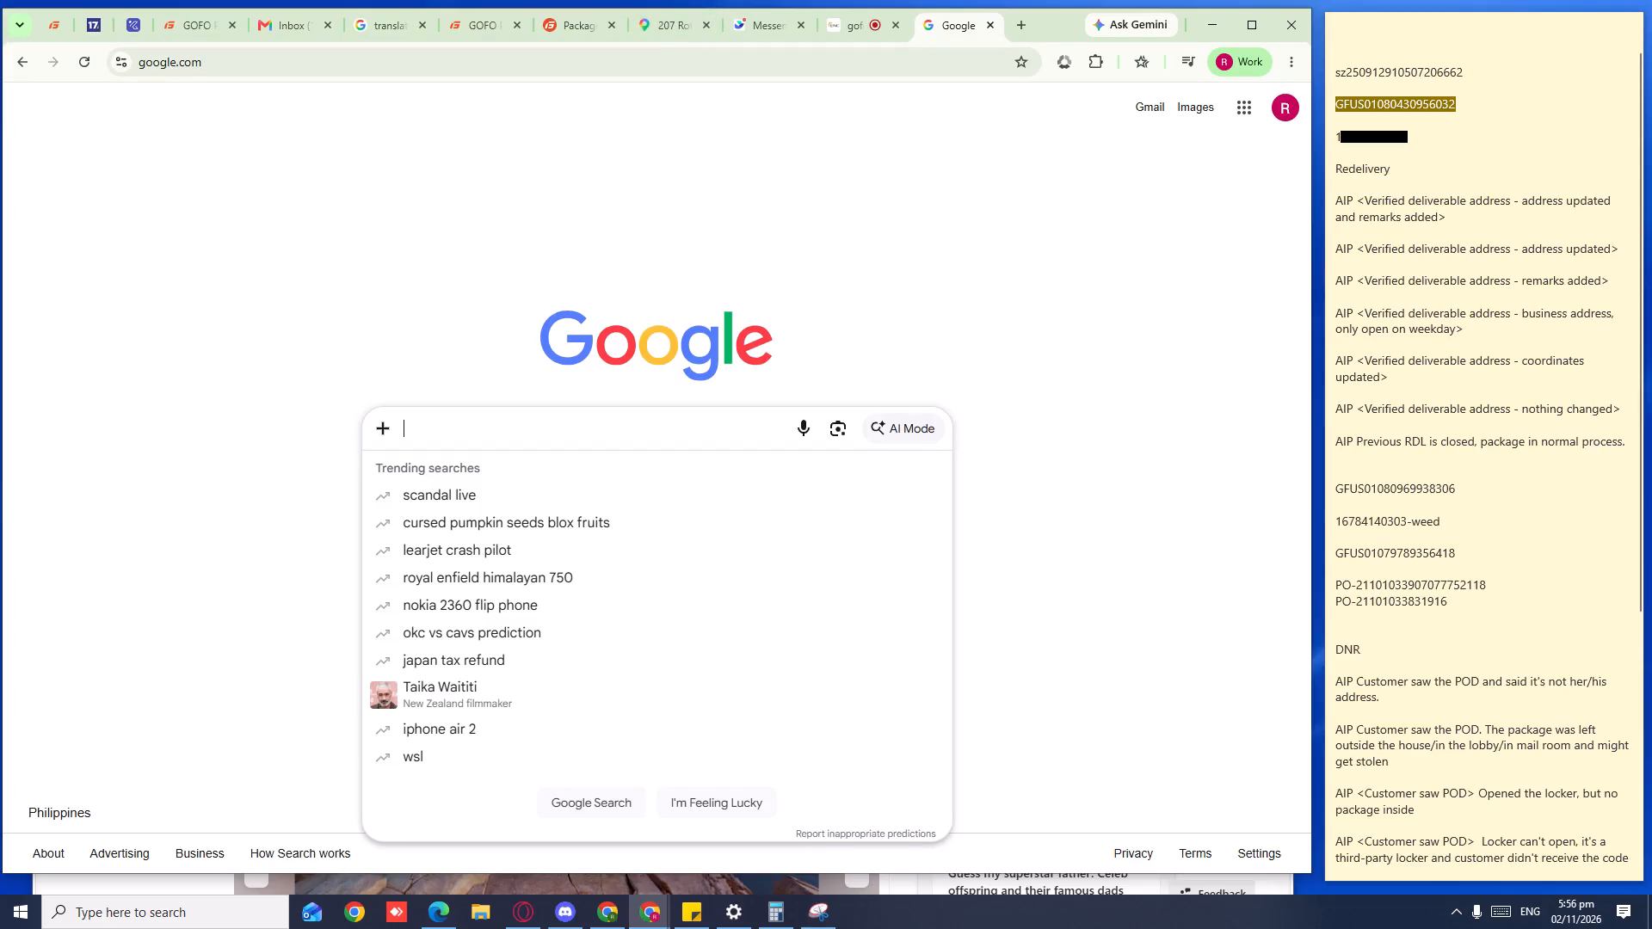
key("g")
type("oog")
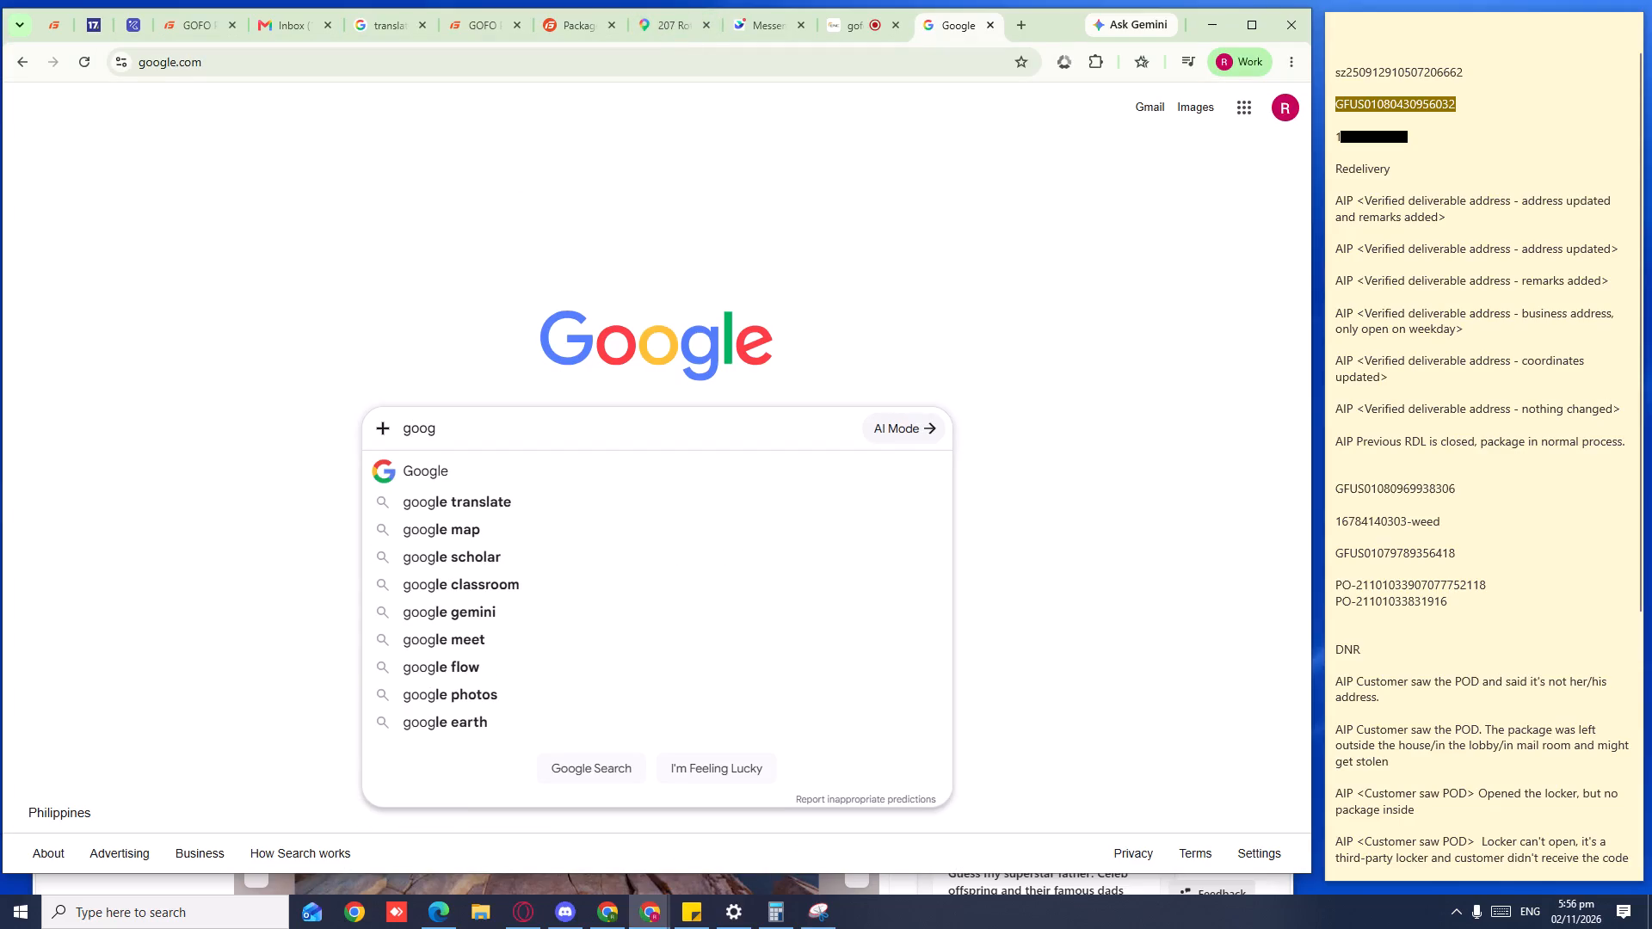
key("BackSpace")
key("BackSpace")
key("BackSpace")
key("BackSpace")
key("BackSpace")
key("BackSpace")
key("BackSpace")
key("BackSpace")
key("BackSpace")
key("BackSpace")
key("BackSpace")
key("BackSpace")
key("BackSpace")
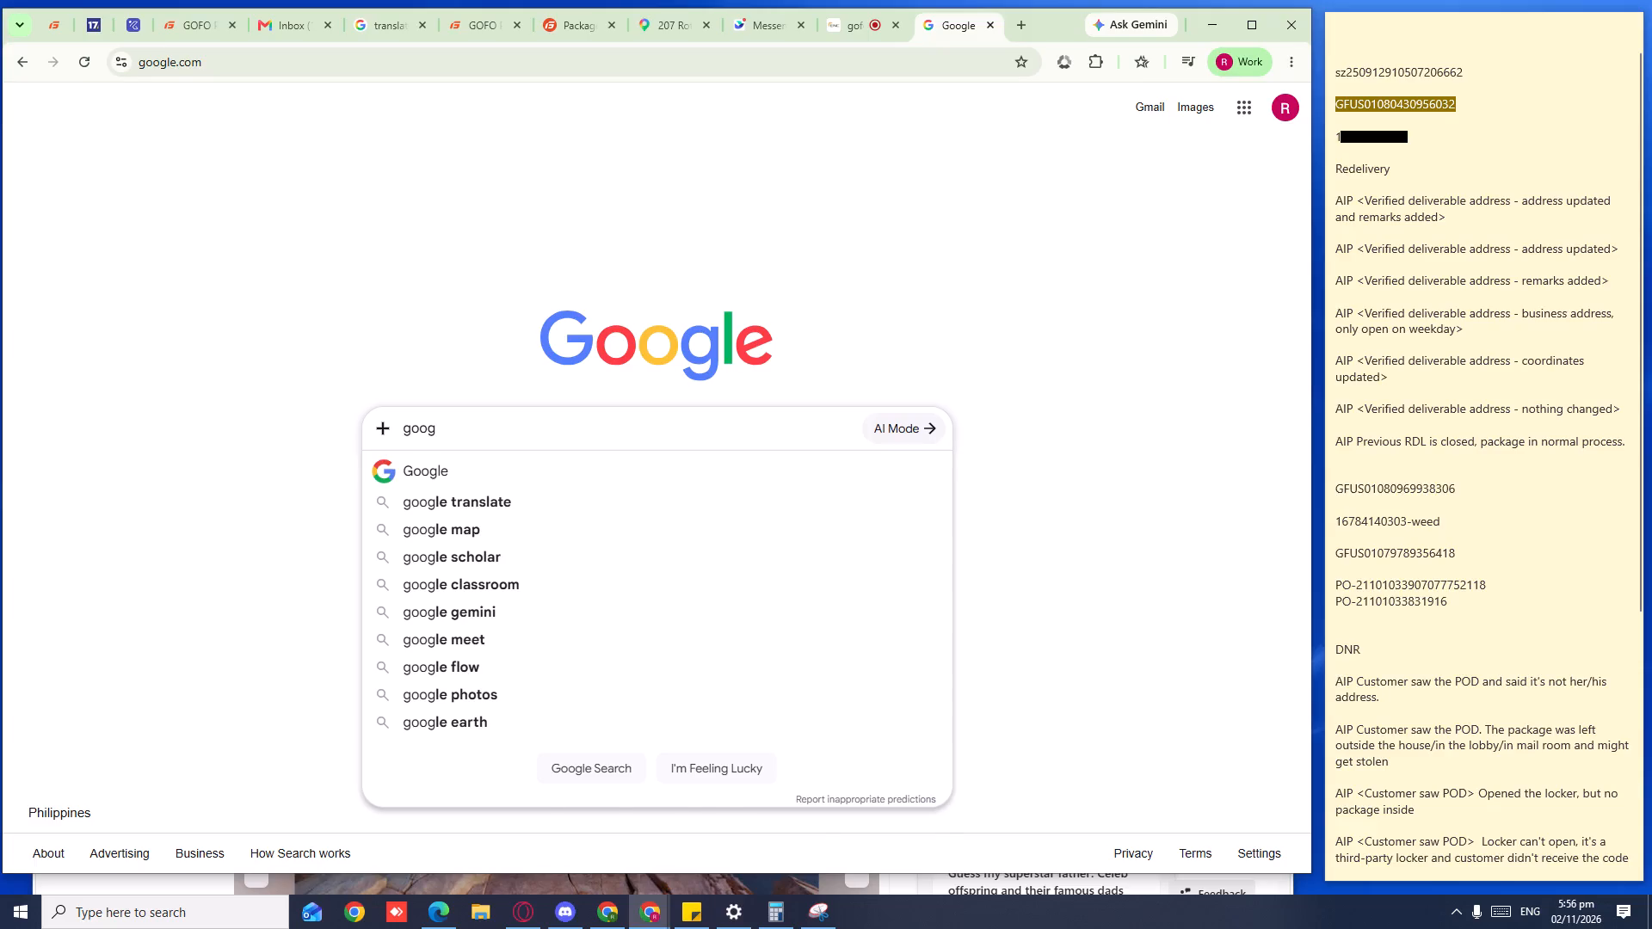
Search Google for how to contact support of Shein and look through the results for customer service contact details.
type("how to contact supper")
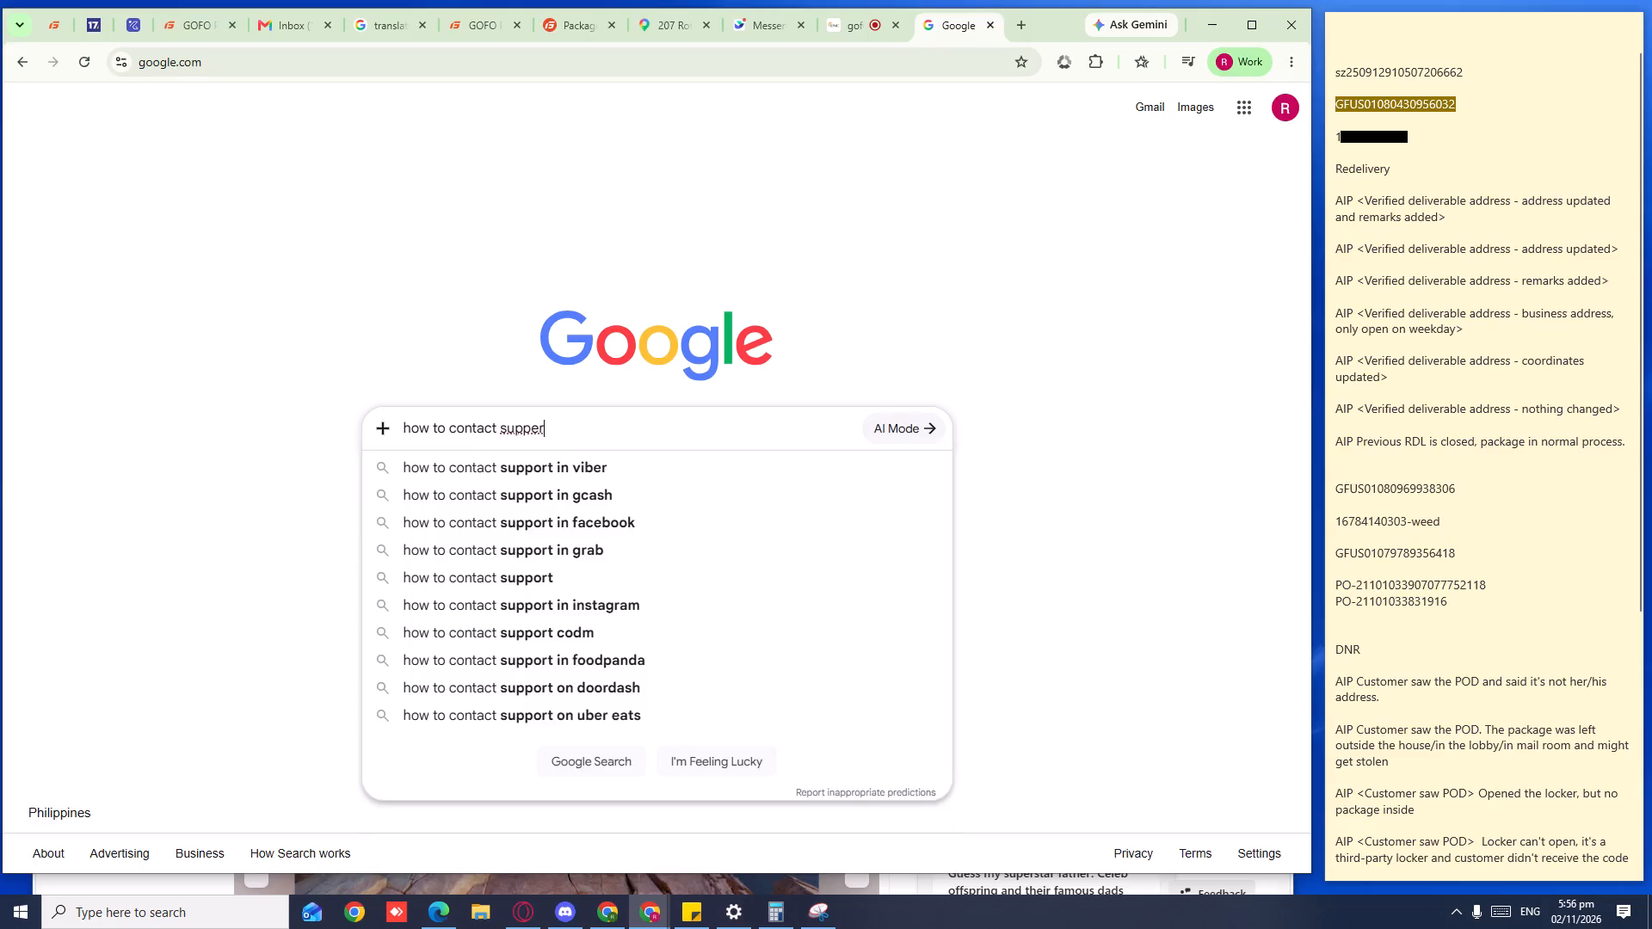
key("BackSpace")
key("BackSpace")
key("o")
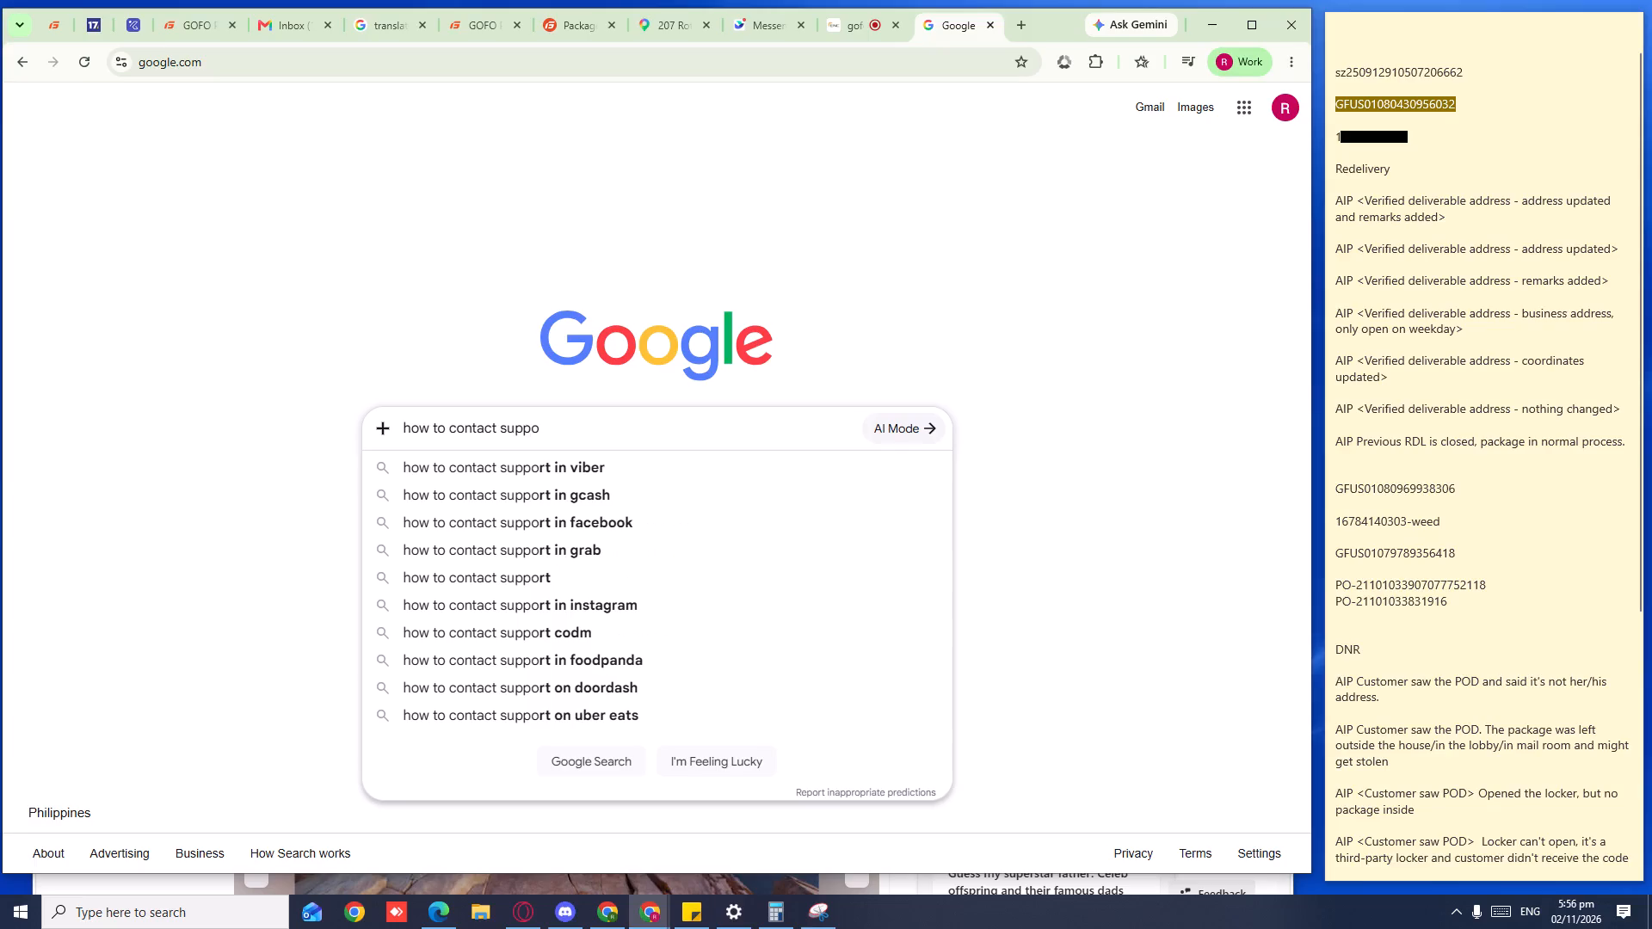
type("ert")
key("space")
type("of shw")
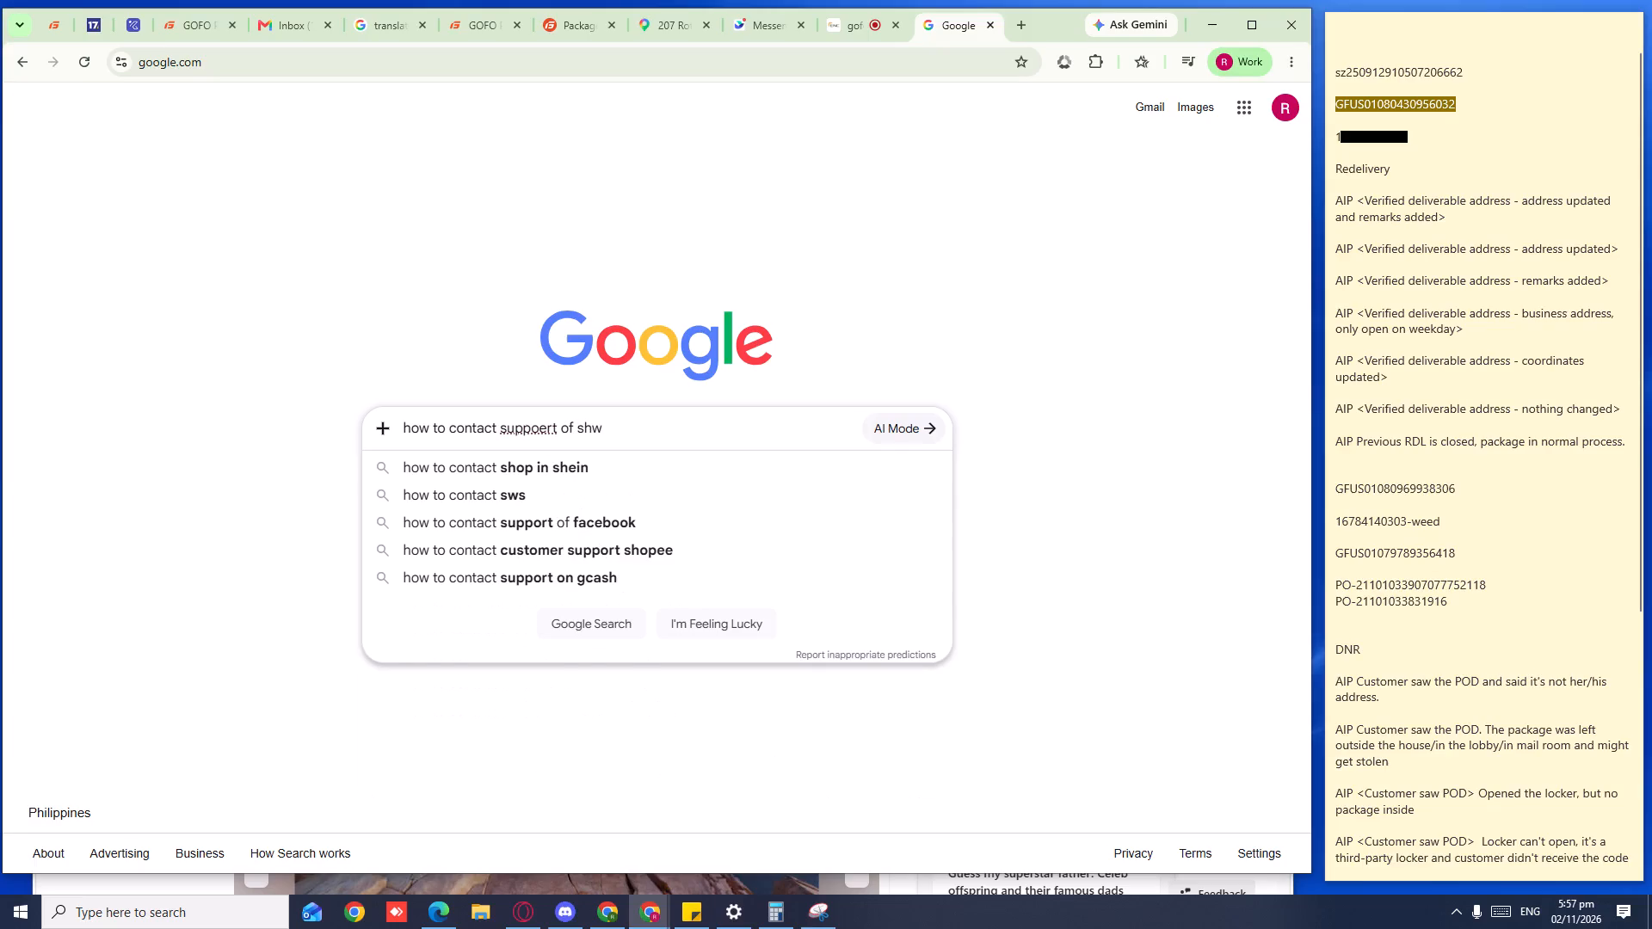
key("BackSpace")
key("e")
type("in")
key("Return")
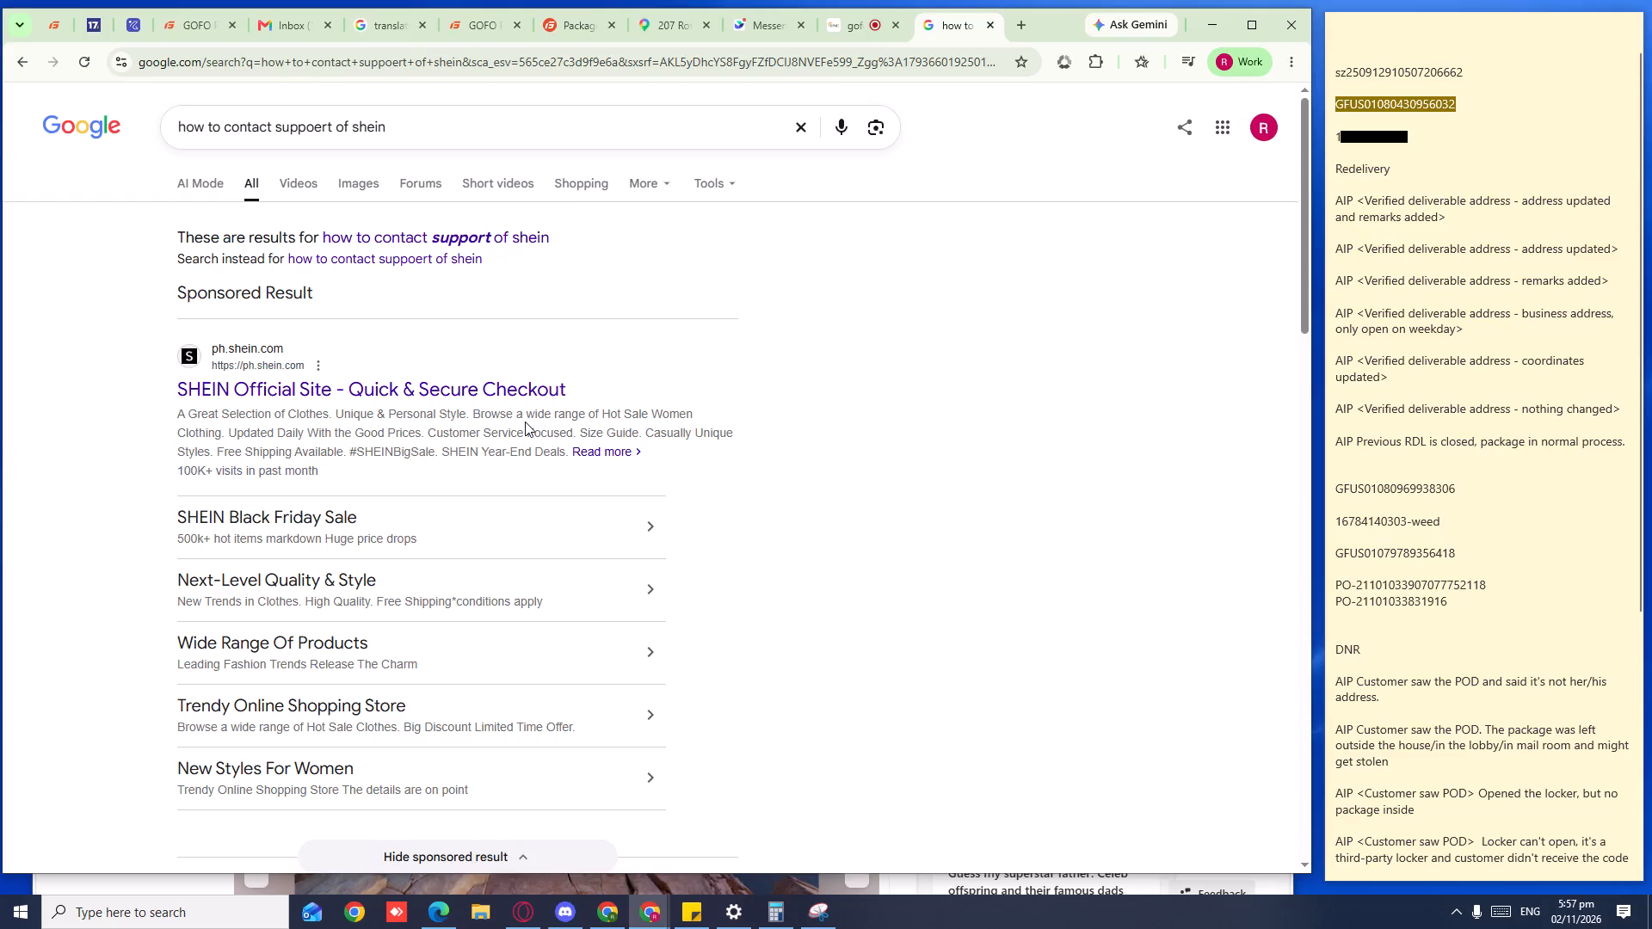
scroll(589, 543, "down", 4)
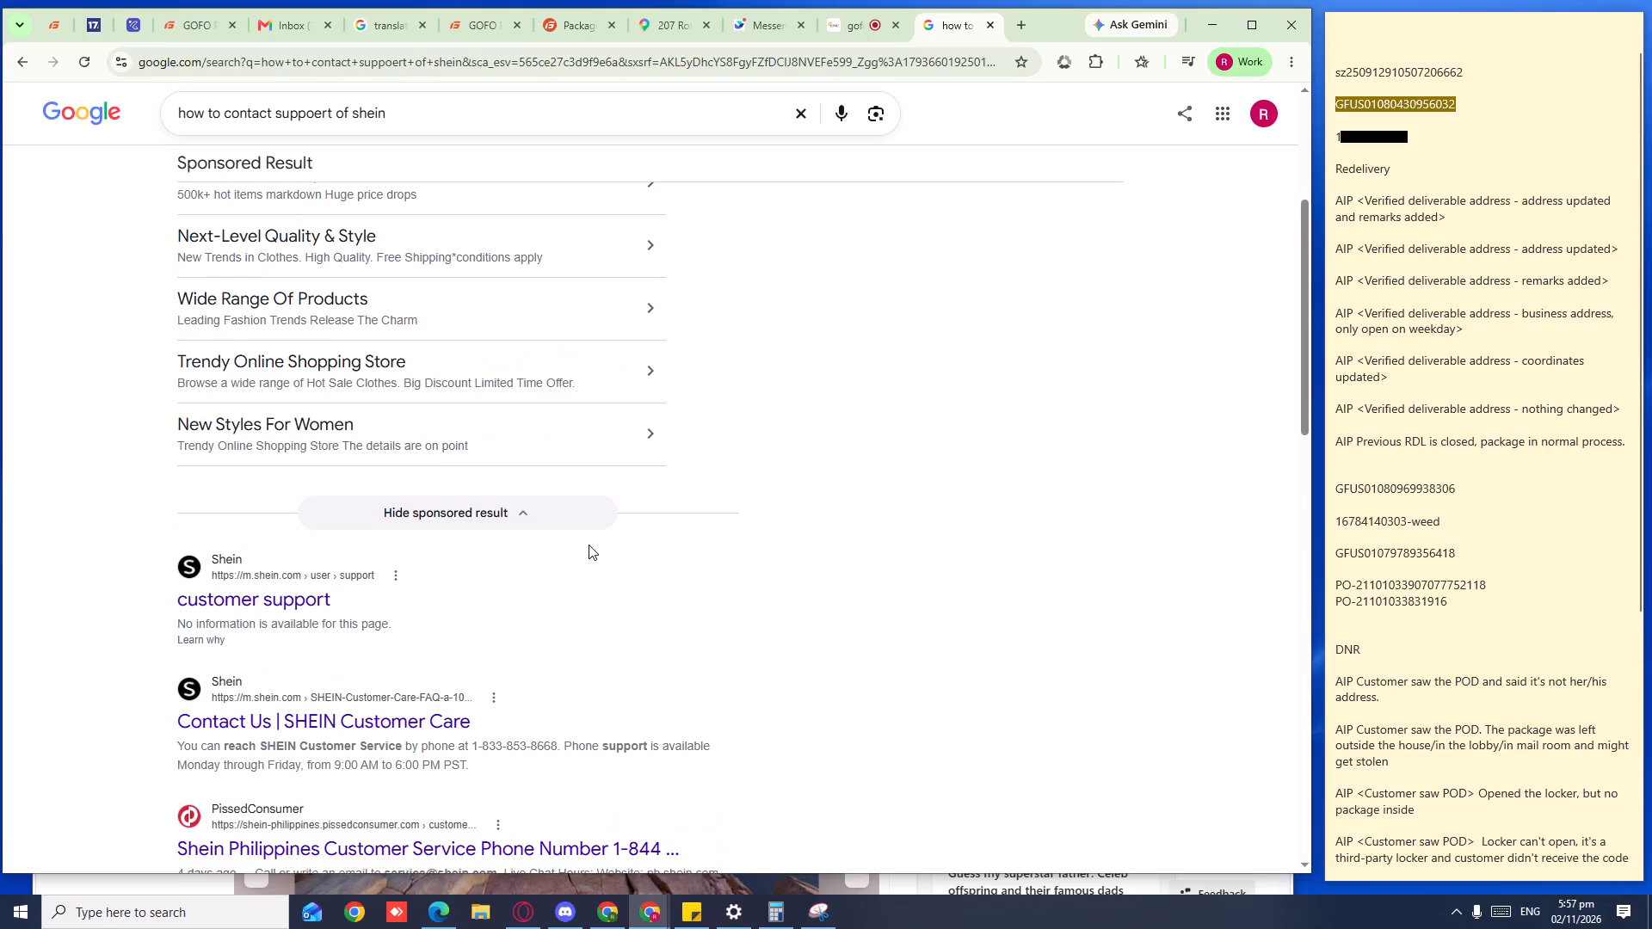
scroll(589, 544, "down", 4)
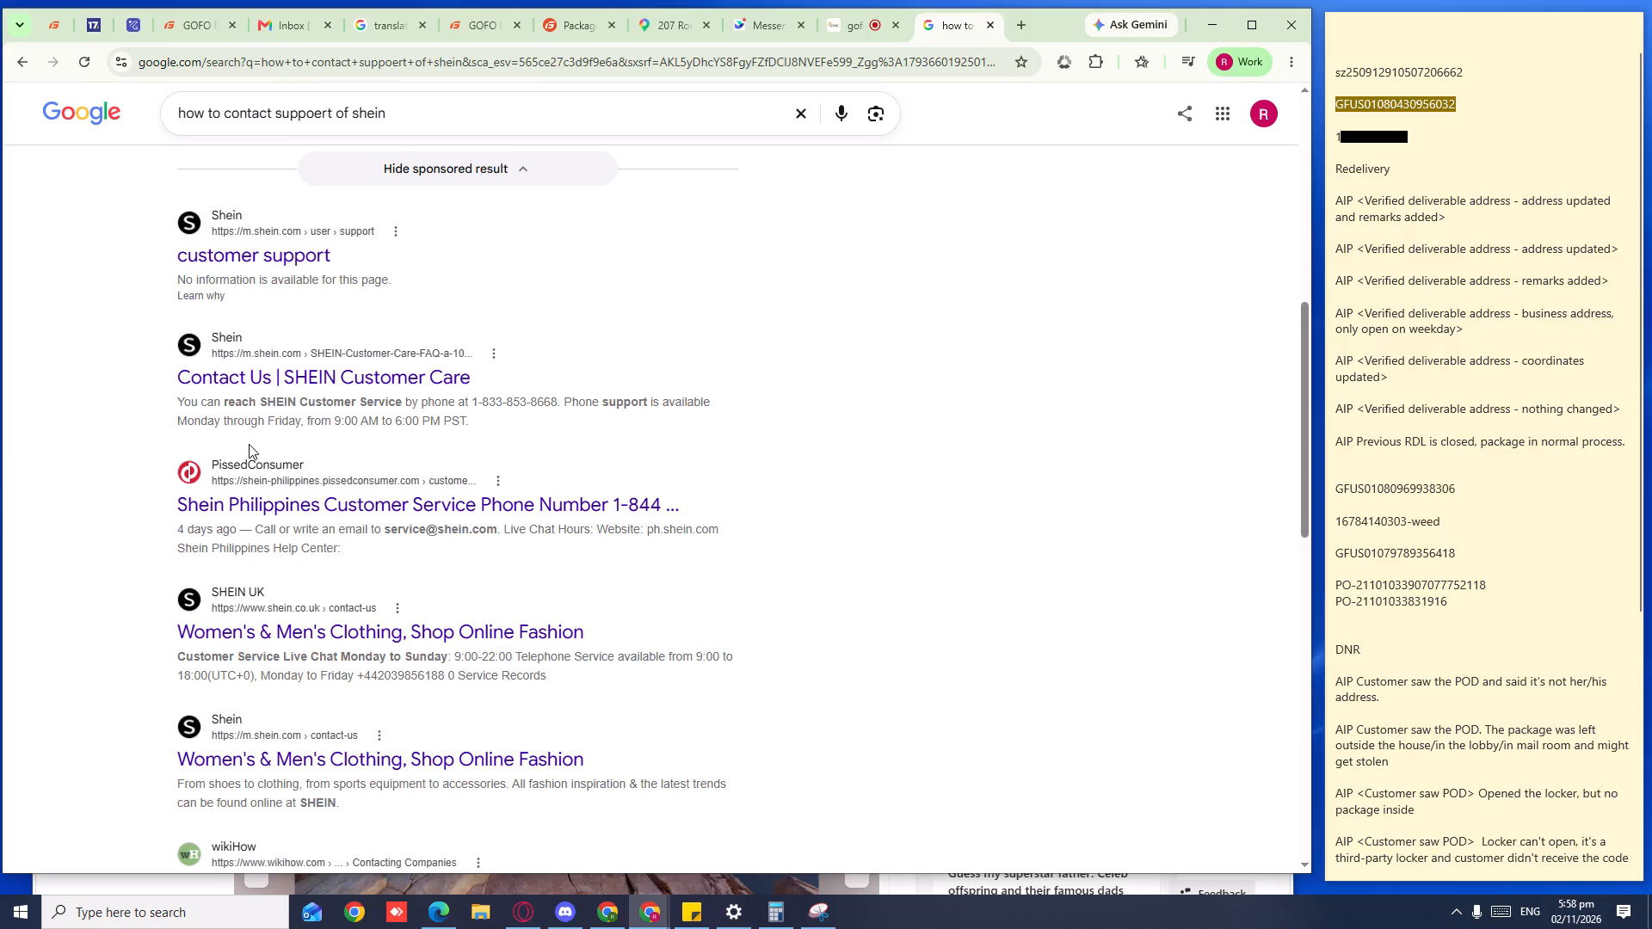
left_click(823, 38)
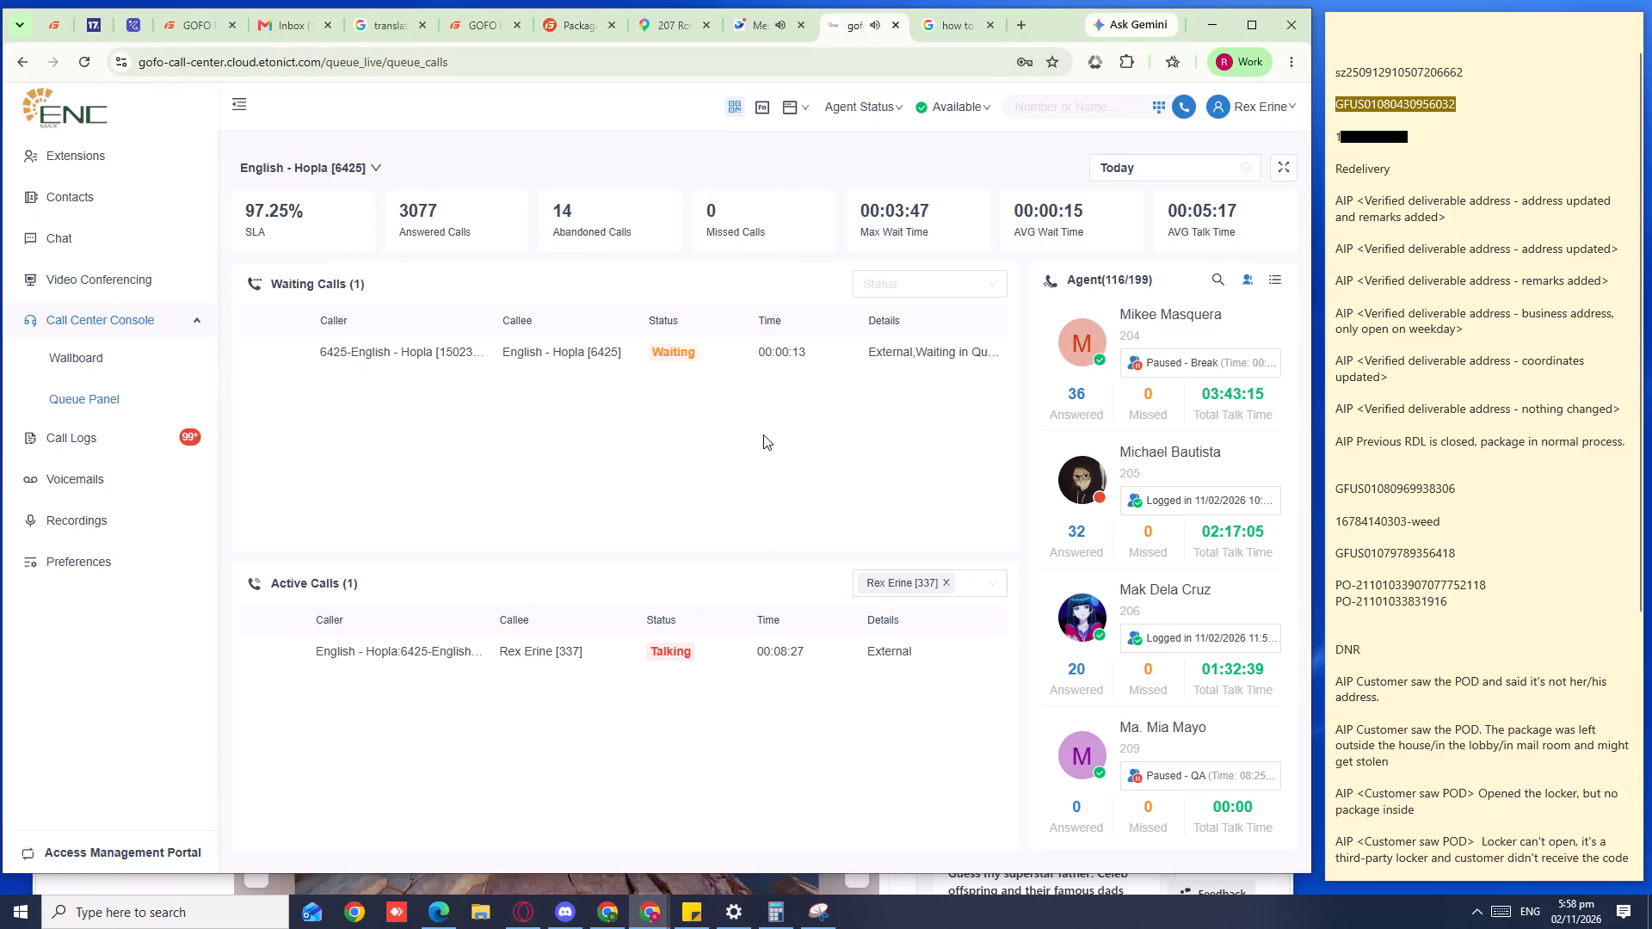
left_click(453, 31)
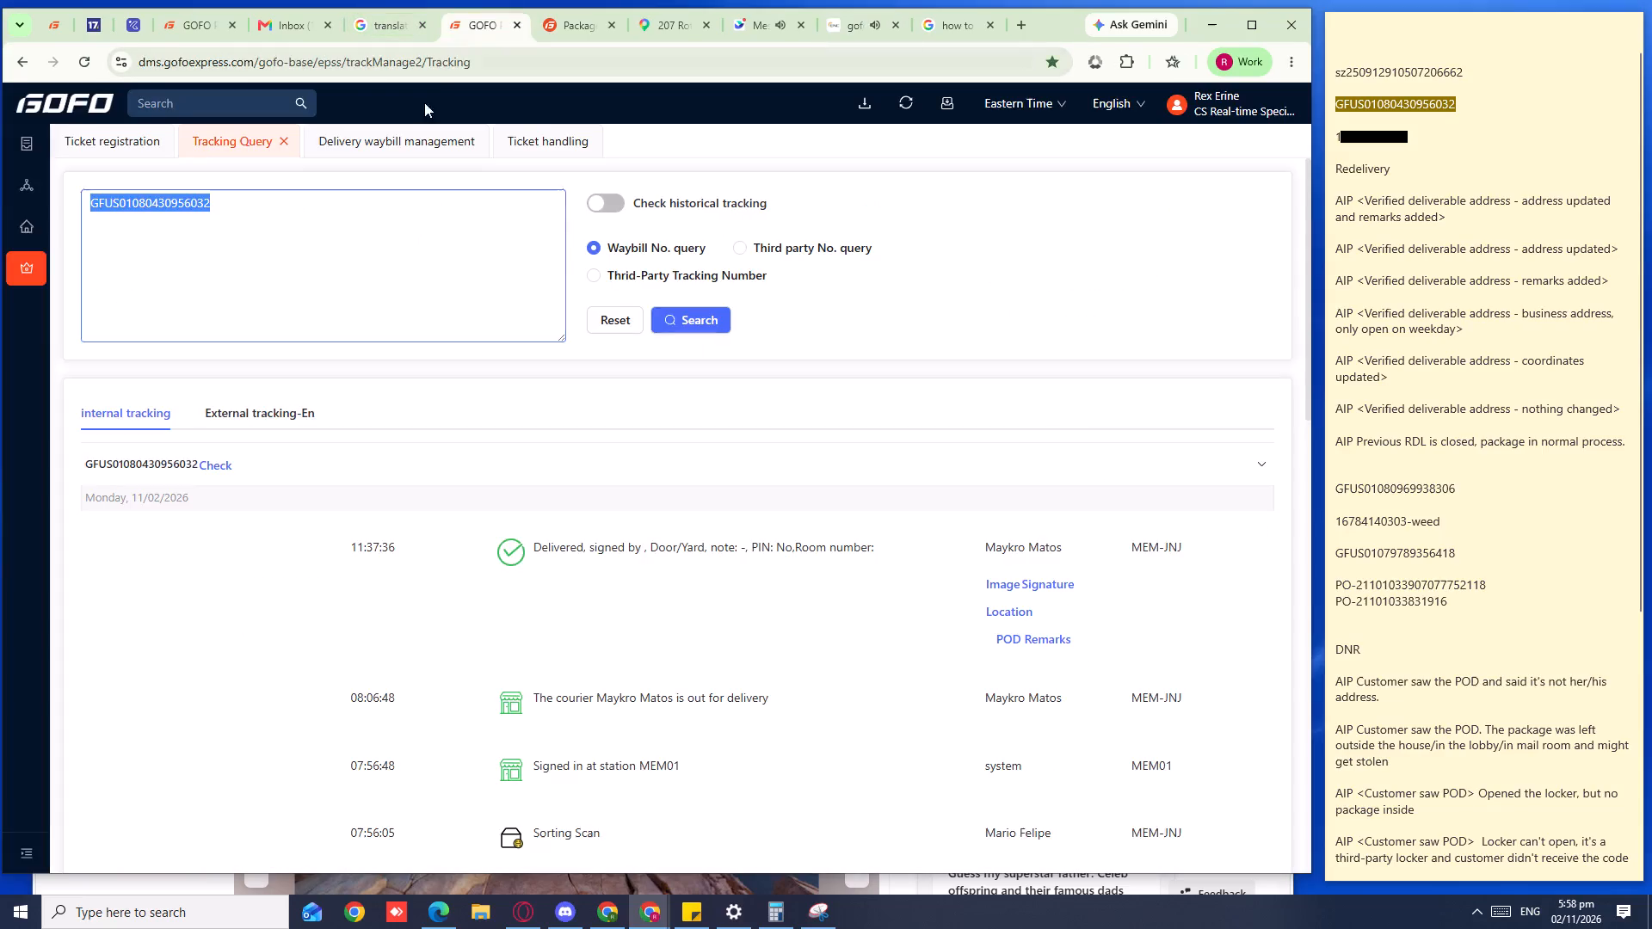
triple_click(308, 213)
key("ctrl+c")
key("ctrl+c")
left_click(533, 134)
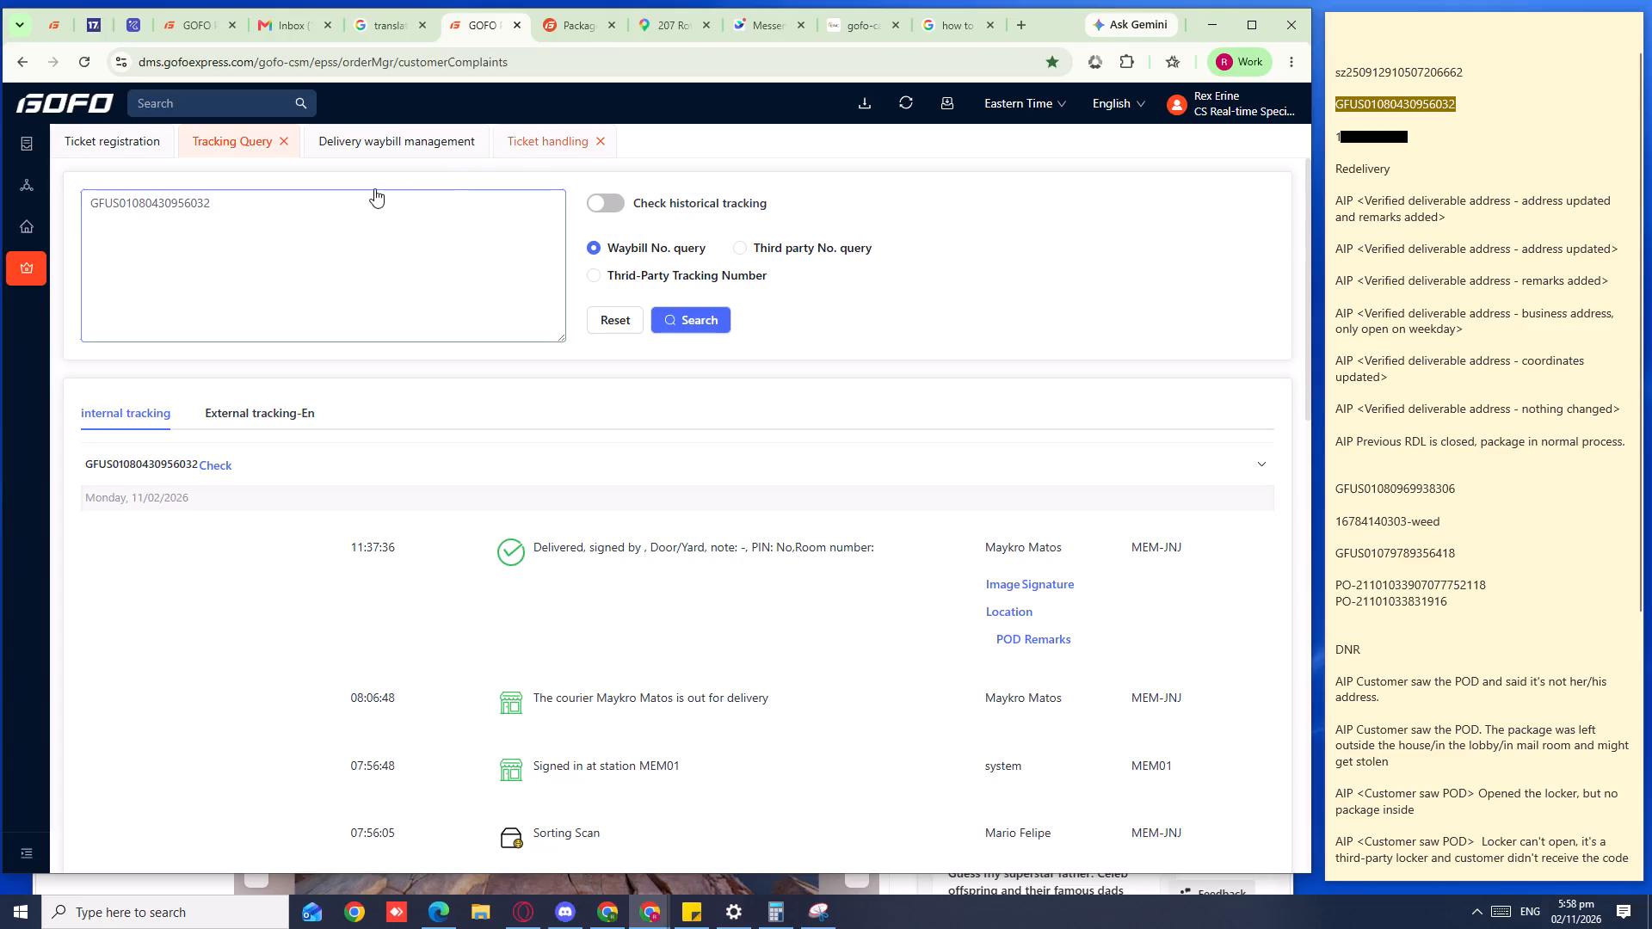
left_click(353, 224)
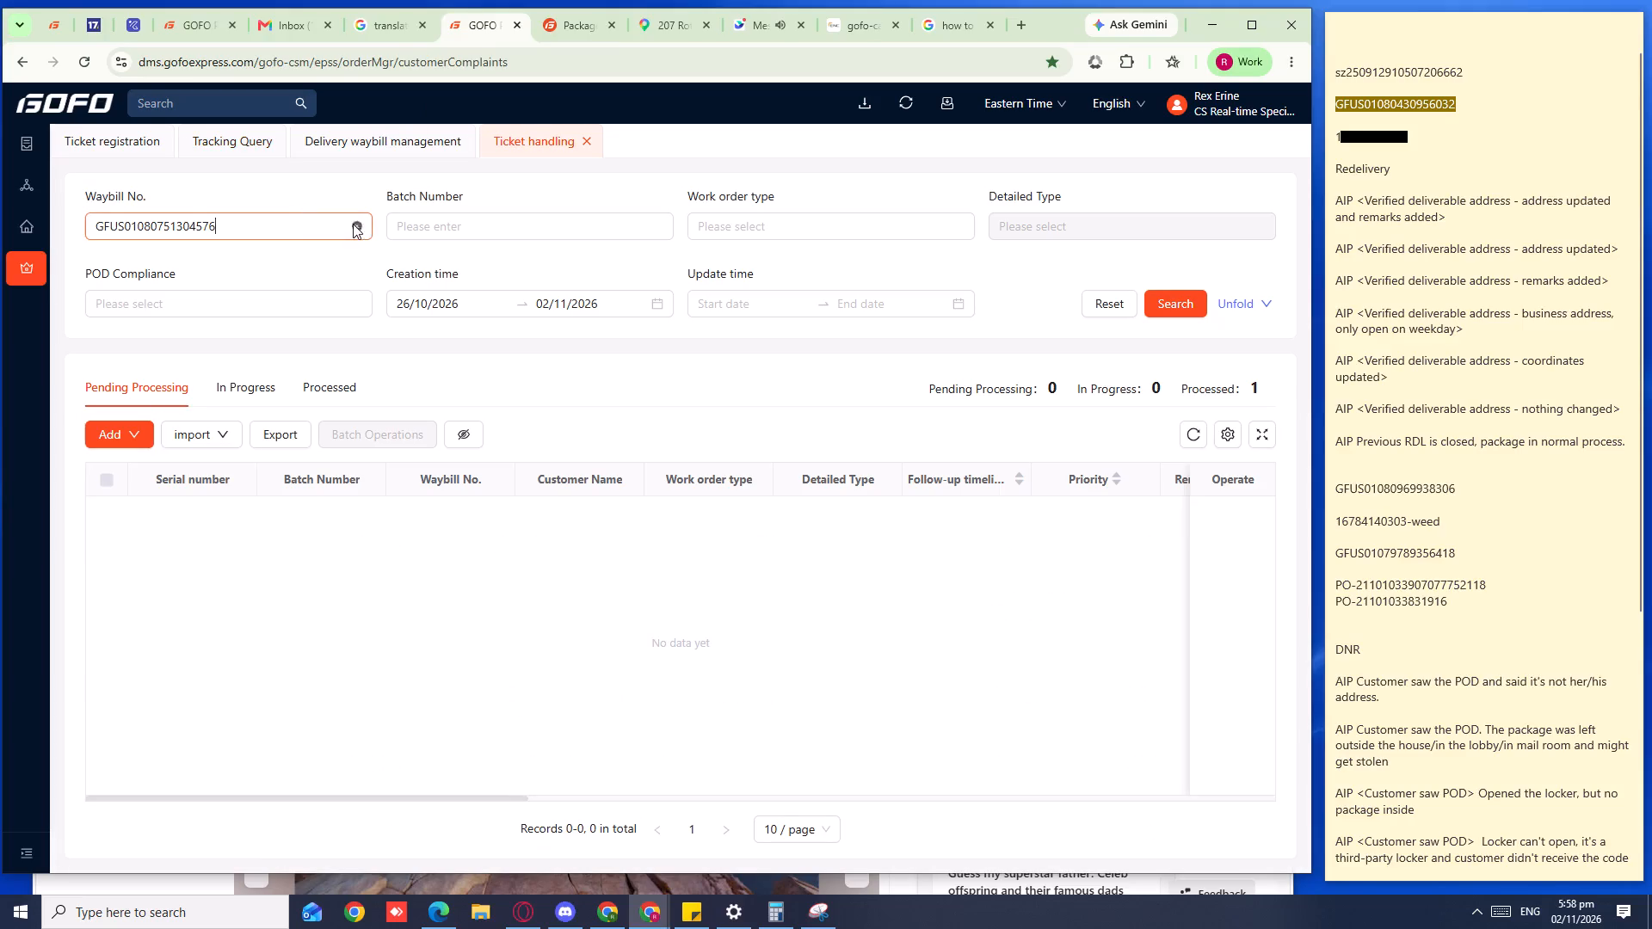
key("ctrl+v")
left_click(1174, 309)
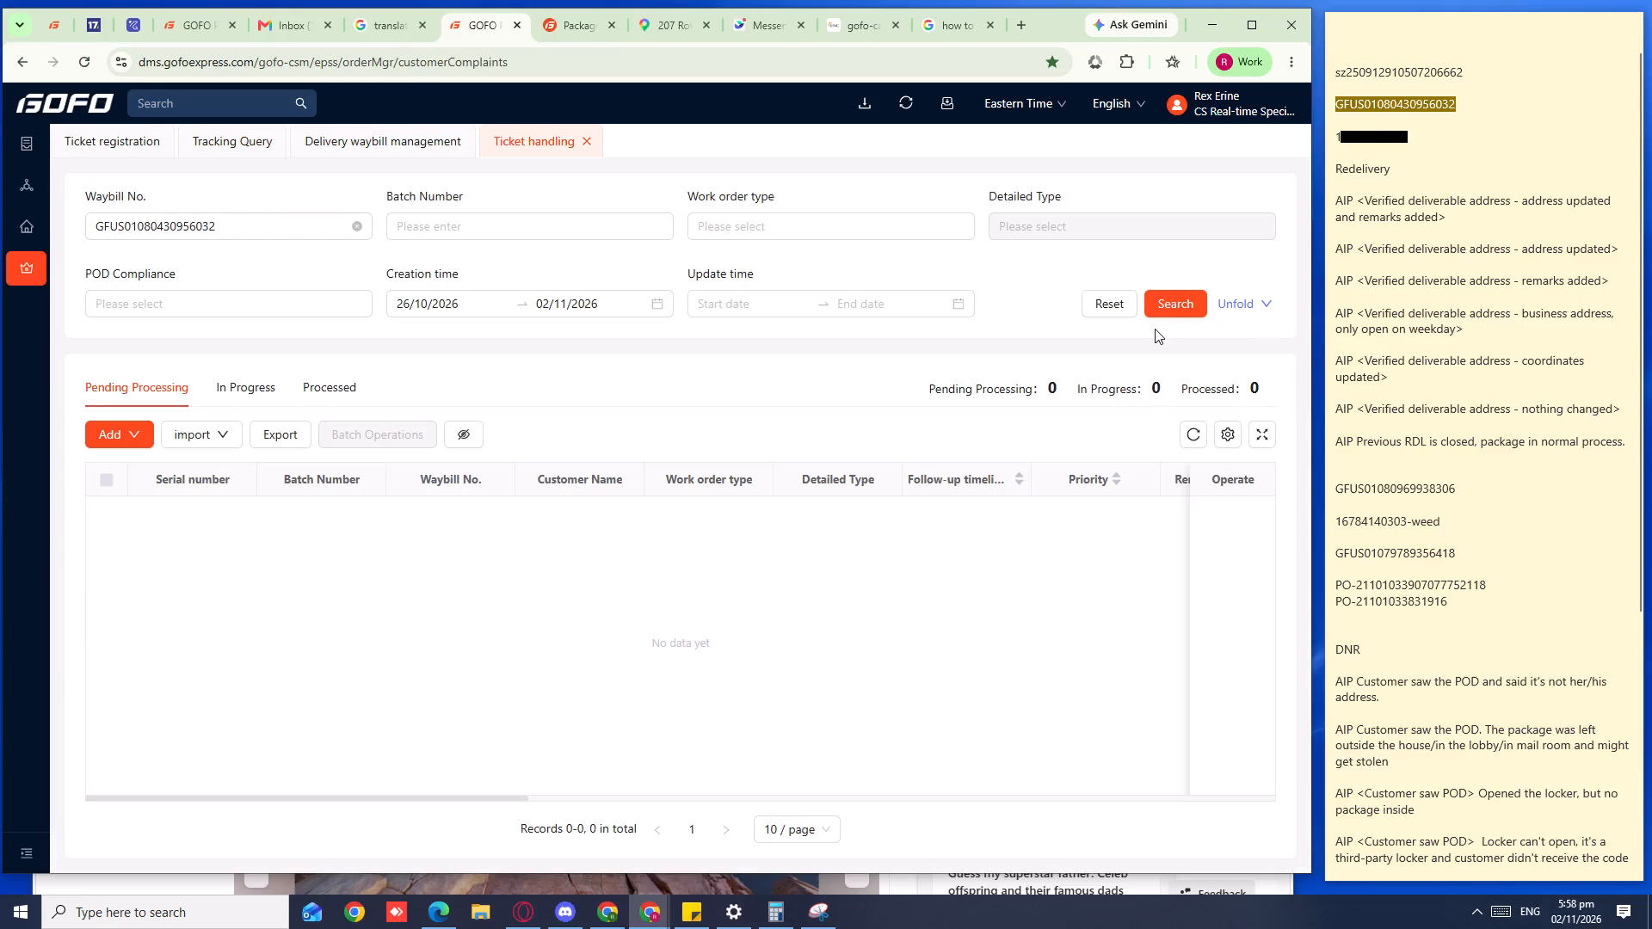
left_click(116, 137)
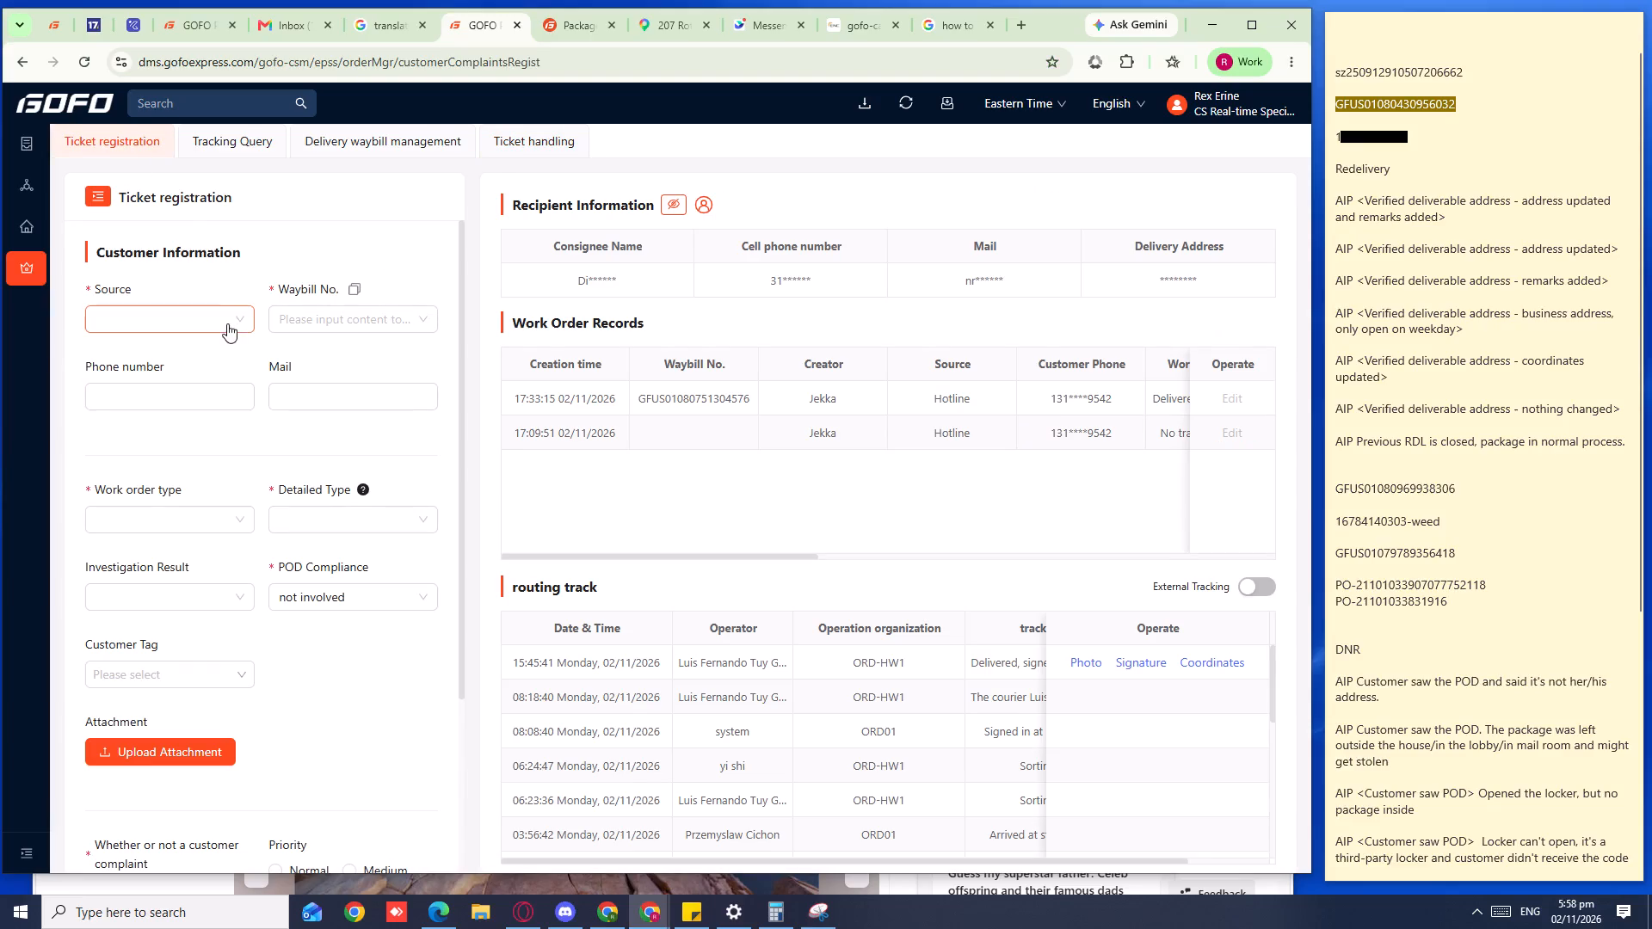
left_click(227, 323)
left_click(157, 361)
left_click(278, 325)
key("ctrl+v")
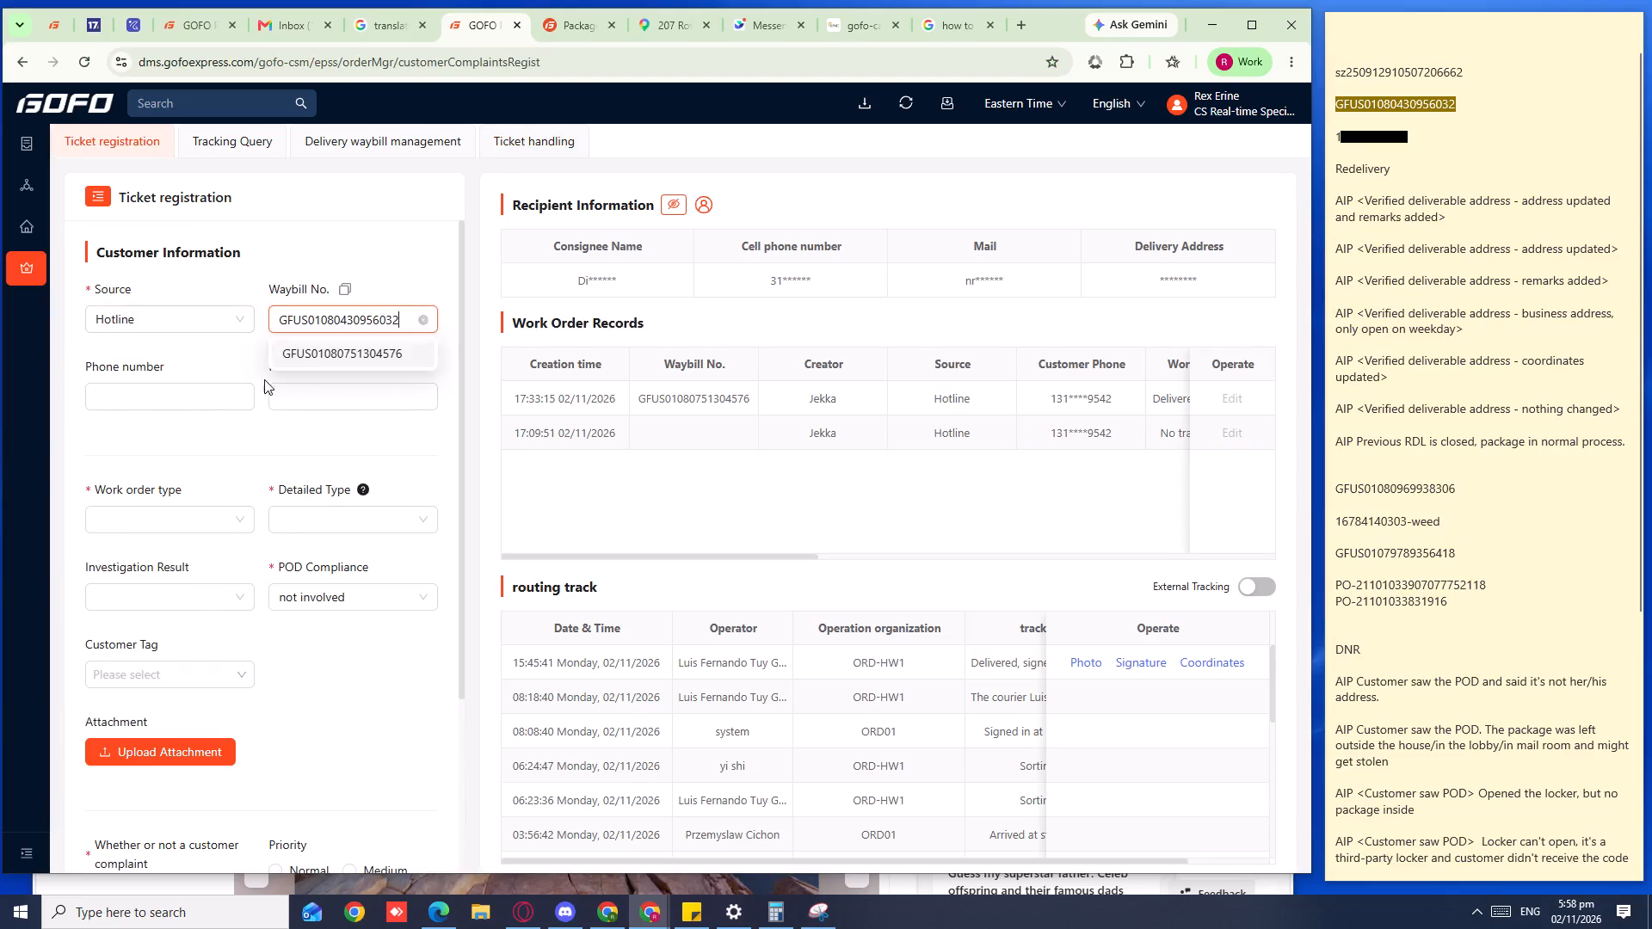
left_click(206, 385)
left_click(237, 149)
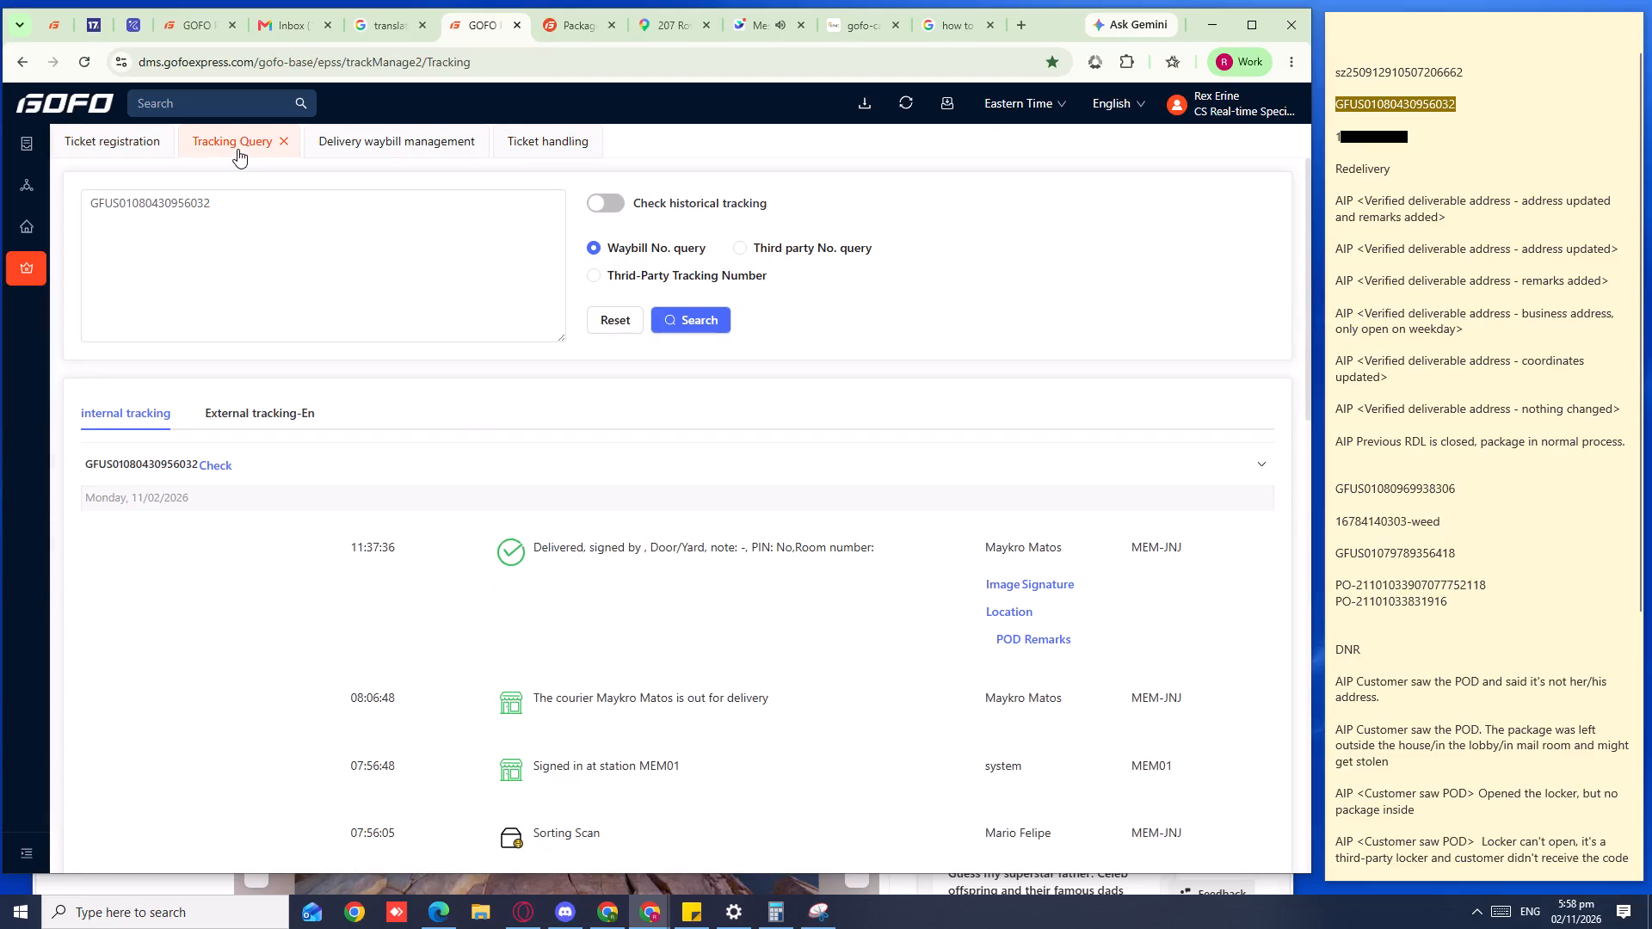
left_click(124, 158)
left_click(124, 137)
Copy the caller's phone number from the most recent inbound call in the call center recordings, for the ticket's phone number.
left_click(170, 400)
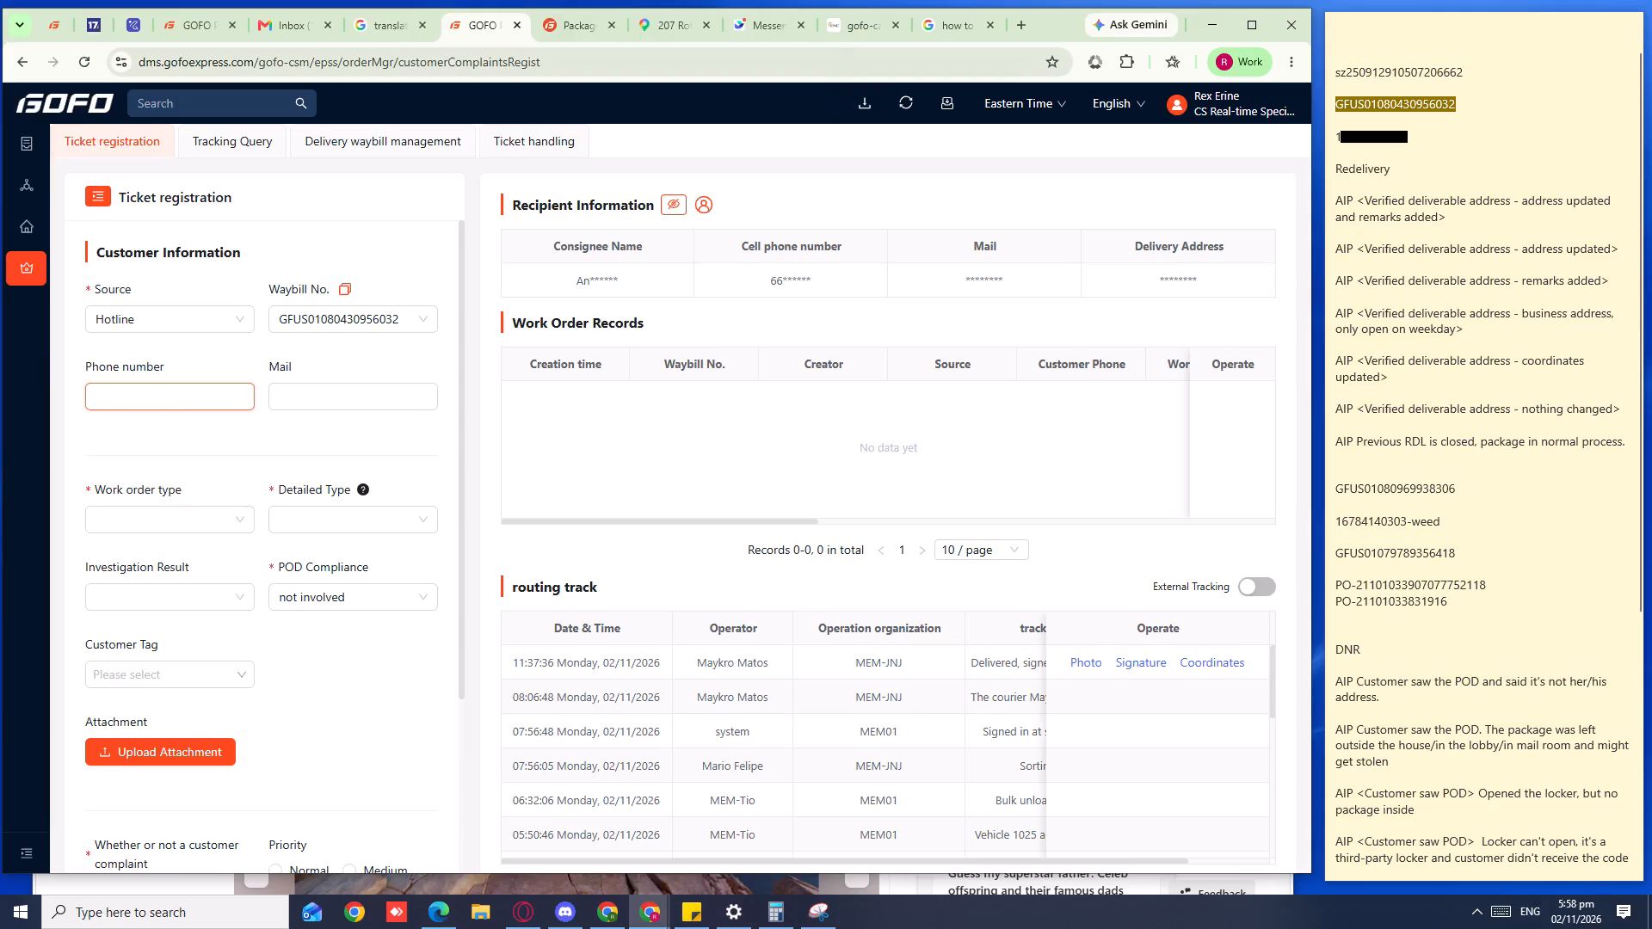
left_click(843, 34)
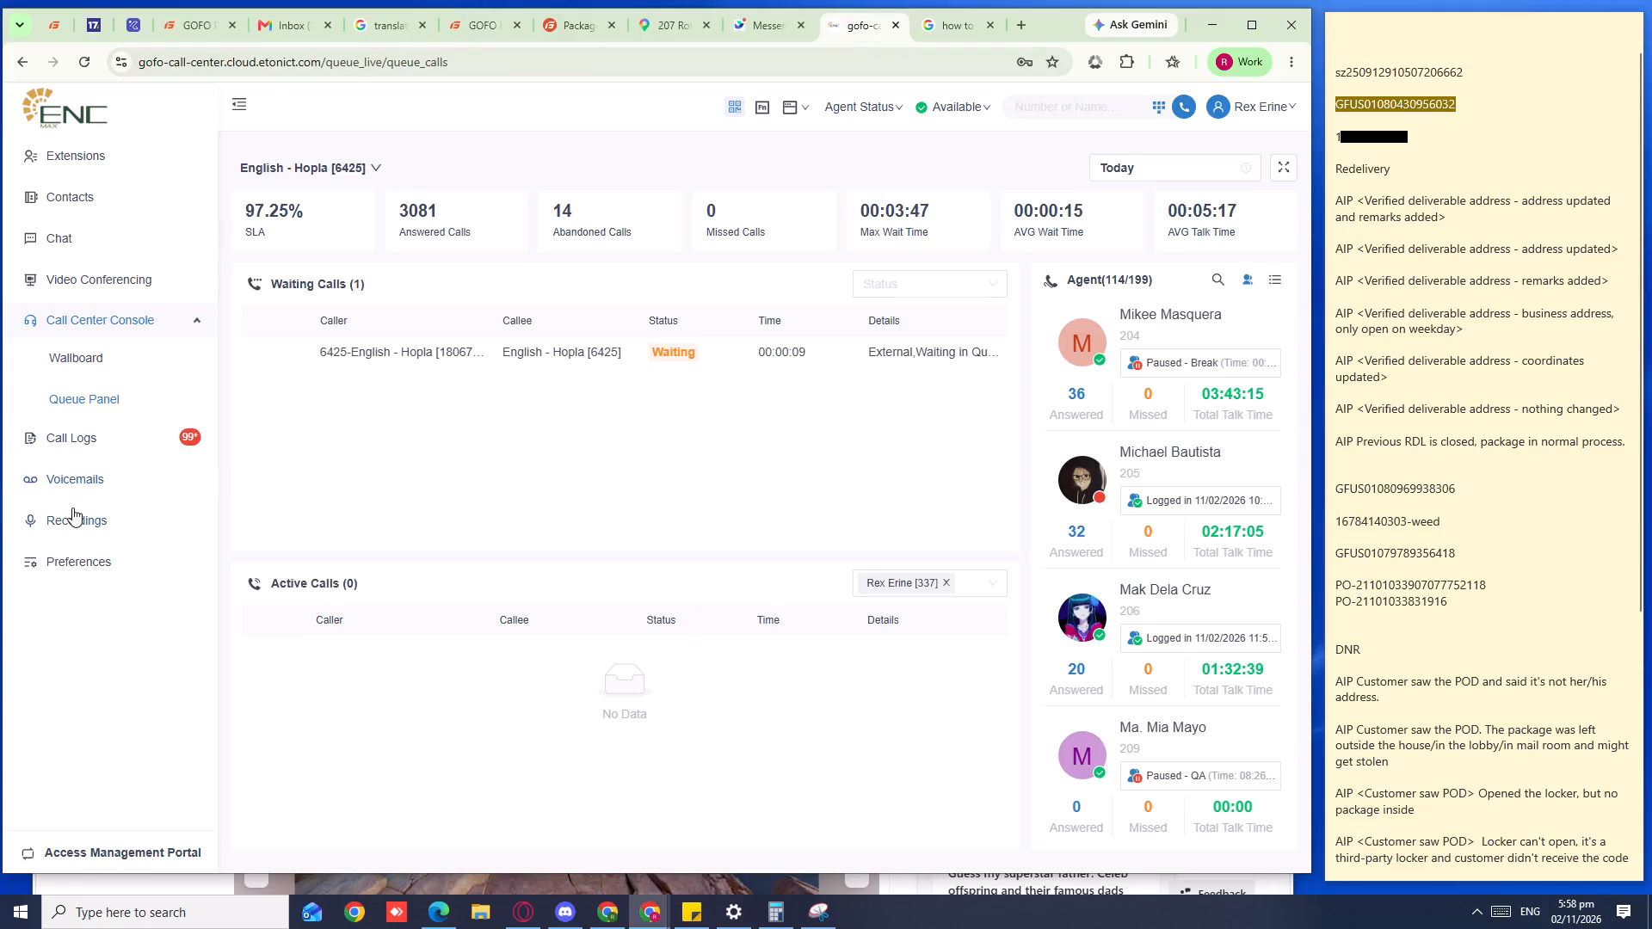
left_click(71, 521)
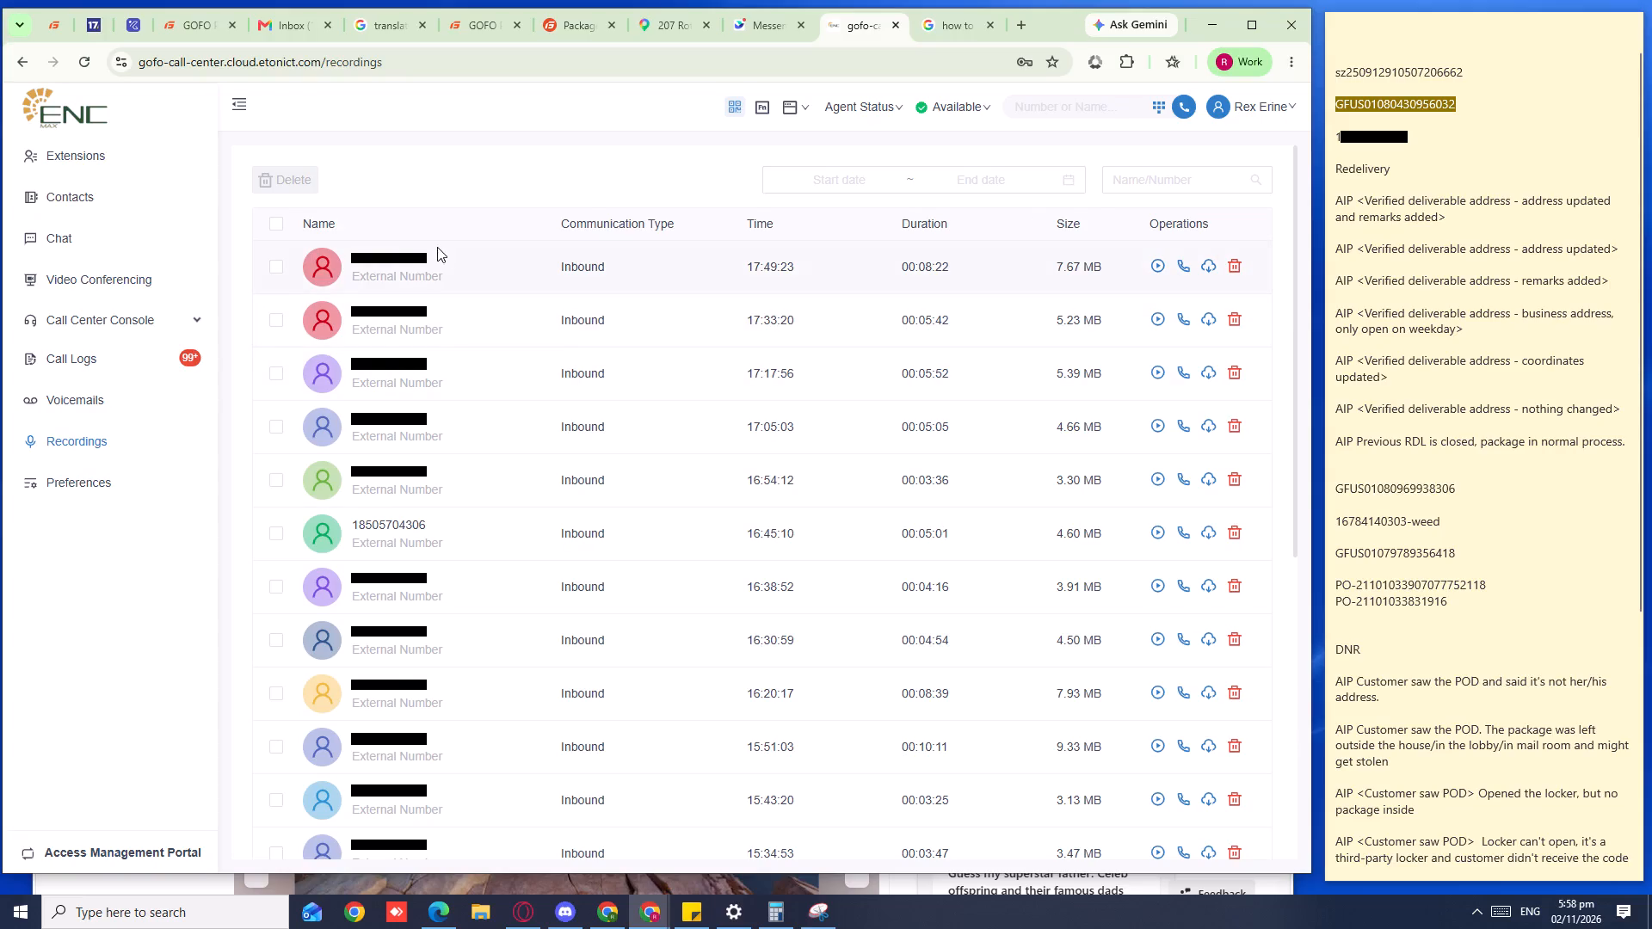
left_click_drag(437, 247, 440, 258)
key("ctrl+c")
key("ctrl+c")
key("ctrl+c")
key("ctrl+c")
key("ctrl+c")
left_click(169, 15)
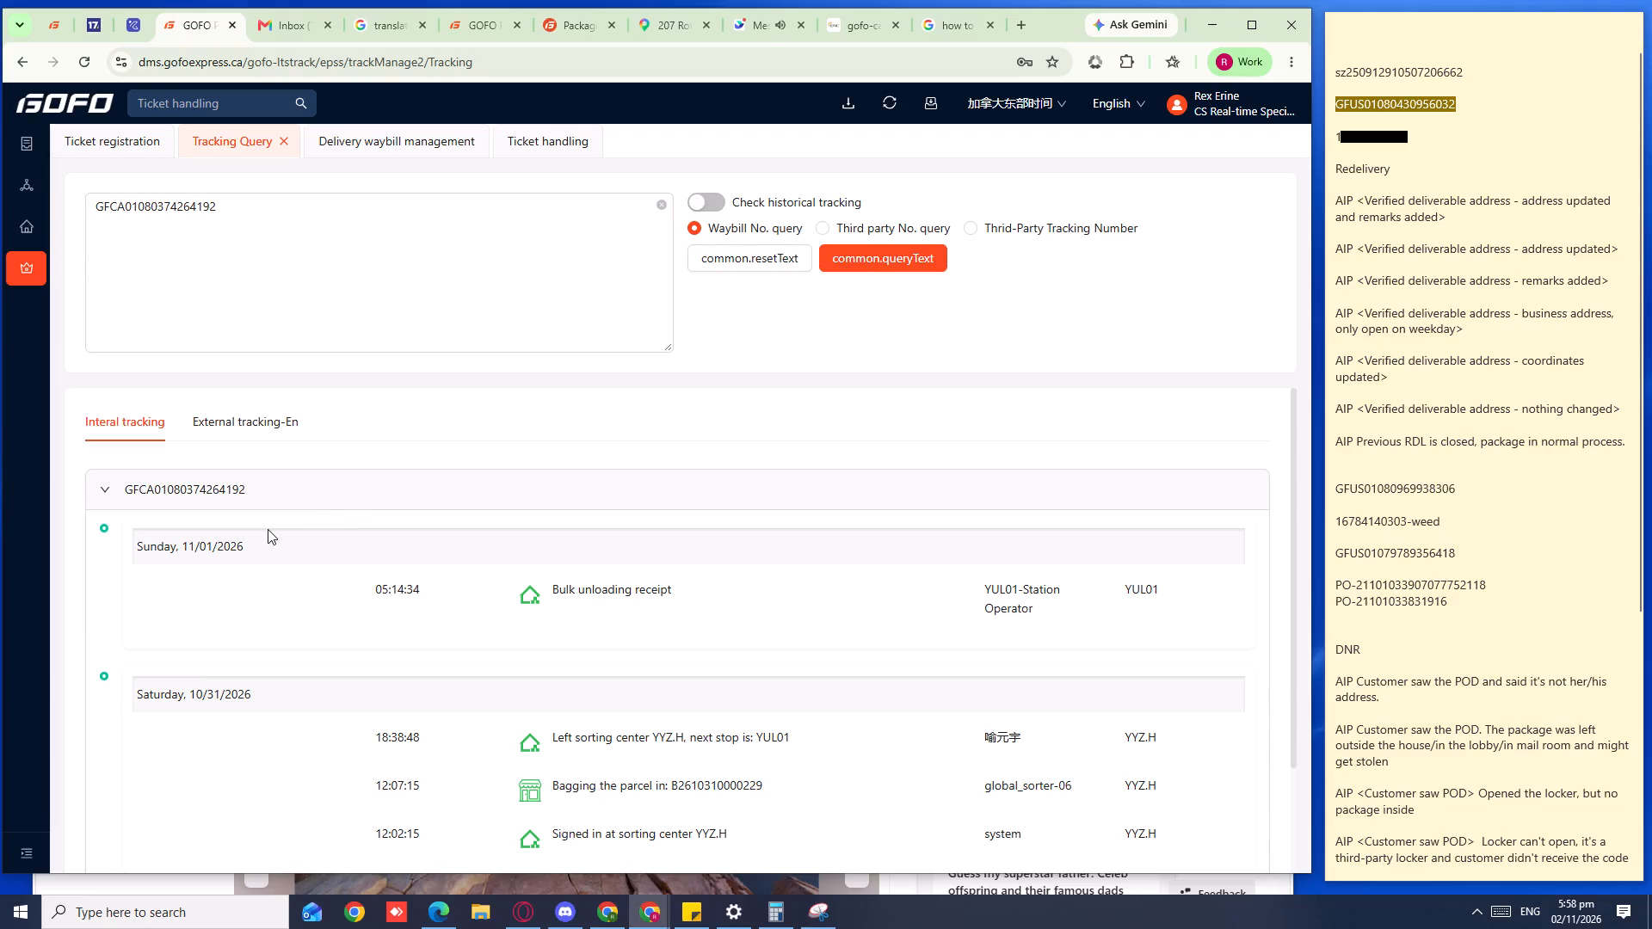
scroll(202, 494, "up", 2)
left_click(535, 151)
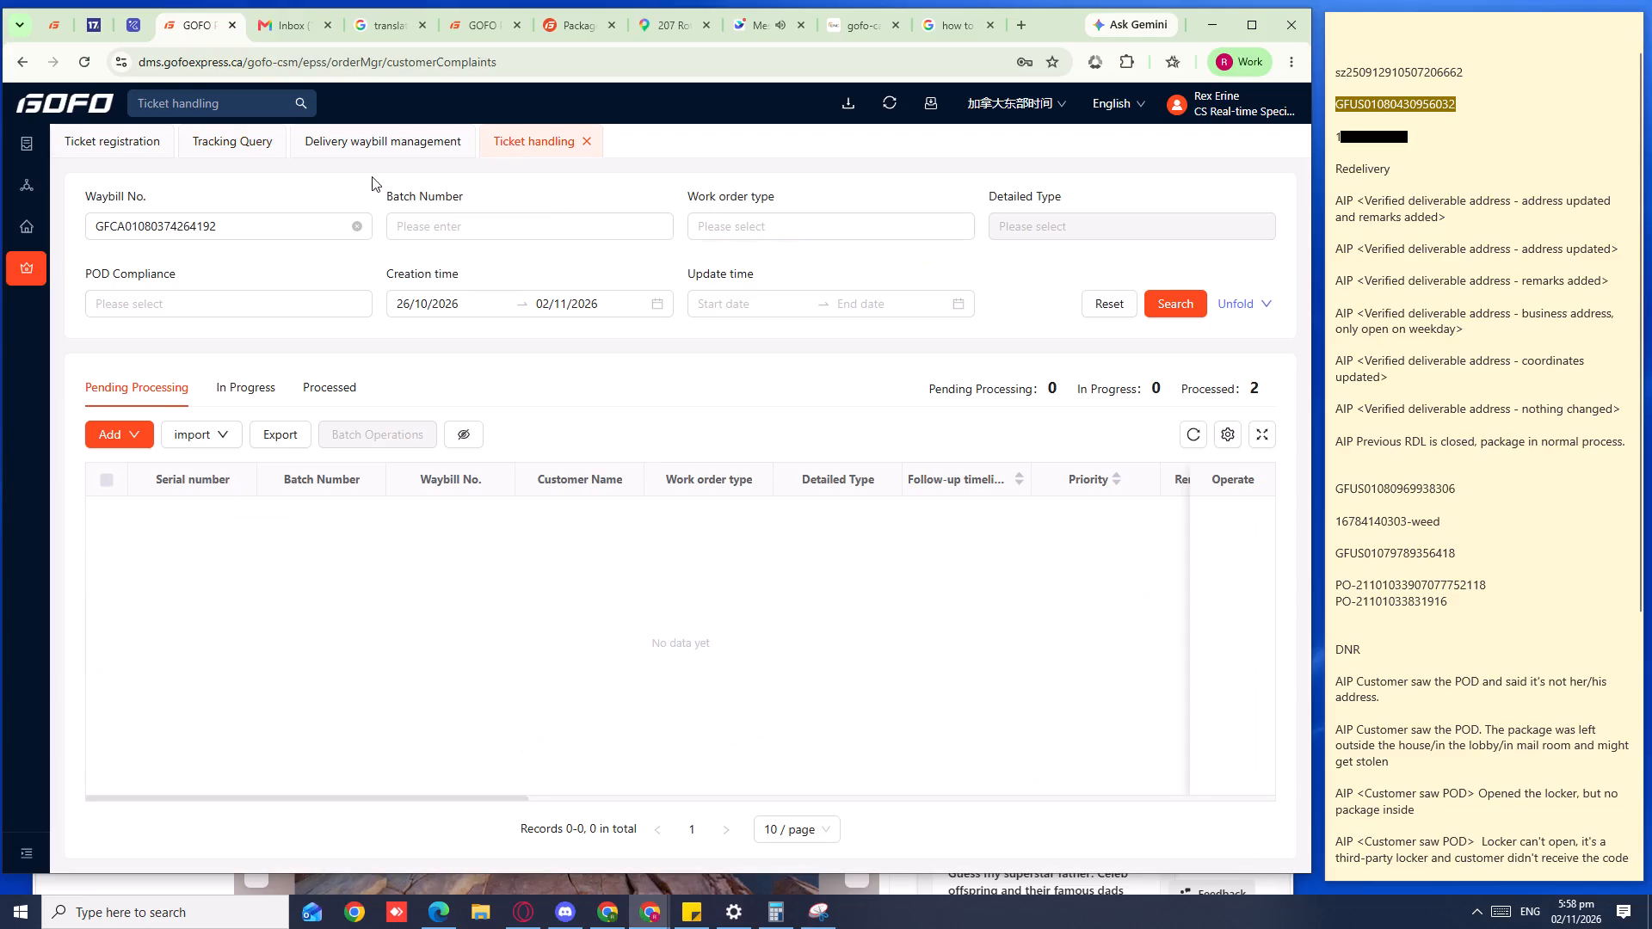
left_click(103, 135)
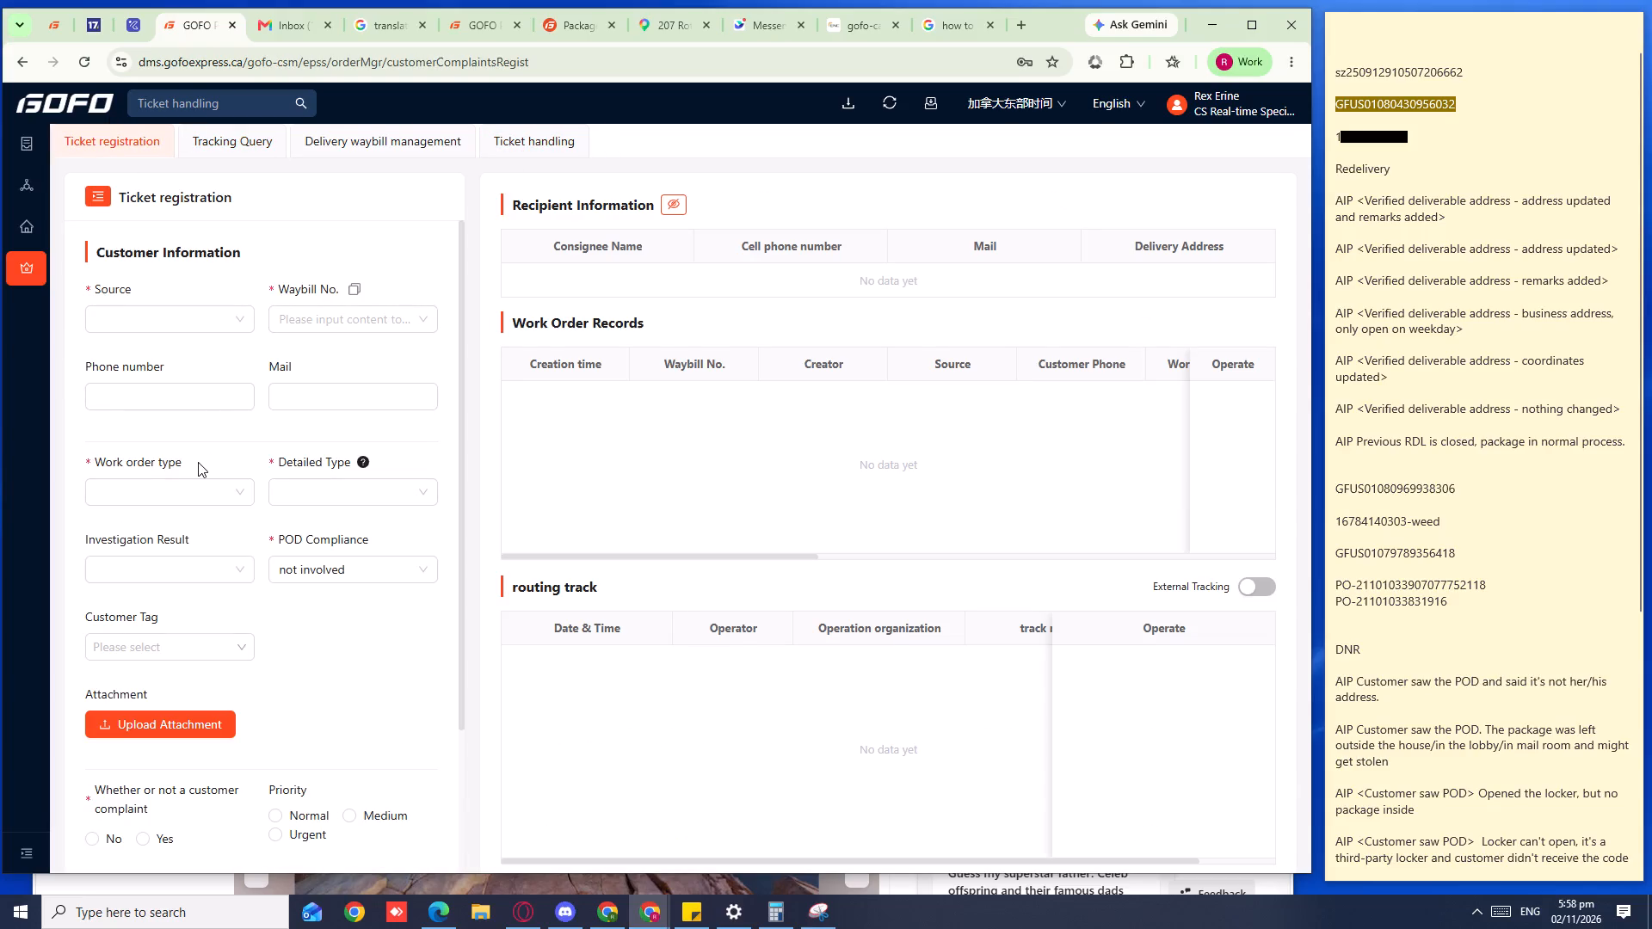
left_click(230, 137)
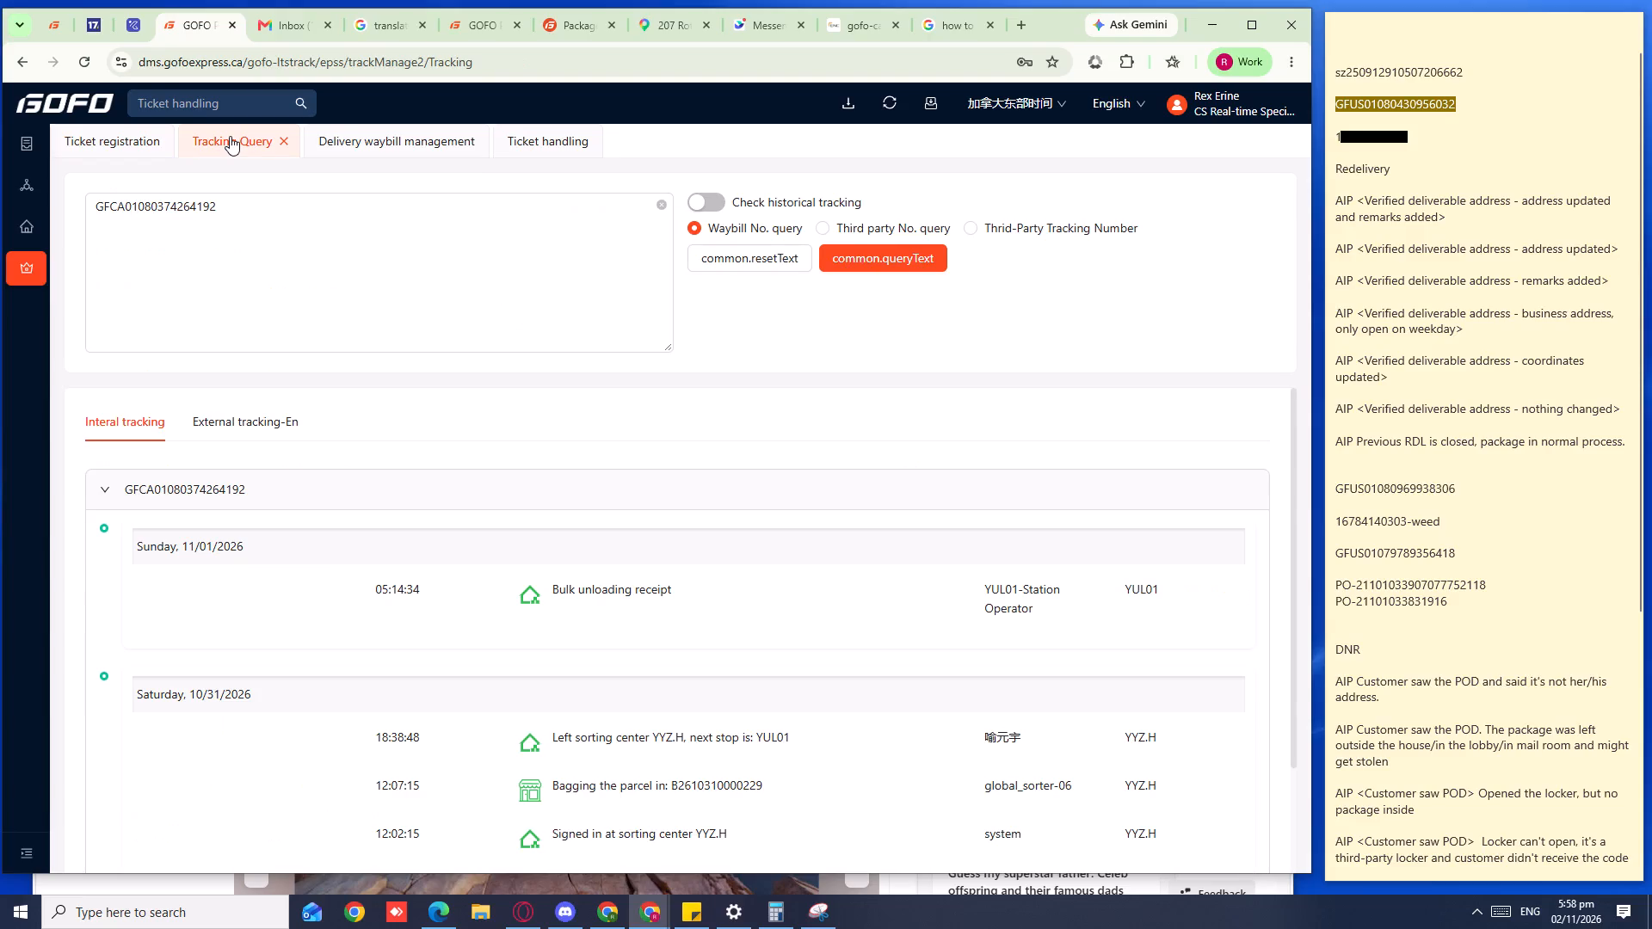
left_click(472, 35)
key("ctrl+v")
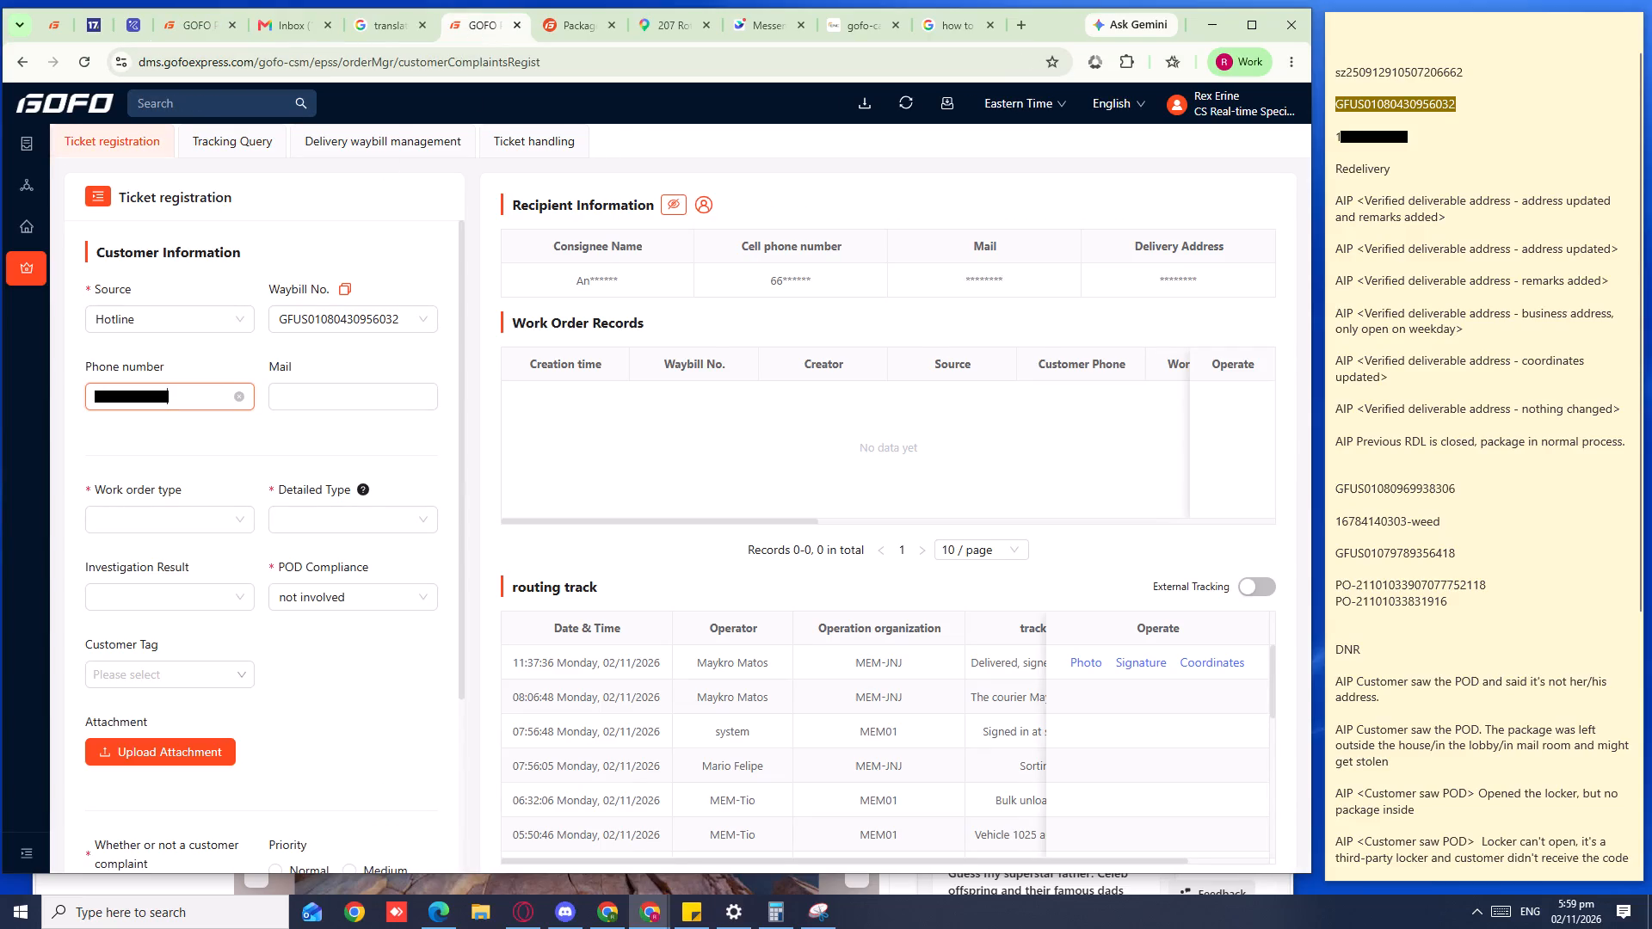
Set the ticket's work order type to Other Questions and its detailed type to the product issues option.
left_click(176, 514)
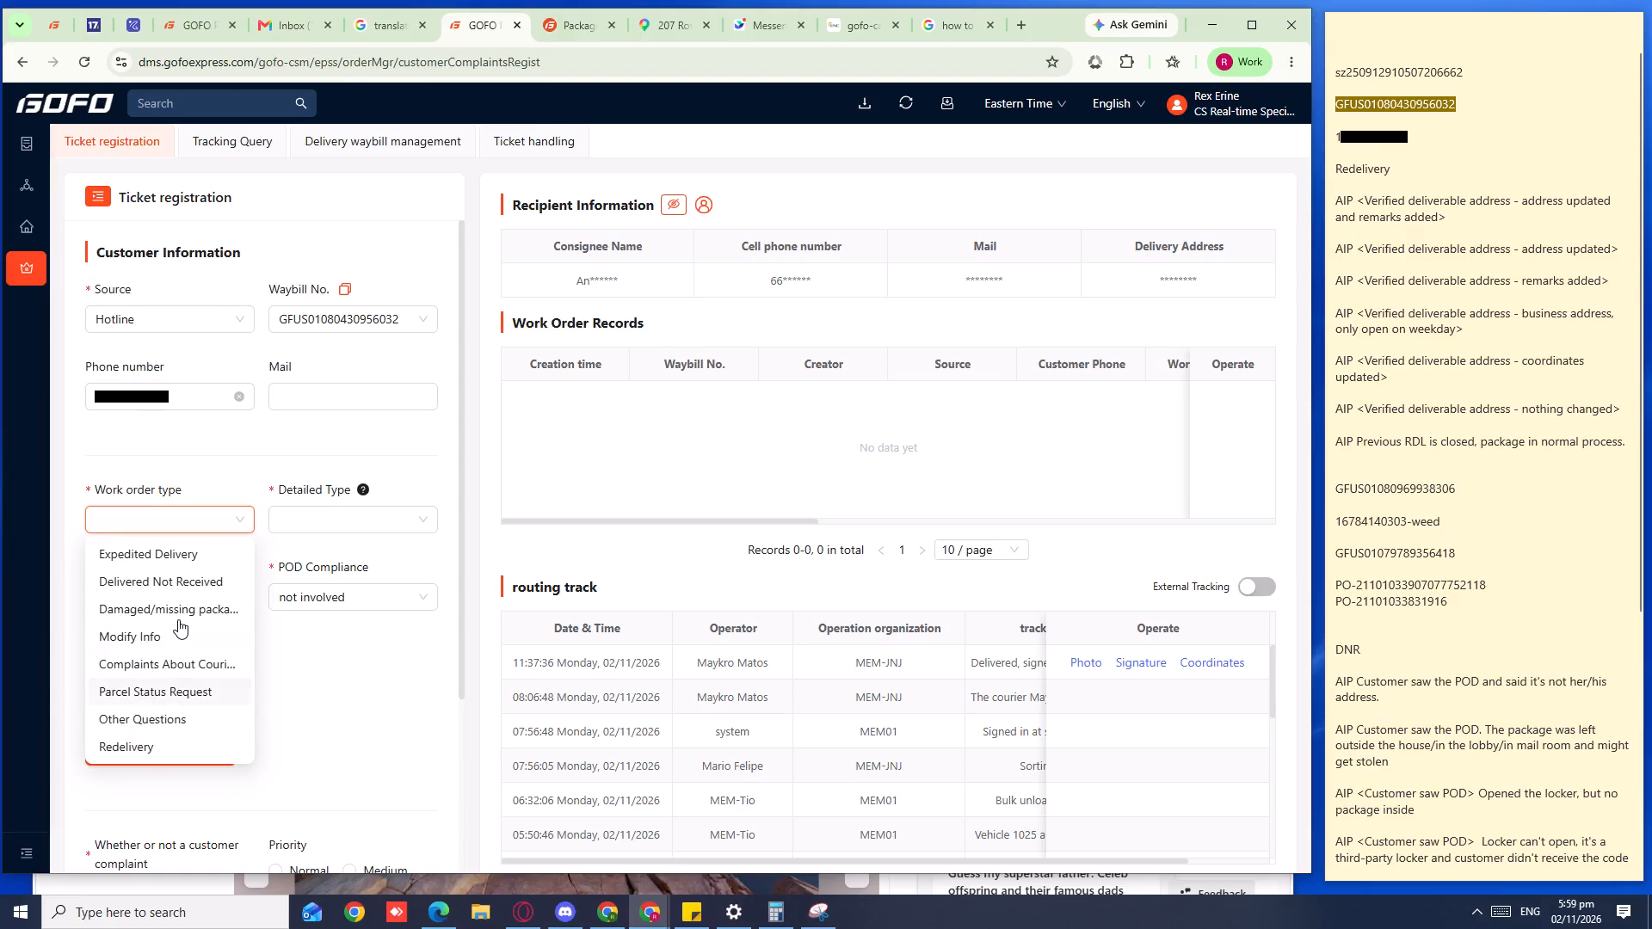
scroll(178, 619, "down", 4)
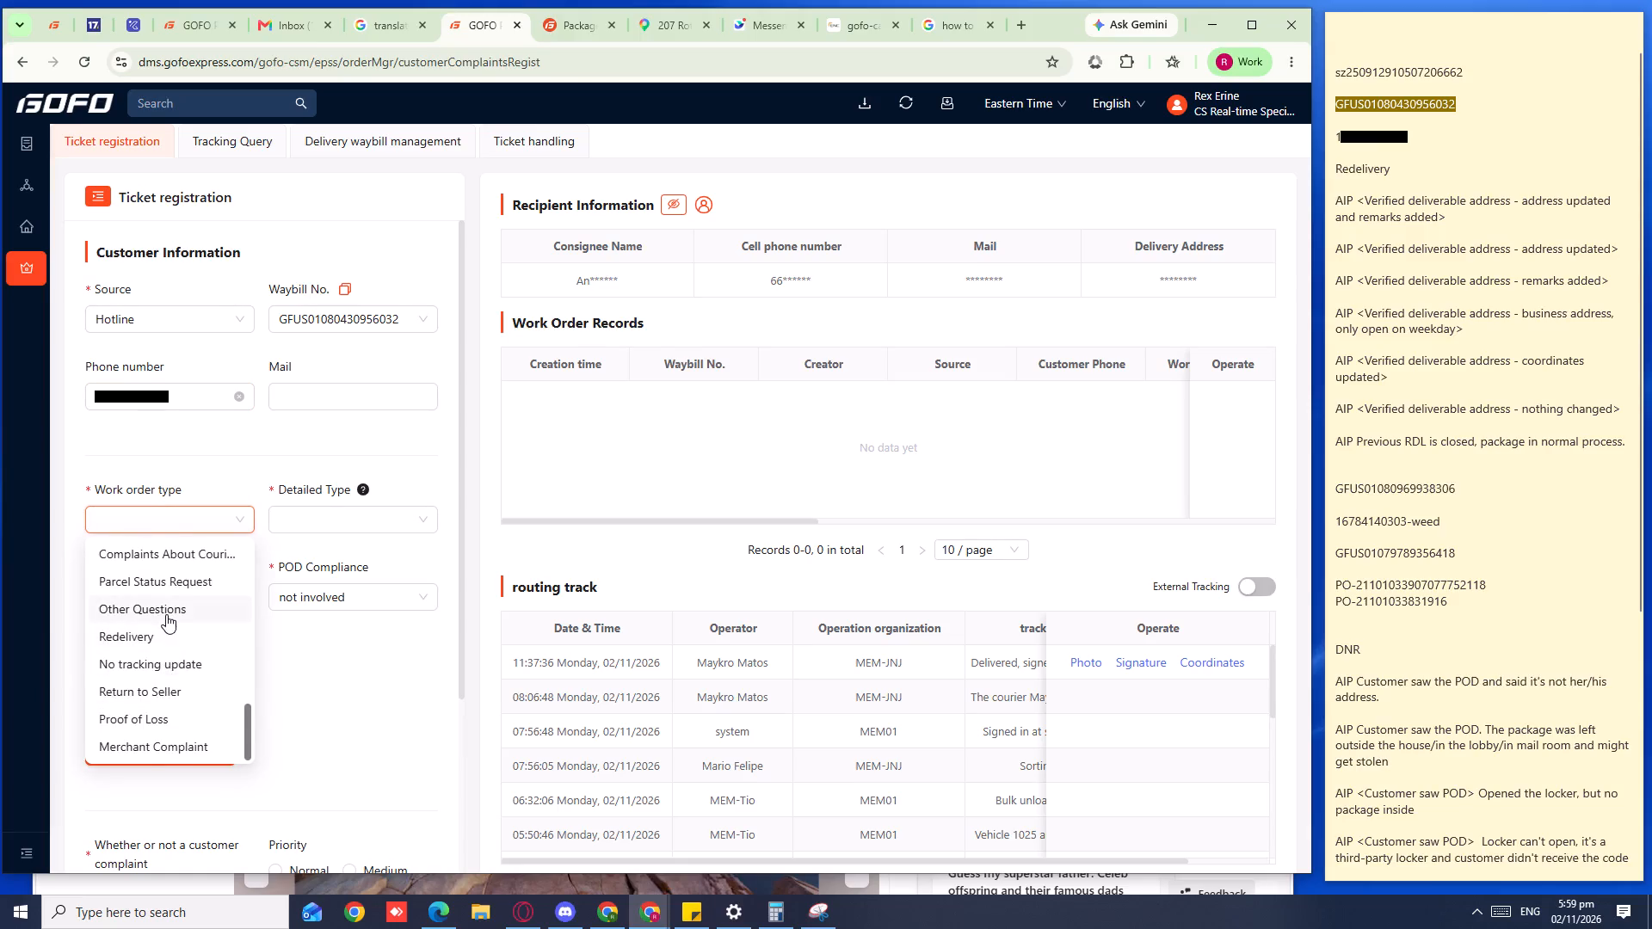
left_click(166, 614)
left_click(361, 523)
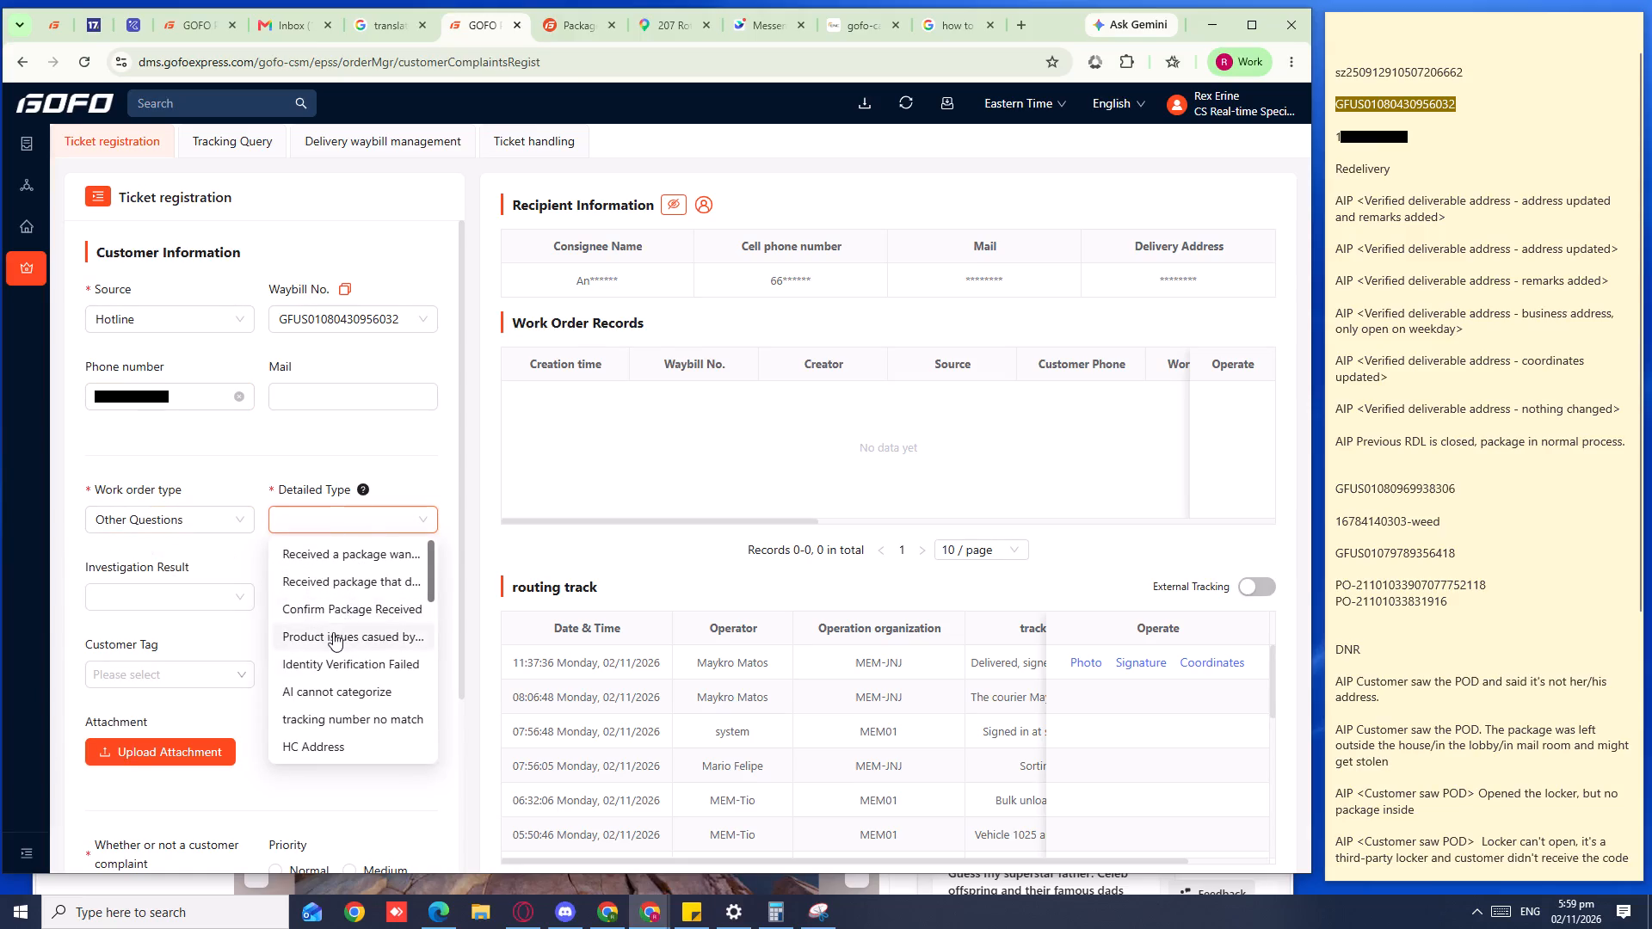
left_click(332, 633)
scroll(286, 736, "down", 3)
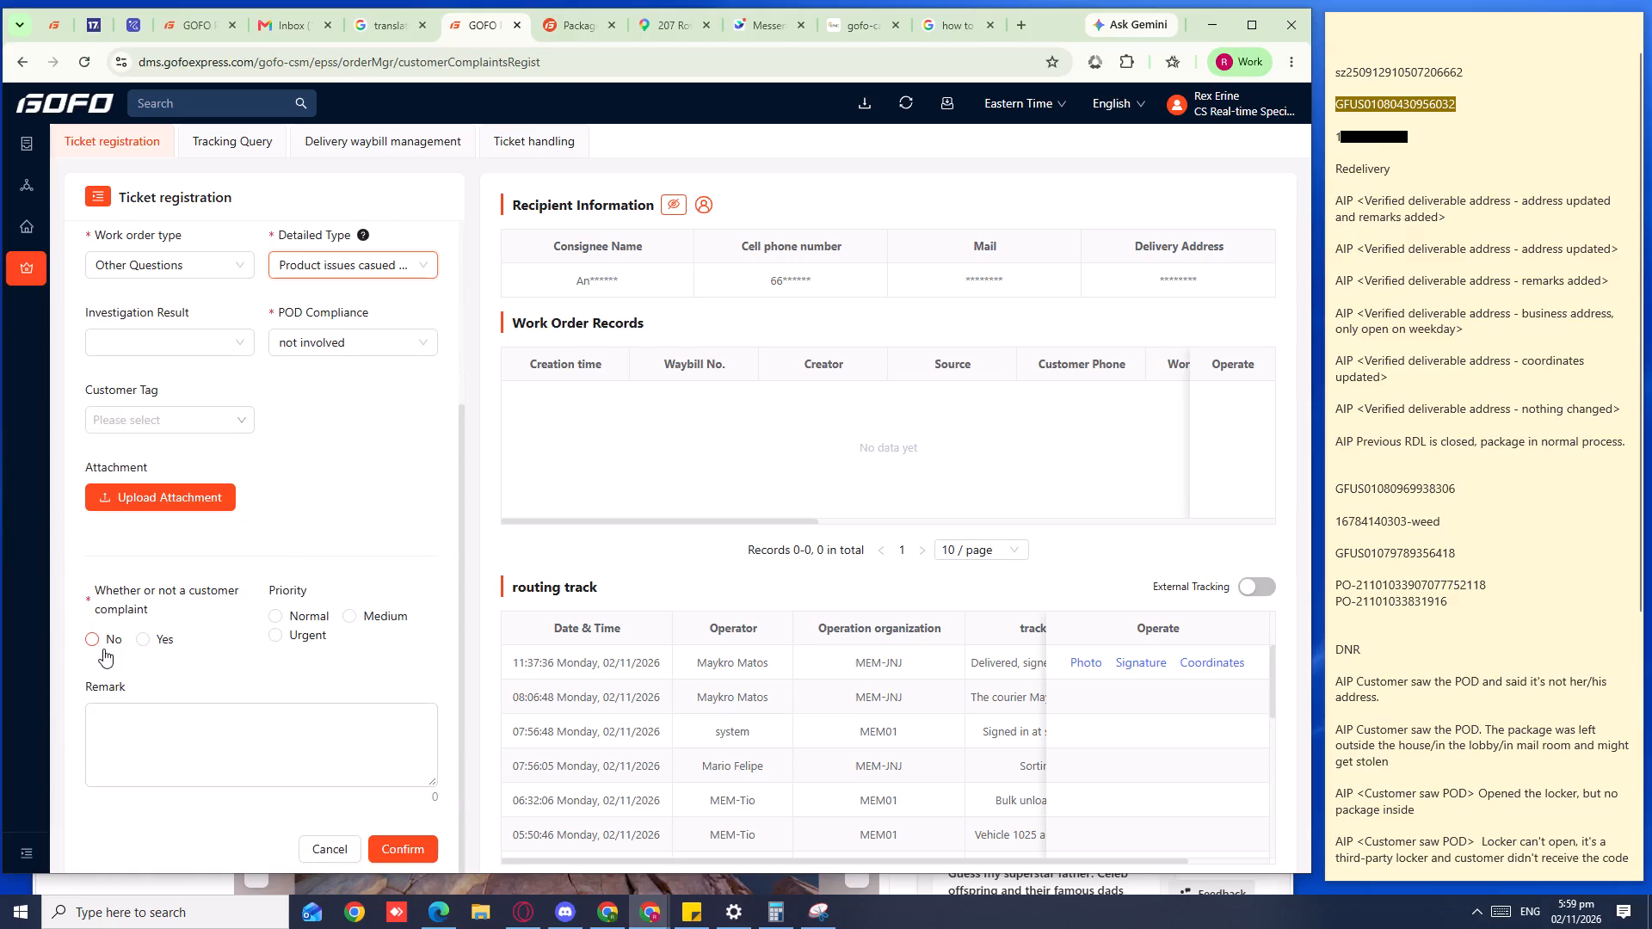
Mark the ticket as not a customer complaint.
left_click(103, 649)
Enter a ticket remark about the product's sizing, starting with "AIP, Size issue of the it".
left_click(160, 732)
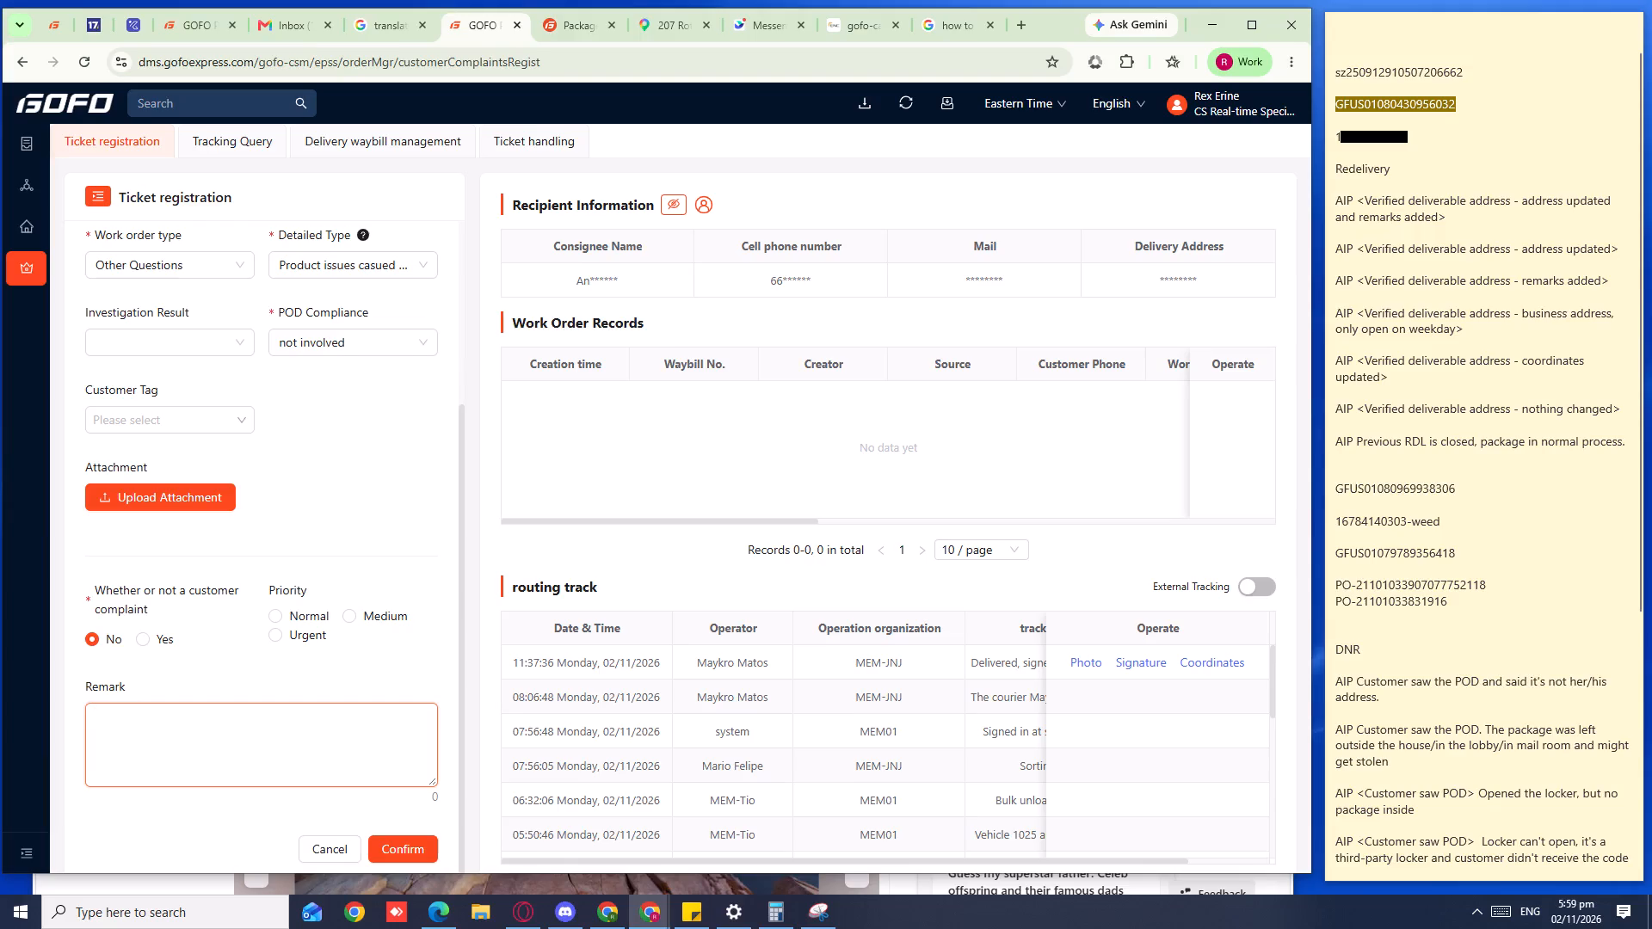
key("shift+s")
key("BackSpace")
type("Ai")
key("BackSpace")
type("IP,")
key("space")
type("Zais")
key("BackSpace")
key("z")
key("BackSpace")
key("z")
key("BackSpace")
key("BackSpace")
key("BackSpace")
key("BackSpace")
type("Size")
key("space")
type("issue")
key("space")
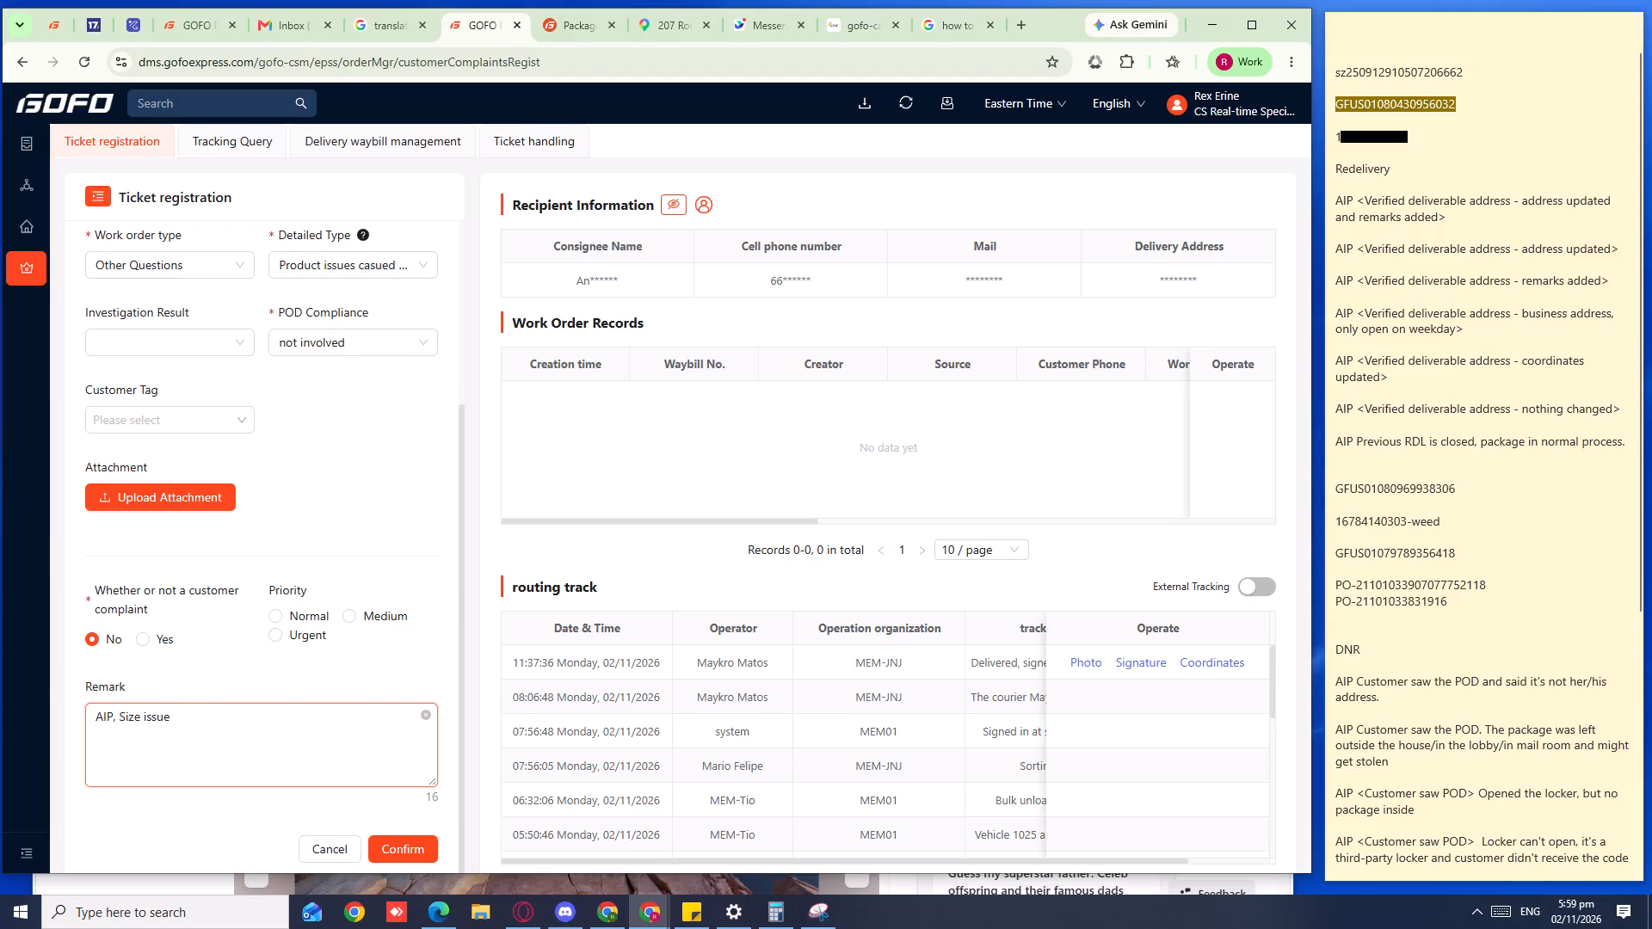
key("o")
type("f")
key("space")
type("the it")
Complete the ticket remark as "AIP, Size issue of the item, advise to reach out seller" and submit the ticket registration.
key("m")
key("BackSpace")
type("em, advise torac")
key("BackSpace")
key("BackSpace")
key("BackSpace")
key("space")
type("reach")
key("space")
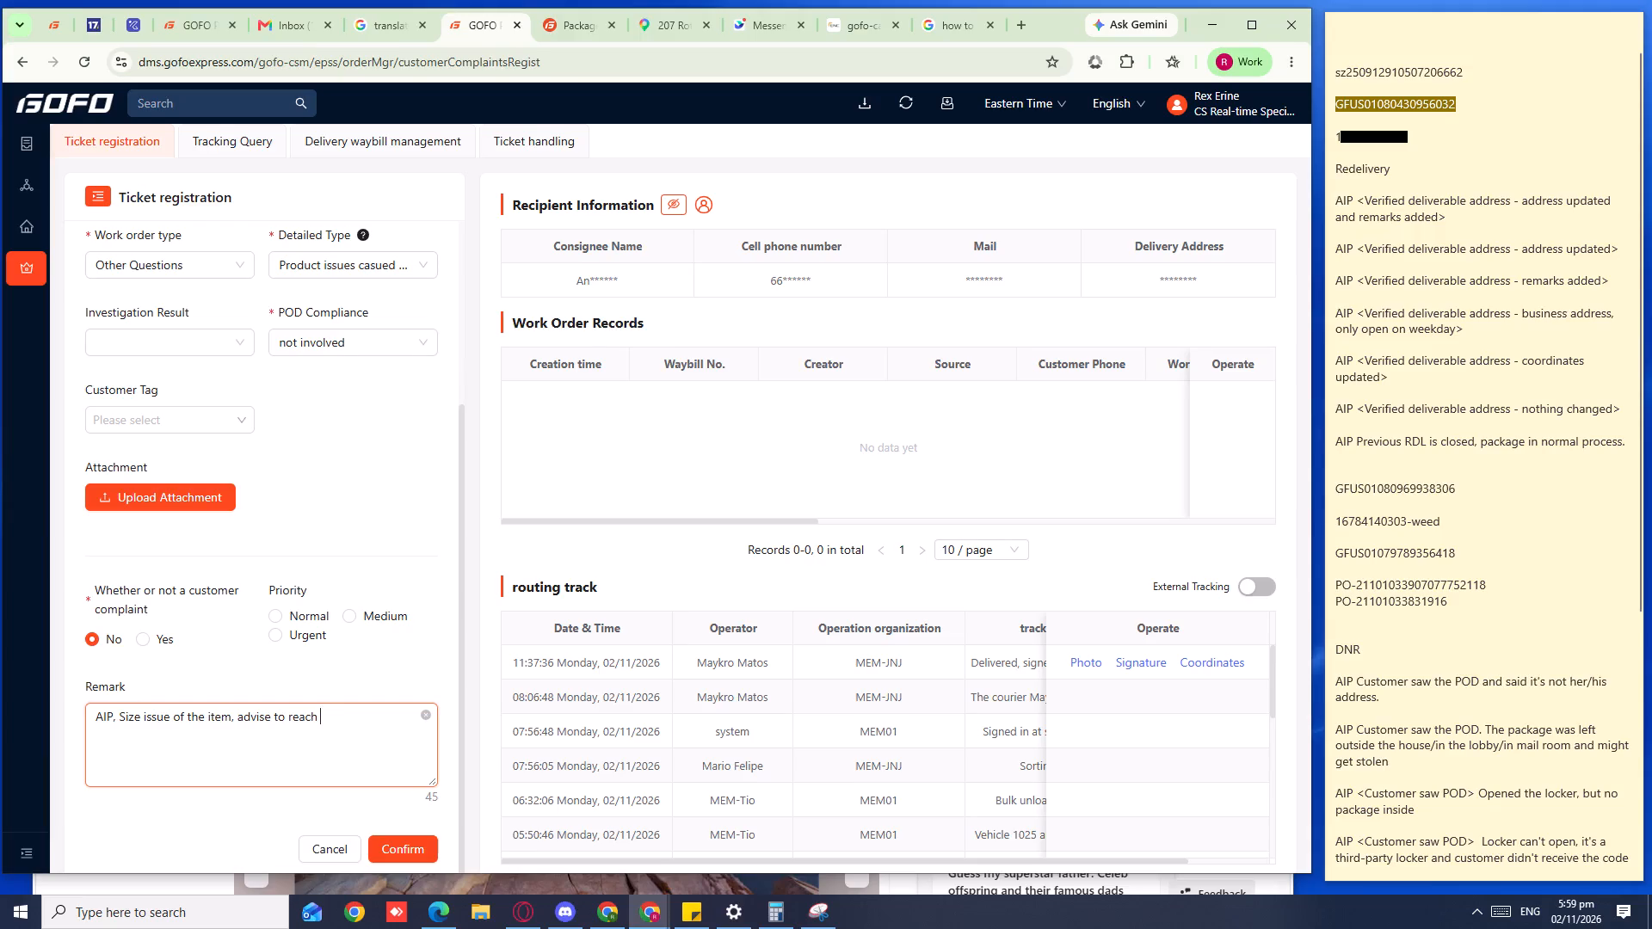
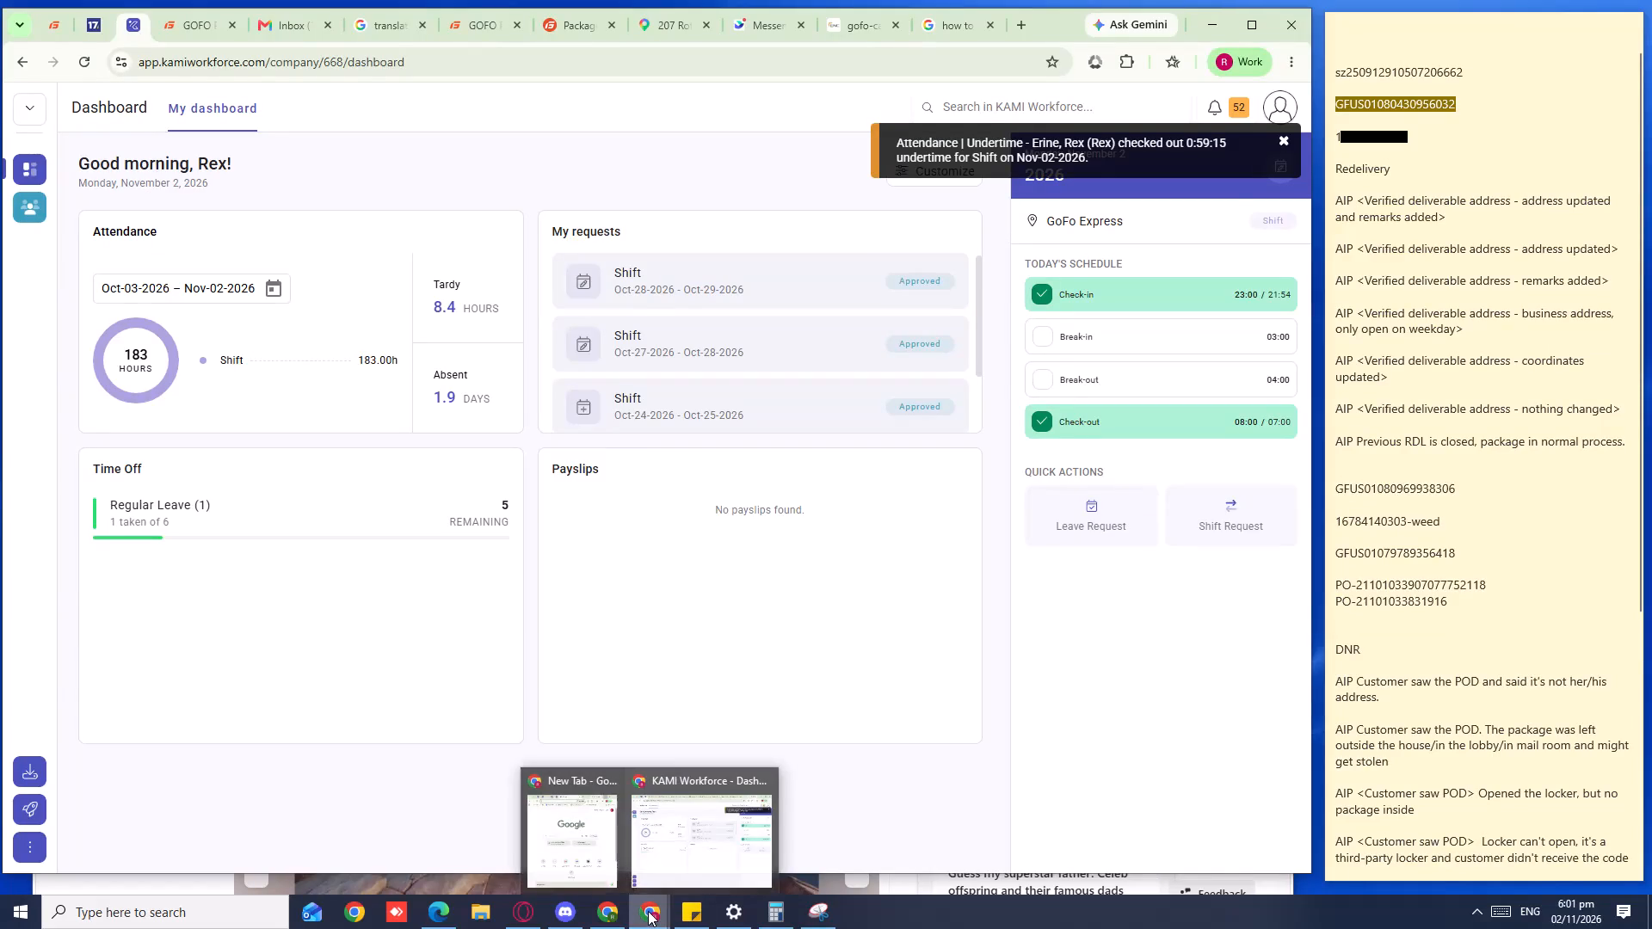
Search the computer for "ko" and open the best match.
left_click(145, 901)
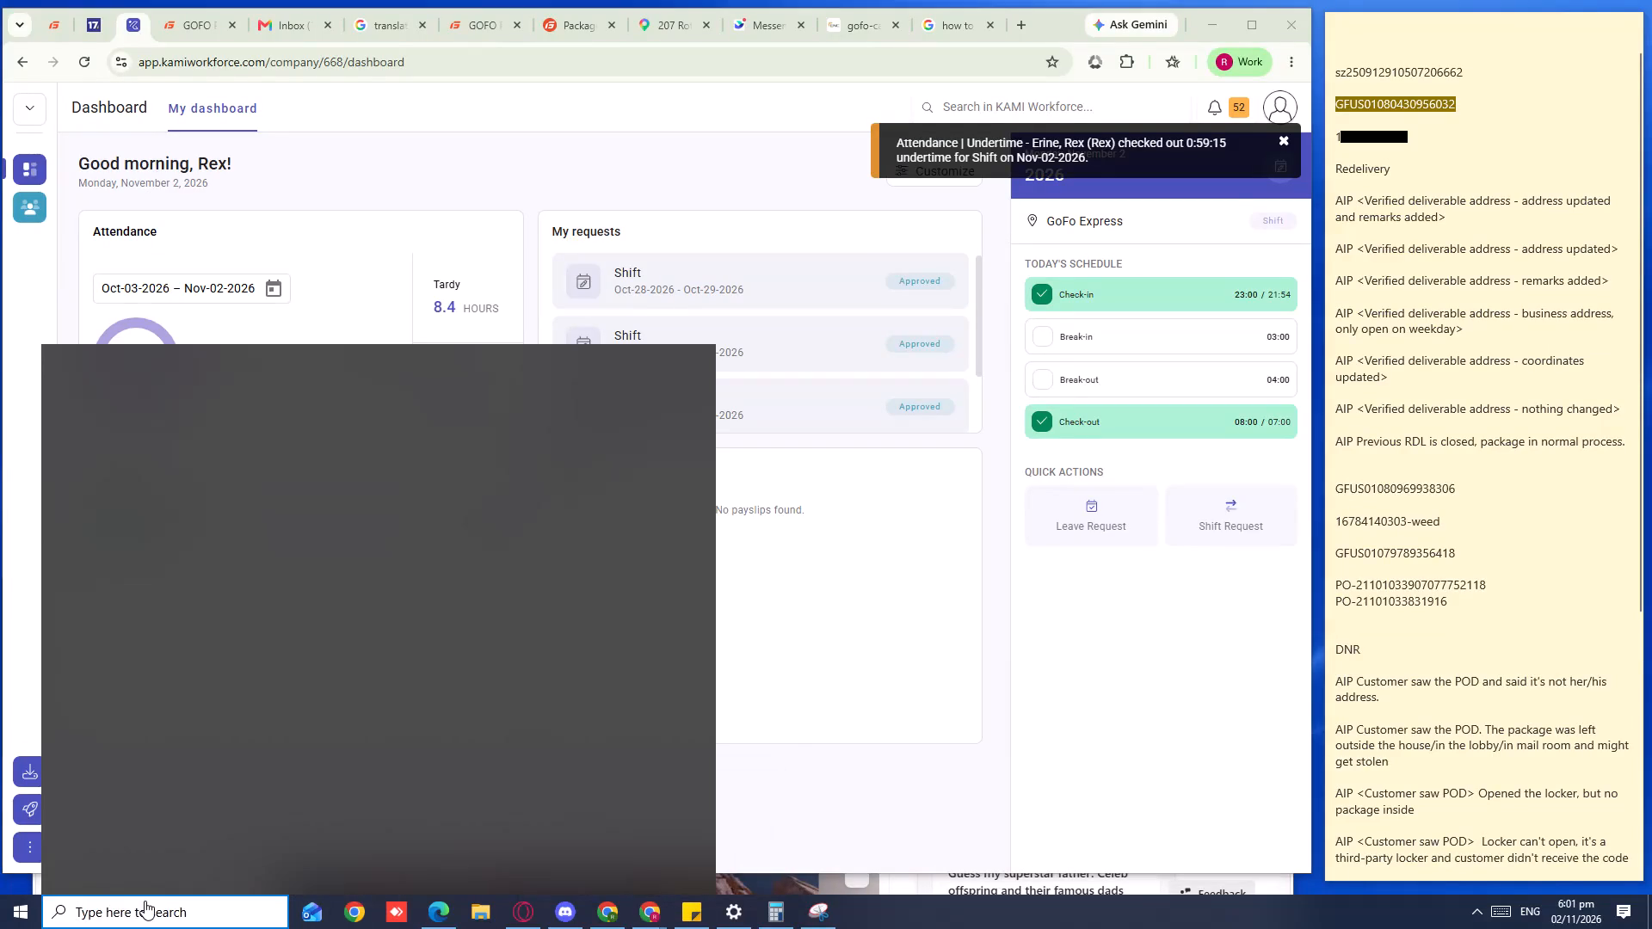
type("ko")
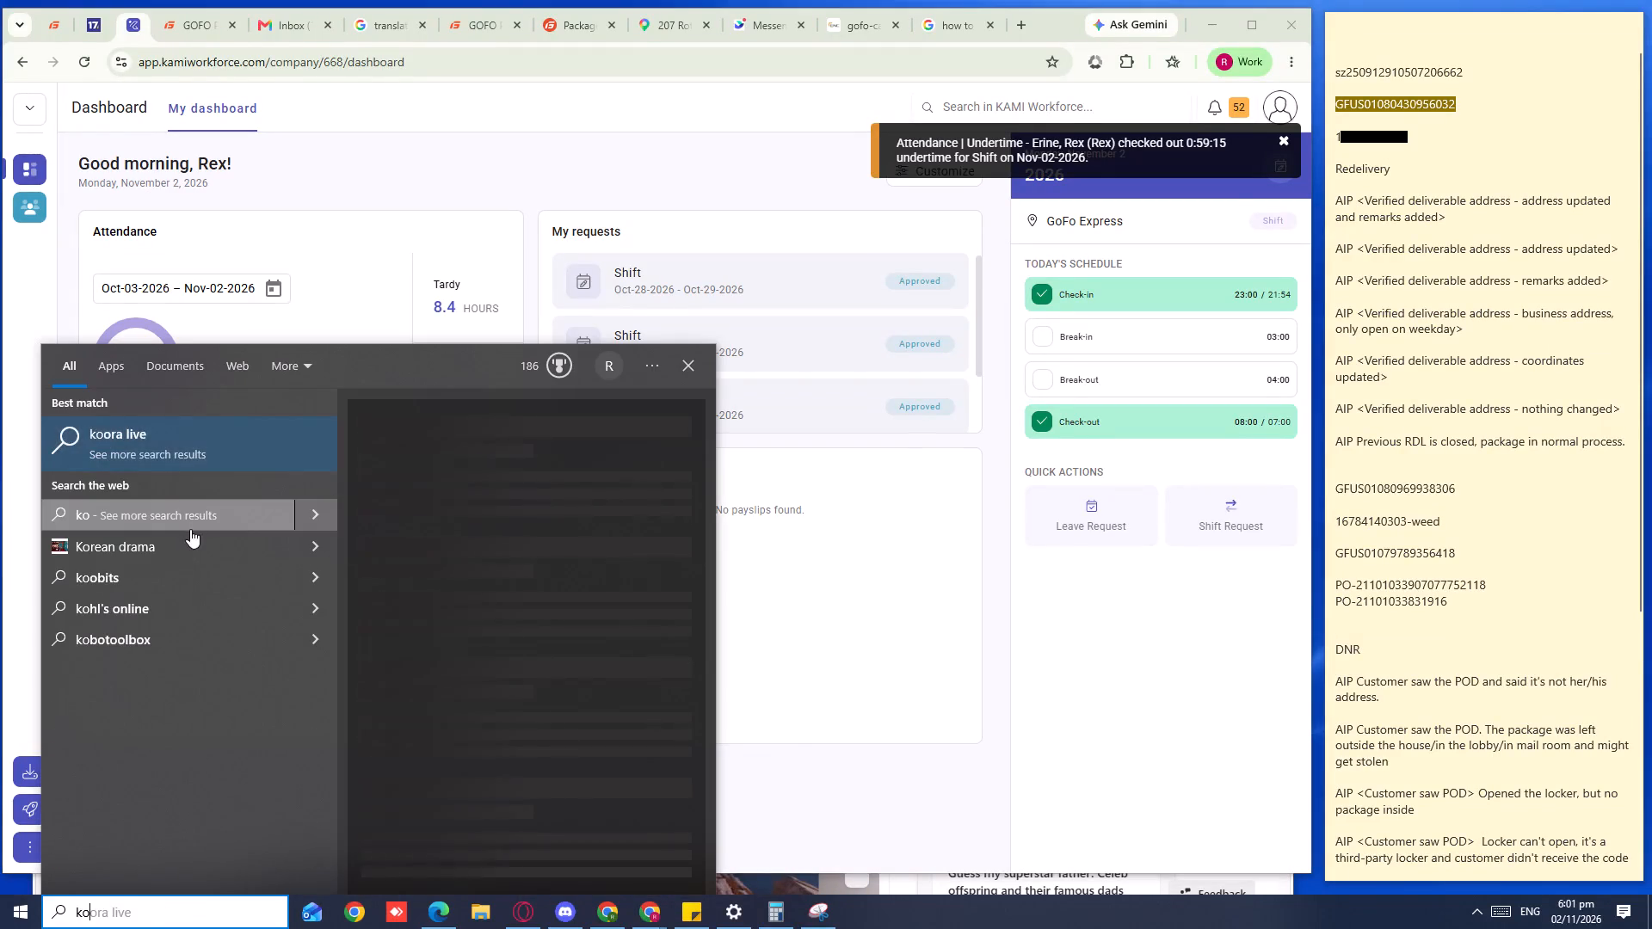
key("BackSpace")
left_click(140, 466)
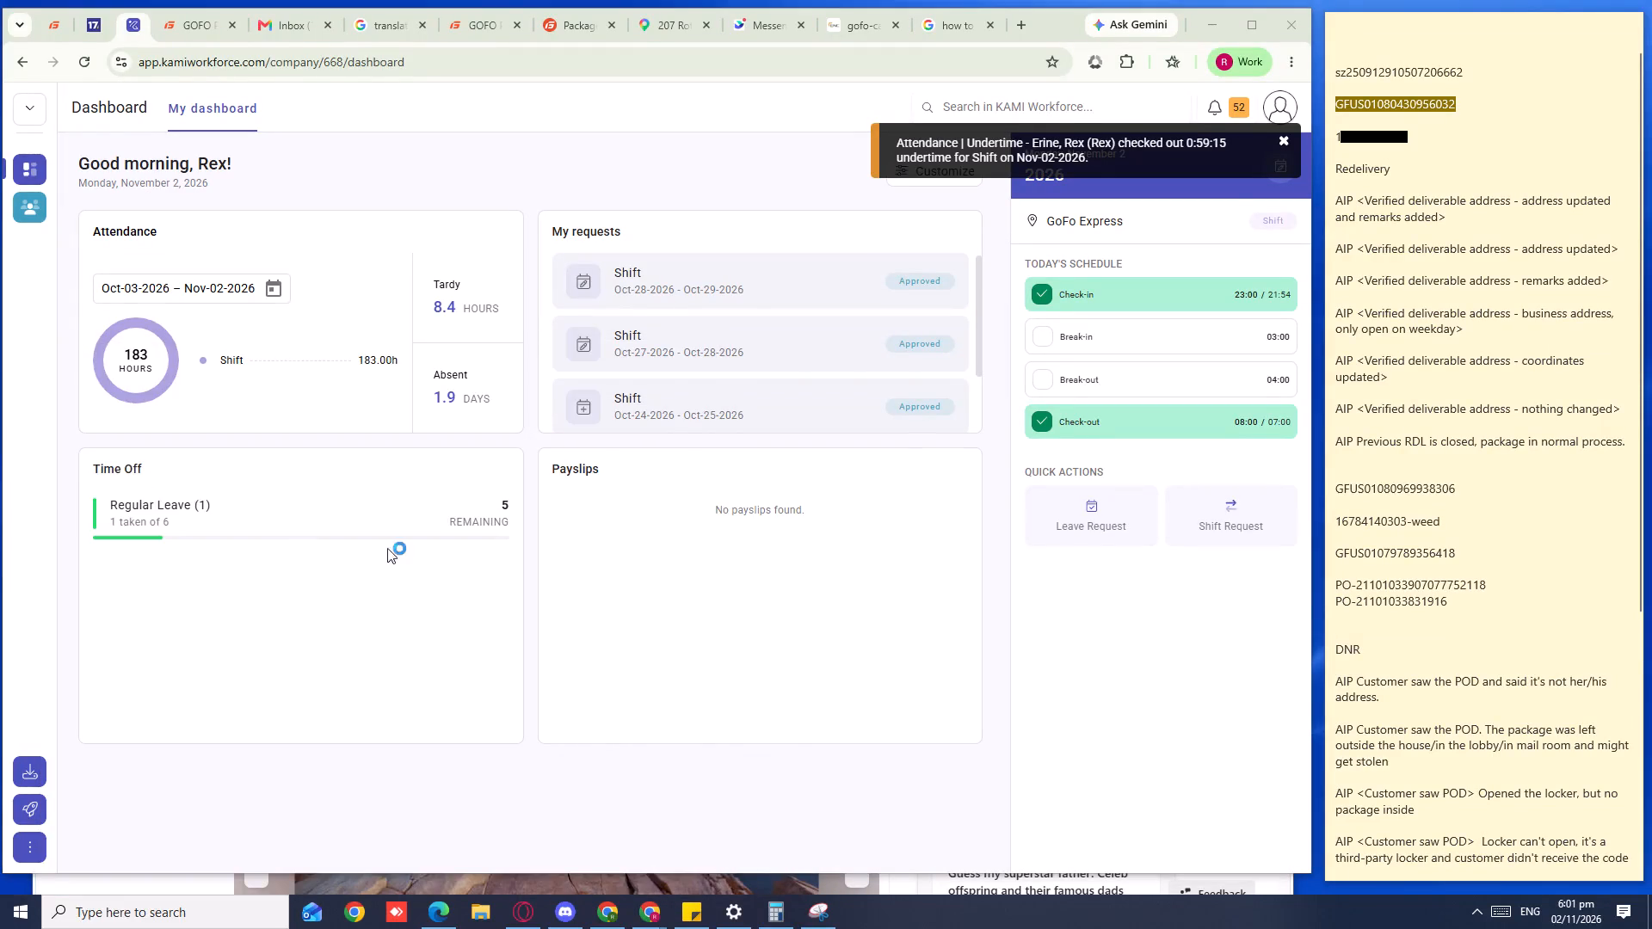